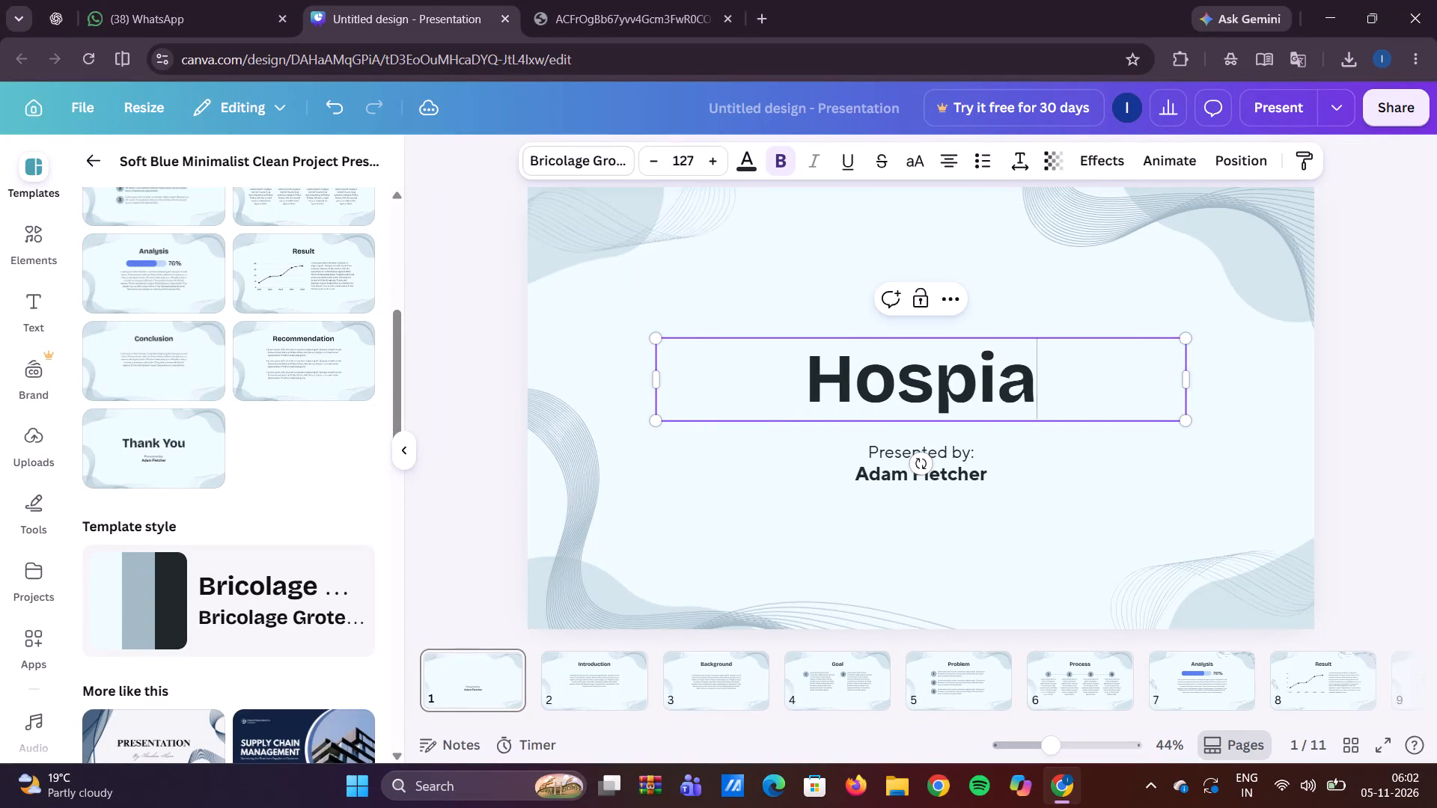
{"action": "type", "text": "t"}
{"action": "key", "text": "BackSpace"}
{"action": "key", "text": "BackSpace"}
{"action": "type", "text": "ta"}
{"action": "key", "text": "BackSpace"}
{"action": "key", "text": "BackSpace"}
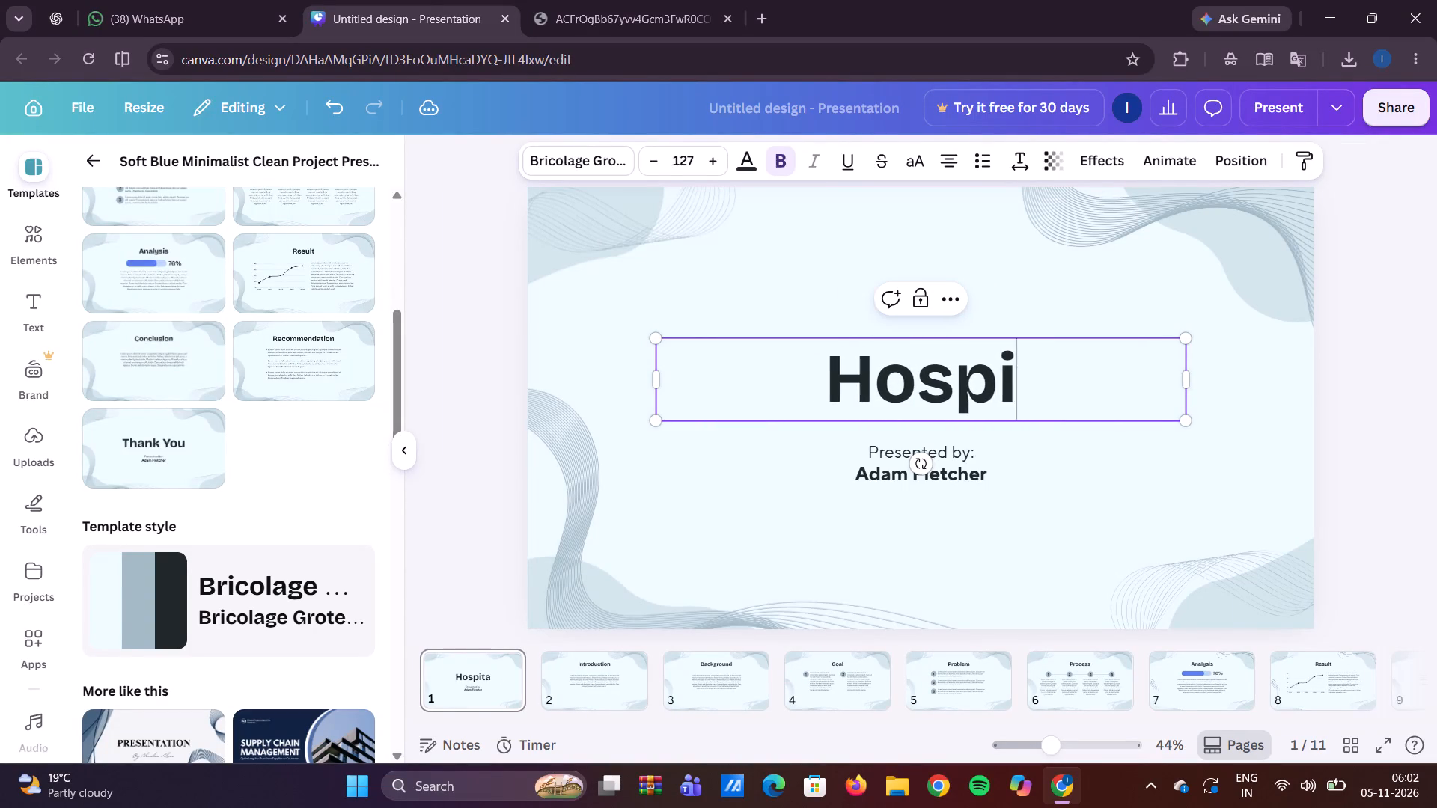
Replace the unfinished title text on slide 1 with "DBS Lab CA2".
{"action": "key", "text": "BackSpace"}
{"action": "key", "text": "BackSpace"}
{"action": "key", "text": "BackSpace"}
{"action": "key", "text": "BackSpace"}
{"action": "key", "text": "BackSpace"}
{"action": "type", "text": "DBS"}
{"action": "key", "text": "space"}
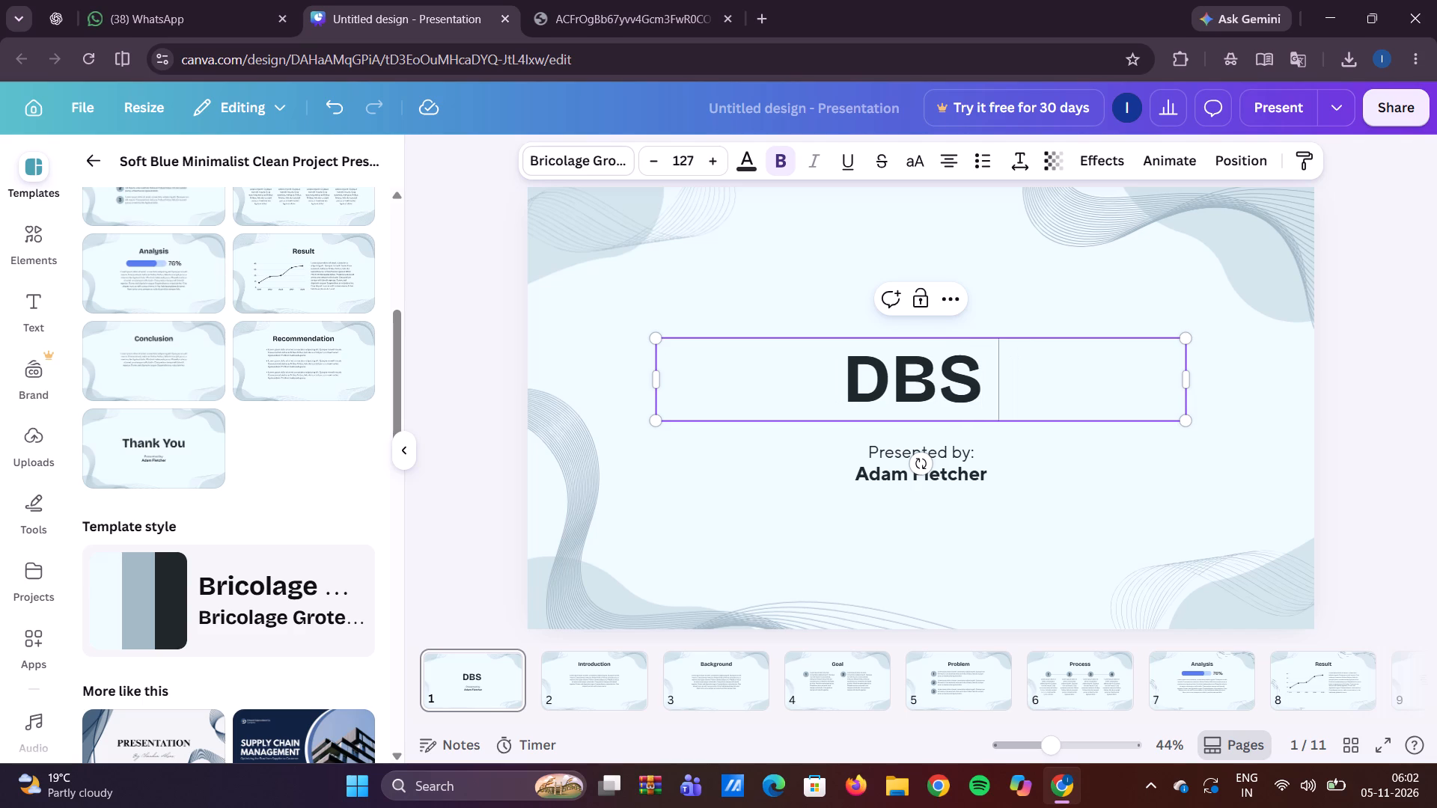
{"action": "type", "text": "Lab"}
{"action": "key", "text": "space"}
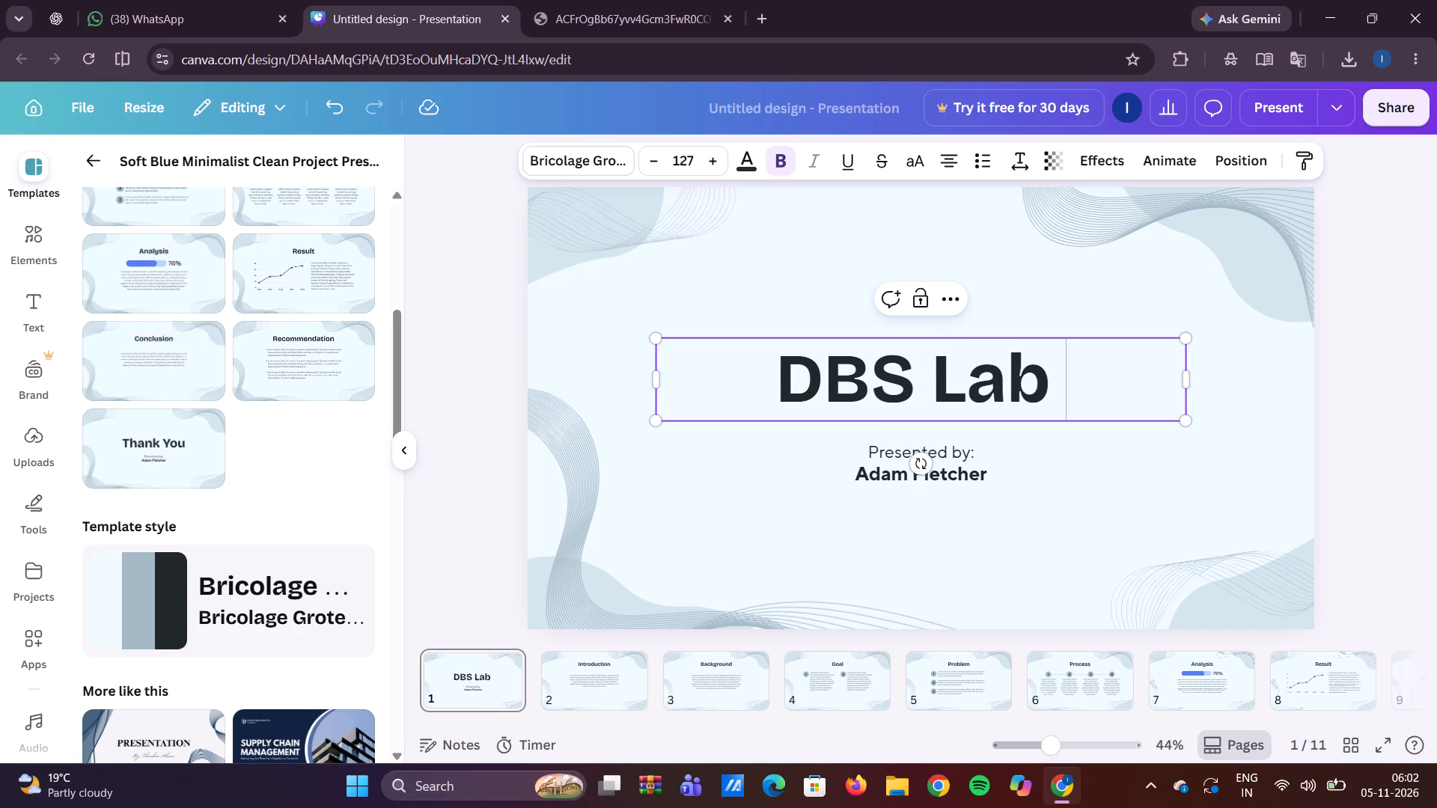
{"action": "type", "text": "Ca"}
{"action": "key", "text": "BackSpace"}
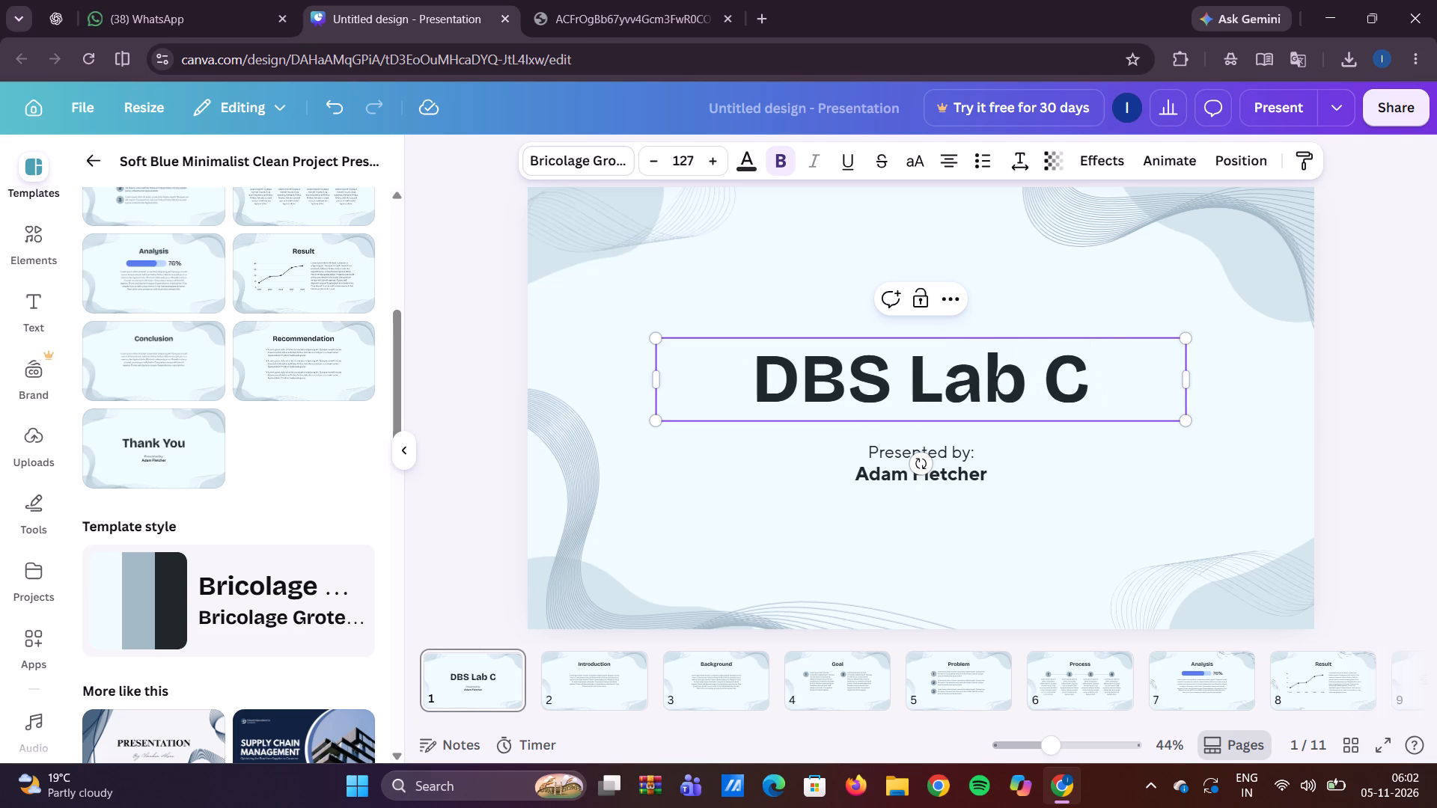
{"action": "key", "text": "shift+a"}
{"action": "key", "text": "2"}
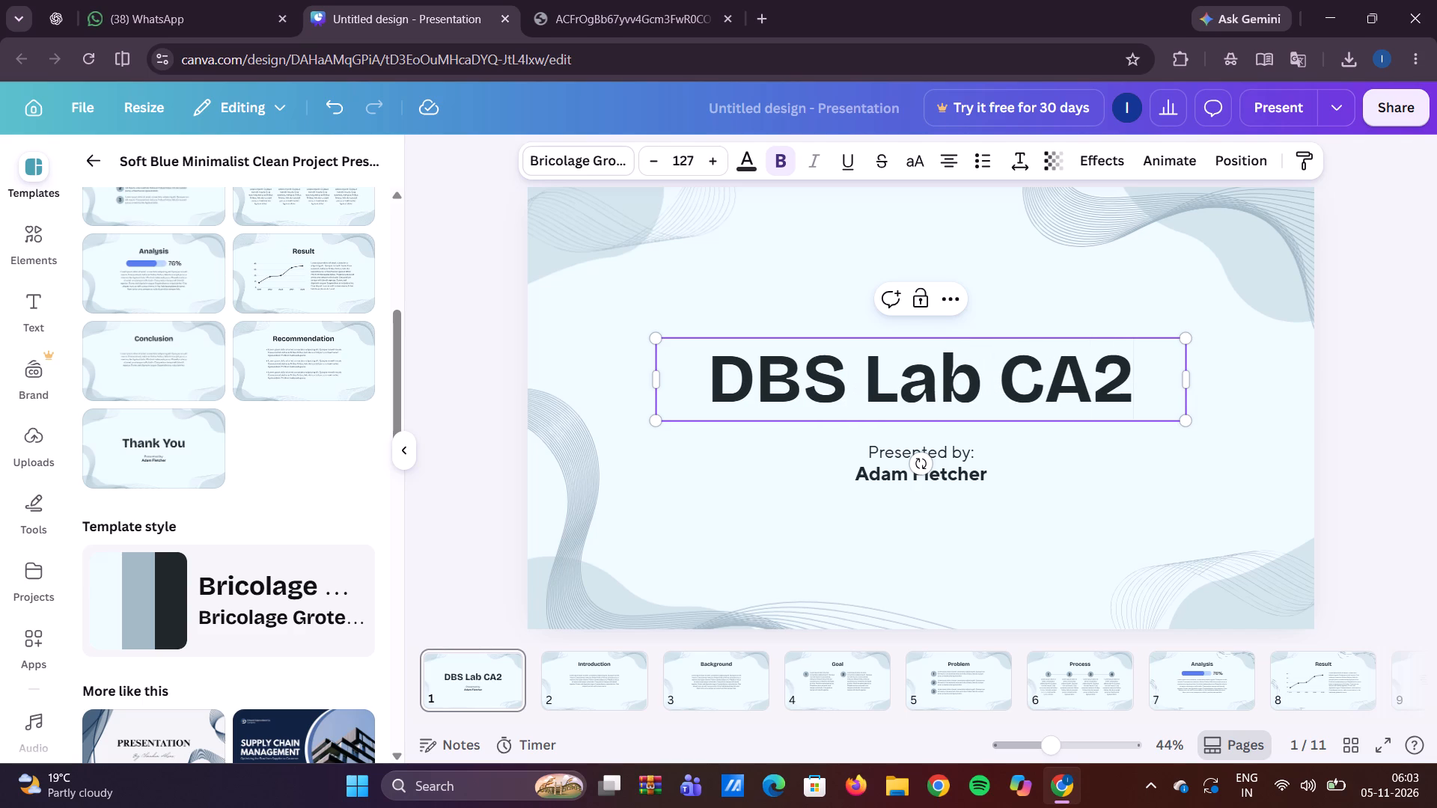
Set the "Presented by:" text to size 42 and move it up slightly, clear of the name line below.
{"action": "left_click", "coordinate": [974, 457]}
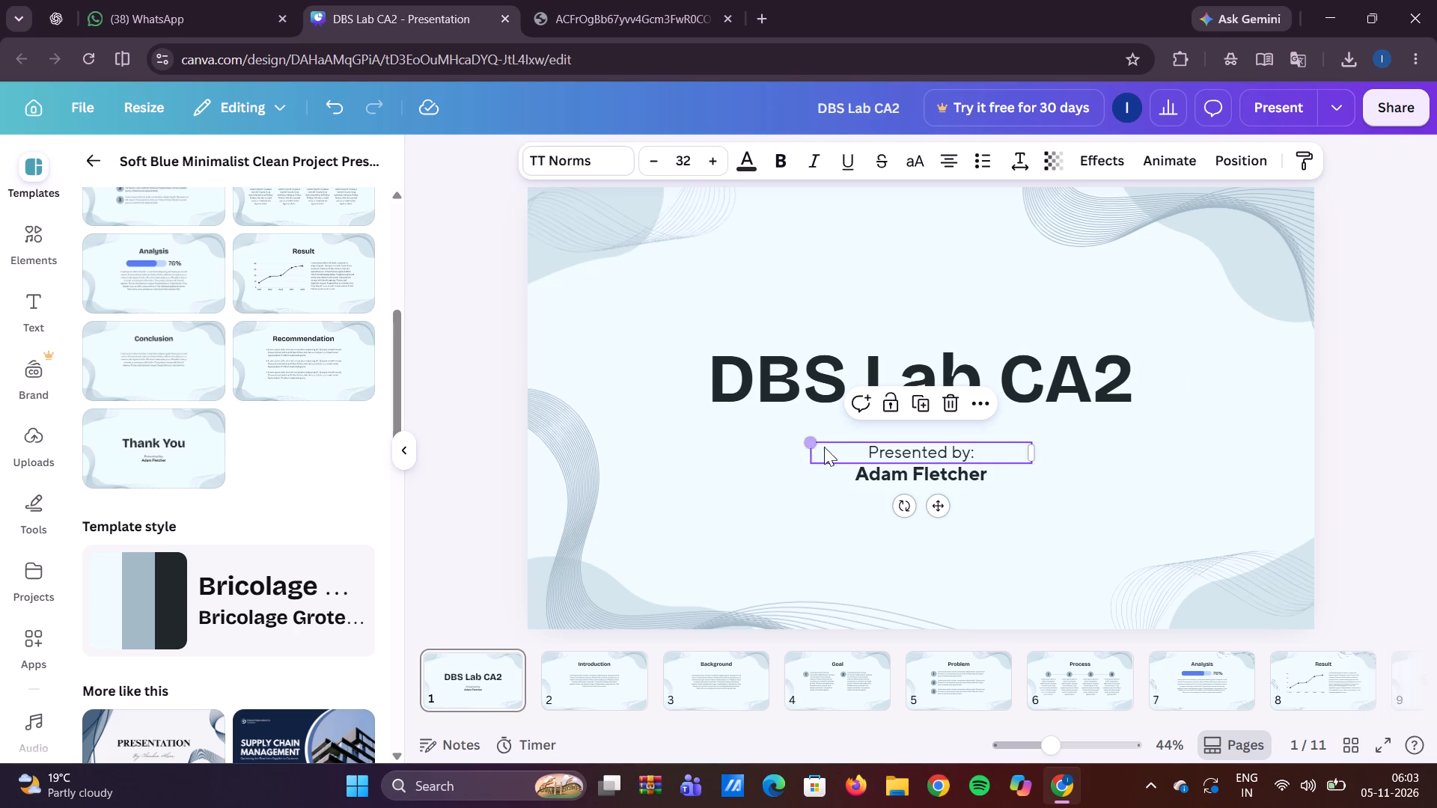
{"action": "left_click", "coordinate": [690, 153]}
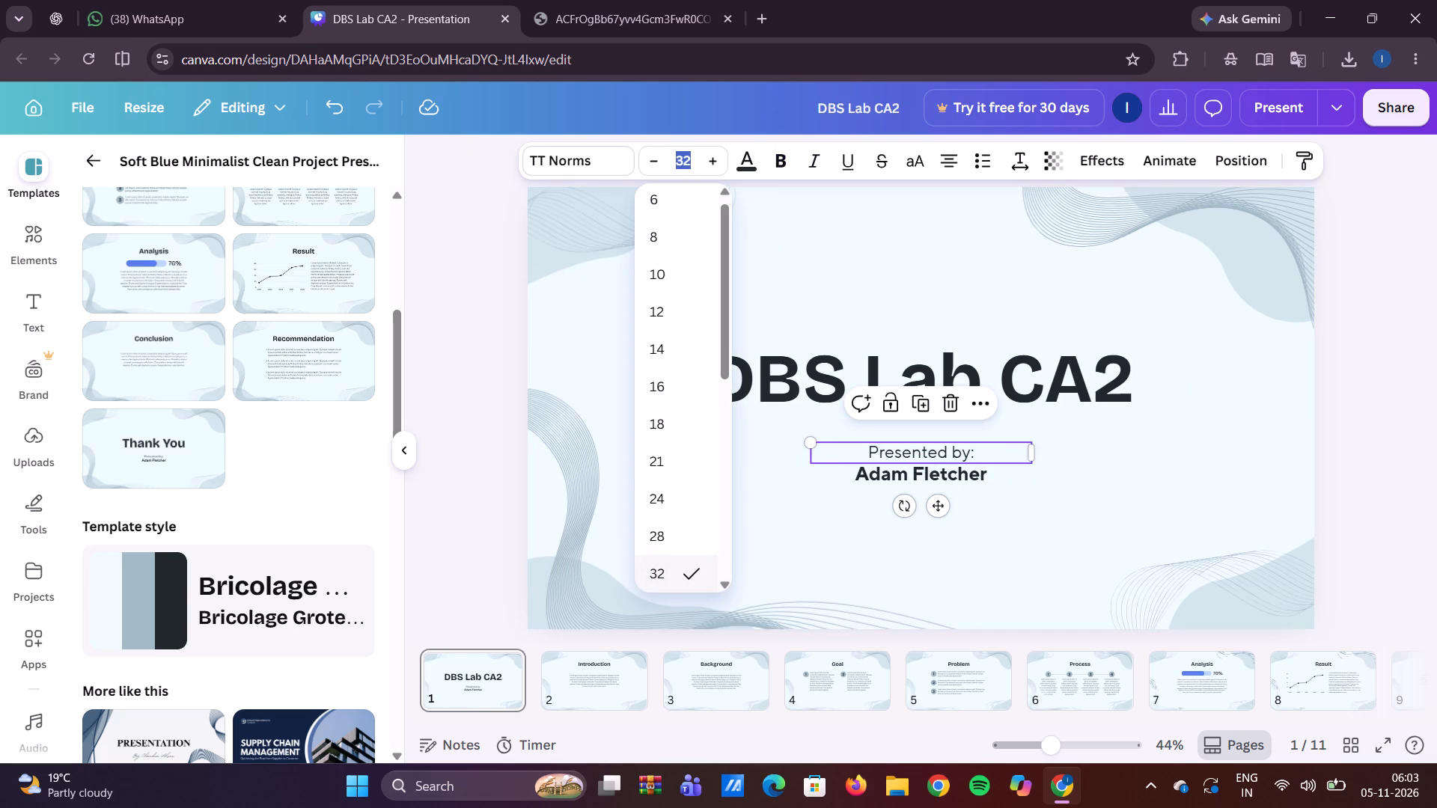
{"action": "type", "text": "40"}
{"action": "scroll", "coordinate": [712, 551], "scroll_direction": "down", "scroll_amount": 1}
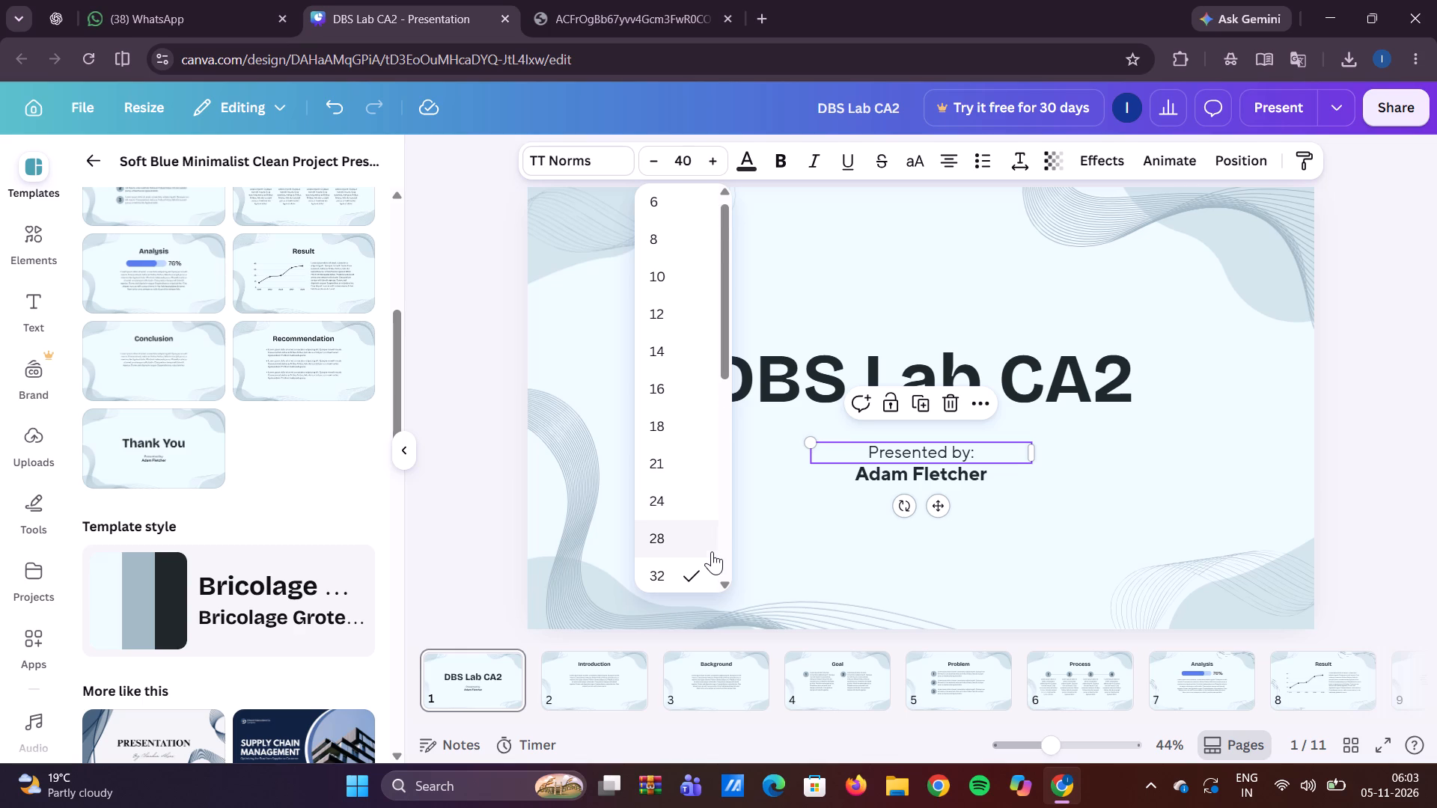
{"action": "scroll", "coordinate": [712, 551], "scroll_direction": "down", "scroll_amount": 1}
{"action": "left_click", "coordinate": [686, 518]}
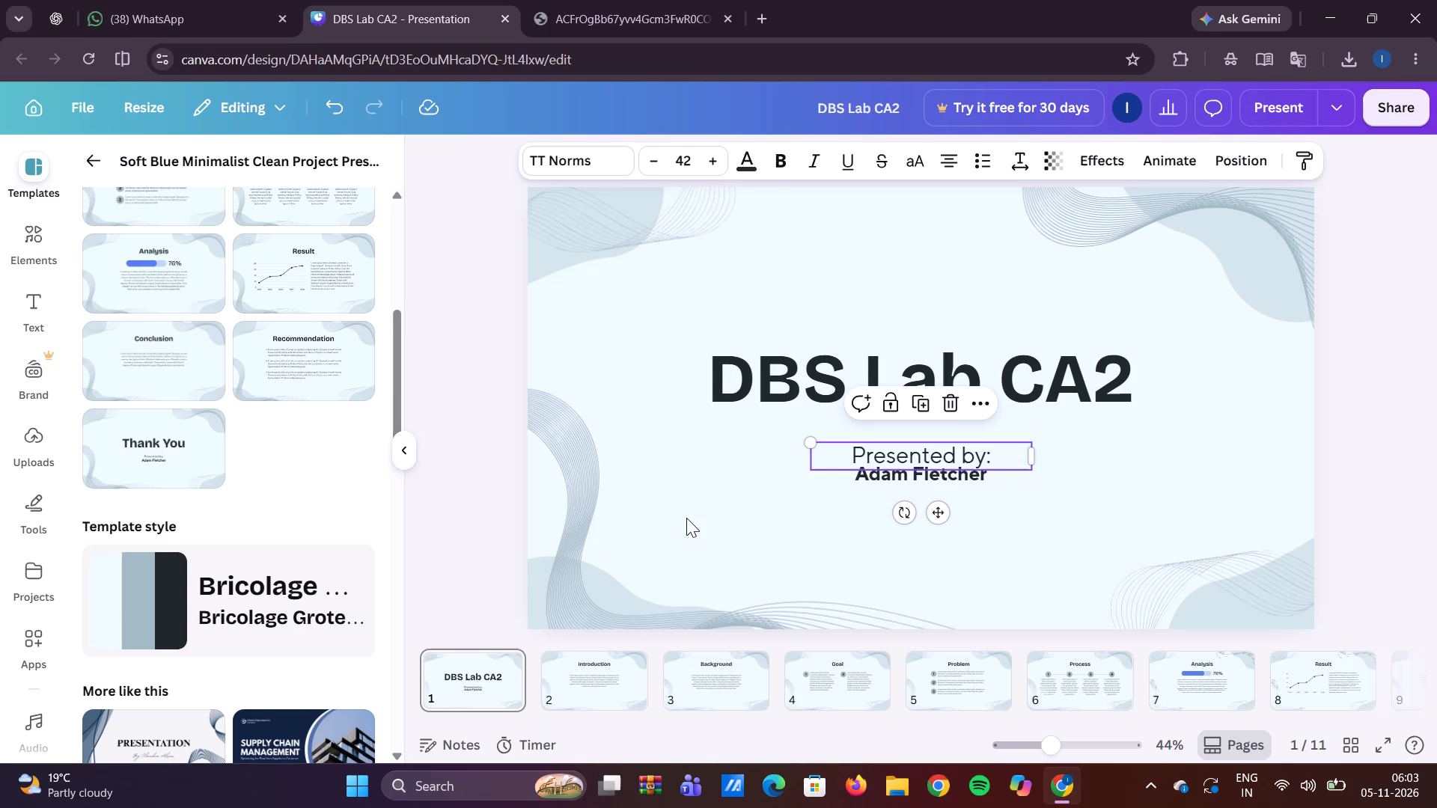
{"action": "left_click", "coordinate": [1111, 456]}
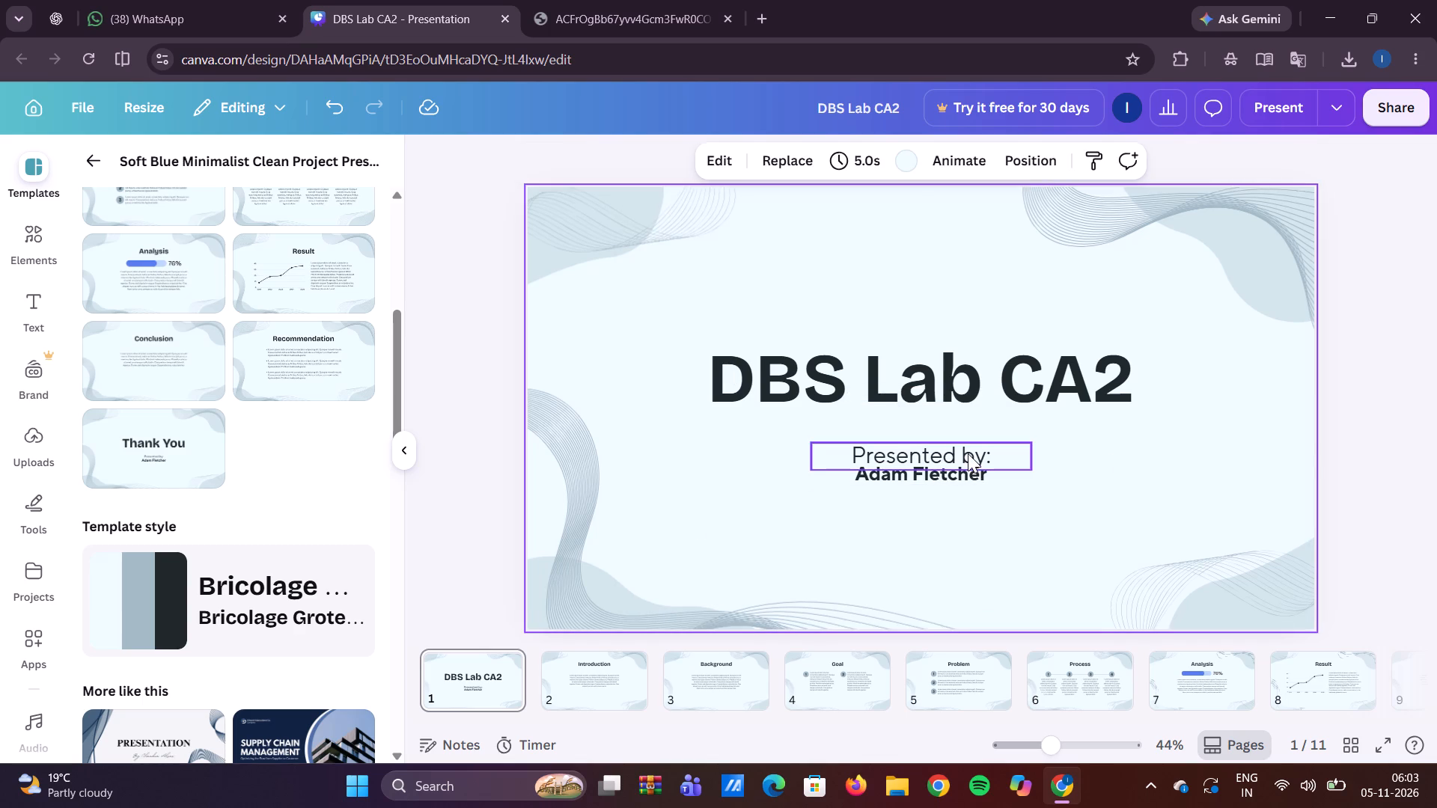
{"action": "left_click_drag", "start_coordinate": [968, 453], "coordinate": [964, 442]}
Replace the "Presented by:" text with "Hospital Management Database".
{"action": "left_click", "coordinate": [964, 442]}
{"action": "left_click", "coordinate": [964, 442]}
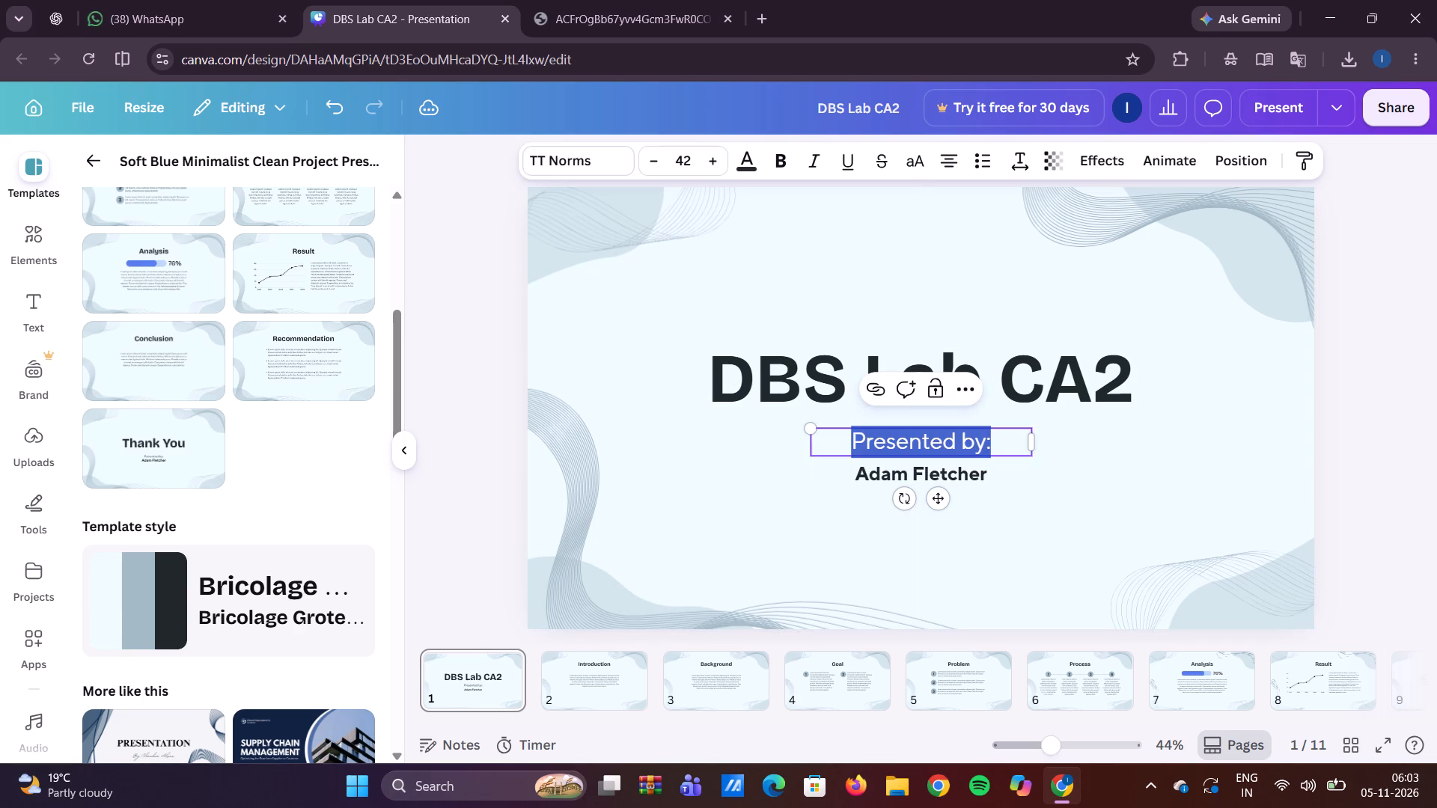
{"action": "double_click", "coordinate": [964, 442]}
{"action": "key", "text": "BackSpace"}
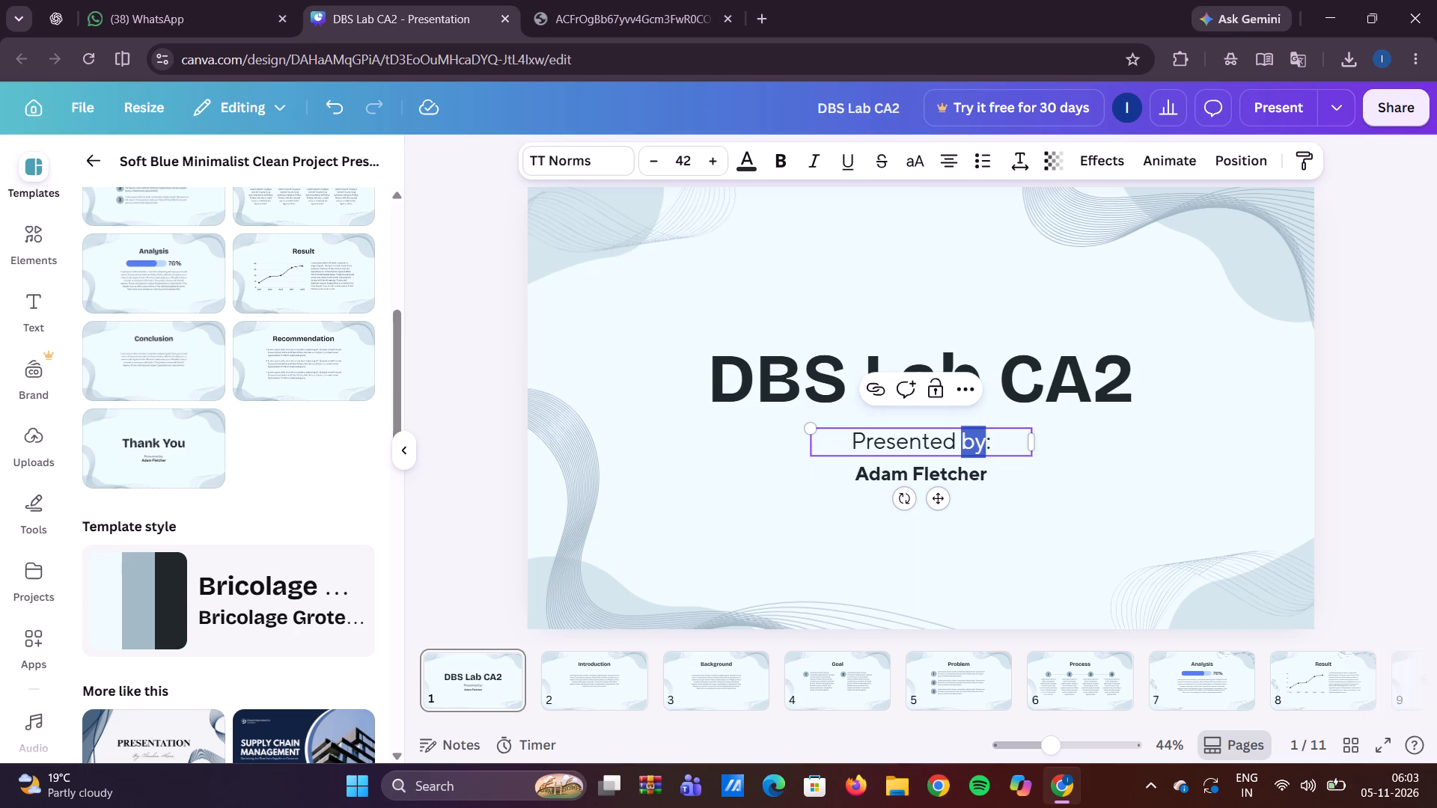
{"action": "key", "text": "Right"}
{"action": "key", "text": "shift+Left"}
{"action": "key", "text": "shift+Left"}
{"action": "key", "text": "shift+Left"}
{"action": "key", "text": "shift+Left"}
{"action": "key", "text": "shift+Left"}
{"action": "key", "text": "shift+Left"}
{"action": "key", "text": "shift+Left"}
{"action": "key", "text": "shift+Left"}
{"action": "key", "text": "shift+Left"}
{"action": "key", "text": "shift+Left"}
{"action": "key", "text": "shift+Left"}
{"action": "key", "text": "shift+Left"}
{"action": "key", "text": "shift+Left"}
{"action": "key", "text": "shift+Left"}
{"action": "key", "text": "shift+Left"}
{"action": "key", "text": "shift+Left"}
{"action": "key", "text": "shift+Left"}
{"action": "key", "text": "shift+Left"}
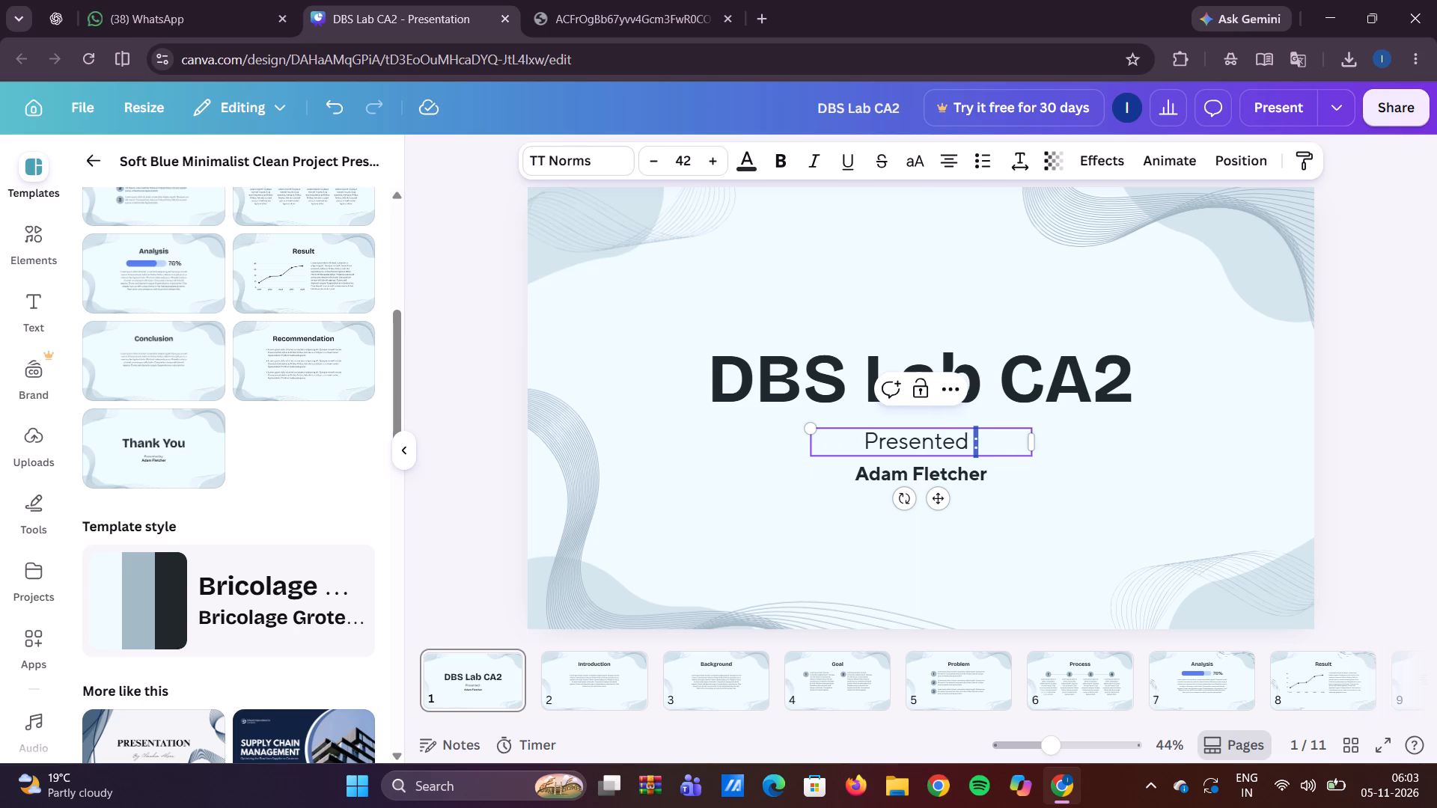
{"action": "key", "text": "BackSpace"}
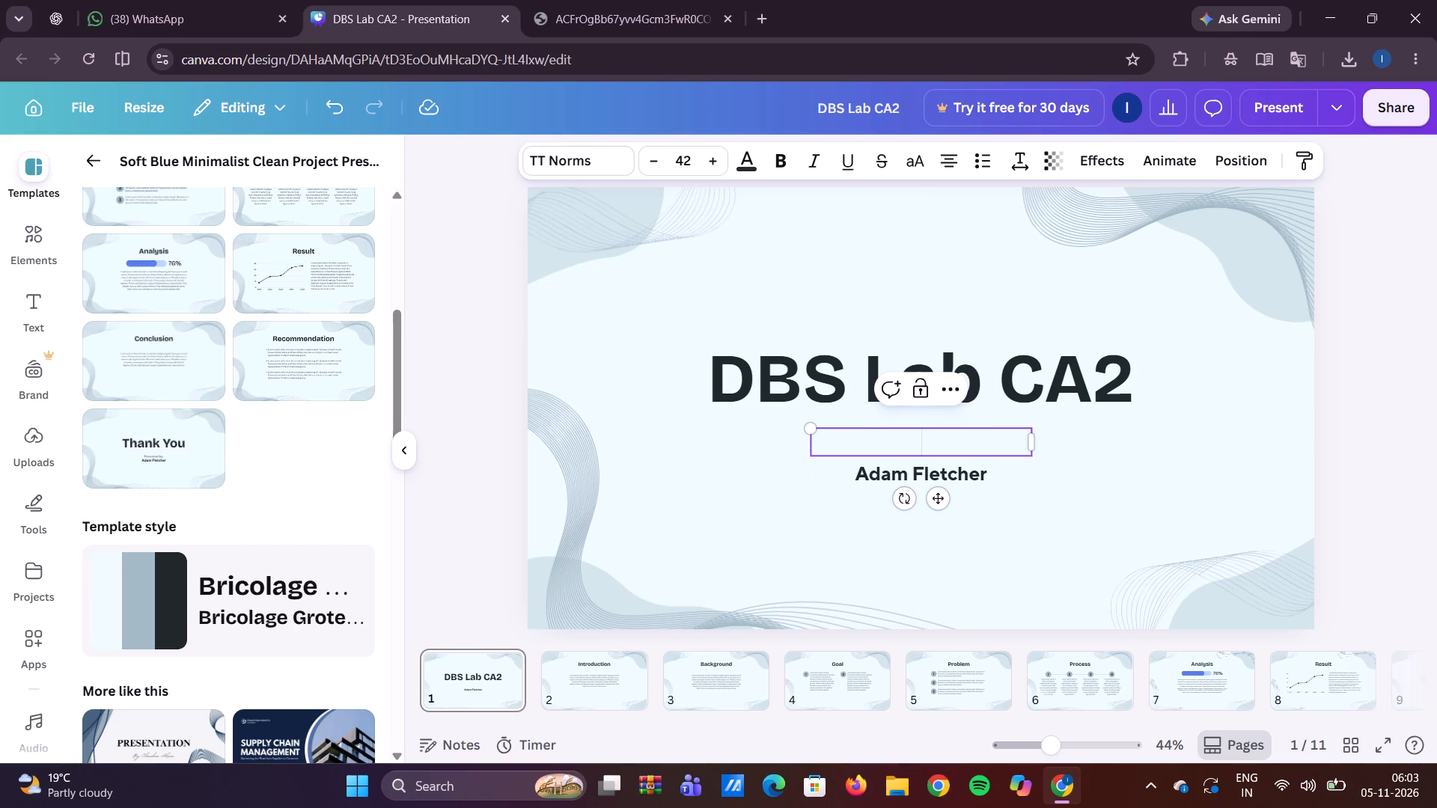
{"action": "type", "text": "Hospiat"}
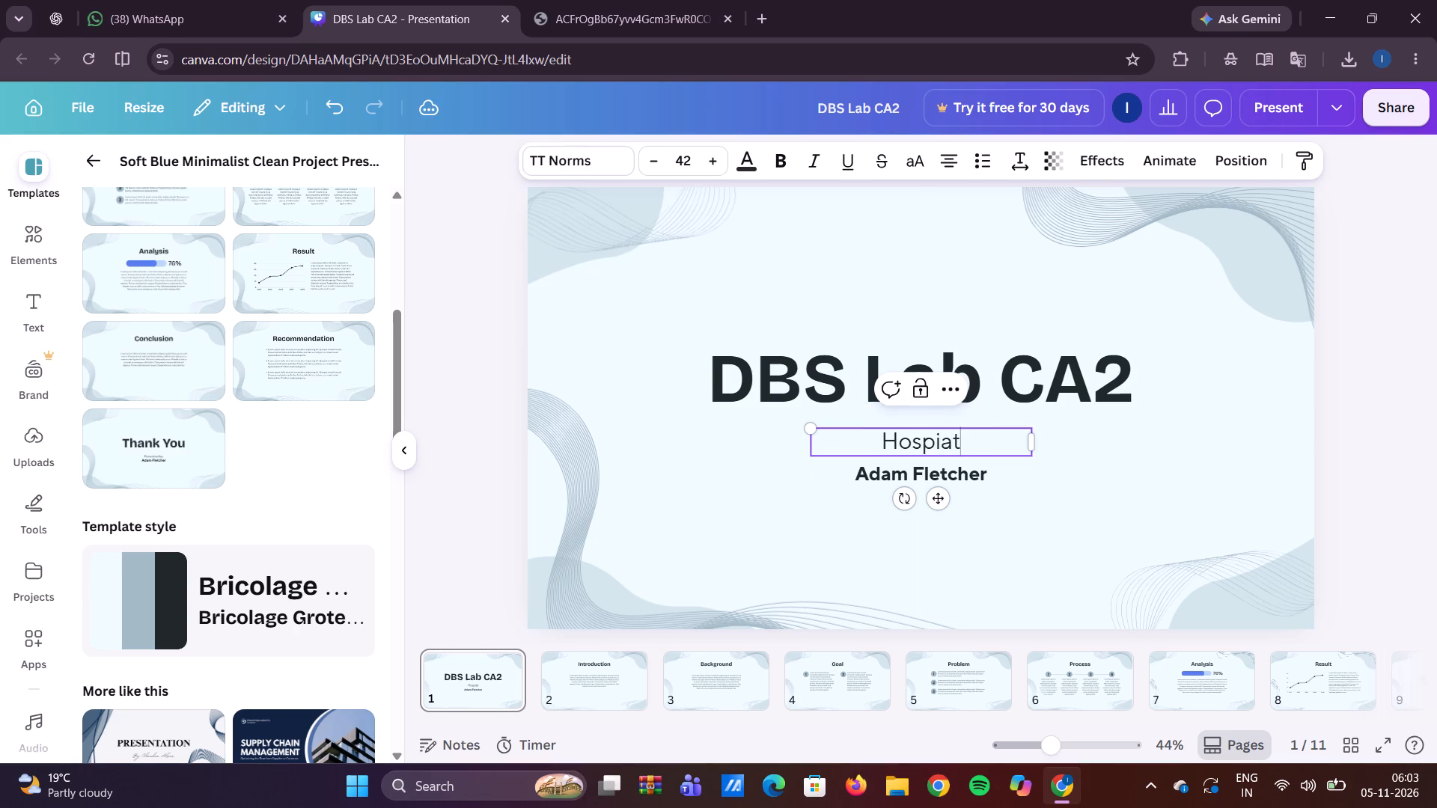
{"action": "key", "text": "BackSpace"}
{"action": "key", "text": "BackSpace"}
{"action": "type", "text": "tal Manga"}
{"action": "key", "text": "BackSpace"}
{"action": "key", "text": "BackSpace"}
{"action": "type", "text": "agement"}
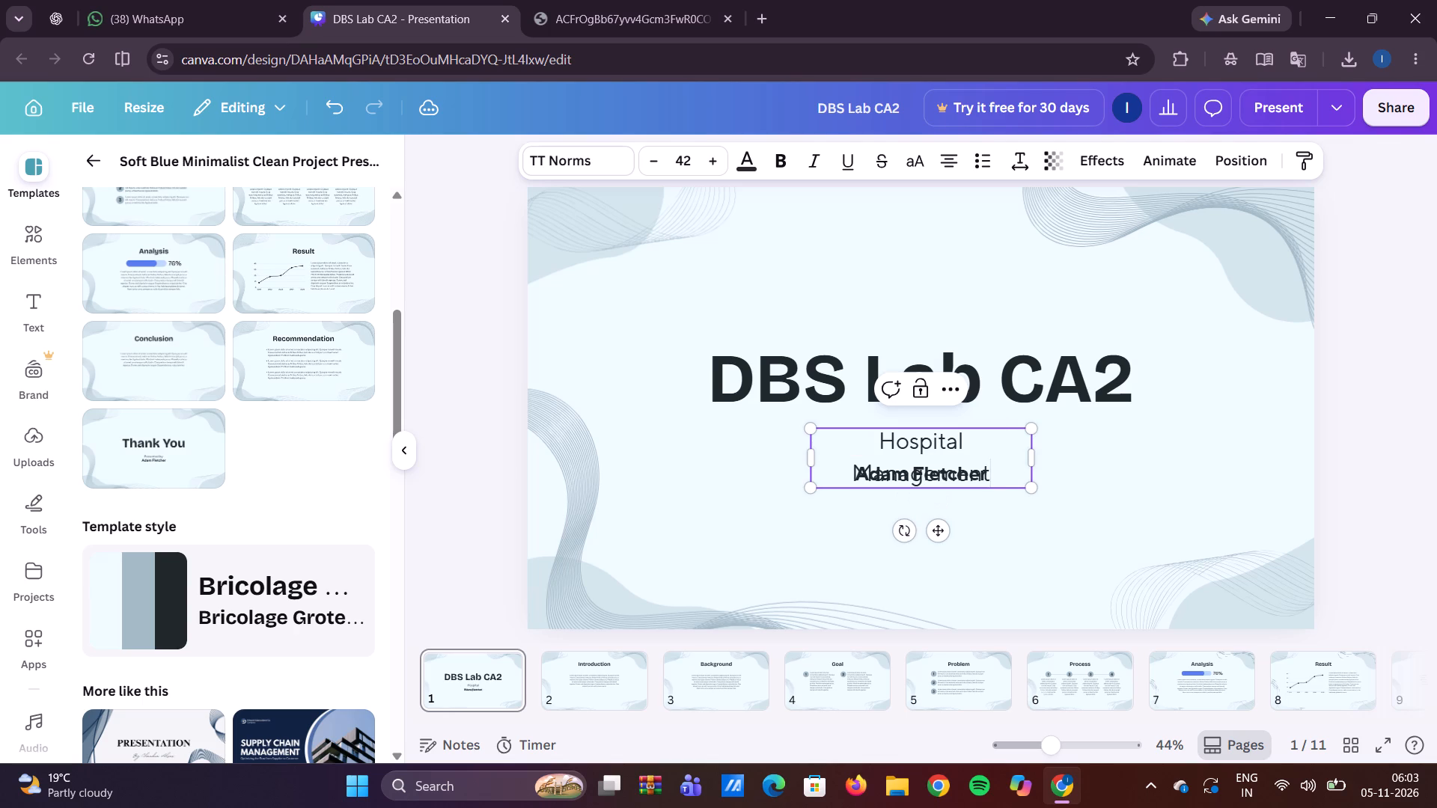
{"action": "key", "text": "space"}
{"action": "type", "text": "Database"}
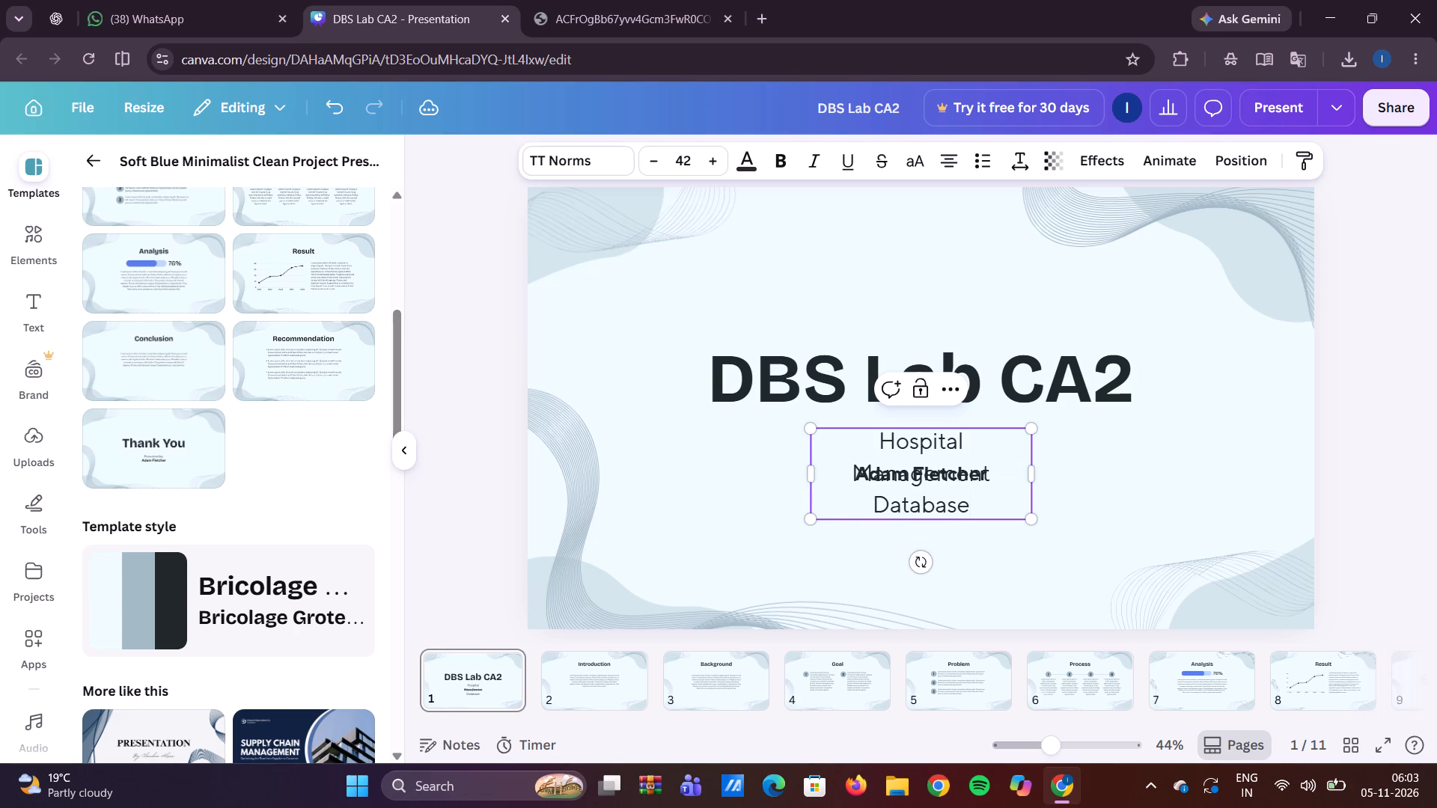
Widen the "Hospital Management Database" text box to fit one line and centre it directly beneath the title.
{"action": "left_click_drag", "start_coordinate": [1035, 476], "coordinate": [1176, 468]}
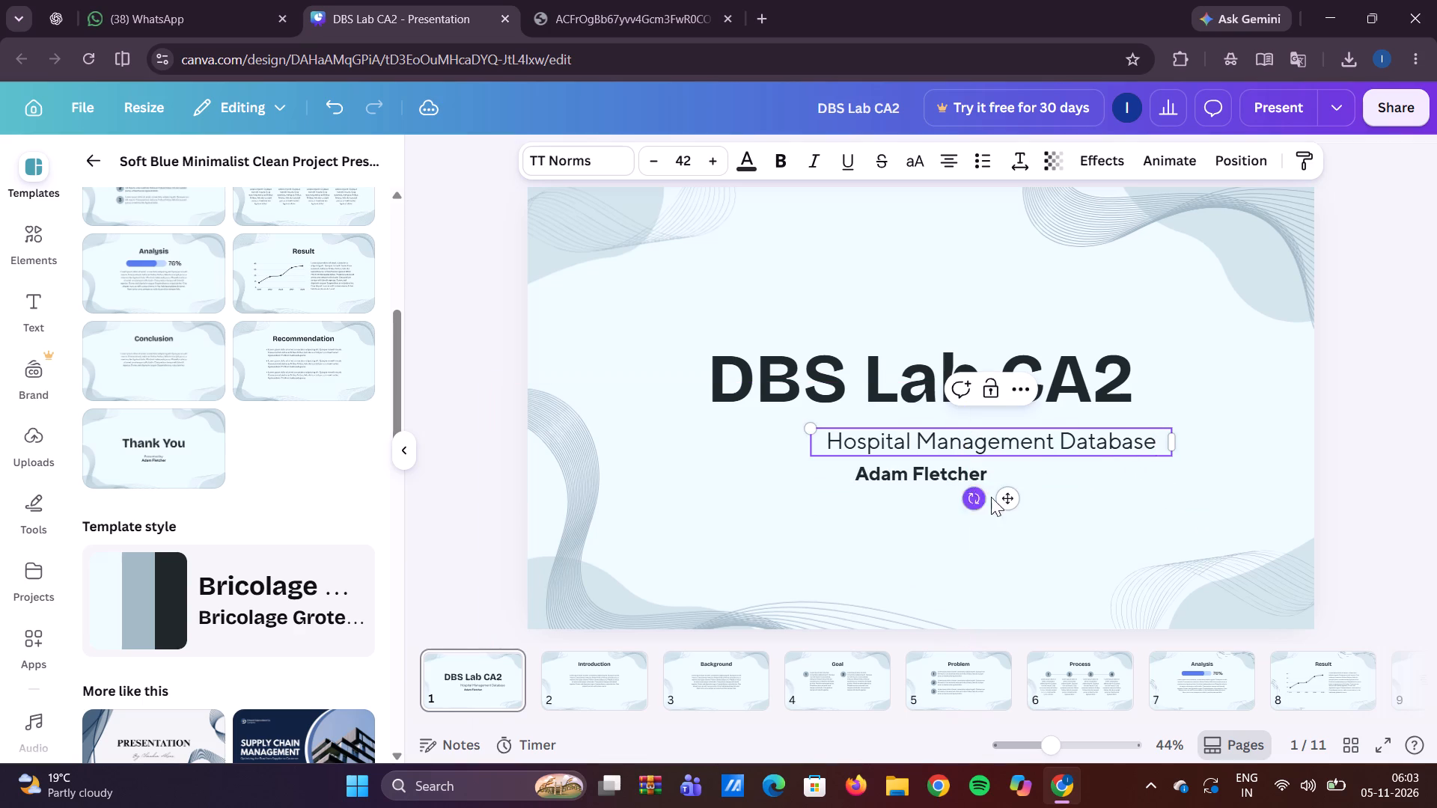
{"action": "left_click_drag", "start_coordinate": [1006, 497], "coordinate": [928, 492]}
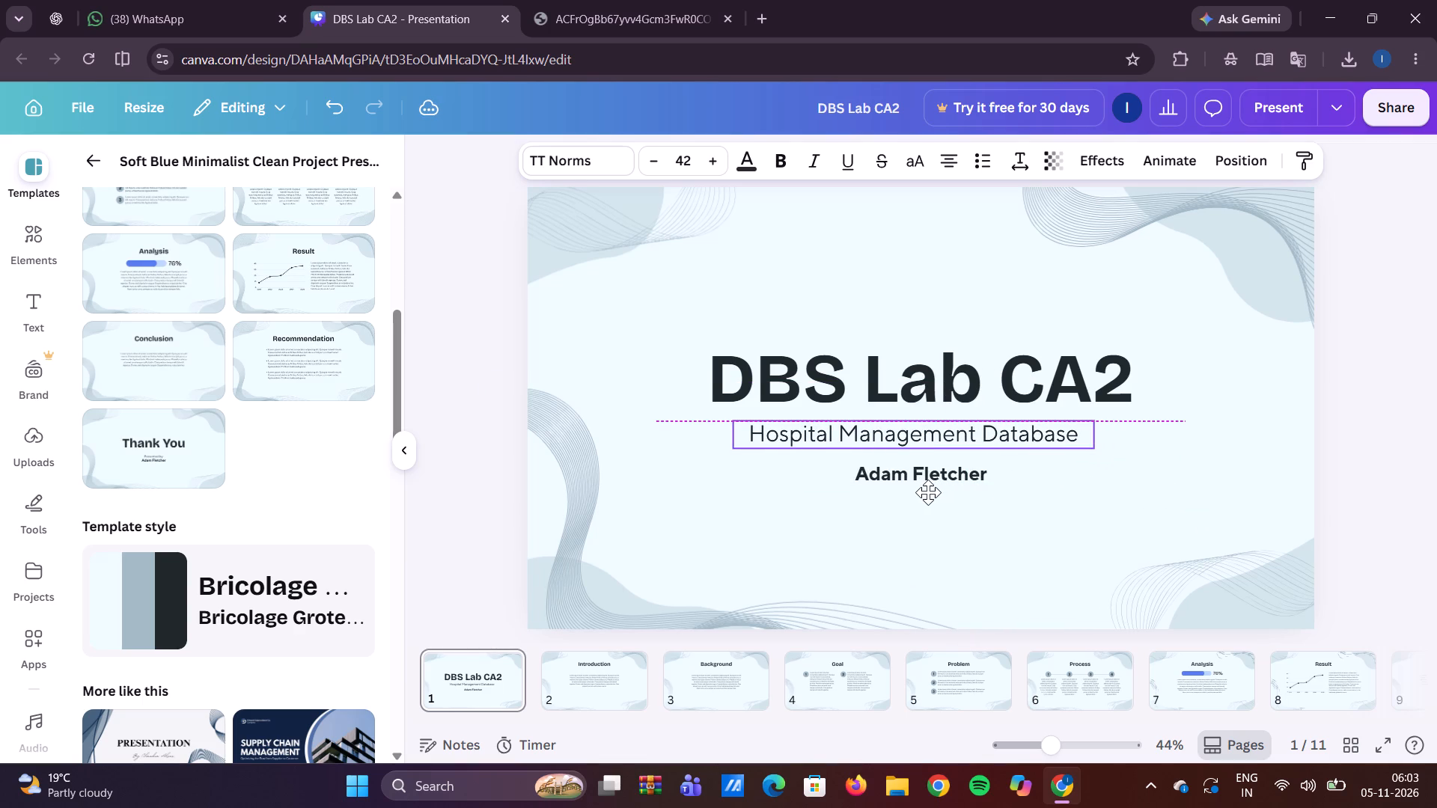
{"action": "left_click_drag", "start_coordinate": [928, 492], "coordinate": [936, 490]}
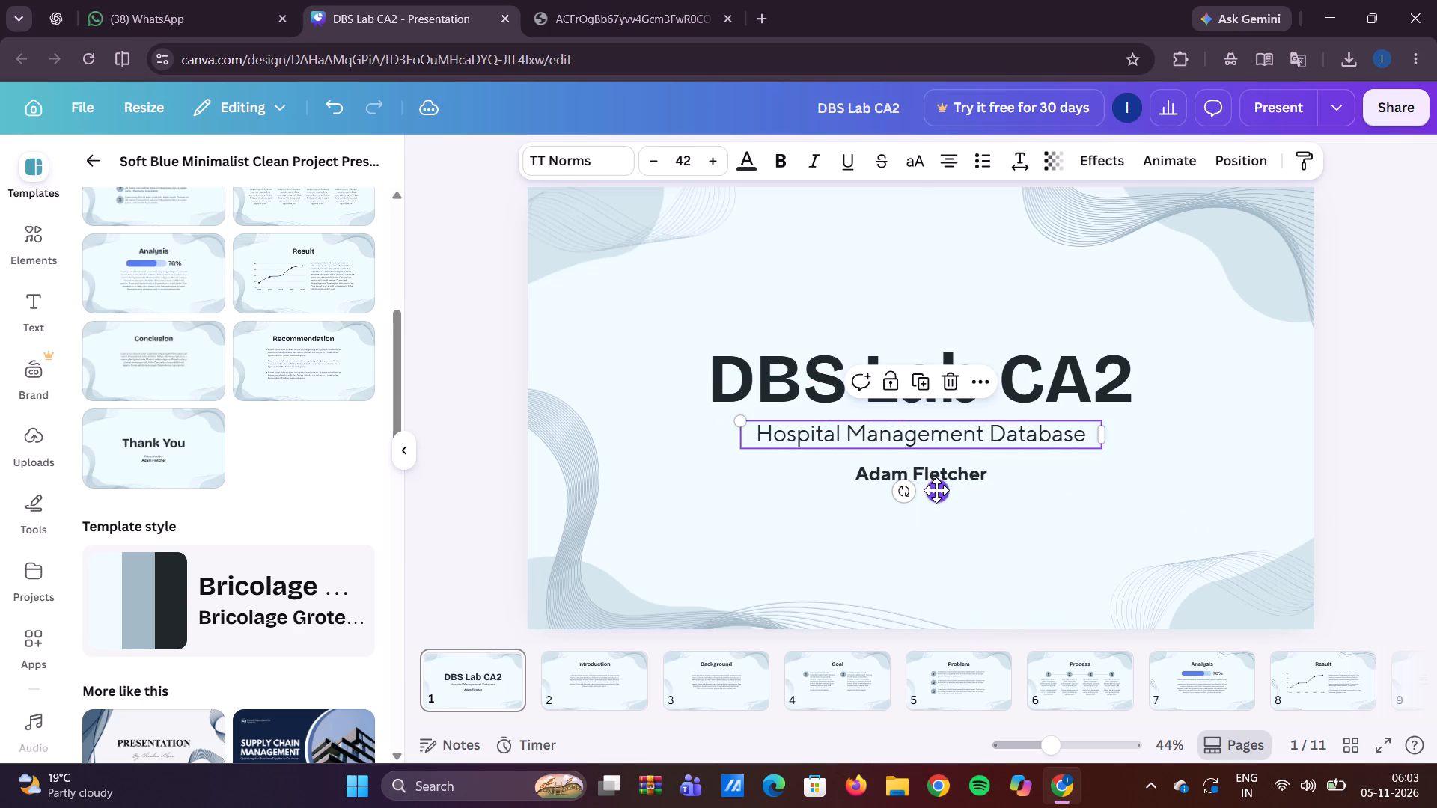
{"action": "left_click", "coordinate": [1009, 512]}
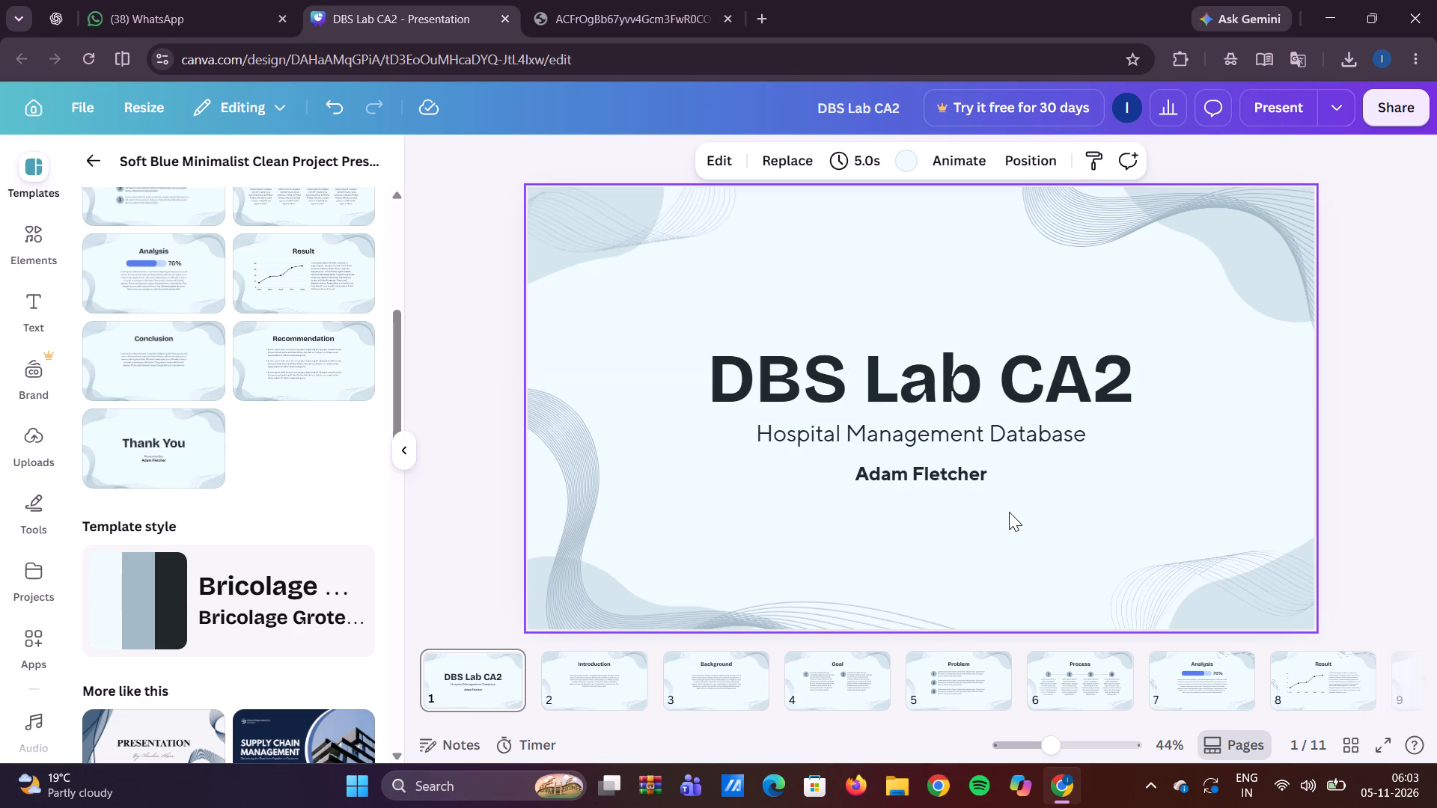
{"action": "left_click", "coordinate": [939, 435]}
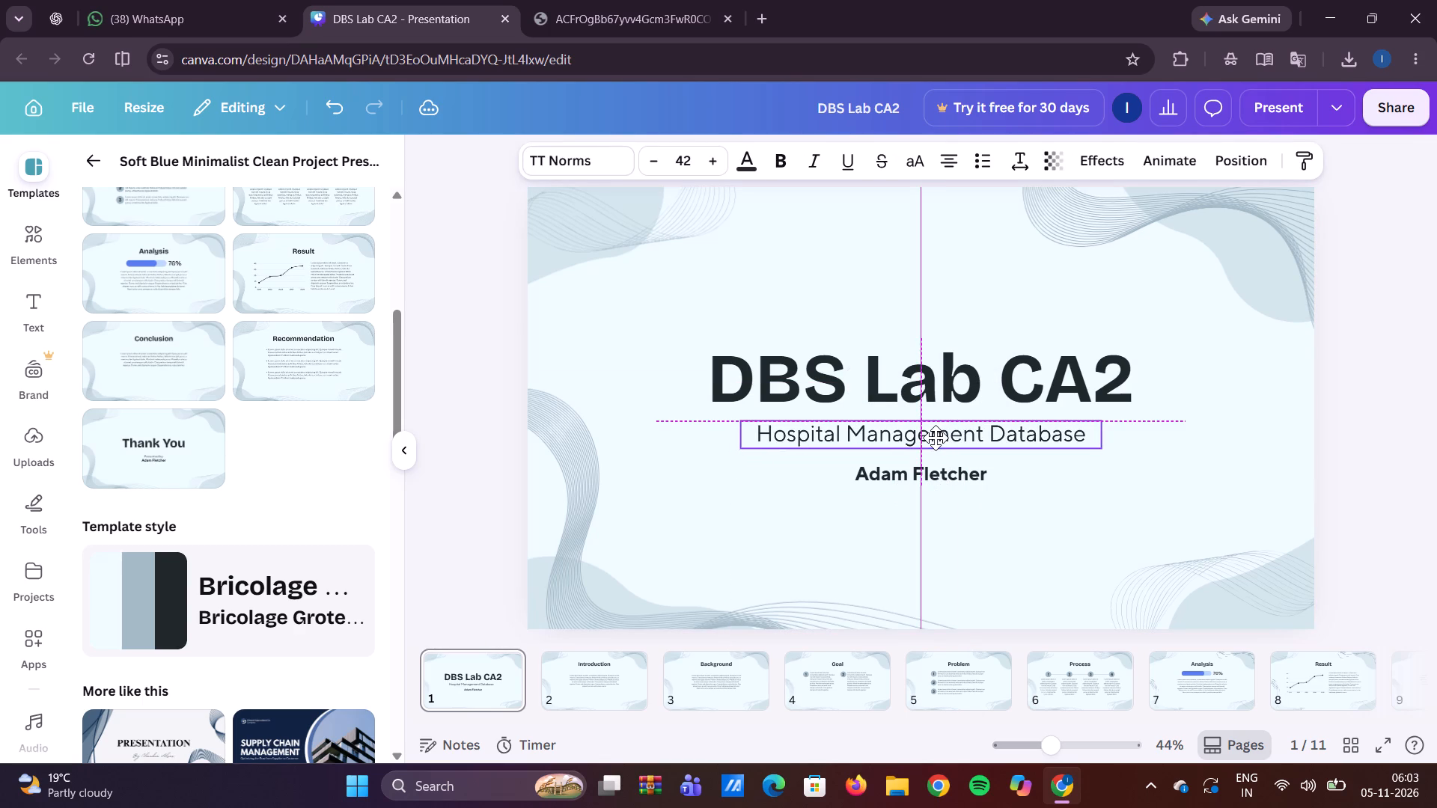
{"action": "left_click", "coordinate": [1022, 524]}
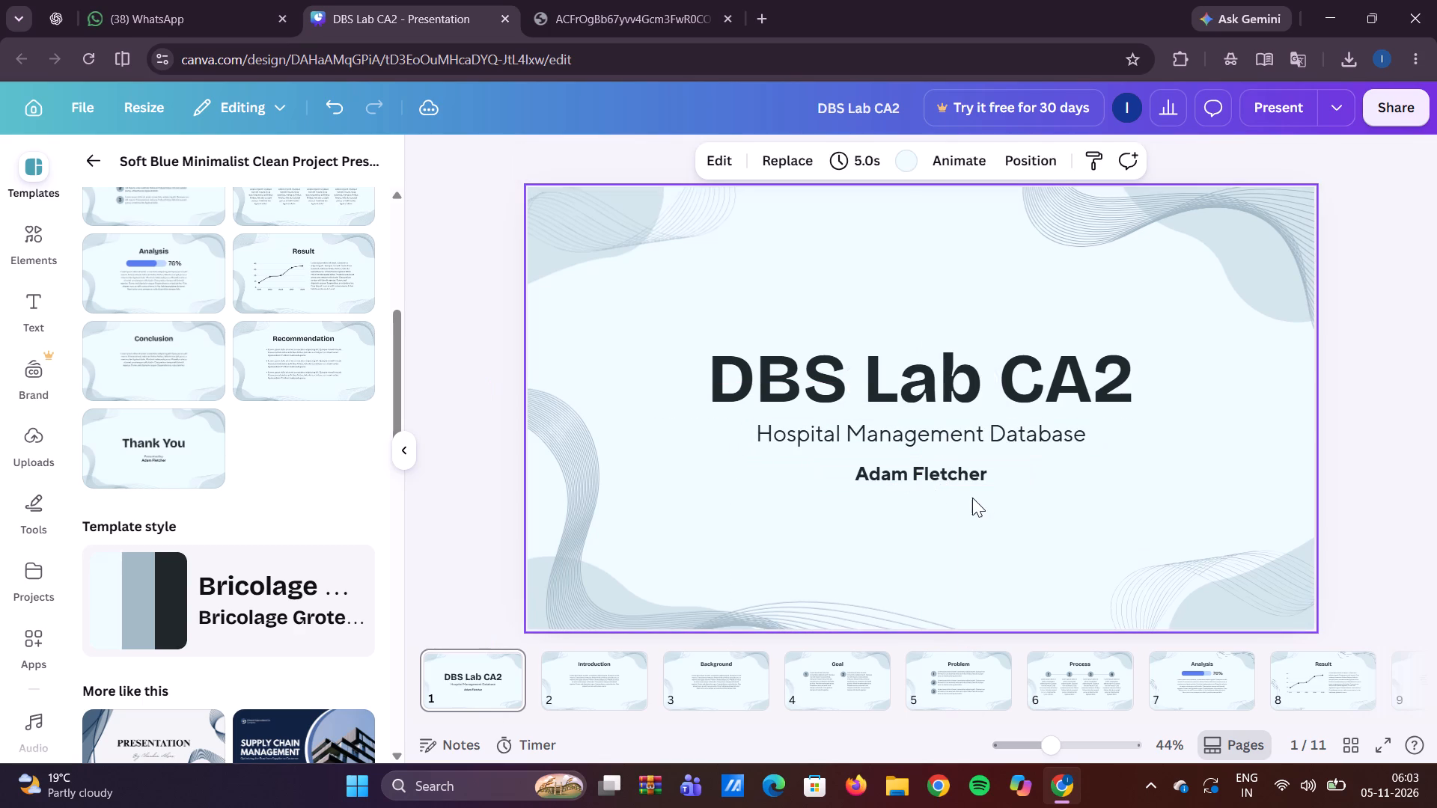
Replace the placeholder presenter name with "Name -" followed by the student's full name.
{"action": "left_click", "coordinate": [962, 484]}
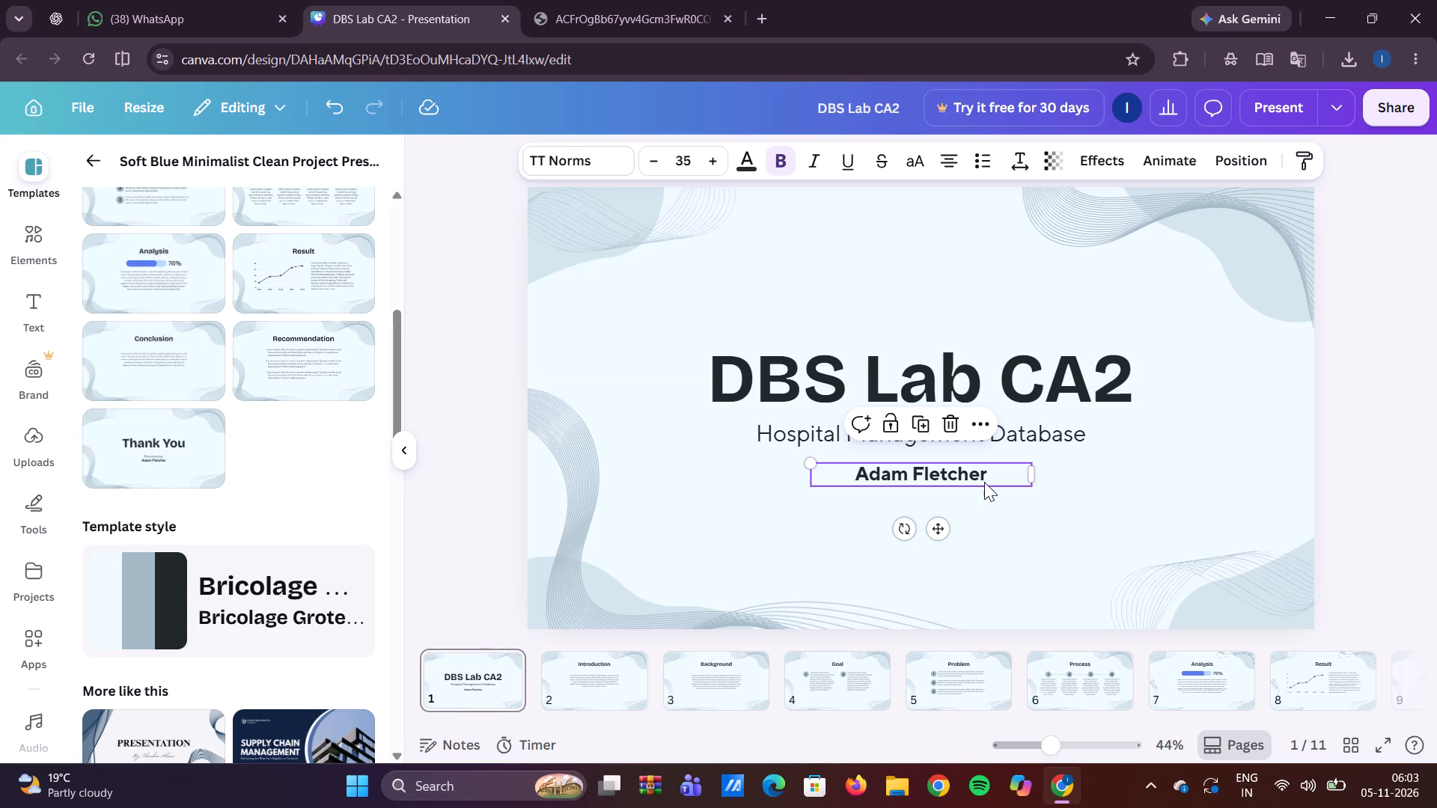
{"action": "left_click", "coordinate": [984, 473]}
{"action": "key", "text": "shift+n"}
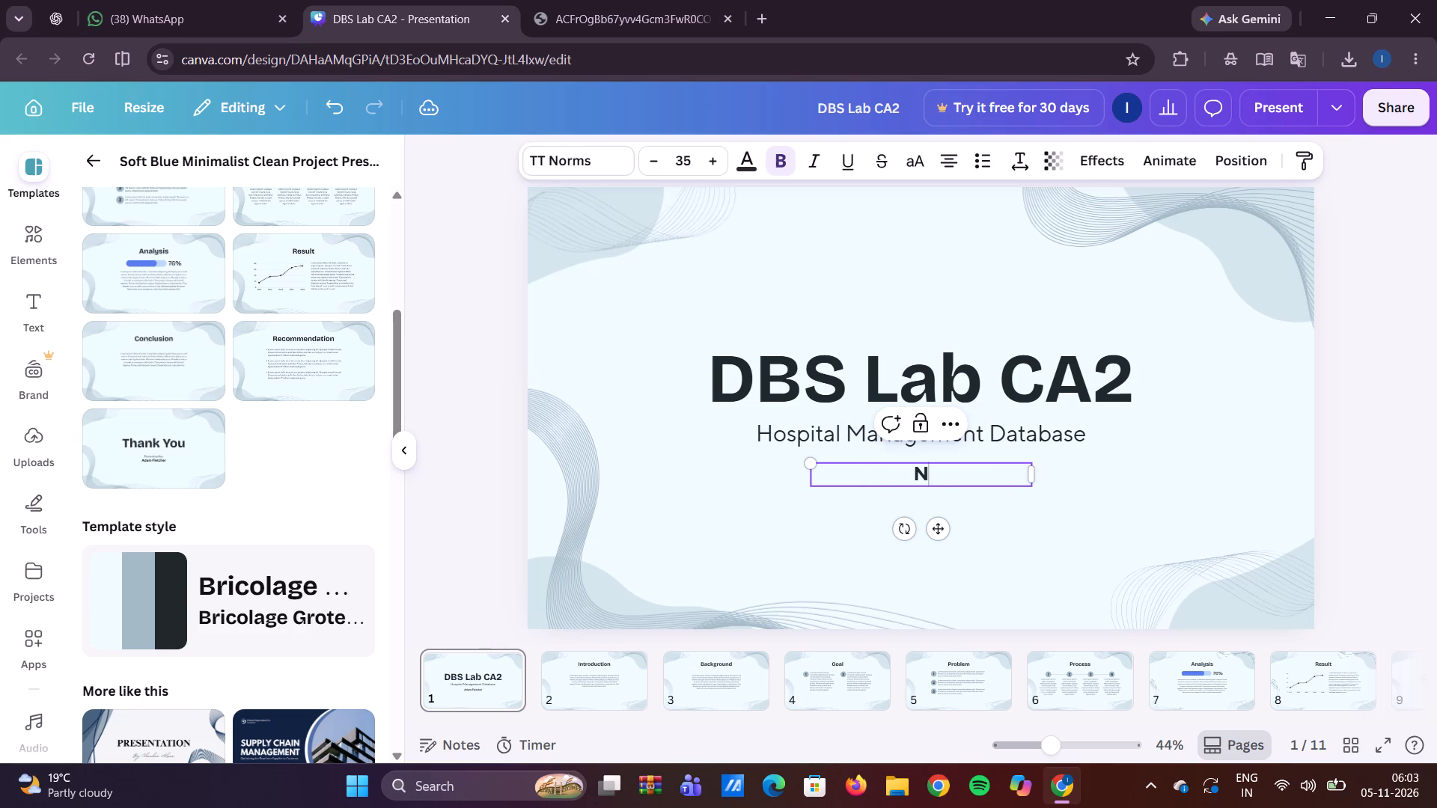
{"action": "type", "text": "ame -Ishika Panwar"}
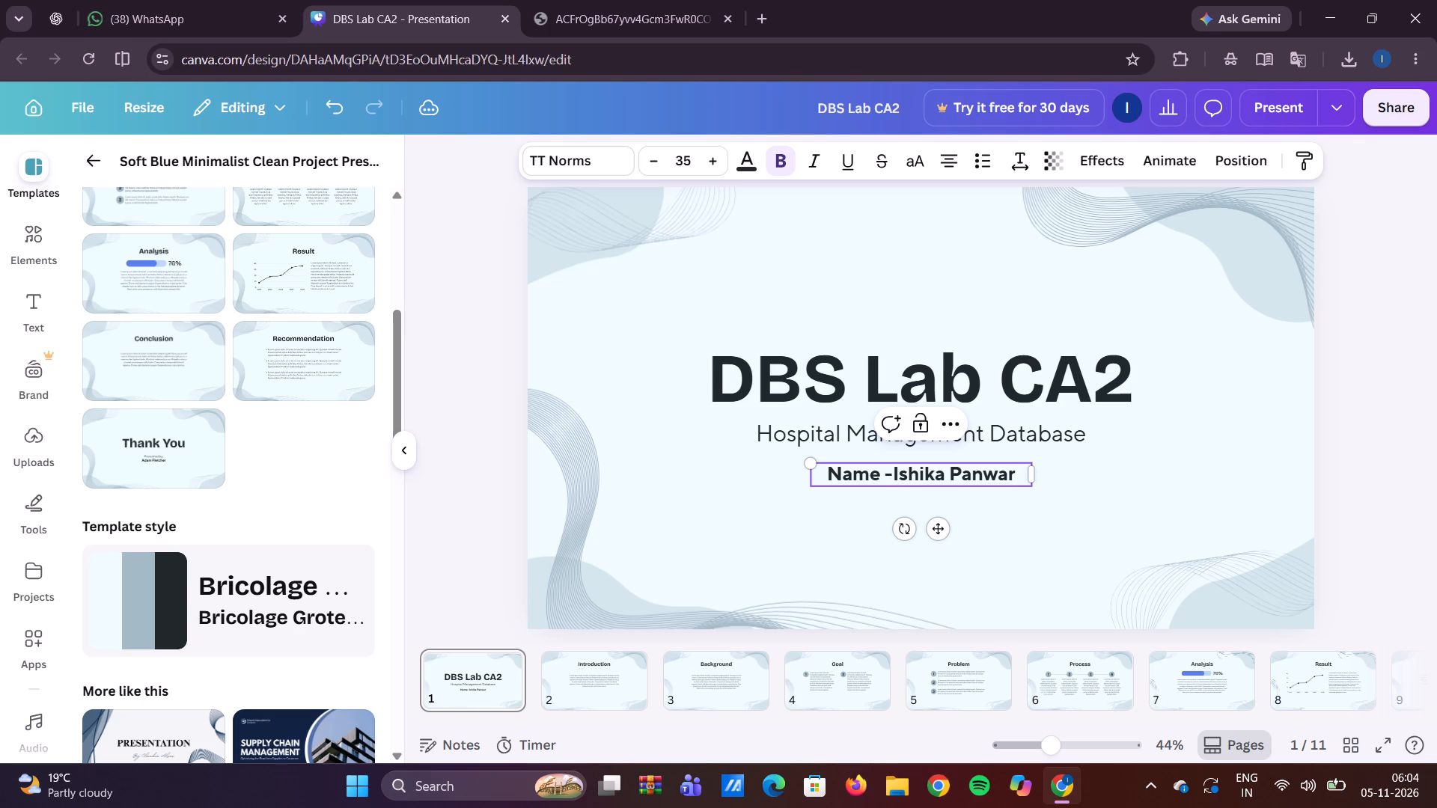
Add a second line reading "CSE AI - B" beneath the student's name.
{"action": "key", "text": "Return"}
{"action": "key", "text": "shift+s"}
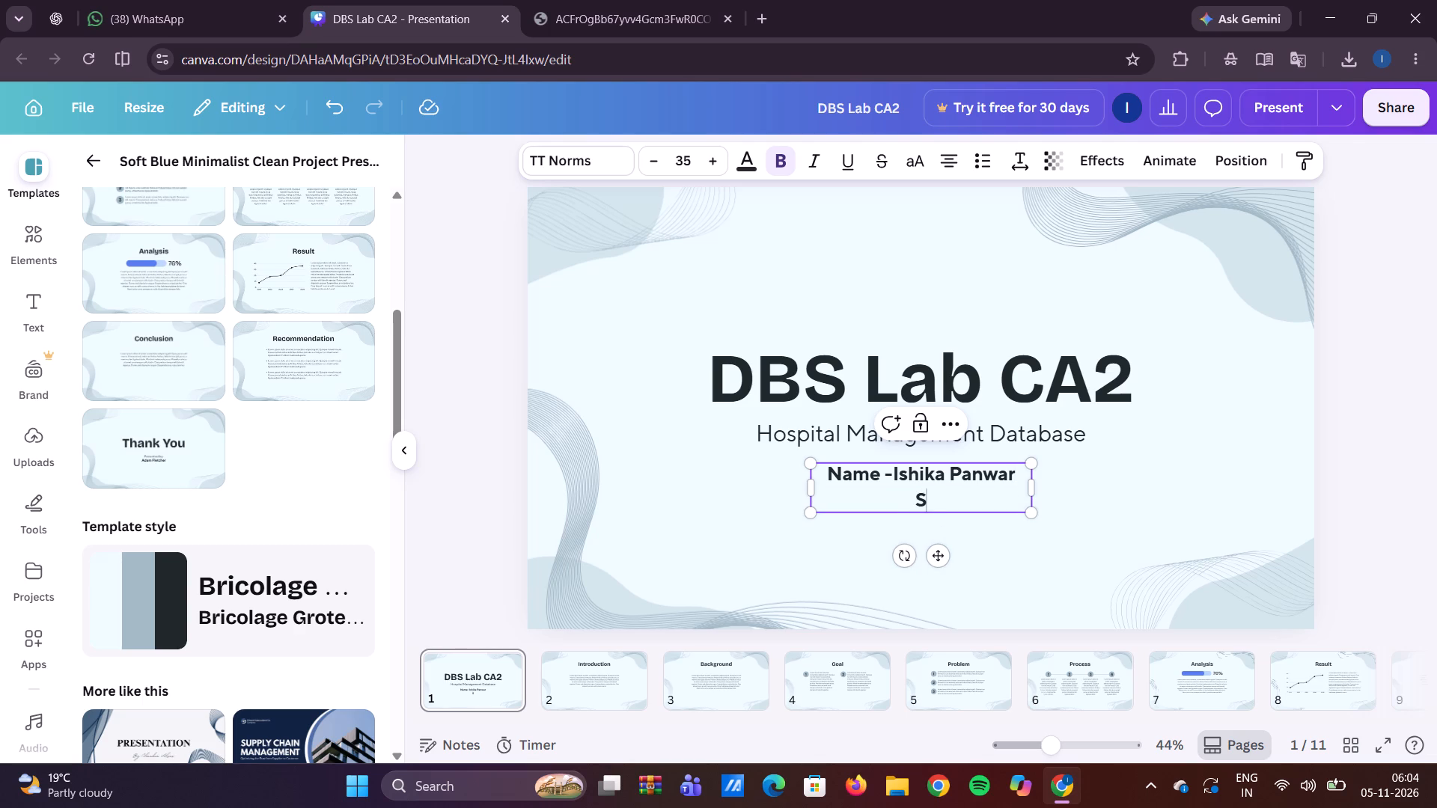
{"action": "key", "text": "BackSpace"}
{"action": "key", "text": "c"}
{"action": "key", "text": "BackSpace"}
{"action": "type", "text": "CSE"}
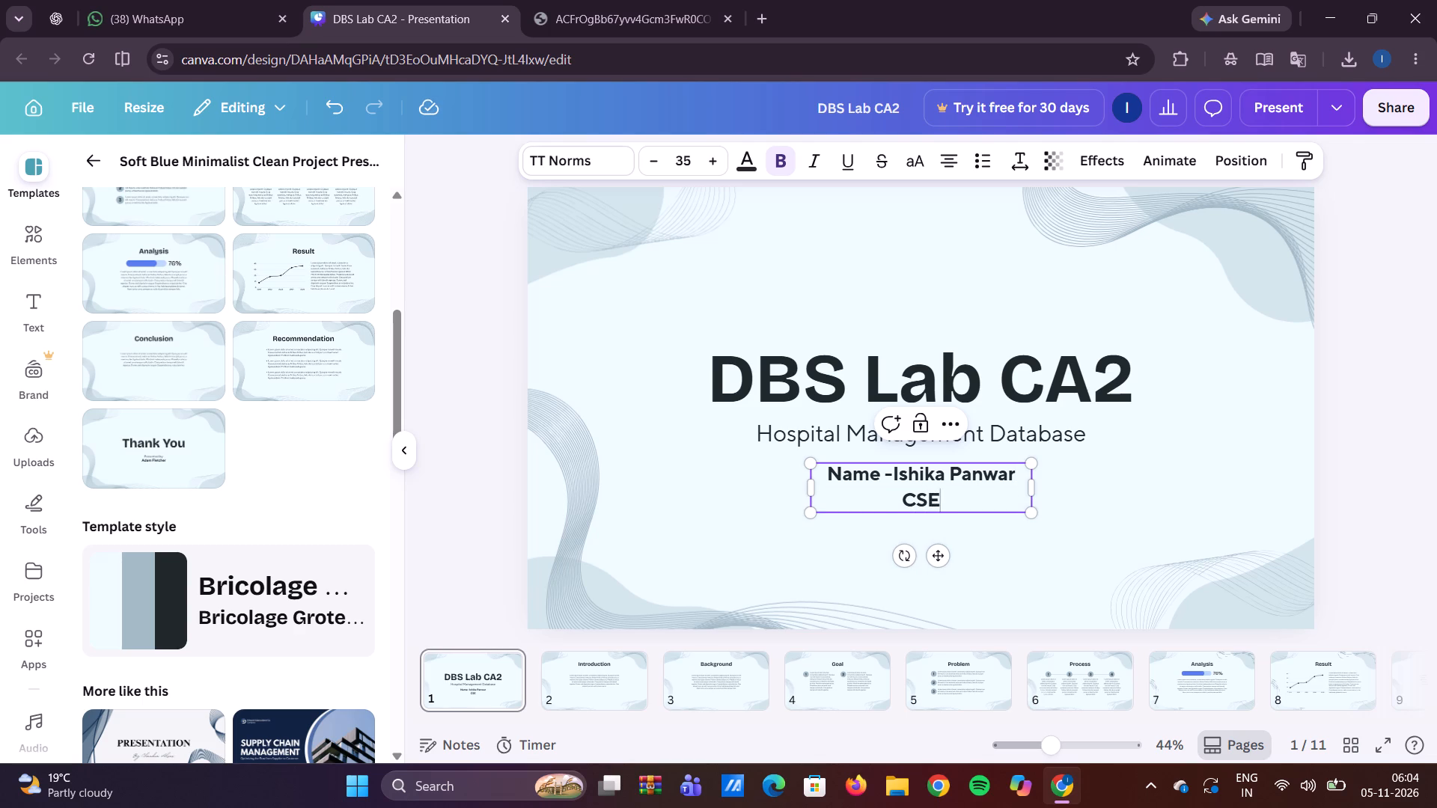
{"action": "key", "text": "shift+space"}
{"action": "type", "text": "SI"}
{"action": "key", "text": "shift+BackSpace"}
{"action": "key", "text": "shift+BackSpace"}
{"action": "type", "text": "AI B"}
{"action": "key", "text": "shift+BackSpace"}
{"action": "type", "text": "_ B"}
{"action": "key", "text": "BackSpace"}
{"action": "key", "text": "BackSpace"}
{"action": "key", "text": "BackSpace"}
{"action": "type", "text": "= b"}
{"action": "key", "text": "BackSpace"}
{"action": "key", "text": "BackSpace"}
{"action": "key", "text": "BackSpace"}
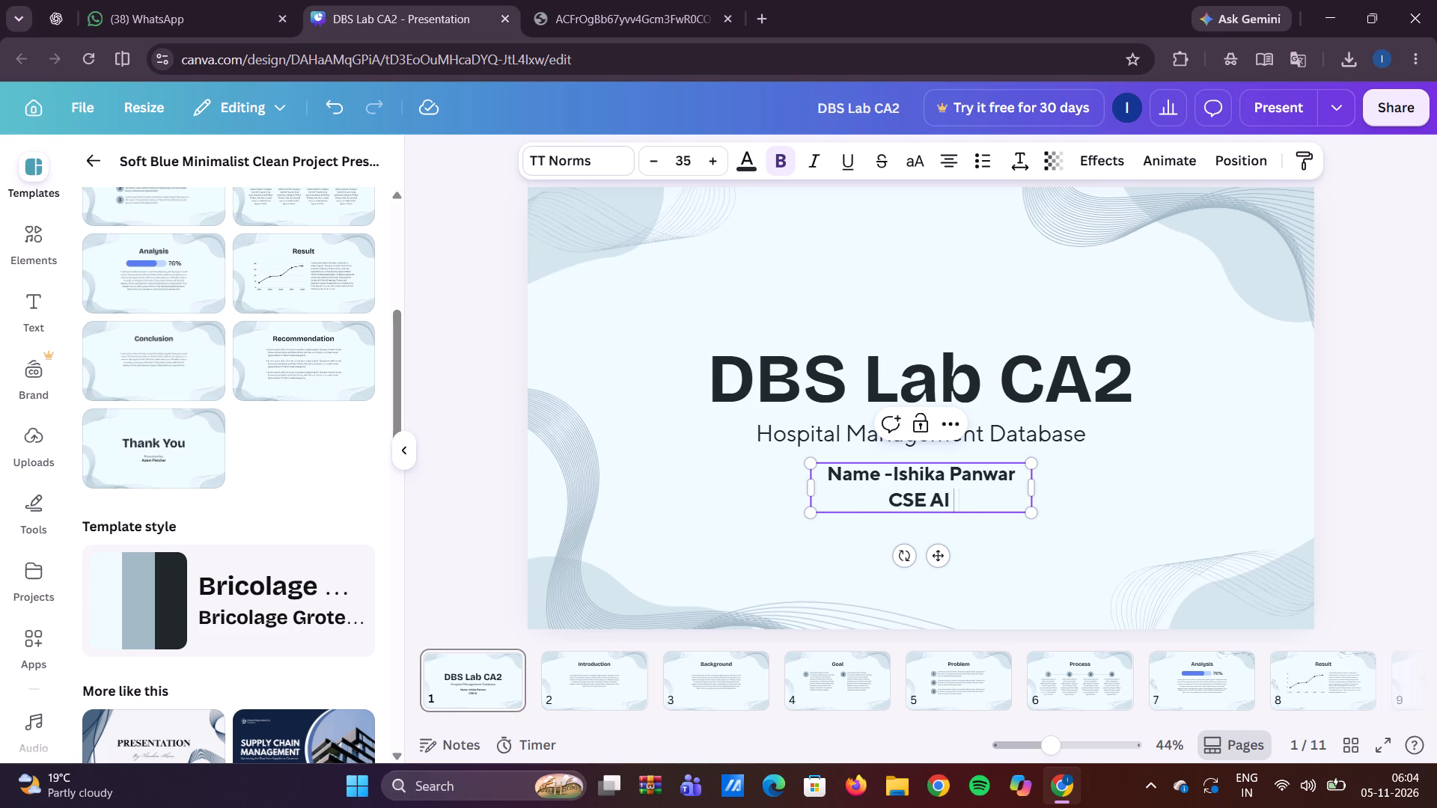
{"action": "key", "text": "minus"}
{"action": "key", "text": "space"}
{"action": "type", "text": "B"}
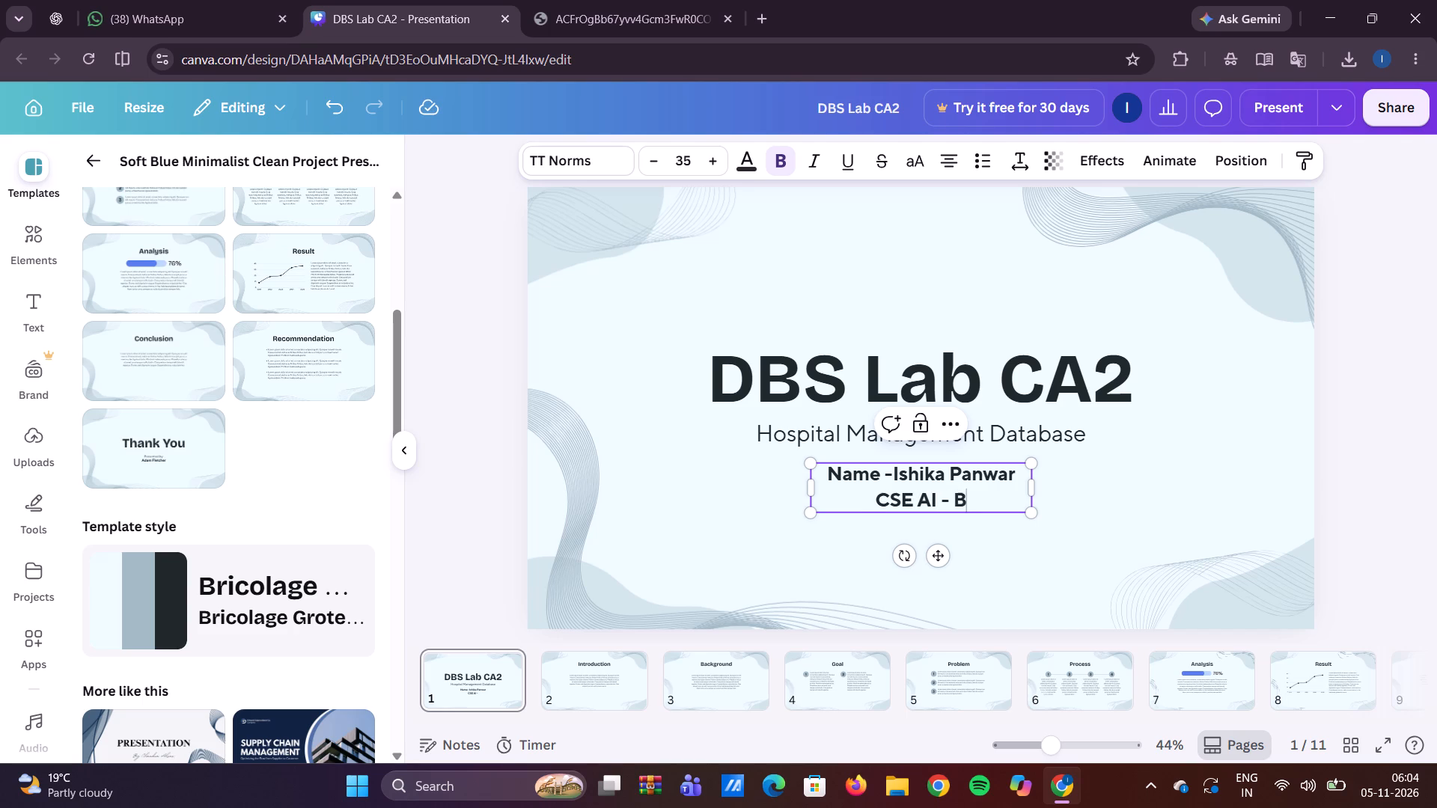
Add a third line reading "Regn. no.-" followed by the student's registration number beneath "CSE AI - B".
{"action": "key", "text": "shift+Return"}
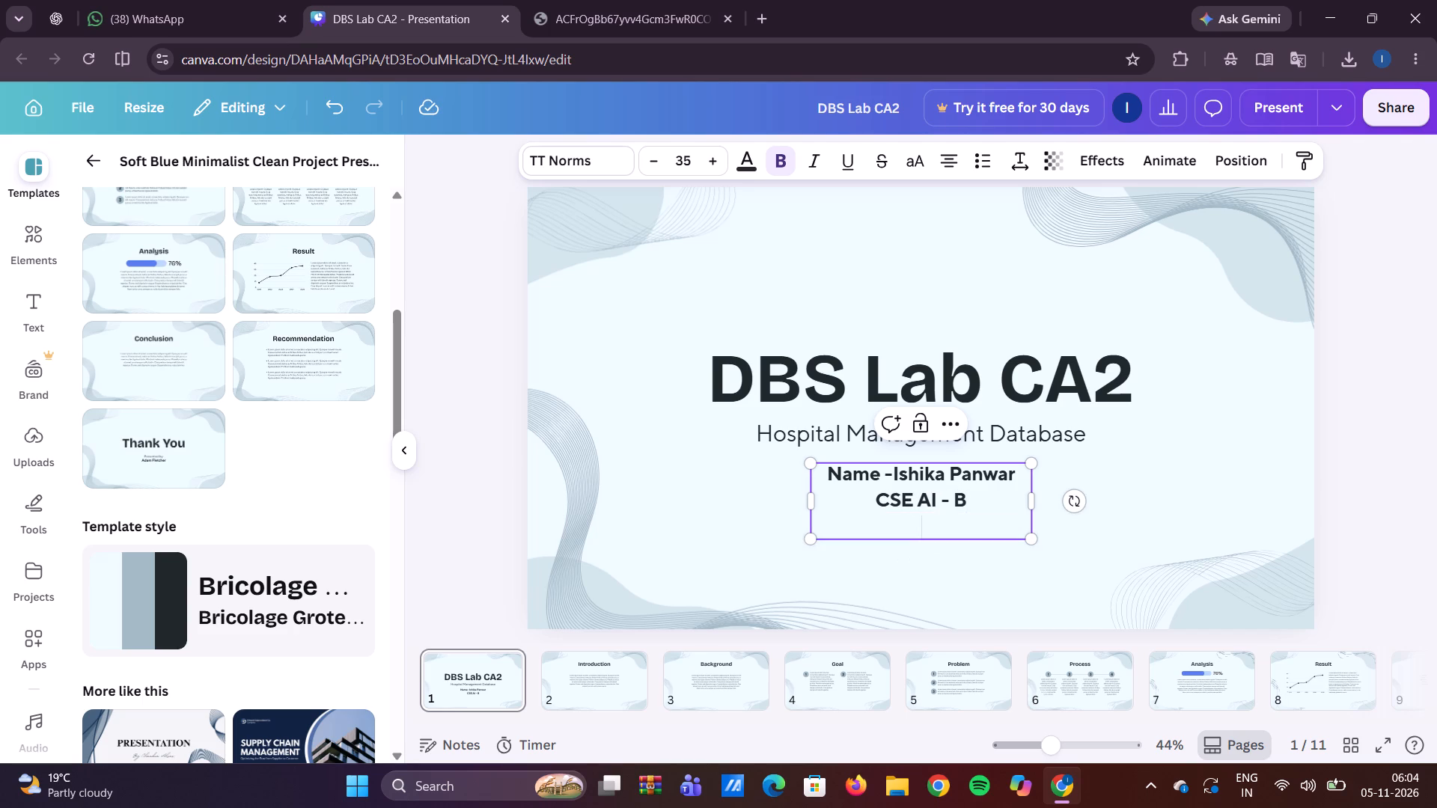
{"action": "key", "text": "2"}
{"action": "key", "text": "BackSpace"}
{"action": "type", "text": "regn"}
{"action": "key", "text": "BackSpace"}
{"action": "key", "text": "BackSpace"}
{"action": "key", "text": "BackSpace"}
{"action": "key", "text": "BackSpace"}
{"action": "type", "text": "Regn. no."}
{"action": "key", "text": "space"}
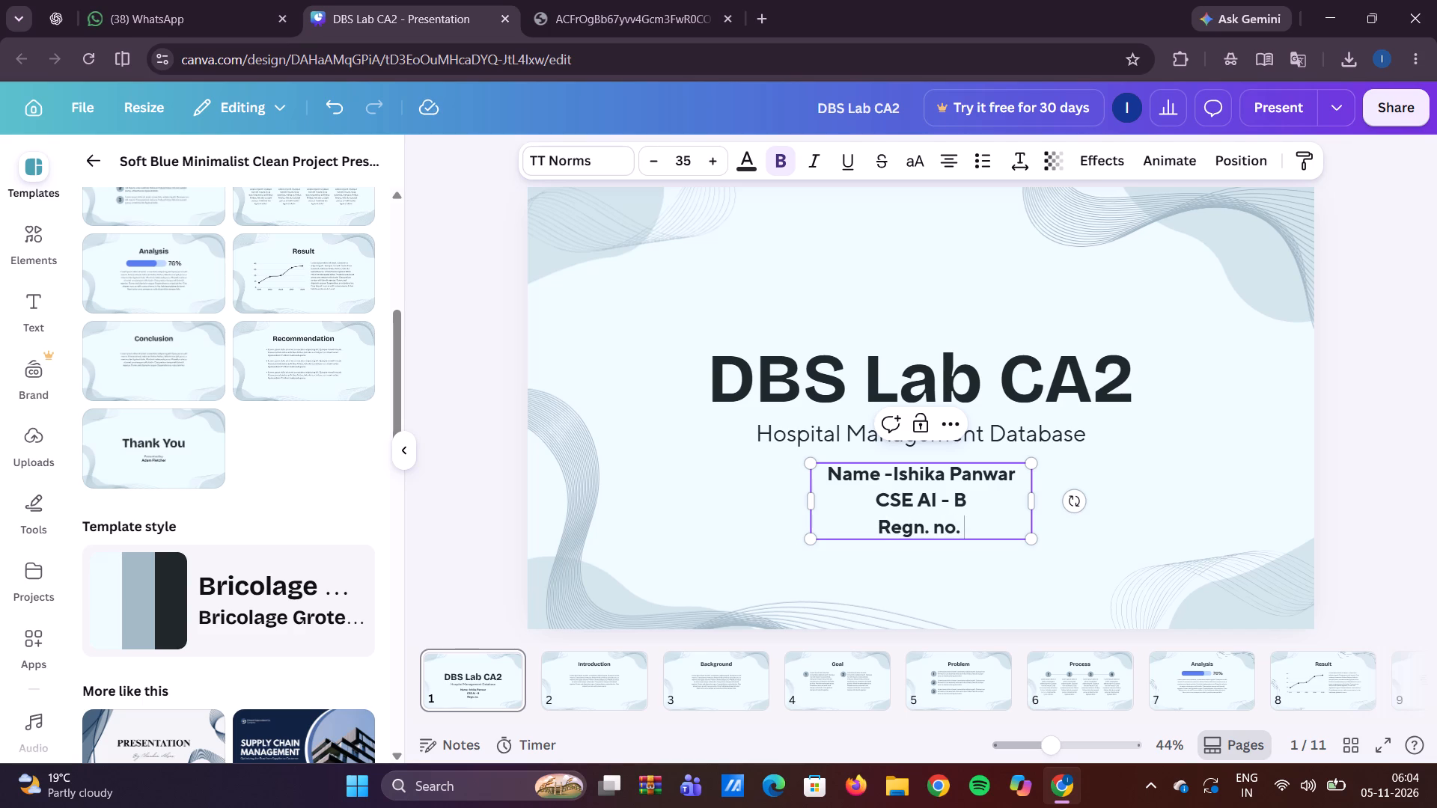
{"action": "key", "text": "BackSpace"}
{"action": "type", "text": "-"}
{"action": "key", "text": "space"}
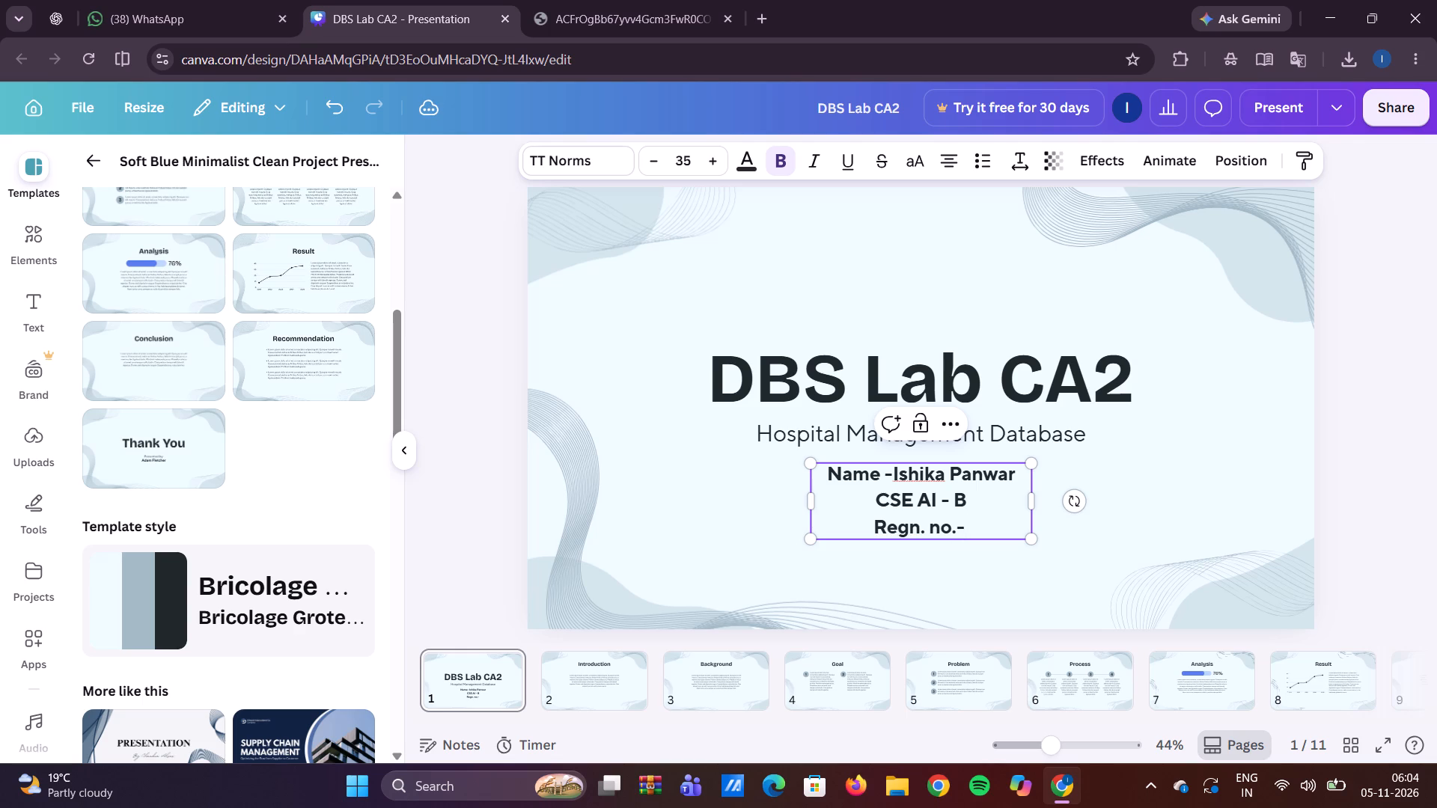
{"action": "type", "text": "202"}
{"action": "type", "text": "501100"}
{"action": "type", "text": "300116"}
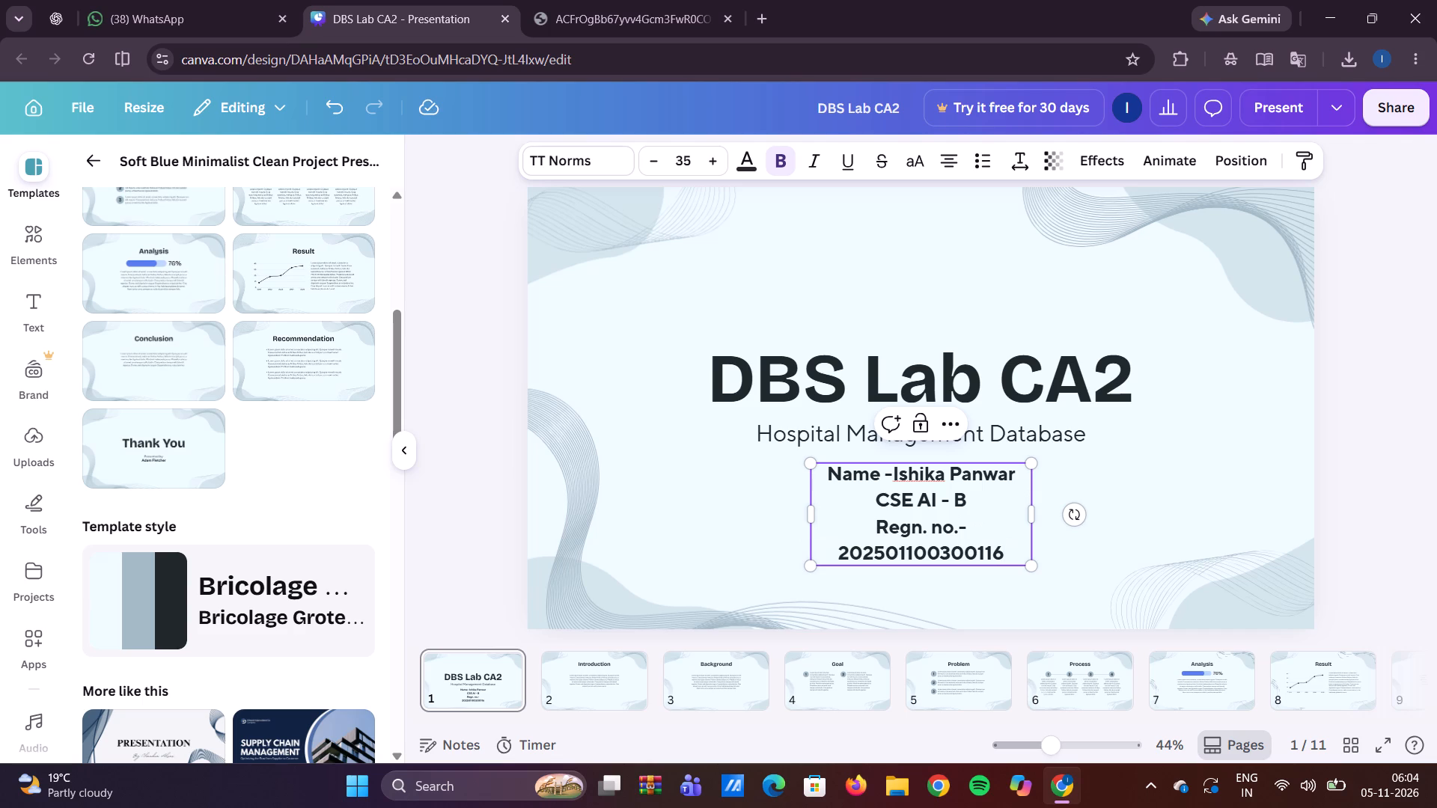
Widen the student details text box so the registration number fits on the same line as its label.
{"action": "left_click_drag", "start_coordinate": [1038, 518], "coordinate": [1078, 515]}
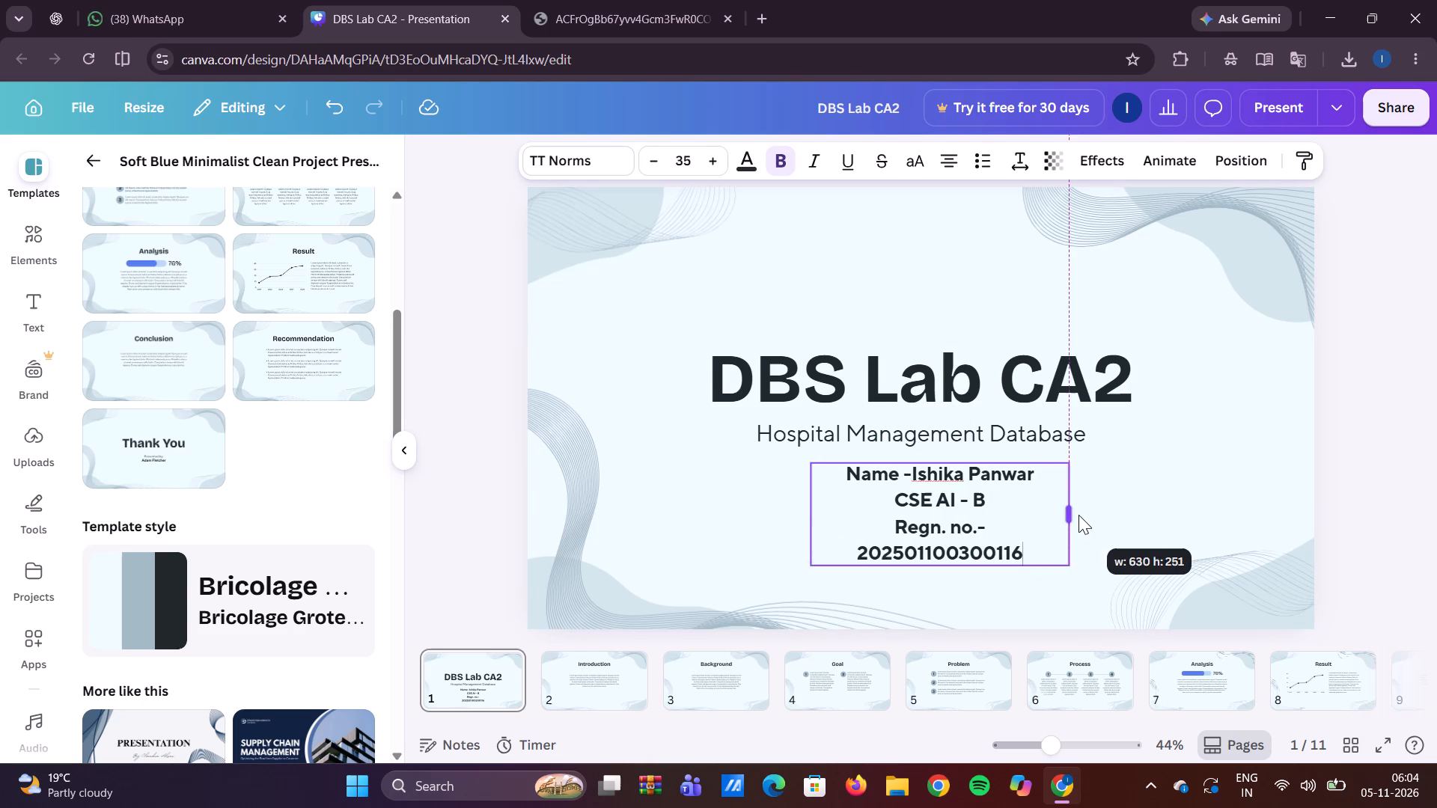
{"action": "left_click_drag", "start_coordinate": [1078, 515], "coordinate": [1103, 512]}
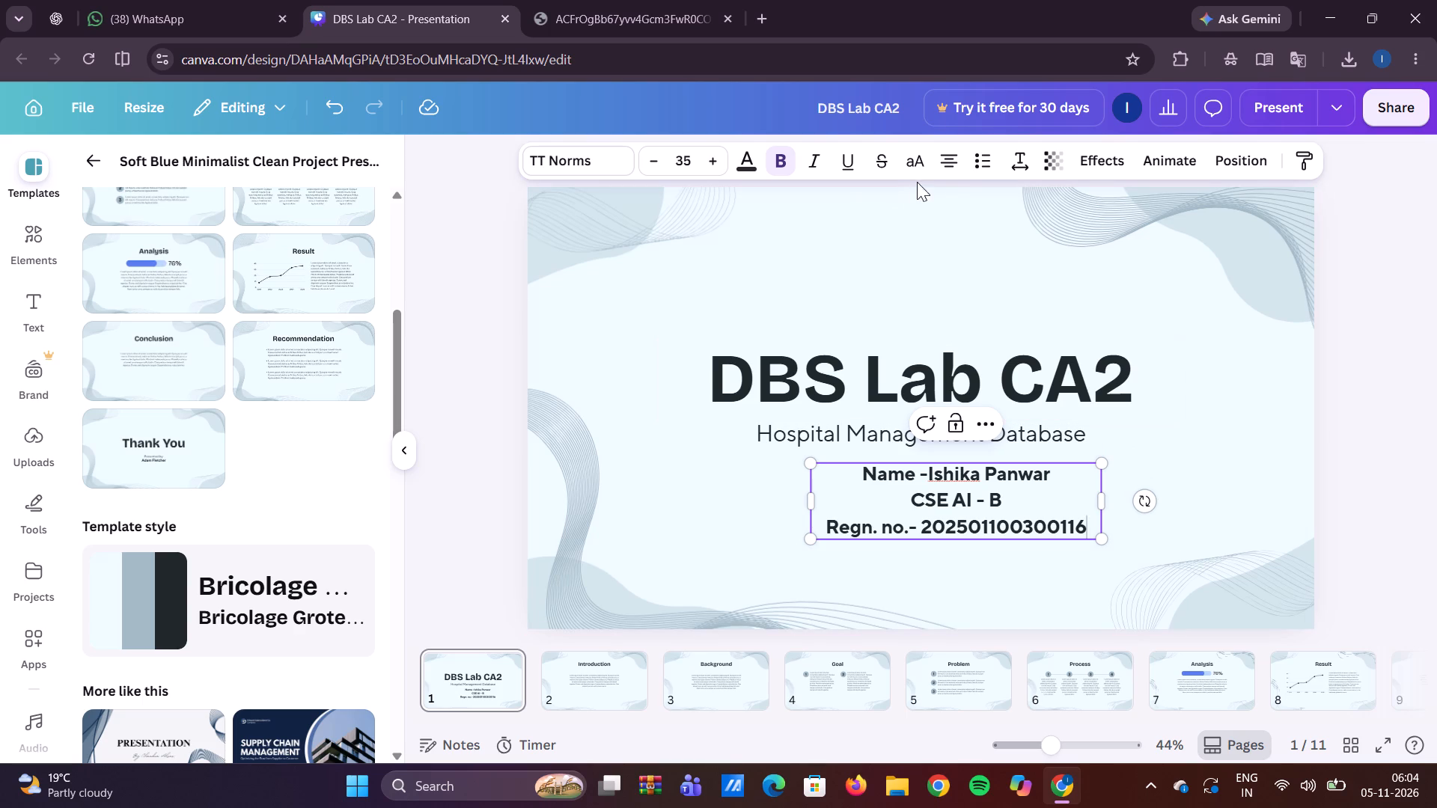
Set all three lines of the student details text box to justified alignment.
{"action": "left_click", "coordinate": [954, 165]}
{"action": "left_click", "coordinate": [954, 165]}
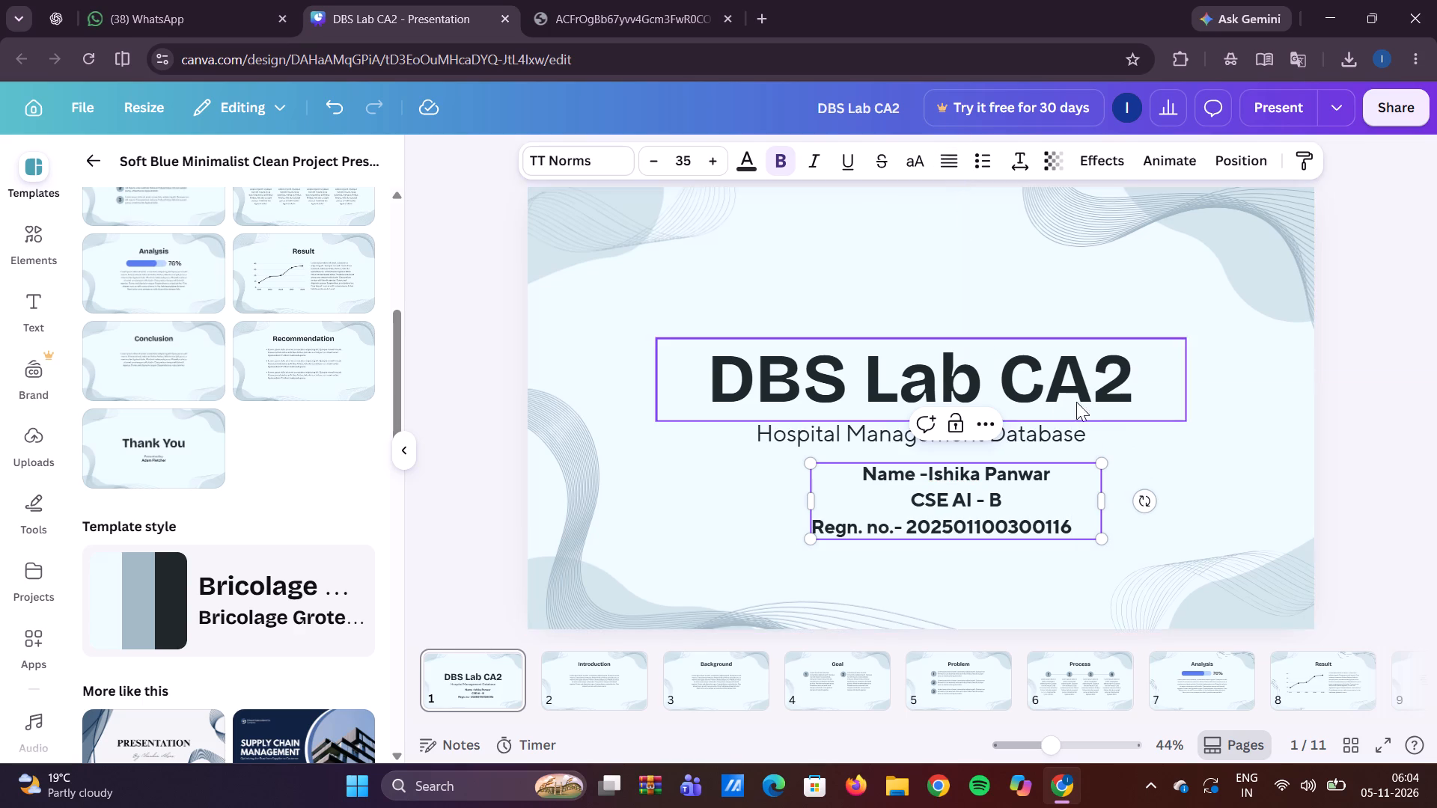
{"action": "left_click", "coordinate": [1200, 434]}
{"action": "left_click", "coordinate": [1071, 480]}
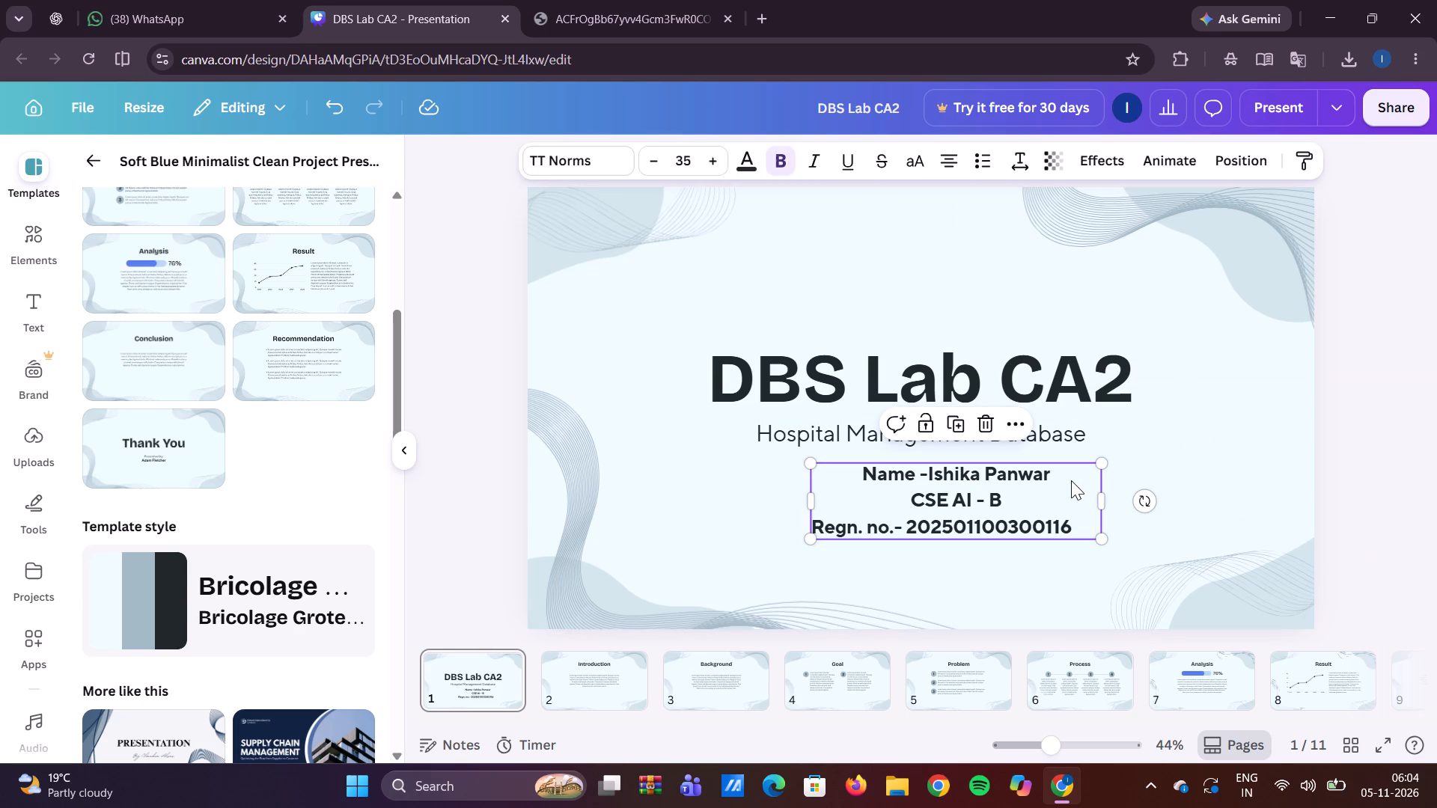
{"action": "left_click", "coordinate": [954, 159]}
{"action": "left_click", "coordinate": [954, 159]}
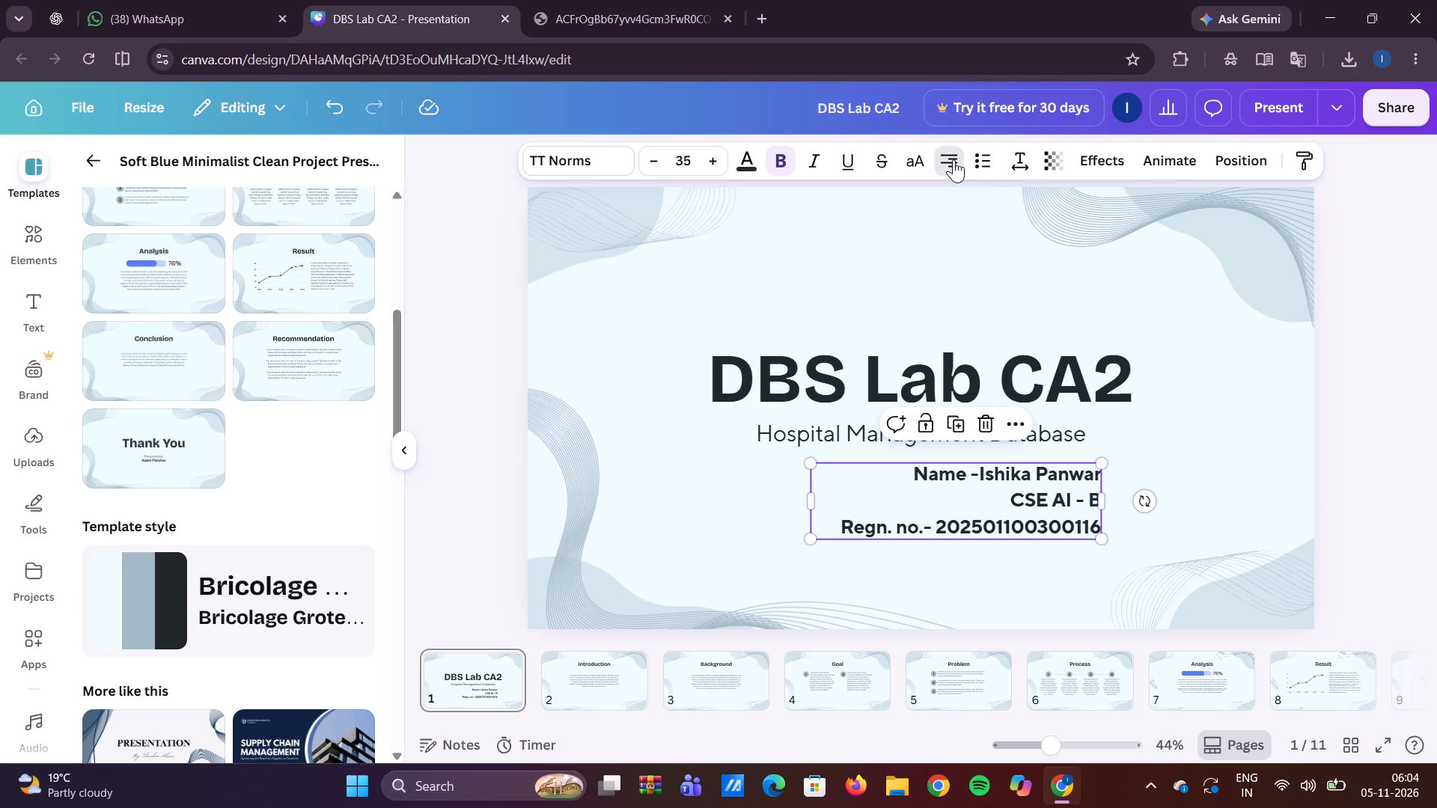
{"action": "left_click", "coordinate": [1239, 453]}
Move the student details block lower on the title slide, leaving a gap and roughly centring it beneath the subtitle.
{"action": "left_click_drag", "start_coordinate": [992, 487], "coordinate": [990, 547]}
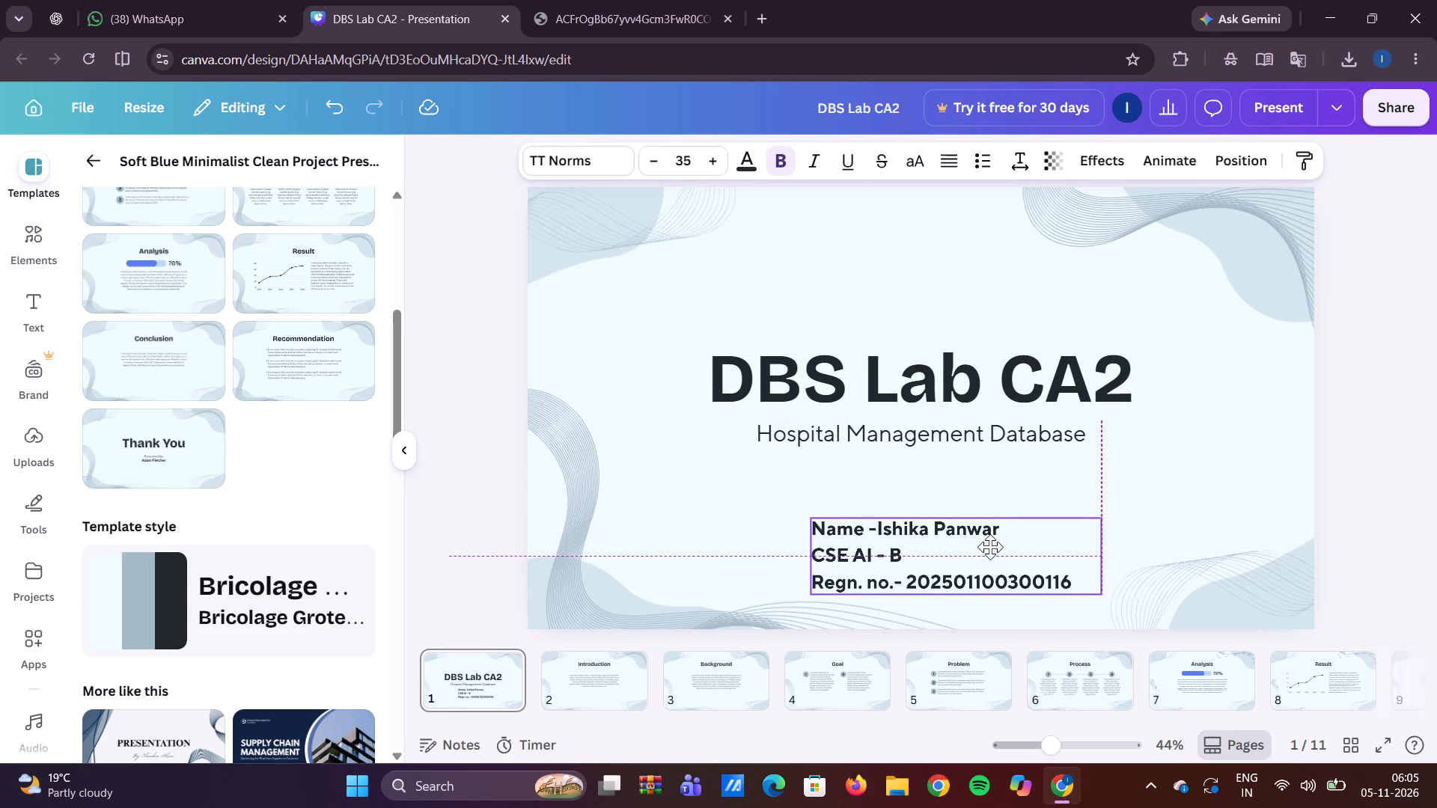
{"action": "left_click_drag", "start_coordinate": [990, 547], "coordinate": [961, 558]}
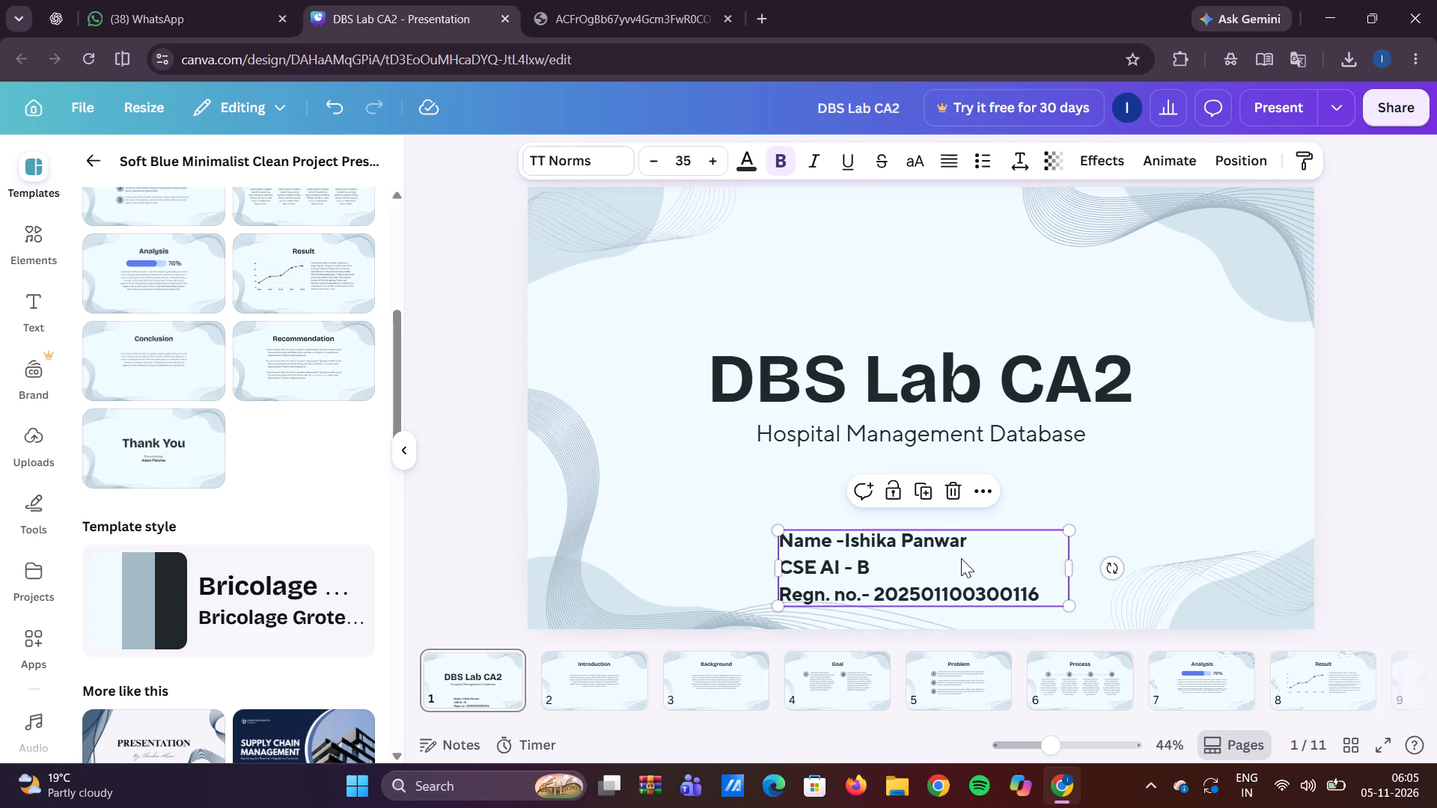
{"action": "left_click_drag", "start_coordinate": [973, 561], "coordinate": [973, 540]}
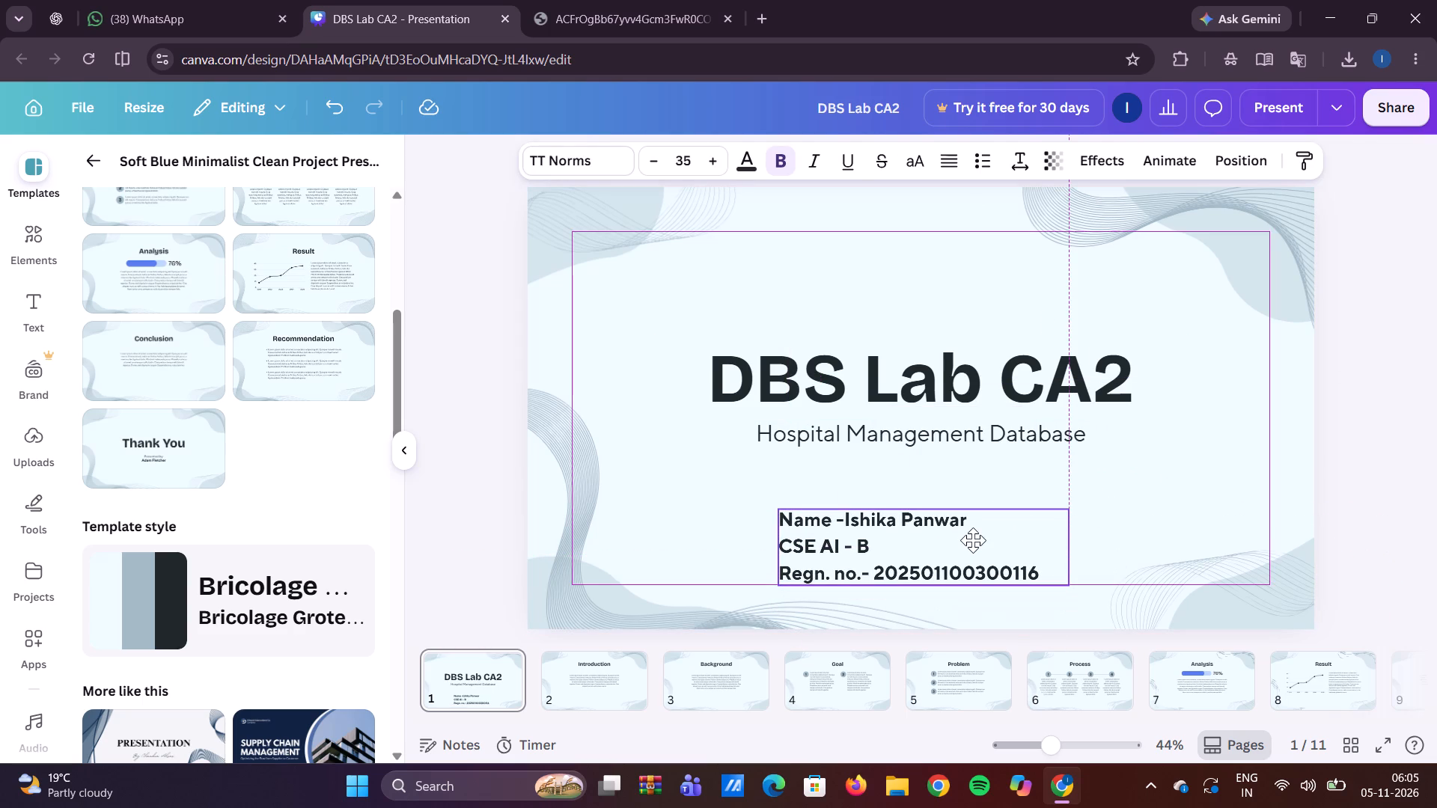
{"action": "left_click_drag", "start_coordinate": [973, 540], "coordinate": [973, 541]}
{"action": "left_click", "coordinate": [1192, 397]}
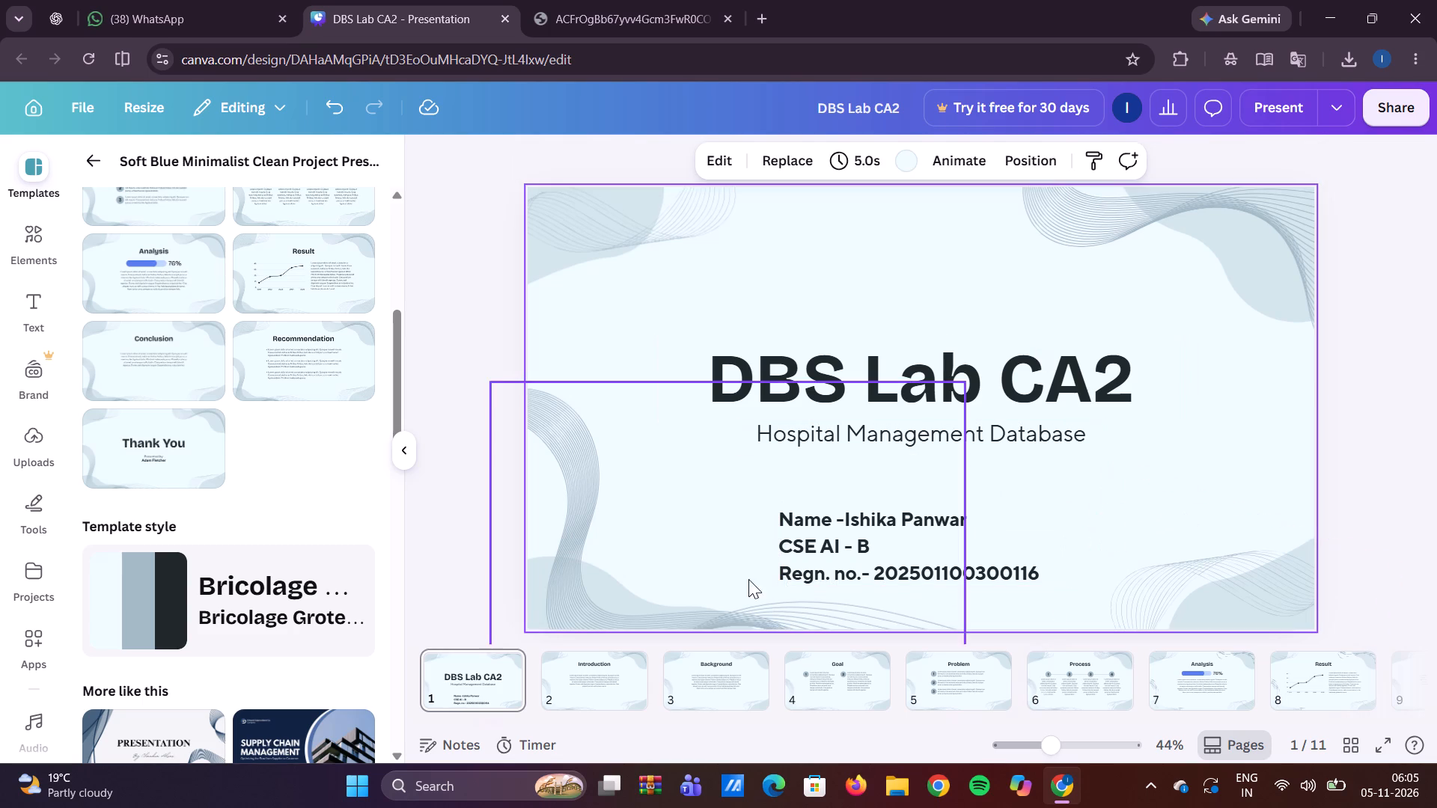
{"action": "left_click_drag", "start_coordinate": [861, 569], "coordinate": [857, 554]}
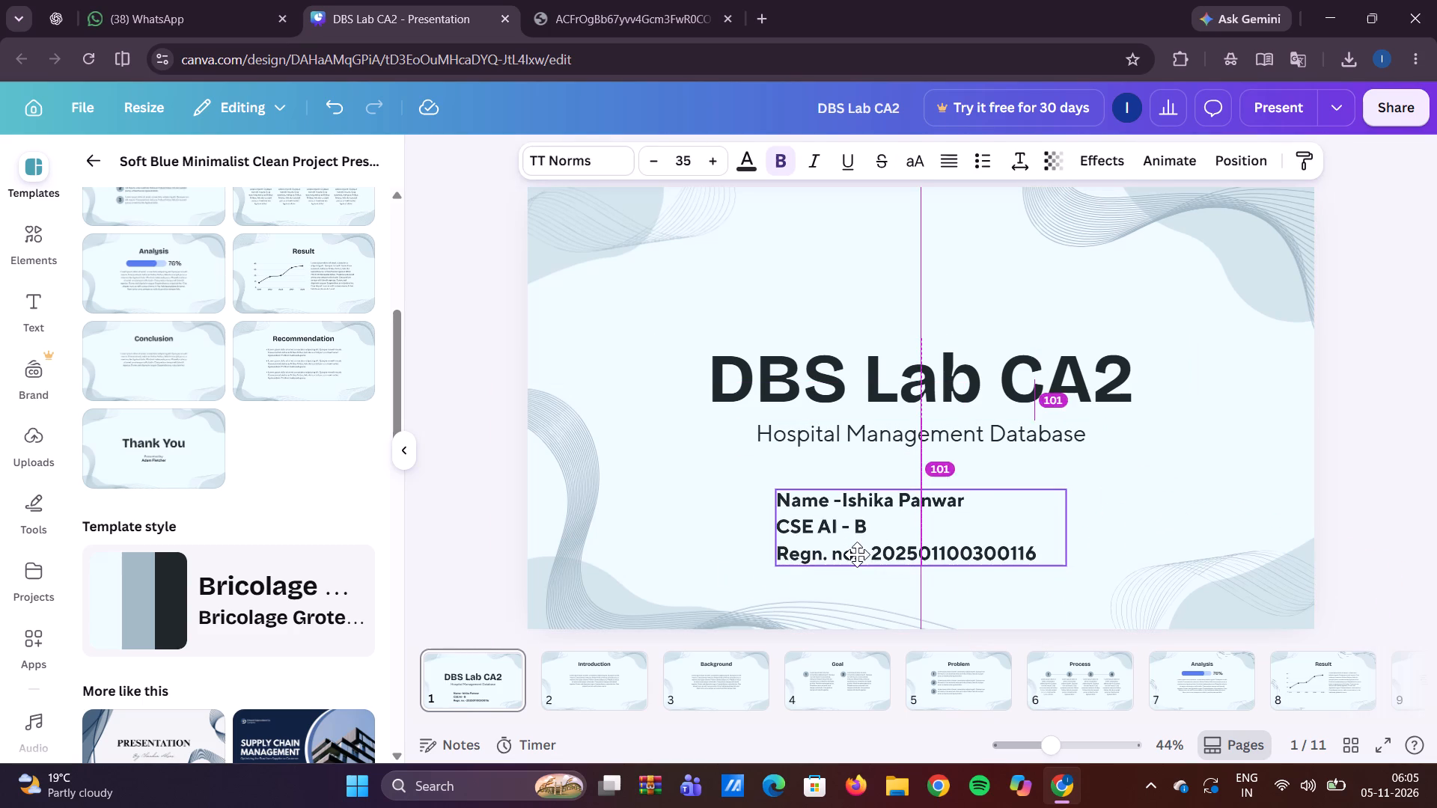
{"action": "left_click_drag", "start_coordinate": [857, 554], "coordinate": [857, 558]}
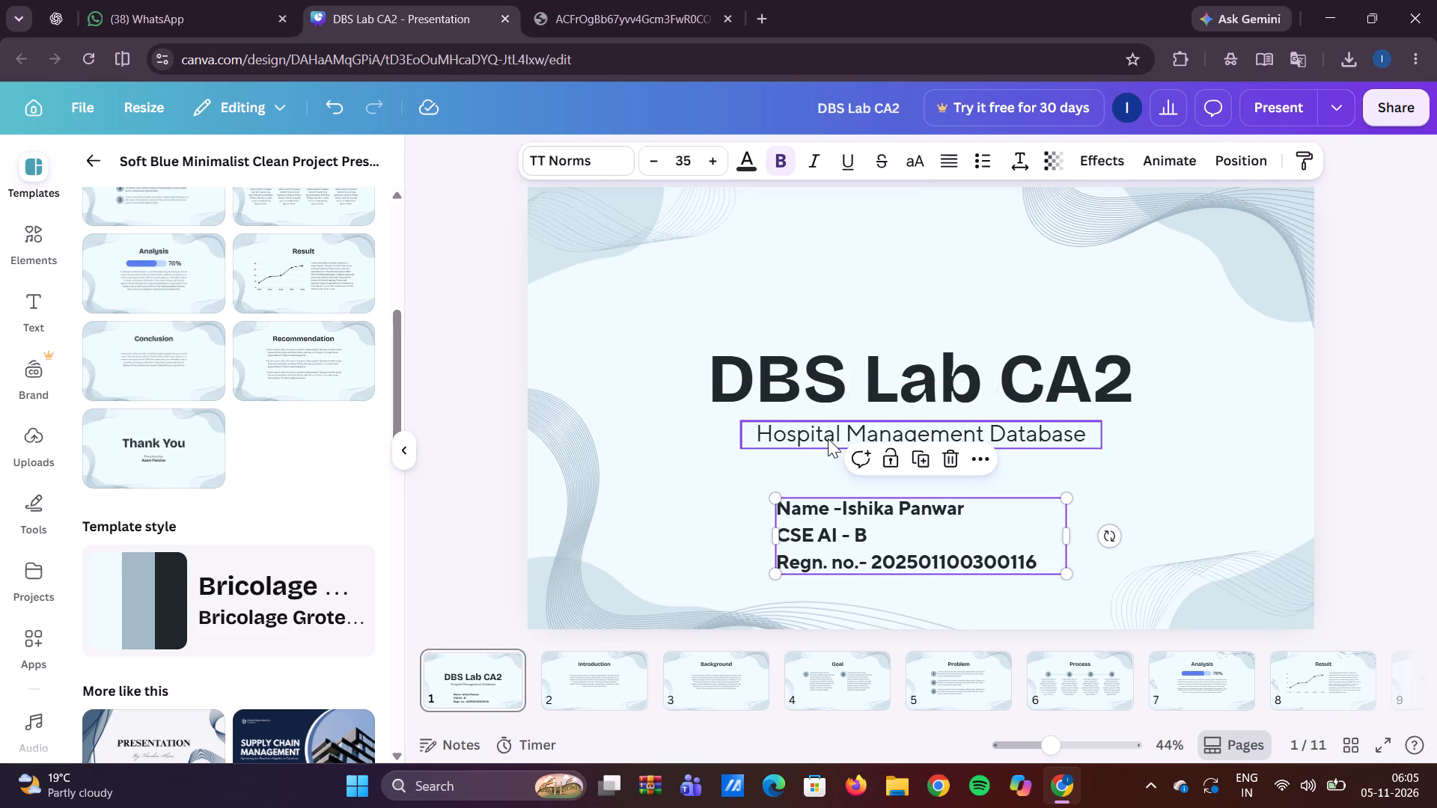
Increase the font size of the "Hospital Management Database" subtitle to 45.
{"action": "left_click", "coordinate": [828, 438]}
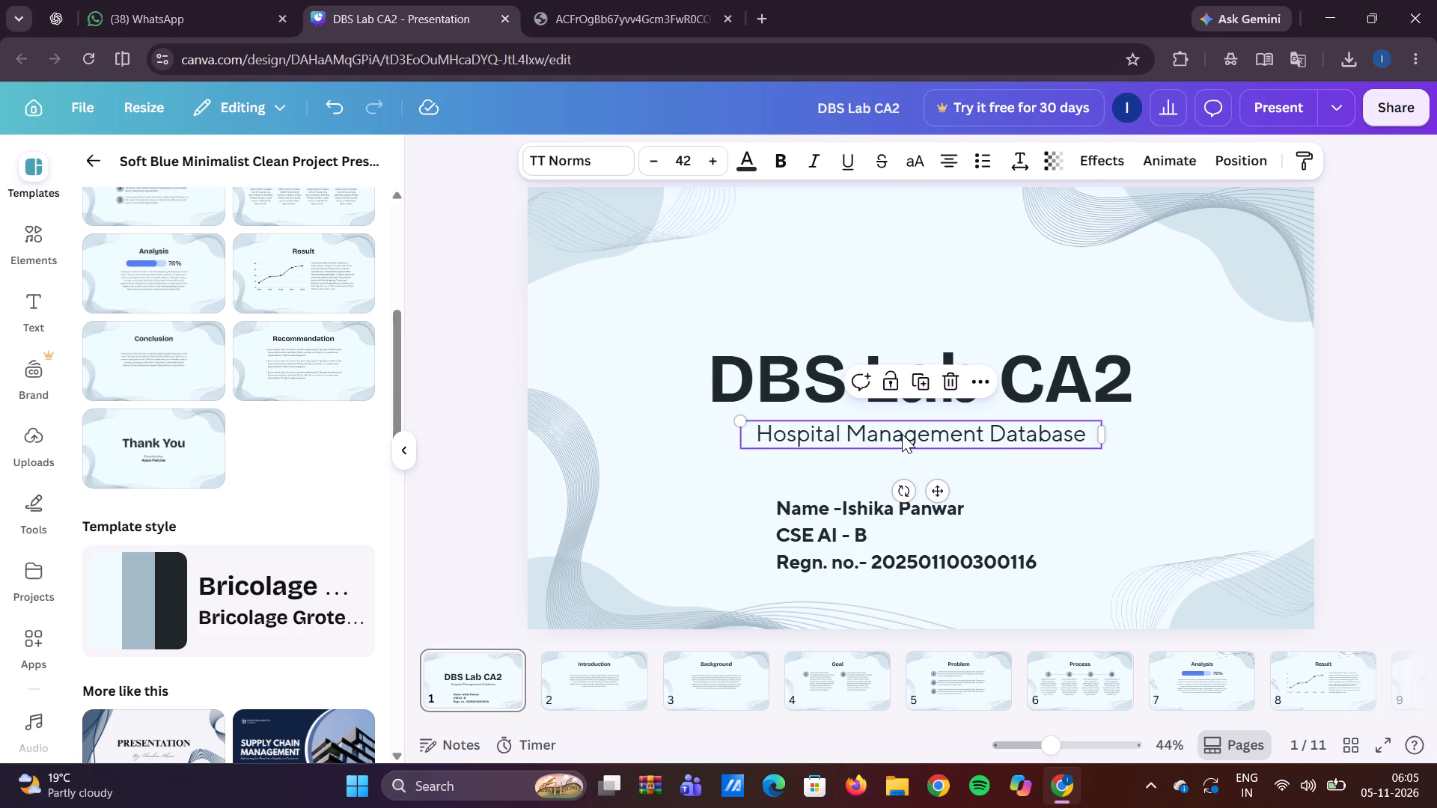
{"action": "left_click", "coordinate": [902, 434]}
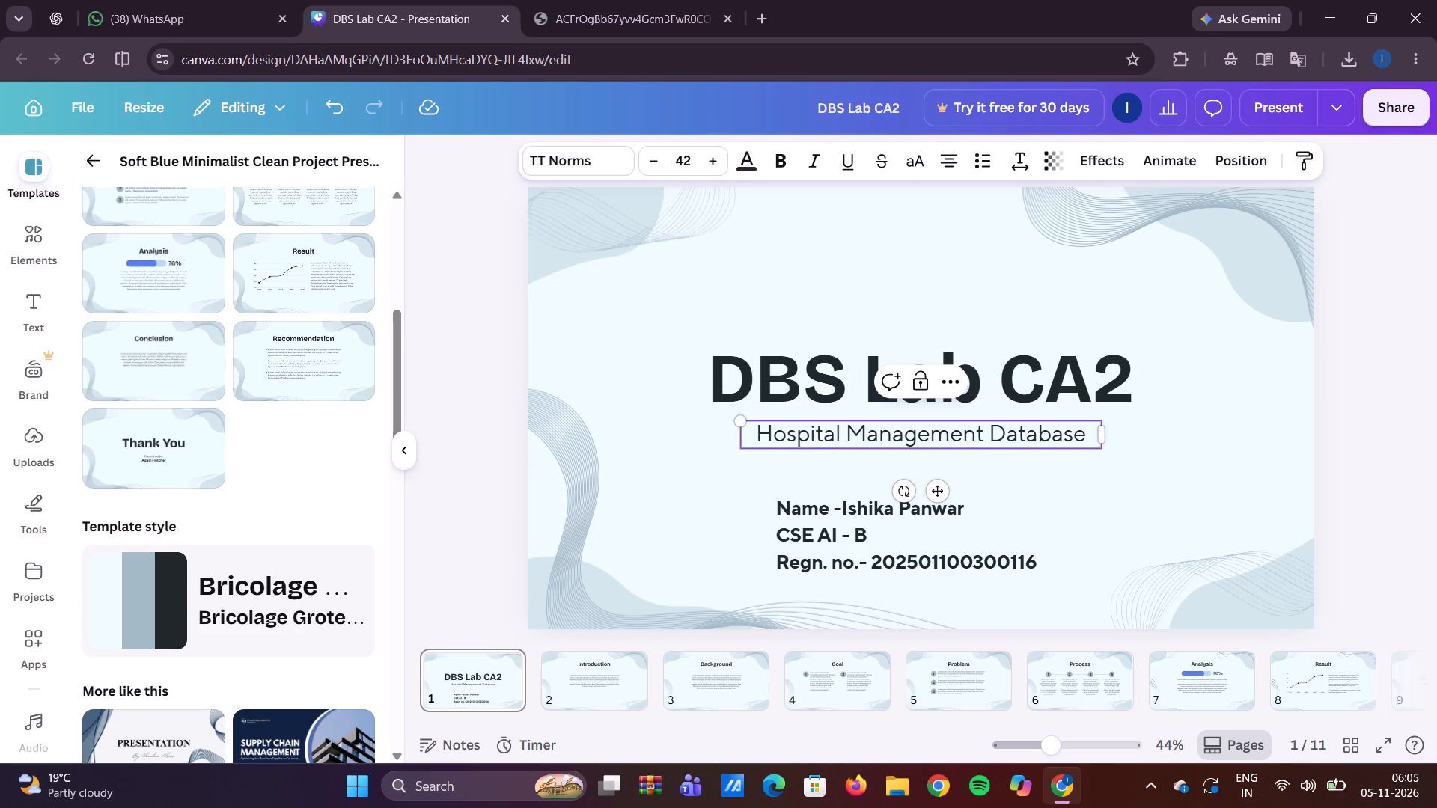
{"action": "left_click", "coordinate": [720, 160]}
{"action": "left_click", "coordinate": [720, 160]}
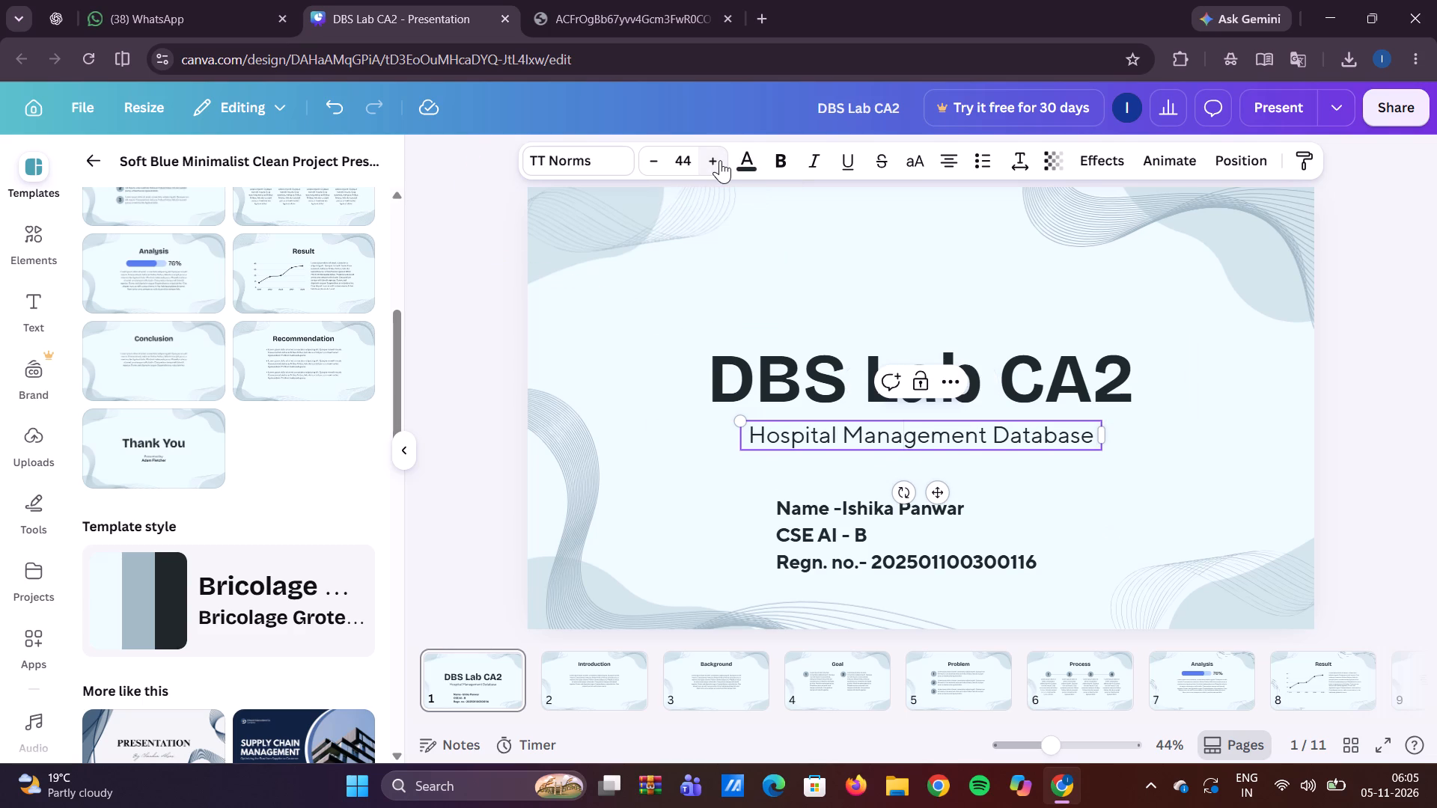
{"action": "left_click", "coordinate": [720, 160]}
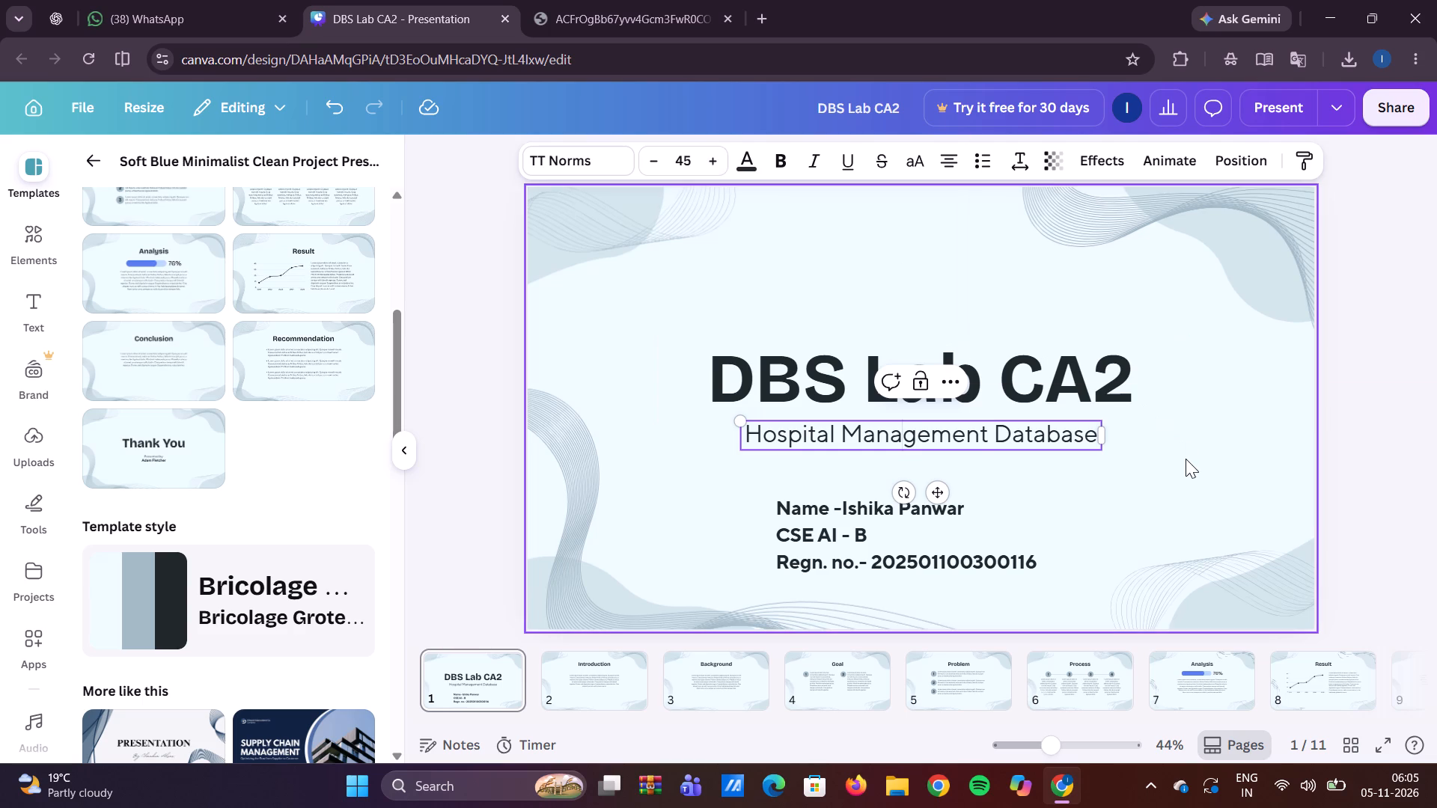
{"action": "left_click", "coordinate": [1186, 459]}
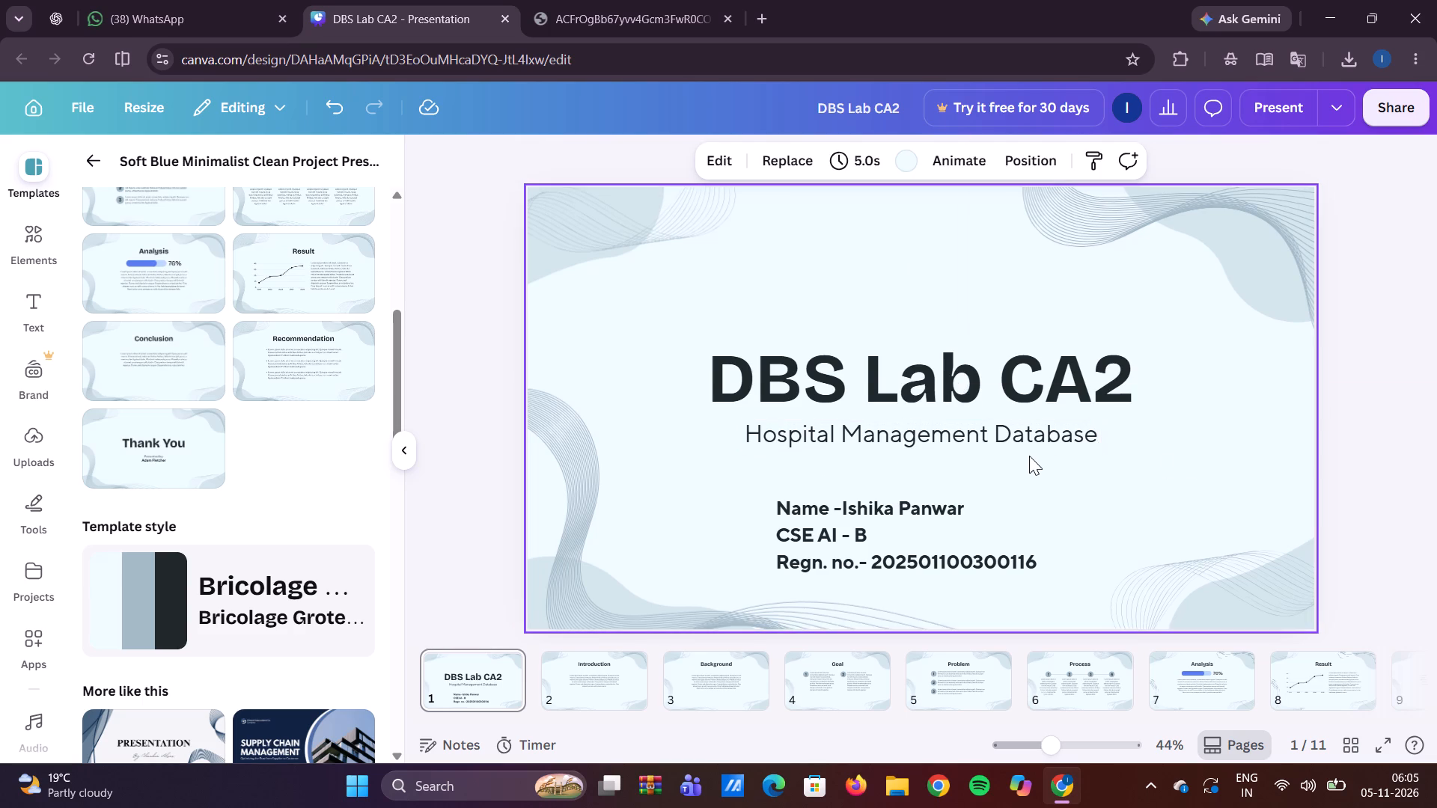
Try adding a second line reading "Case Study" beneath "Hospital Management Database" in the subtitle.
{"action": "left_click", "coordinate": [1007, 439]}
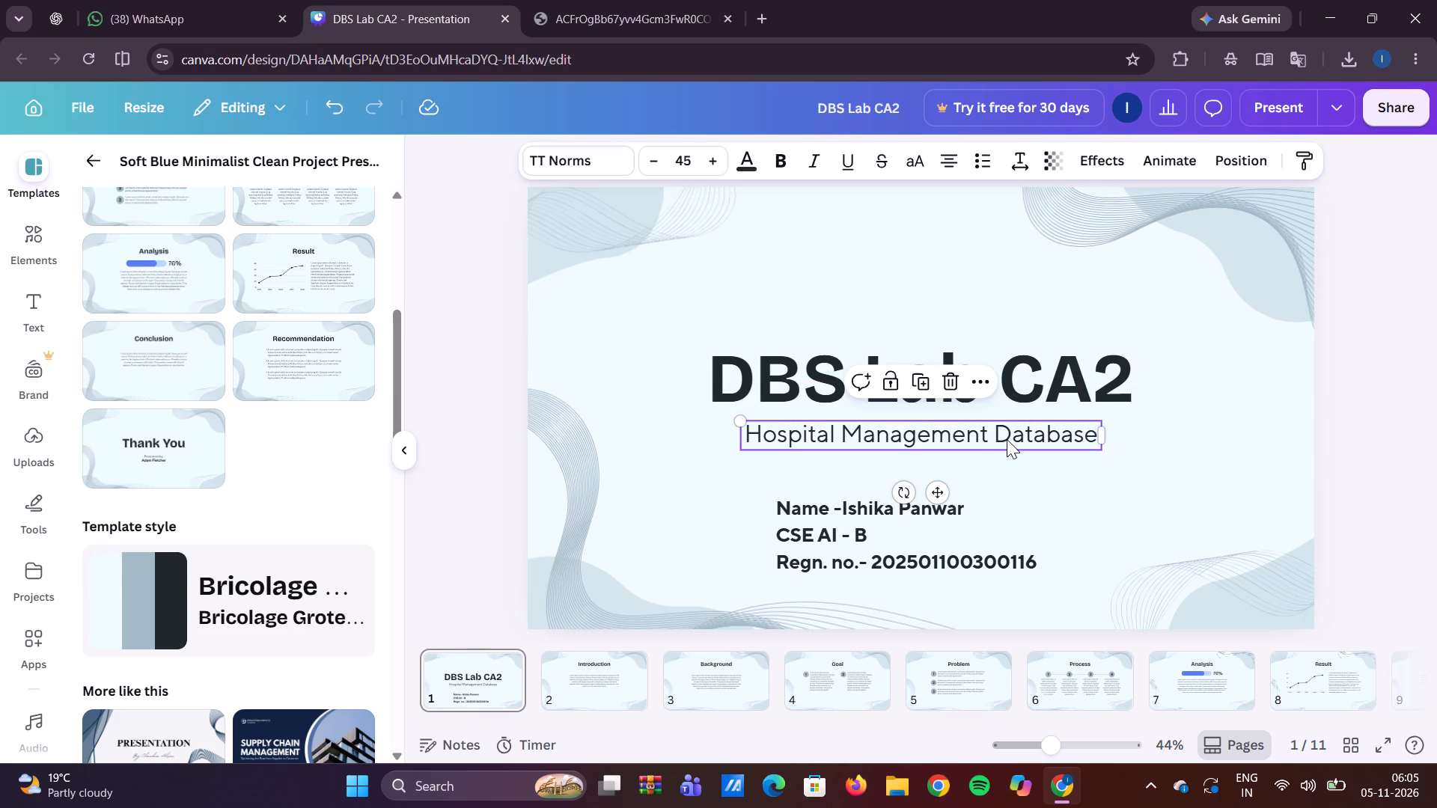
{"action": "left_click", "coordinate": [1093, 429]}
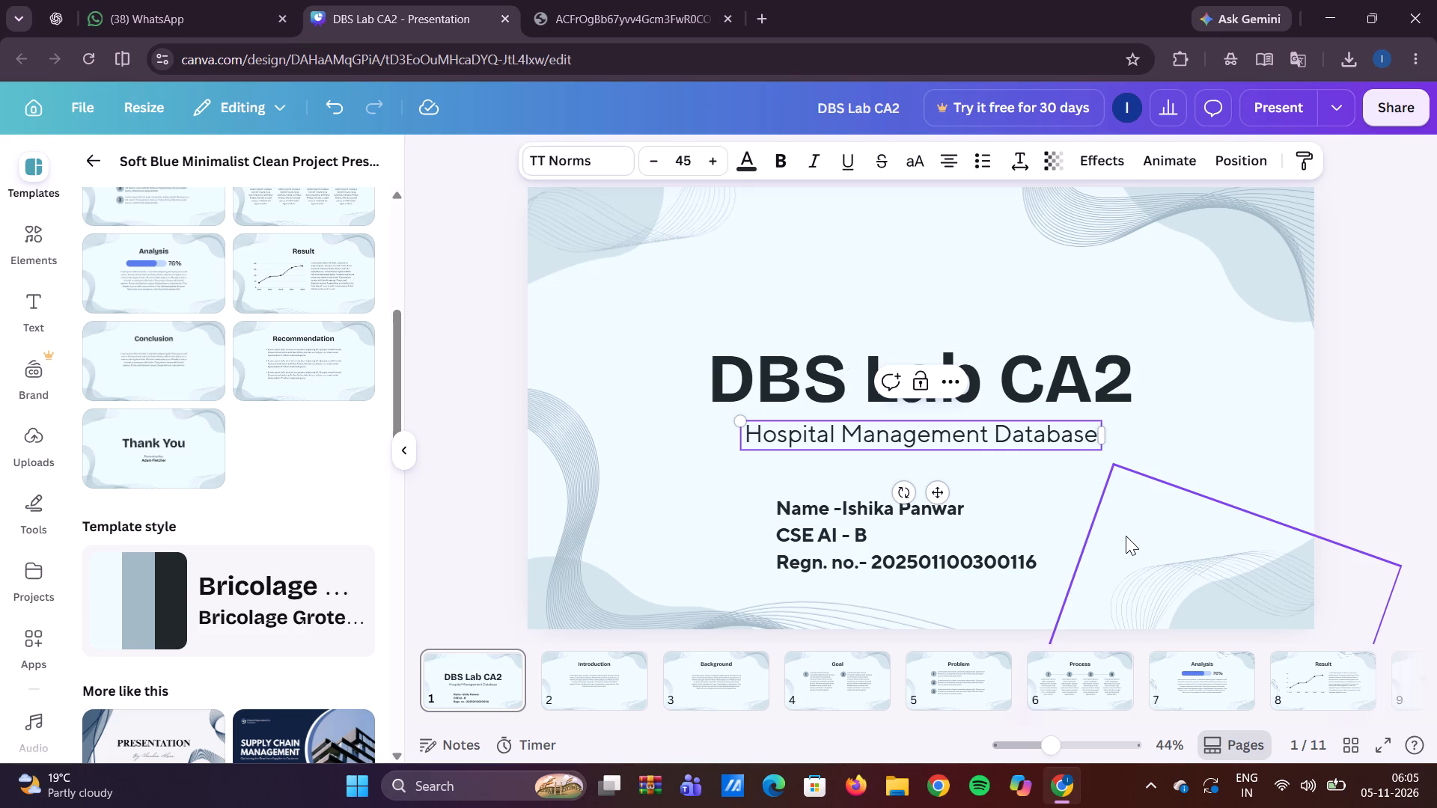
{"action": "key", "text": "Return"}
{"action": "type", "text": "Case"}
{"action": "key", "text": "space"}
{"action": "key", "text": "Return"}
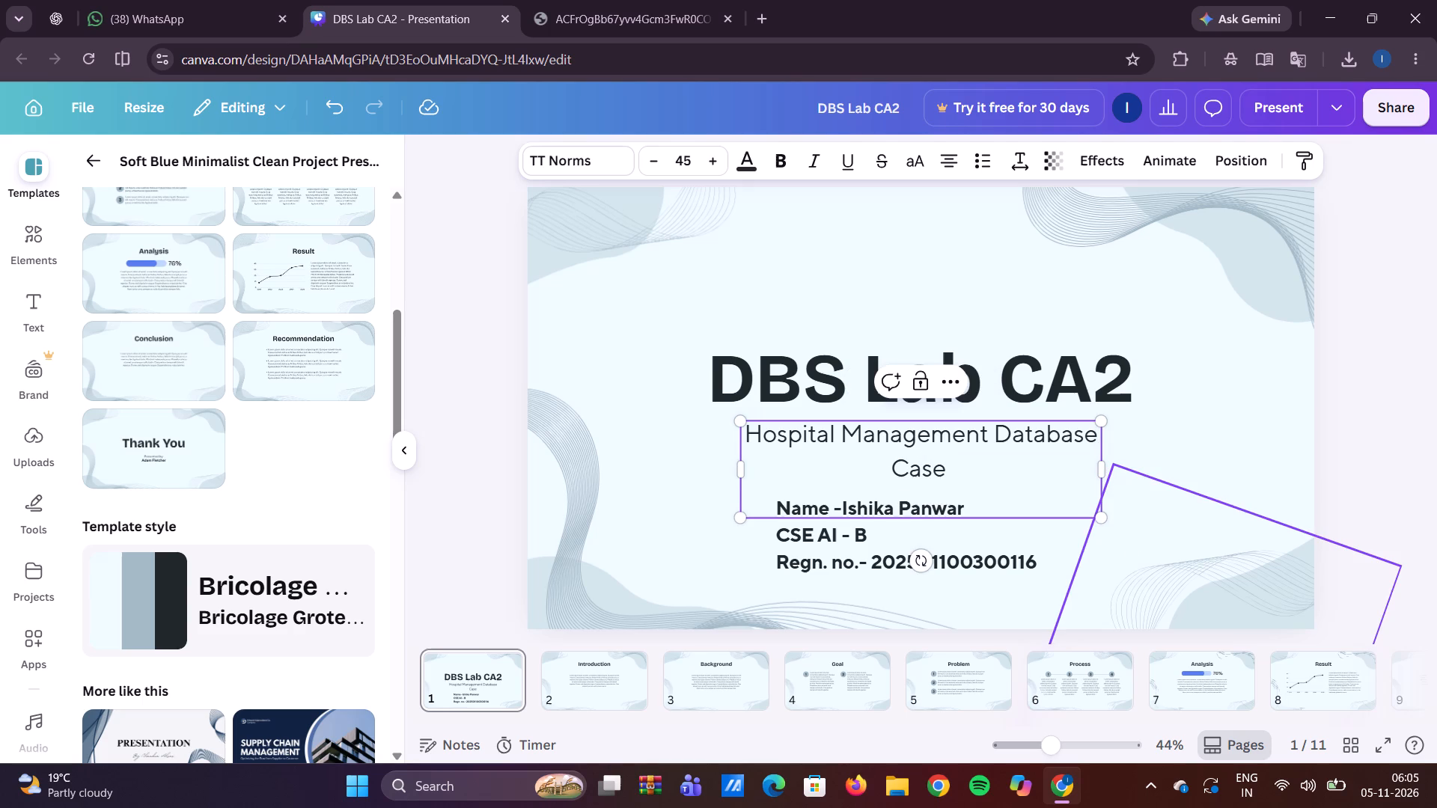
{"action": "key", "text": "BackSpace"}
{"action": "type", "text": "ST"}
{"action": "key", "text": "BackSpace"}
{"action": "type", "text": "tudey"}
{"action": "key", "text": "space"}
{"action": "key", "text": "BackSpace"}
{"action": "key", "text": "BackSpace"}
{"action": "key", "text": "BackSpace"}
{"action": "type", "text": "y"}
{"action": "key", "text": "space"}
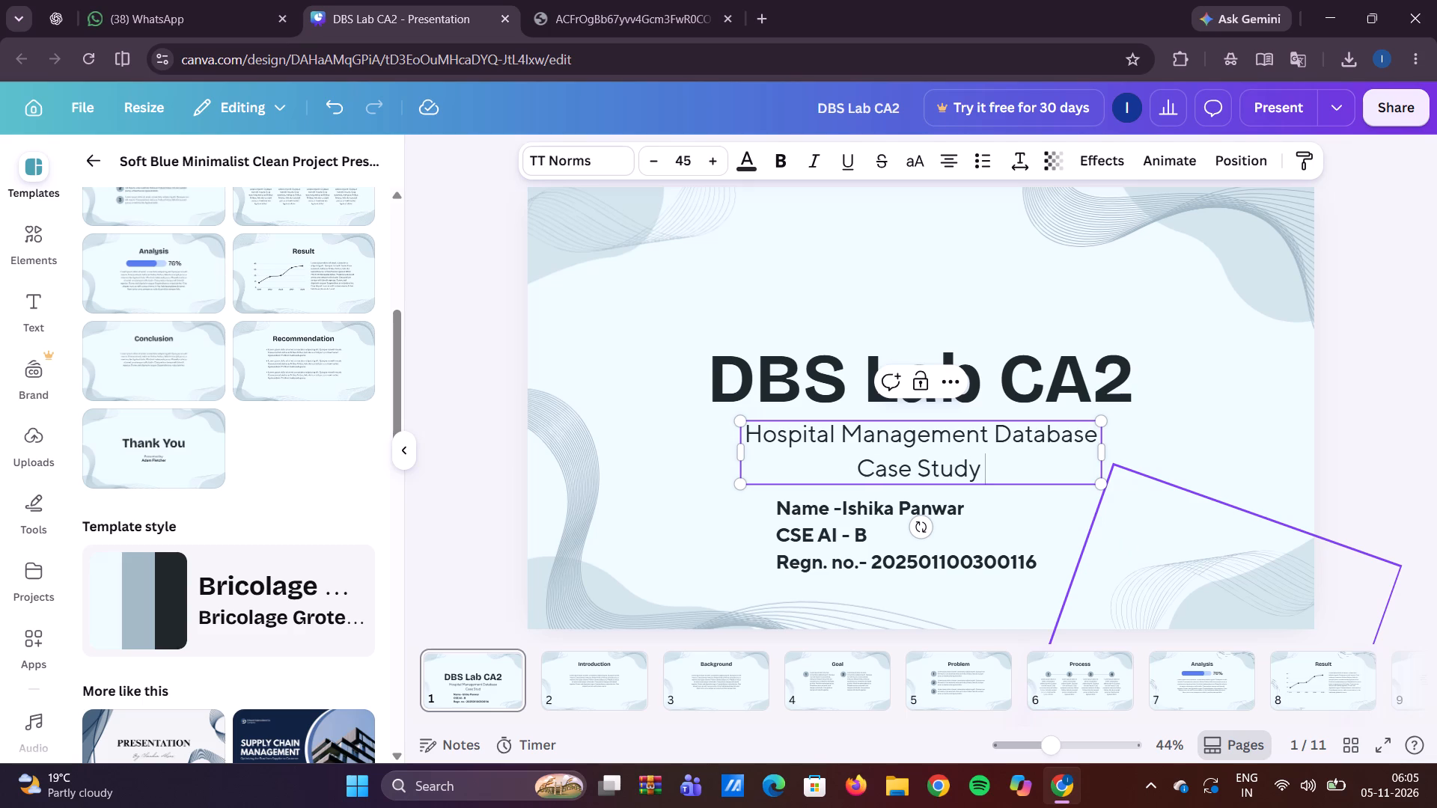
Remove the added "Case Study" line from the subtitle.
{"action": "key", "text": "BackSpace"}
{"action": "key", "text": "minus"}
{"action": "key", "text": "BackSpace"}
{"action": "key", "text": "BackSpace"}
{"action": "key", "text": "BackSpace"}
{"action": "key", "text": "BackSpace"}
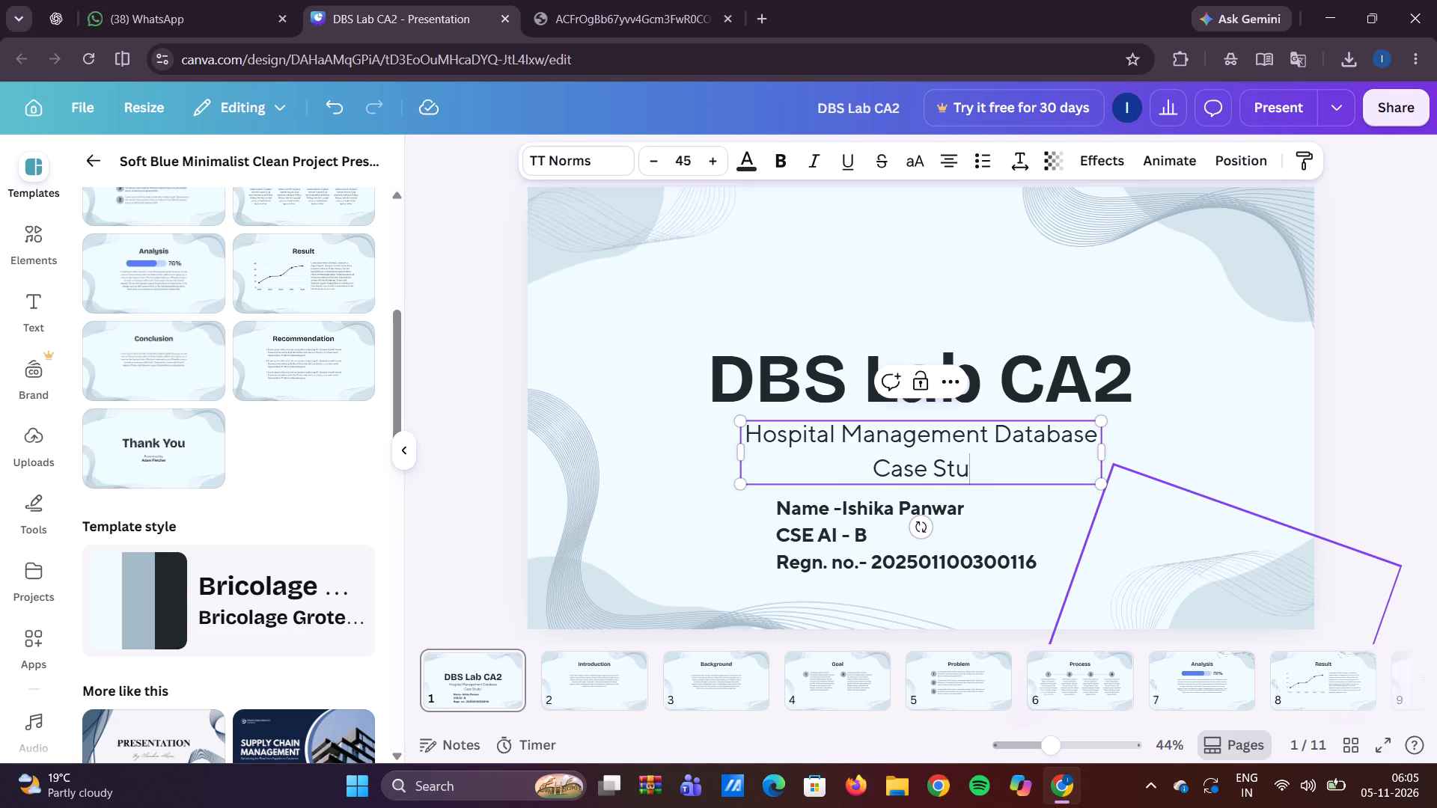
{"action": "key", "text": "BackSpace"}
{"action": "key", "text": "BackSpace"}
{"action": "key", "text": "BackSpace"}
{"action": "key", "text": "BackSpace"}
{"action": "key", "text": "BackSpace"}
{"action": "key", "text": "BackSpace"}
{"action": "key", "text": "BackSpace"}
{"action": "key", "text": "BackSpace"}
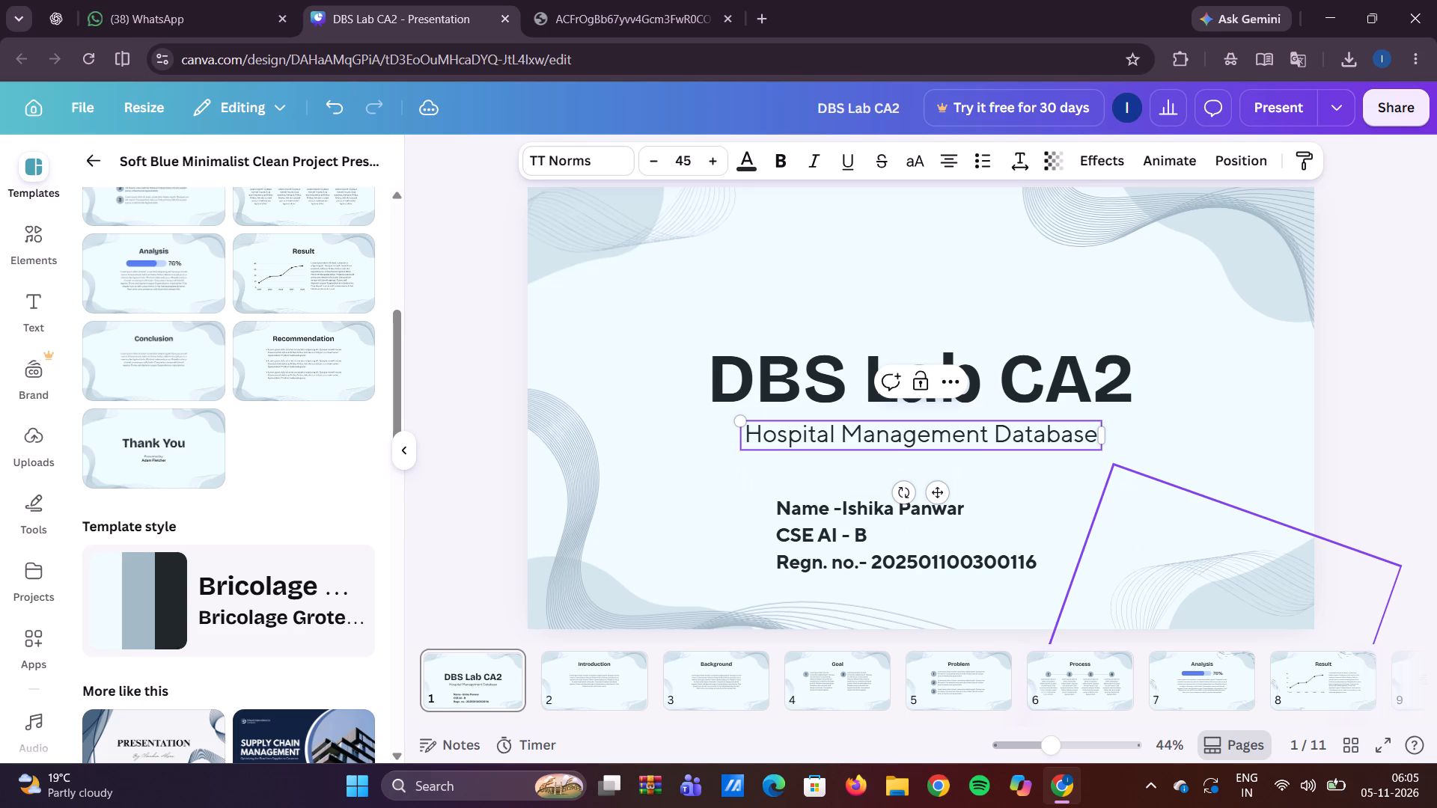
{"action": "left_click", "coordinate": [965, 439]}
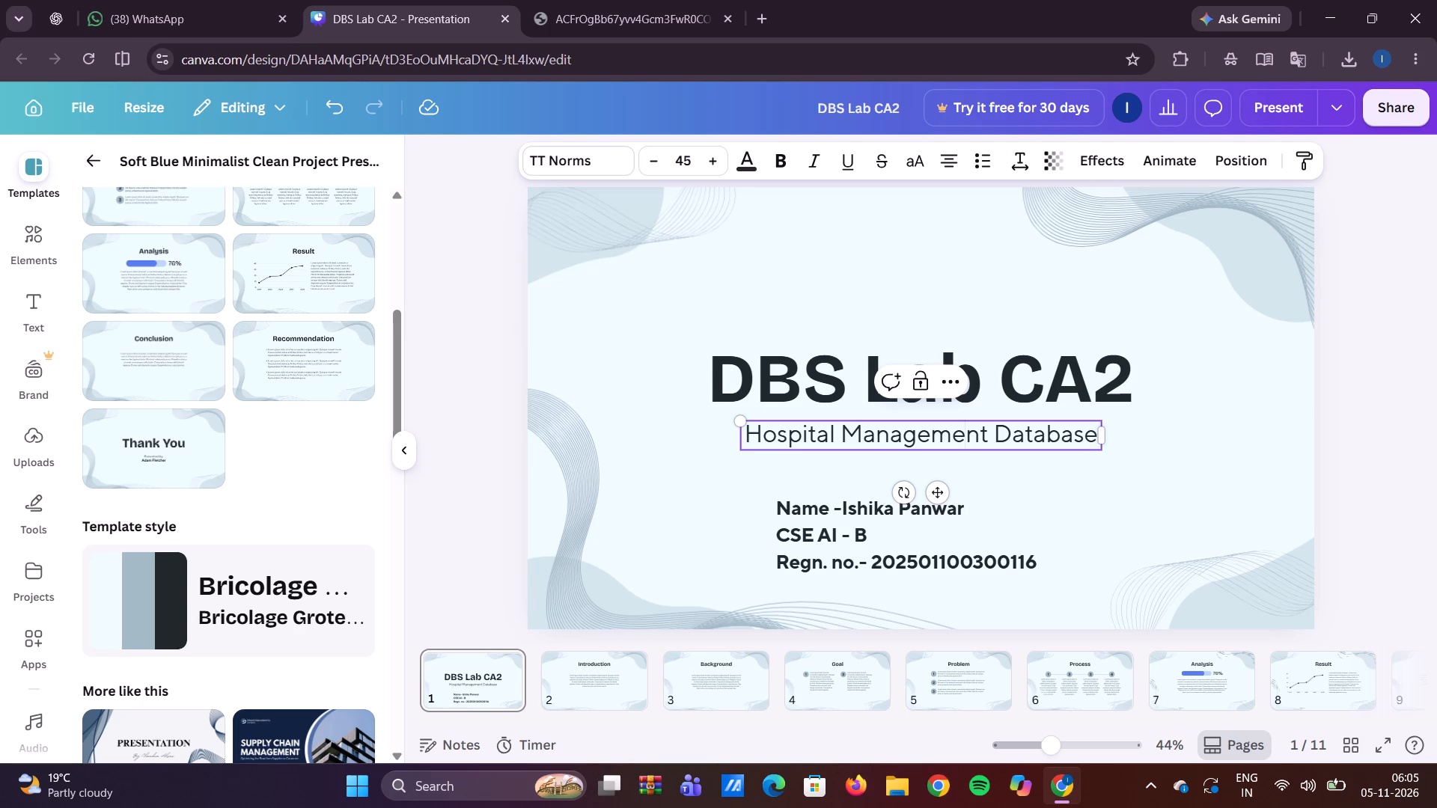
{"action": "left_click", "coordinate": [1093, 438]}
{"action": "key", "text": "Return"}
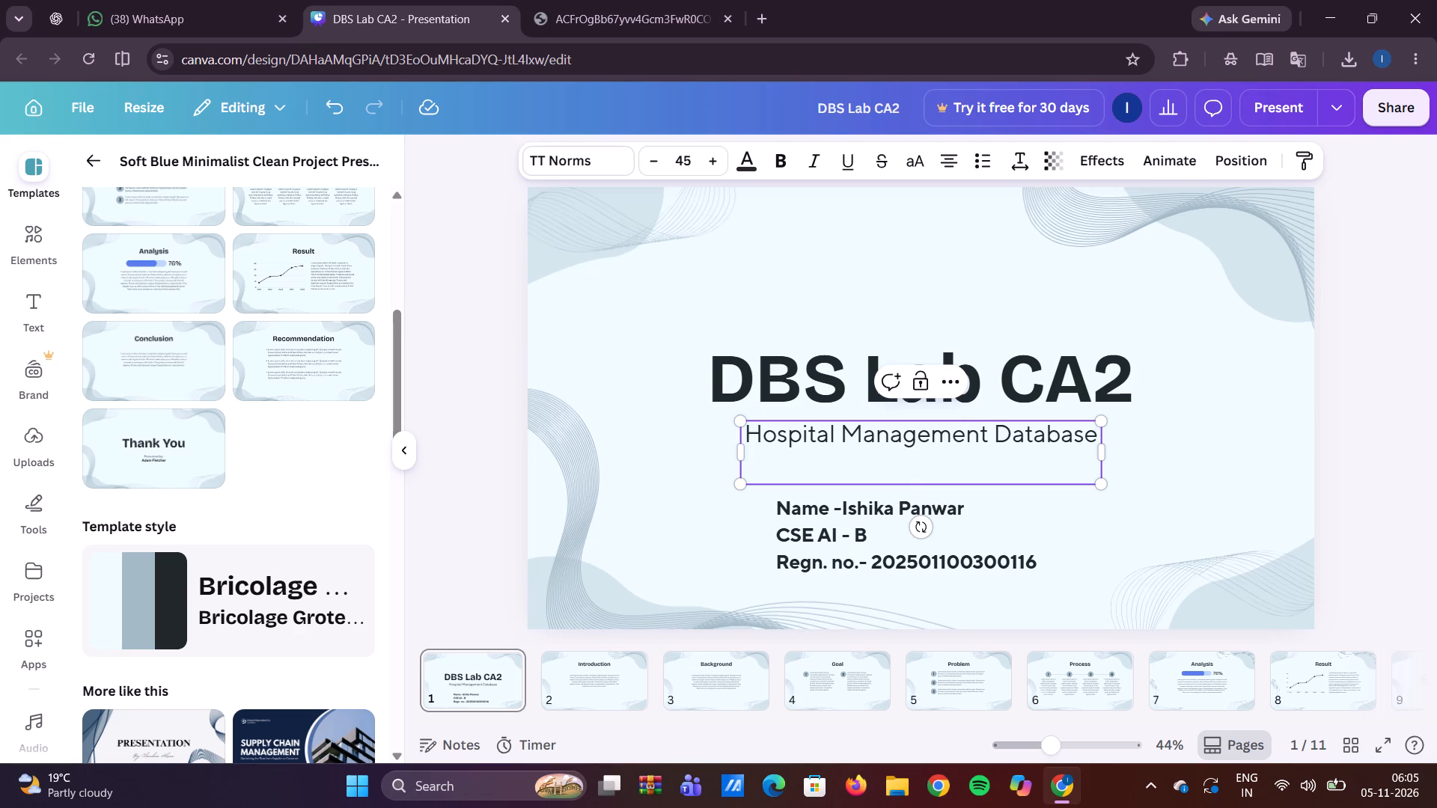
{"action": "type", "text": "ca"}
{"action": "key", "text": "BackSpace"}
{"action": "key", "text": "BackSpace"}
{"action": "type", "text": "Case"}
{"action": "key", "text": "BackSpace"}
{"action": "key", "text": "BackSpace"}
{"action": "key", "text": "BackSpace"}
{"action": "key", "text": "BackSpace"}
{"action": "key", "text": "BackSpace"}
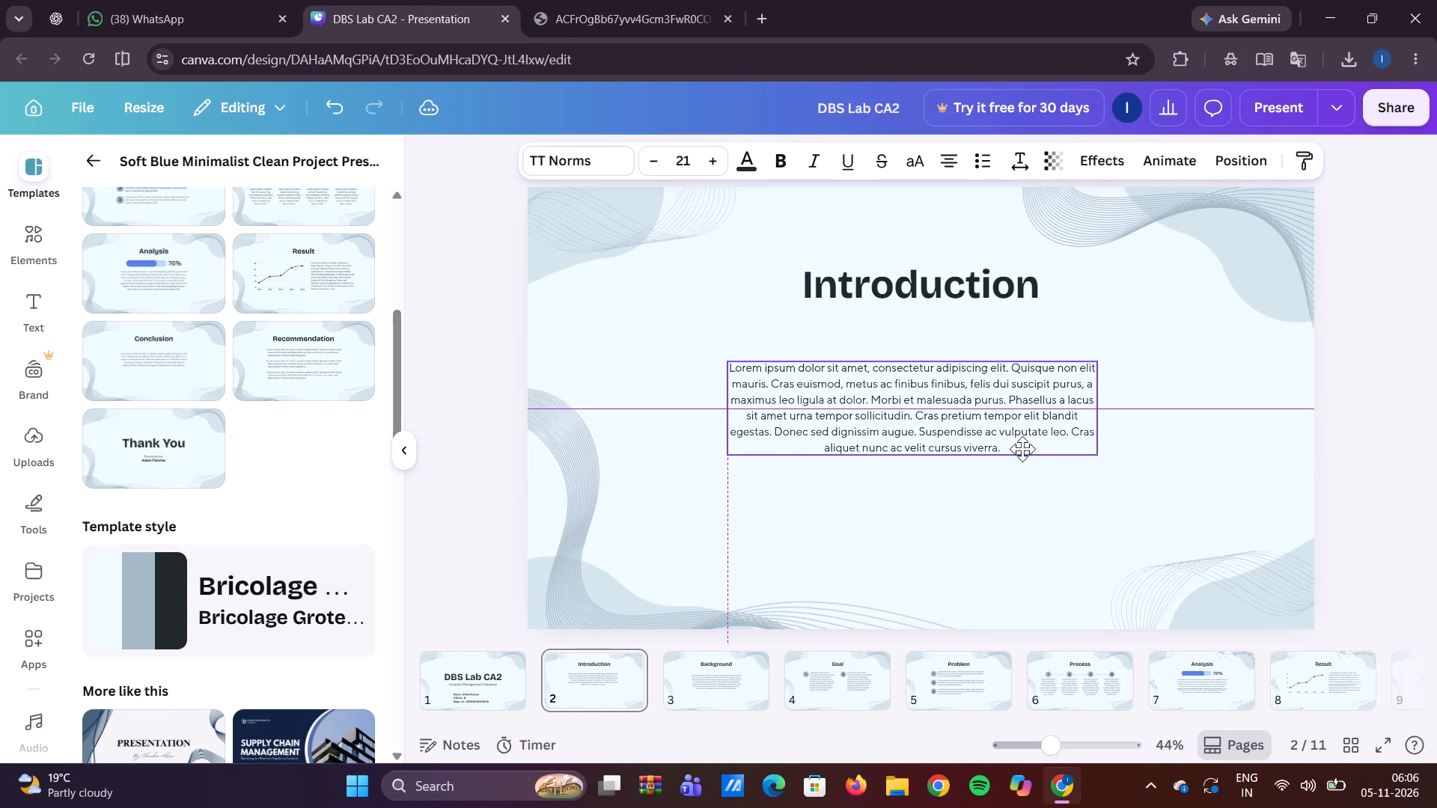
{"action": "left_click_drag", "start_coordinate": [1022, 449], "coordinate": [1022, 450]}
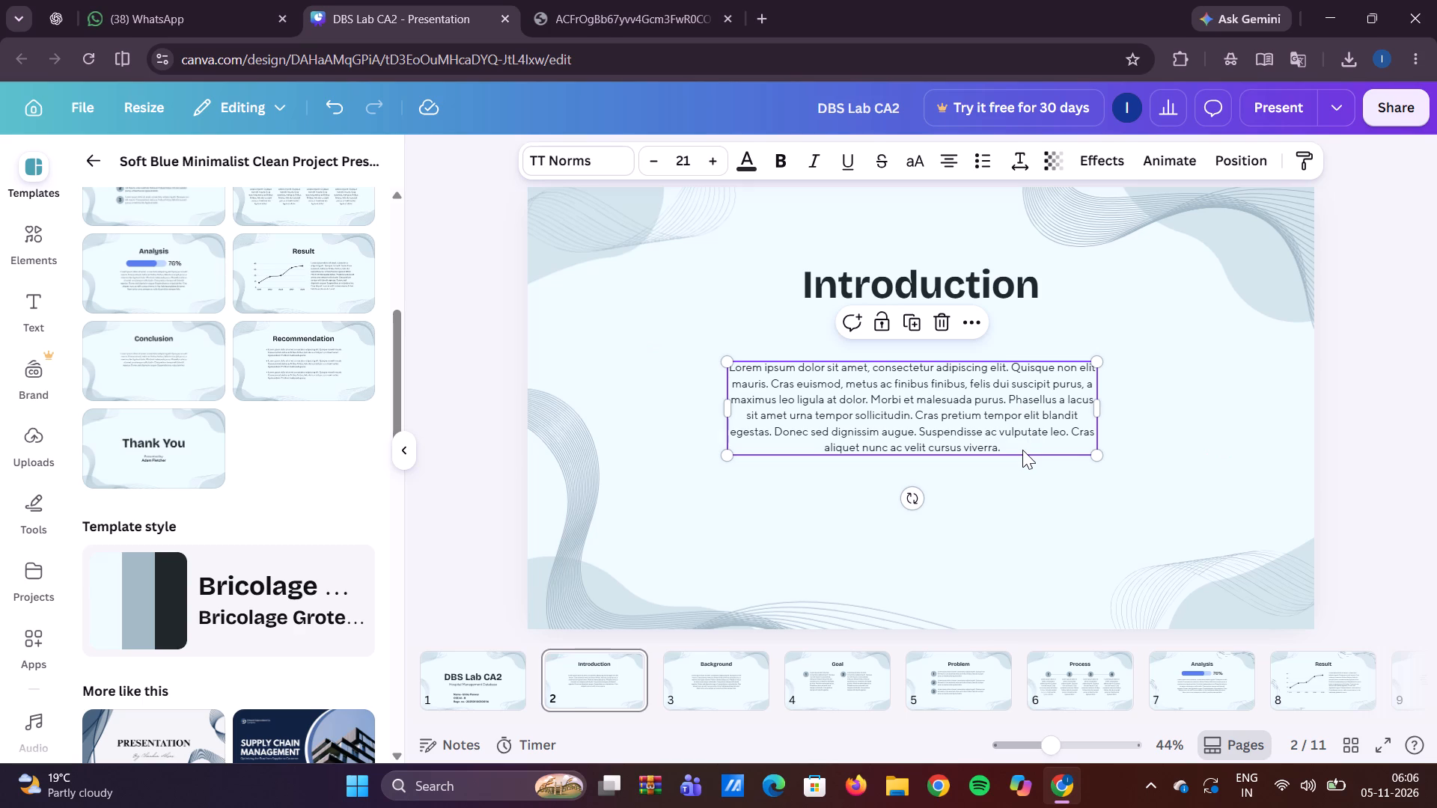
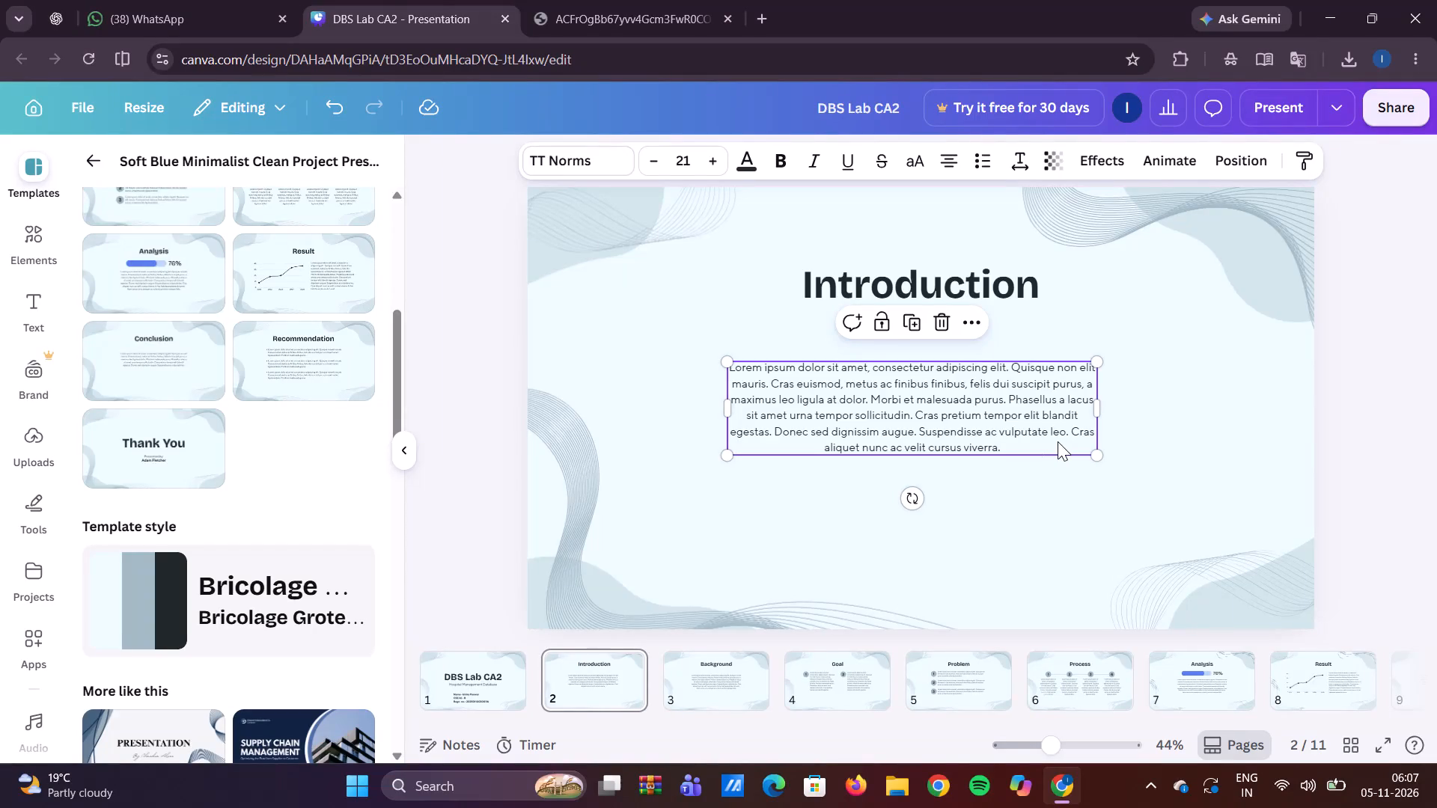
Paste the copied introduction text over the selected placeholder paragraph on the Introduction slide.
{"action": "key", "text": "ctrl+v"}
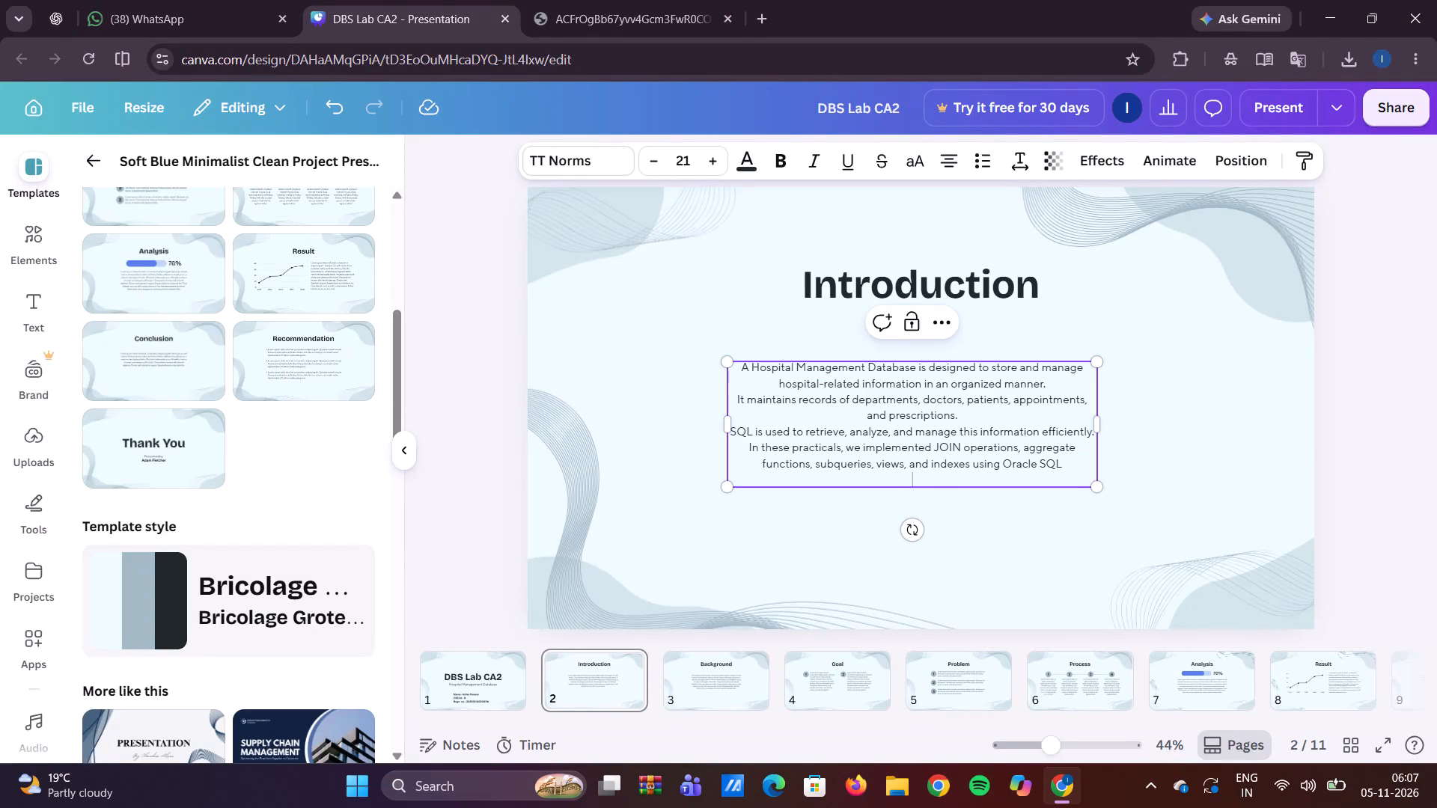
Enlarge the pasted paragraph to a font size of about 27.2 and centre its text box beneath the slide heading.
{"action": "left_click_drag", "start_coordinate": [1095, 489], "coordinate": [1111, 508]}
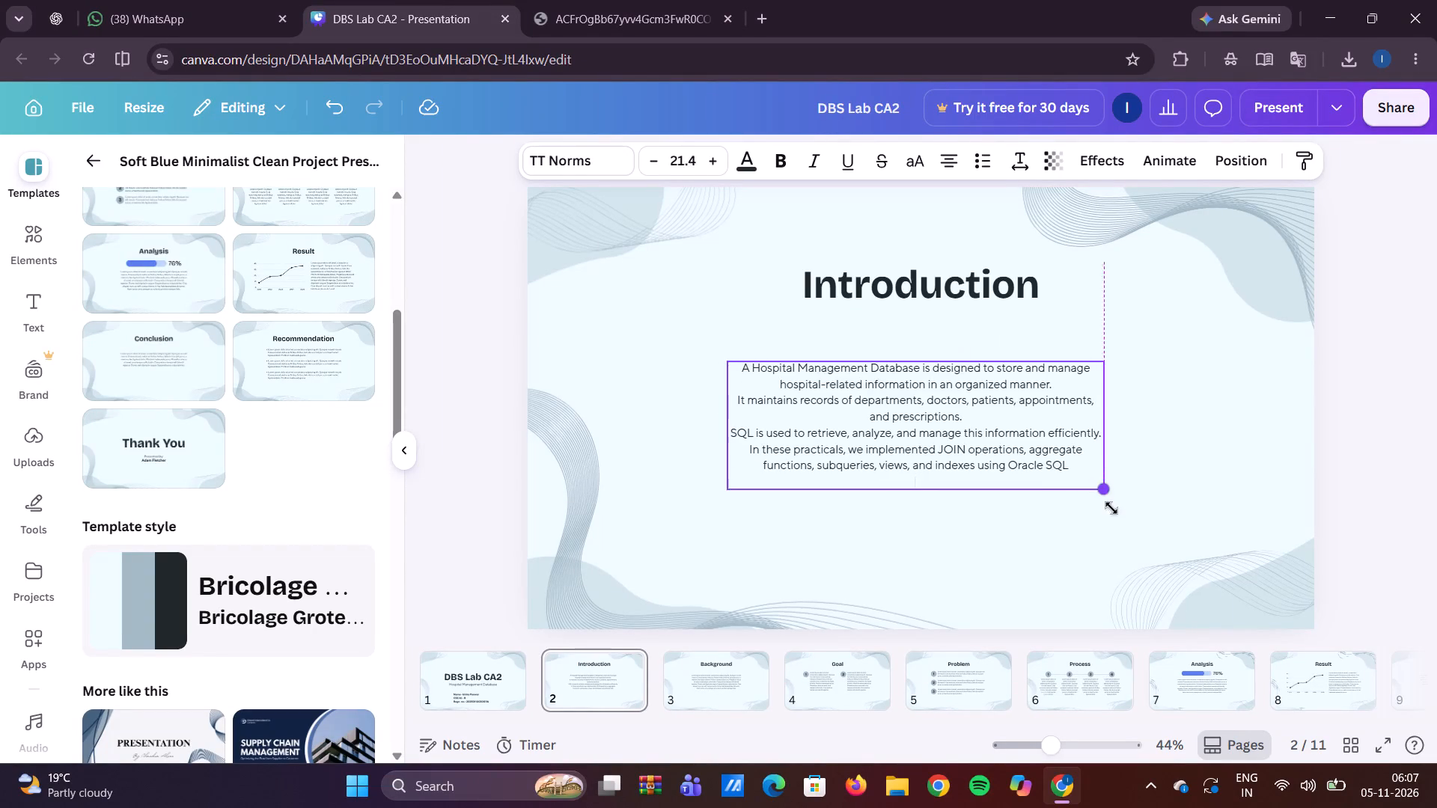
{"action": "left_click_drag", "start_coordinate": [1111, 508], "coordinate": [1178, 598]}
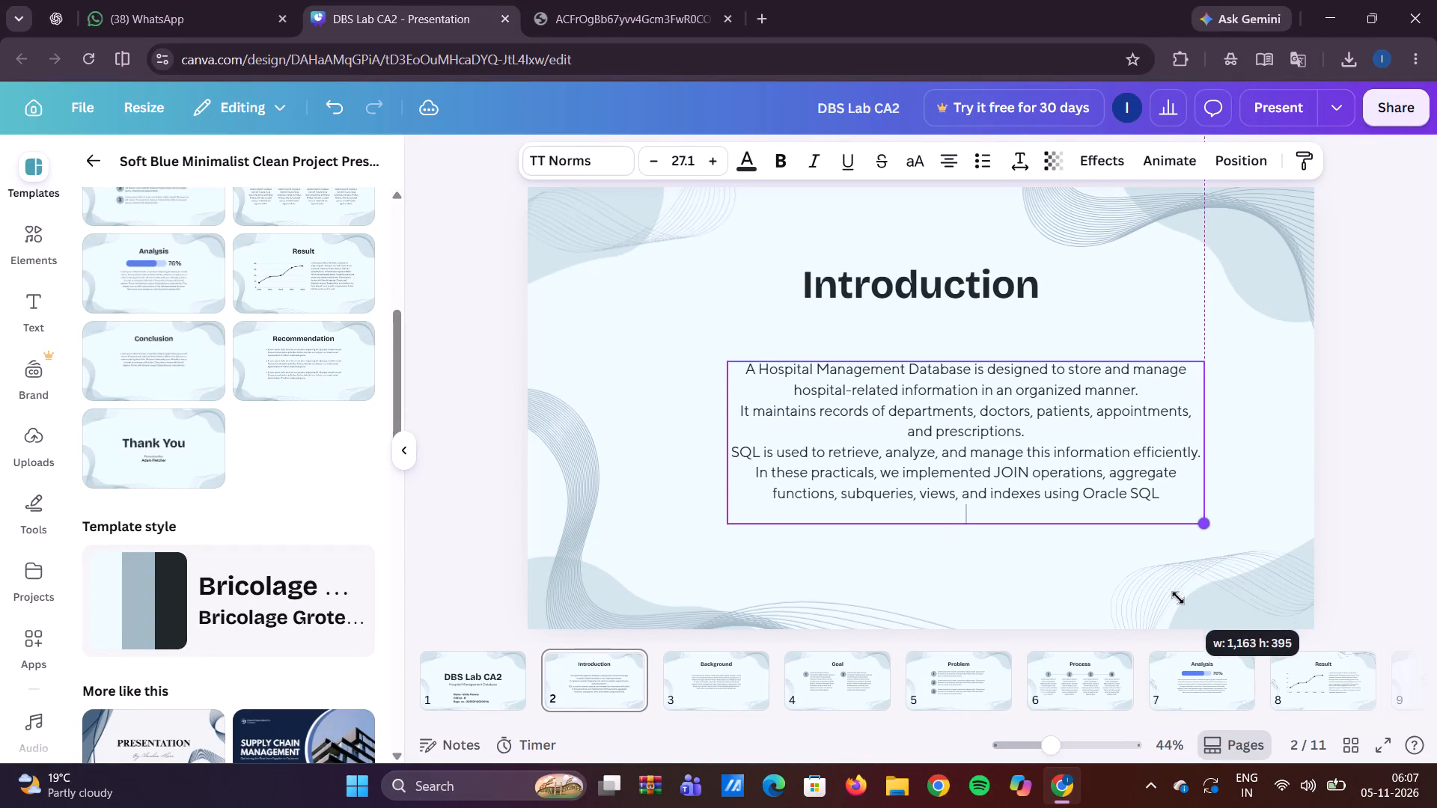
{"action": "left_click_drag", "start_coordinate": [1178, 598], "coordinate": [1180, 599]}
{"action": "left_click", "coordinate": [1049, 397]}
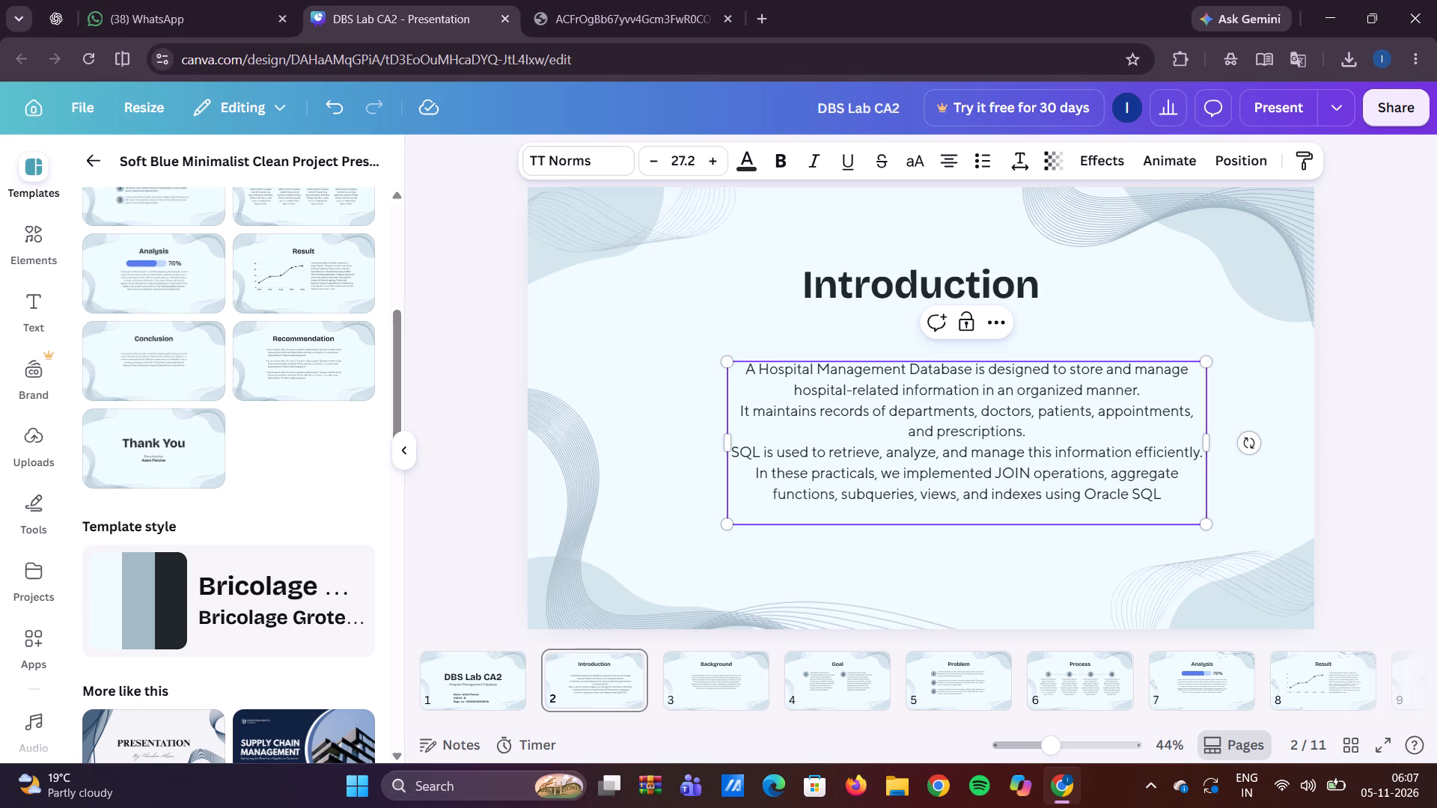
{"action": "left_click", "coordinate": [1156, 310]}
{"action": "left_click_drag", "start_coordinate": [1060, 422], "coordinate": [1038, 421]}
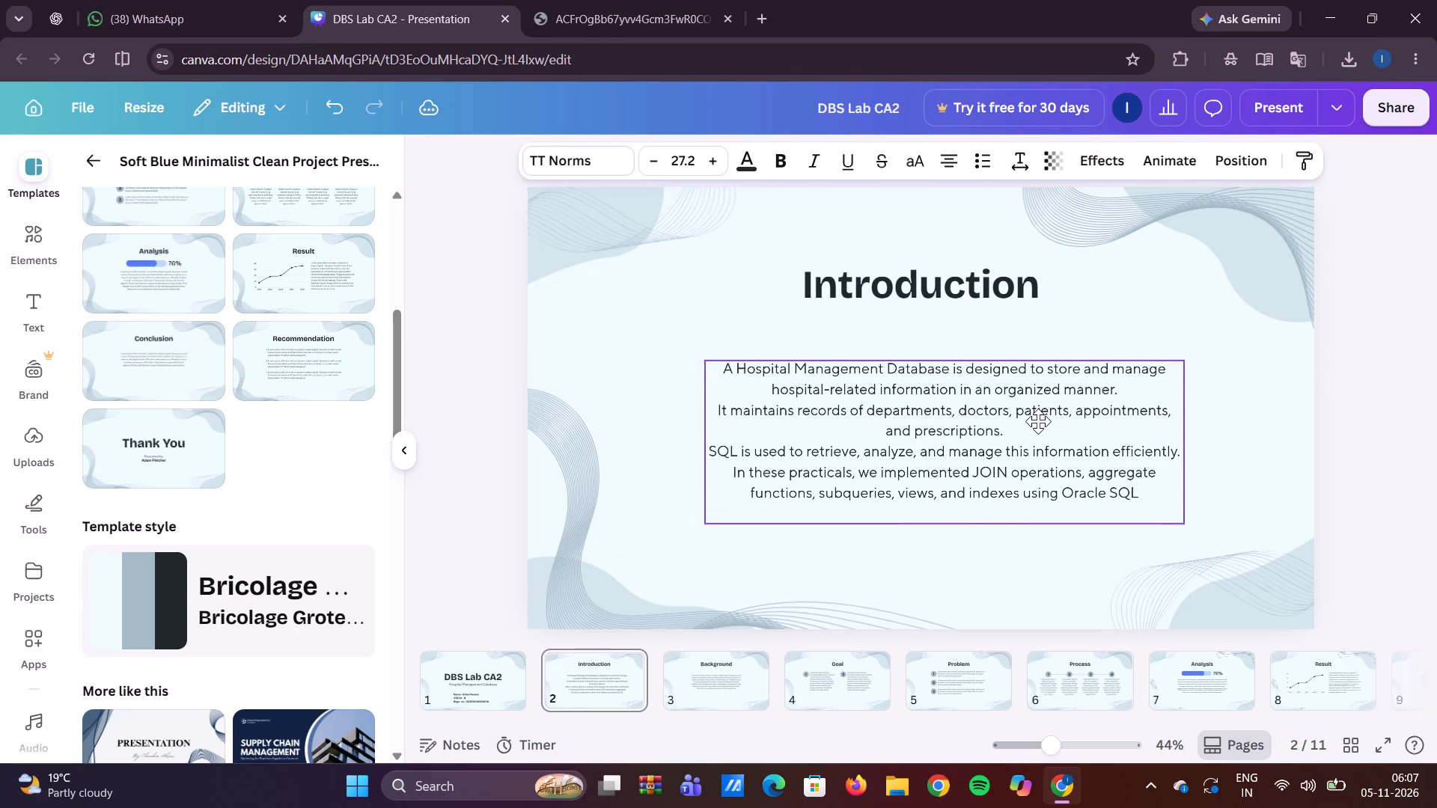
{"action": "left_click_drag", "start_coordinate": [1038, 421], "coordinate": [1009, 389]}
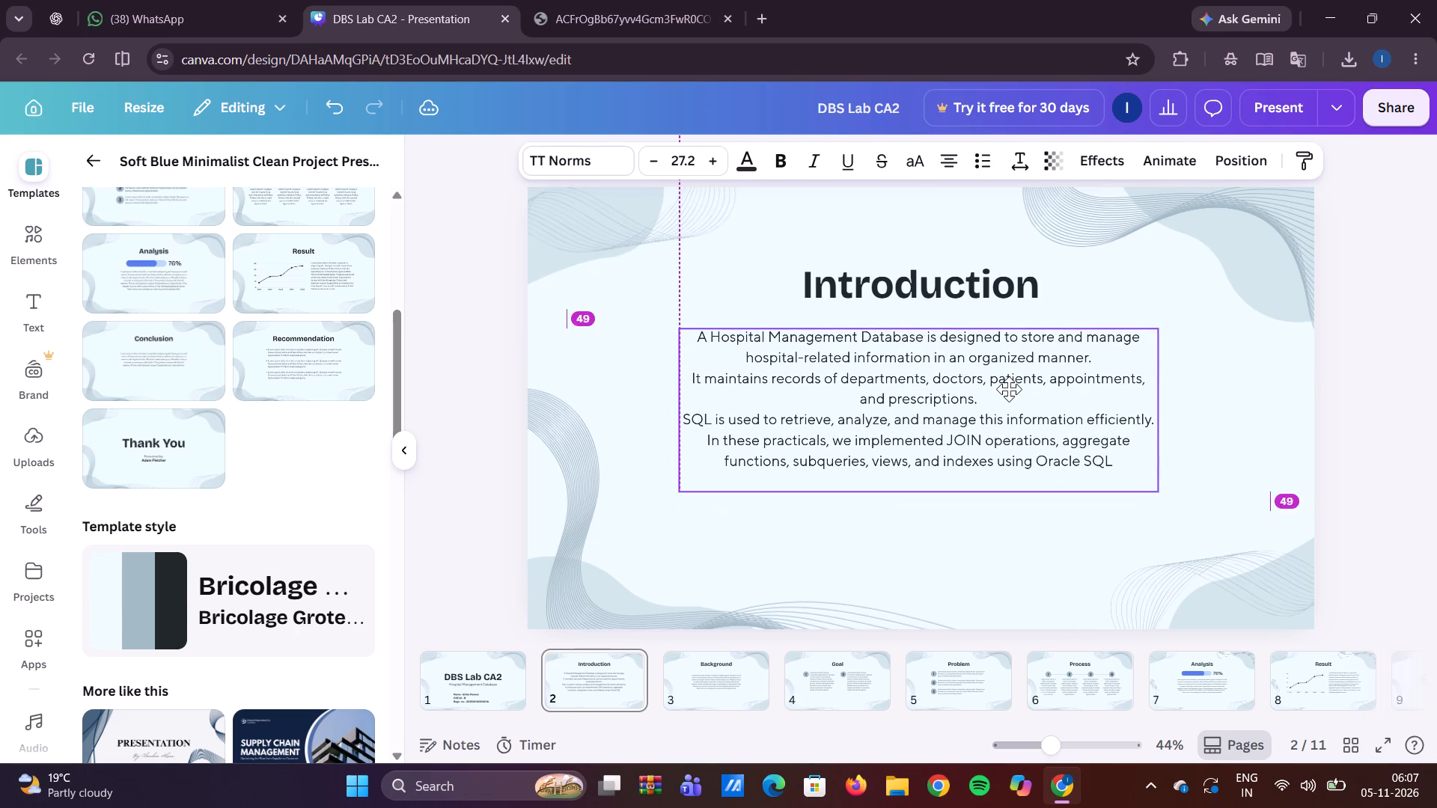
{"action": "left_click_drag", "start_coordinate": [1009, 389], "coordinate": [1024, 414]}
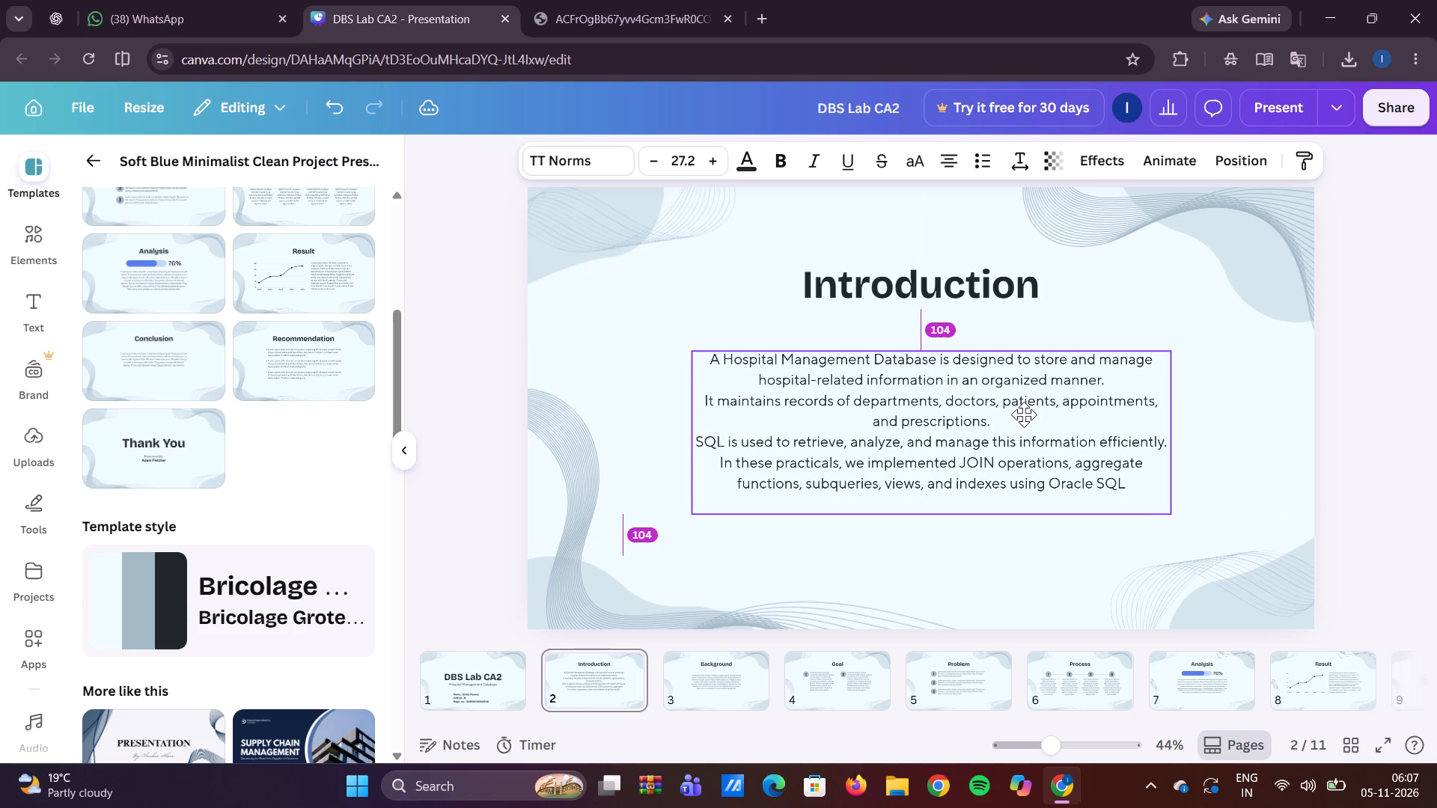
{"action": "left_click_drag", "start_coordinate": [1024, 414], "coordinate": [1016, 412]}
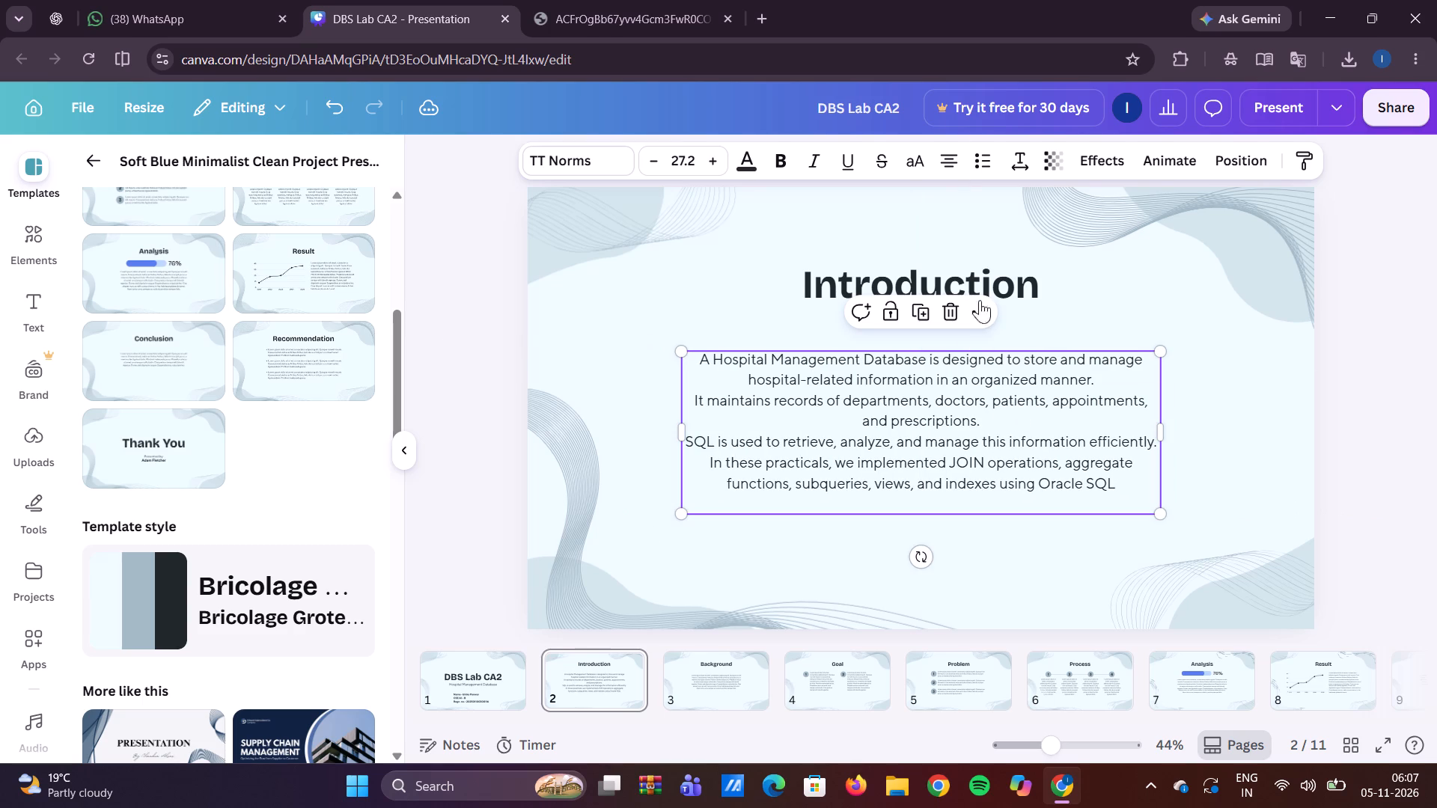
Replace the slide heading "Introduction" with "Case Study-17".
{"action": "left_click", "coordinate": [1000, 291]}
{"action": "double_click", "coordinate": [1038, 295]}
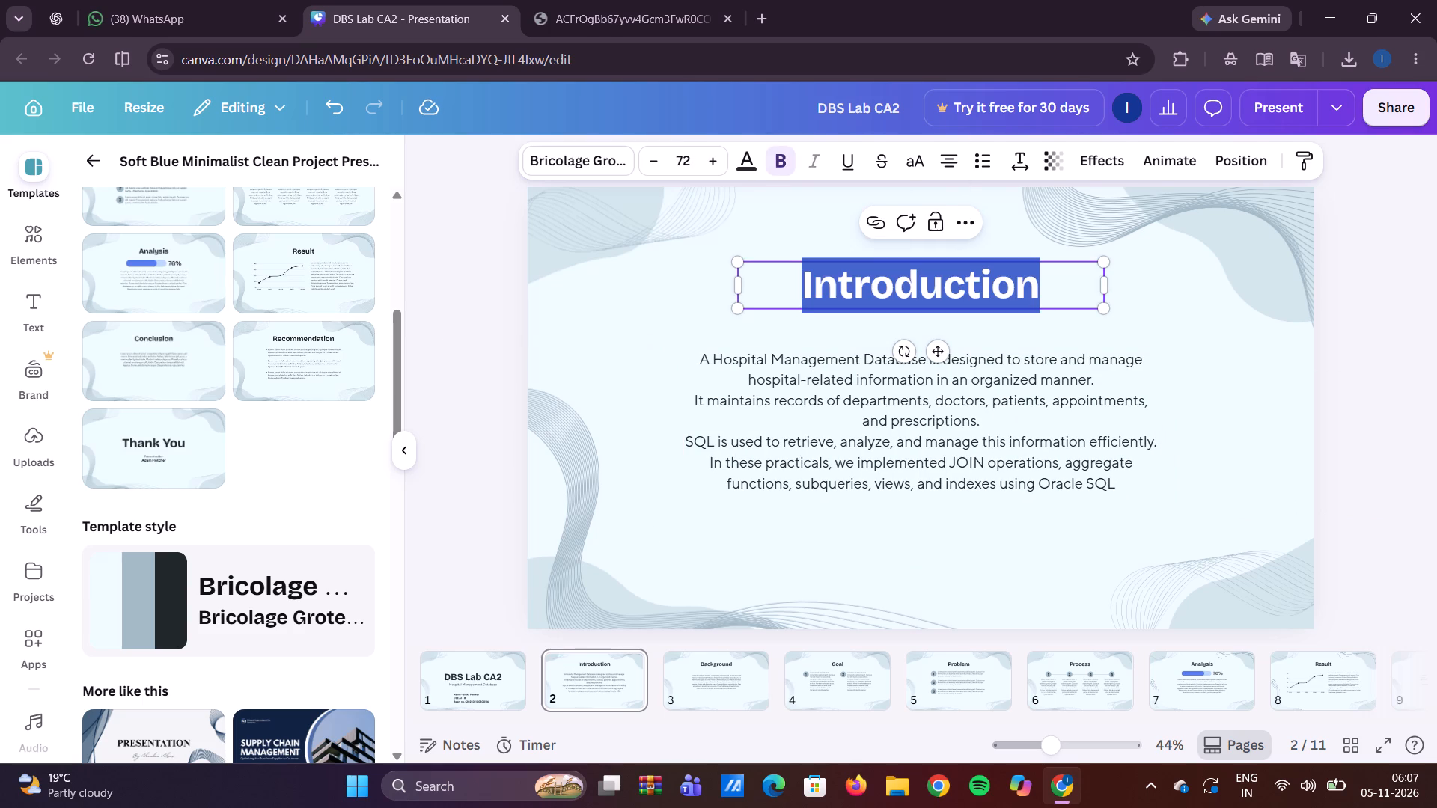
{"action": "type", "text": "Case Stud"}
{"action": "type", "text": "y"}
{"action": "key", "text": "space"}
{"action": "key", "text": "BackSpace"}
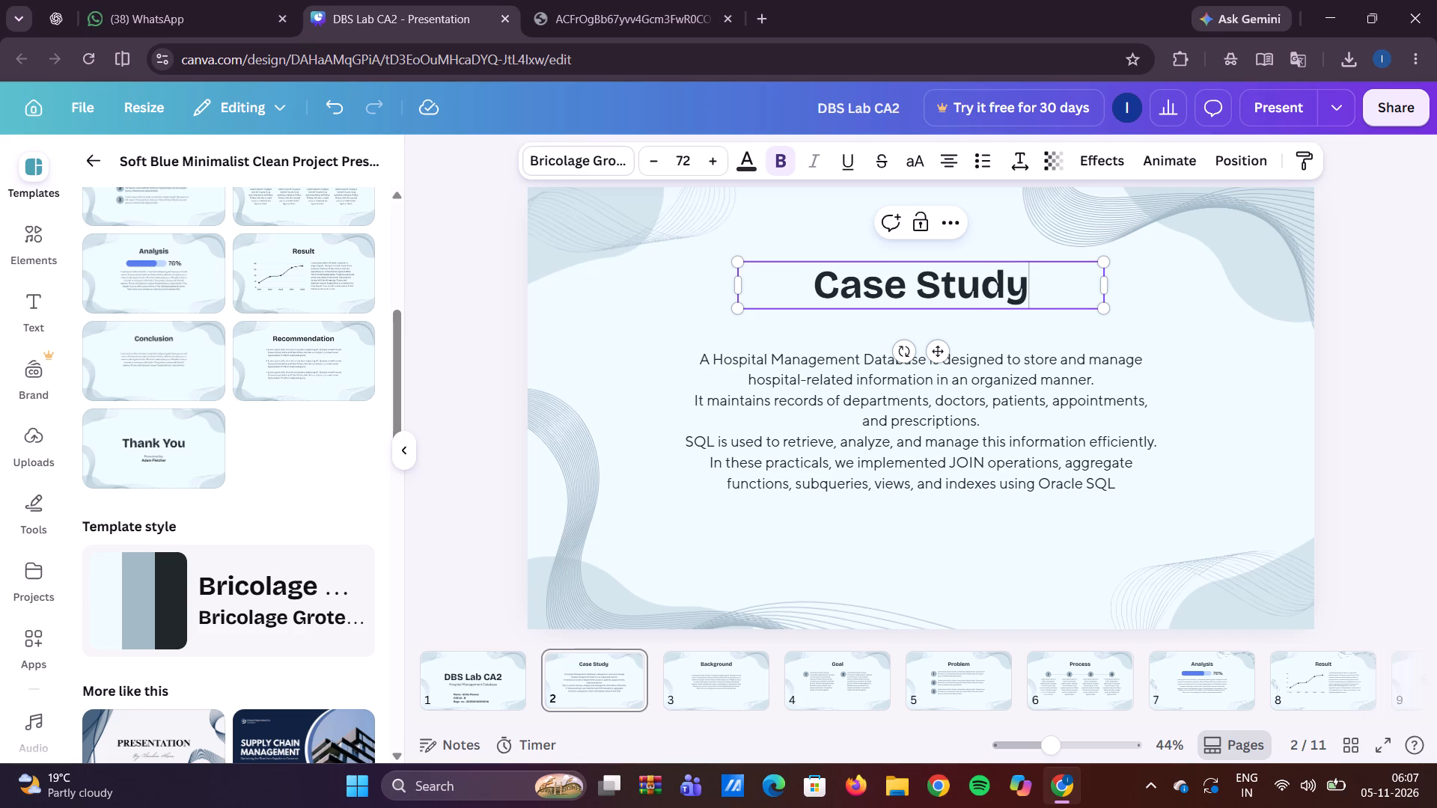
{"action": "key", "text": "minus"}
{"action": "type", "text": "17"}
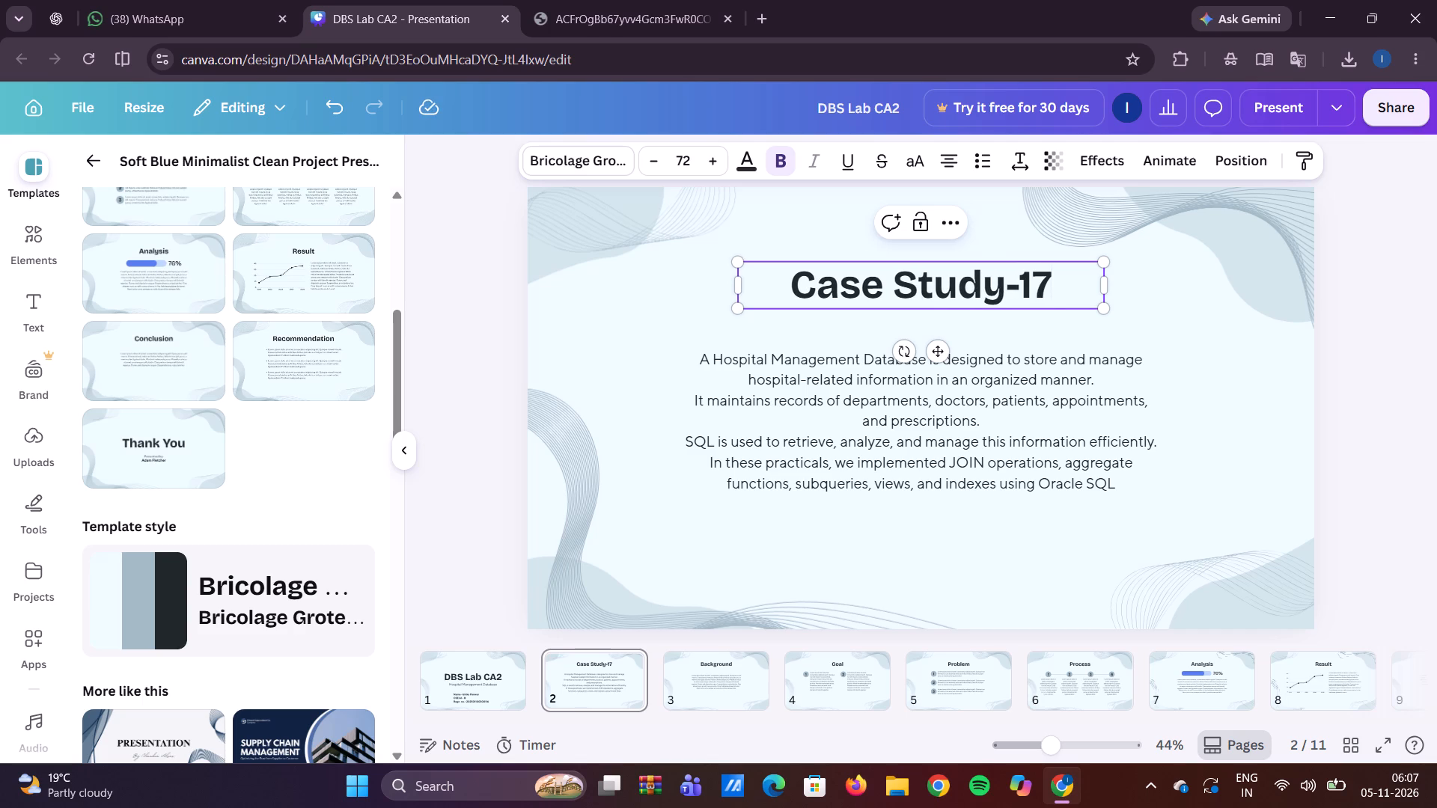
Select the phrase "Hospital Management Database" in the first line of the slide's paragraph.
{"action": "left_click", "coordinate": [952, 475]}
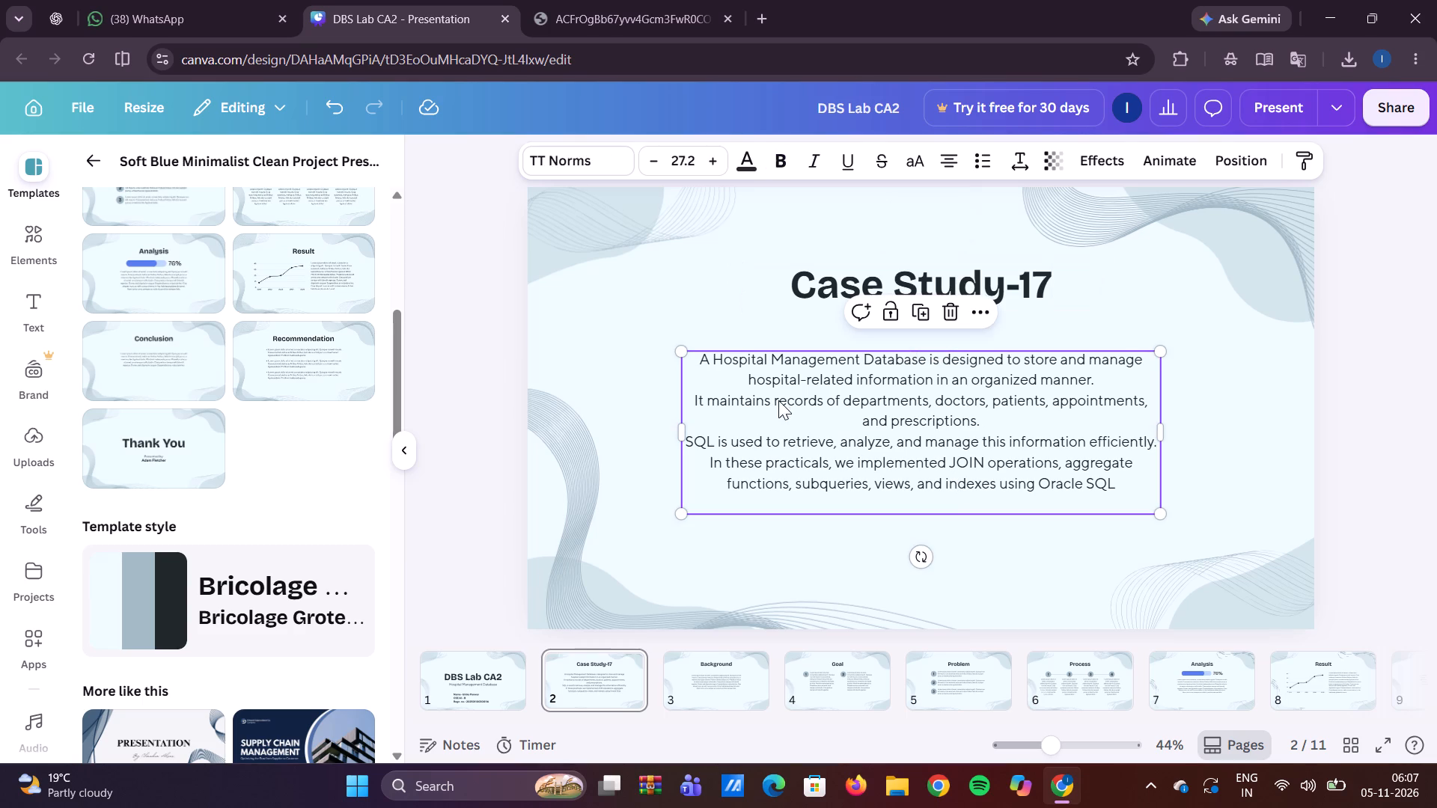
{"action": "left_click", "coordinate": [718, 359]}
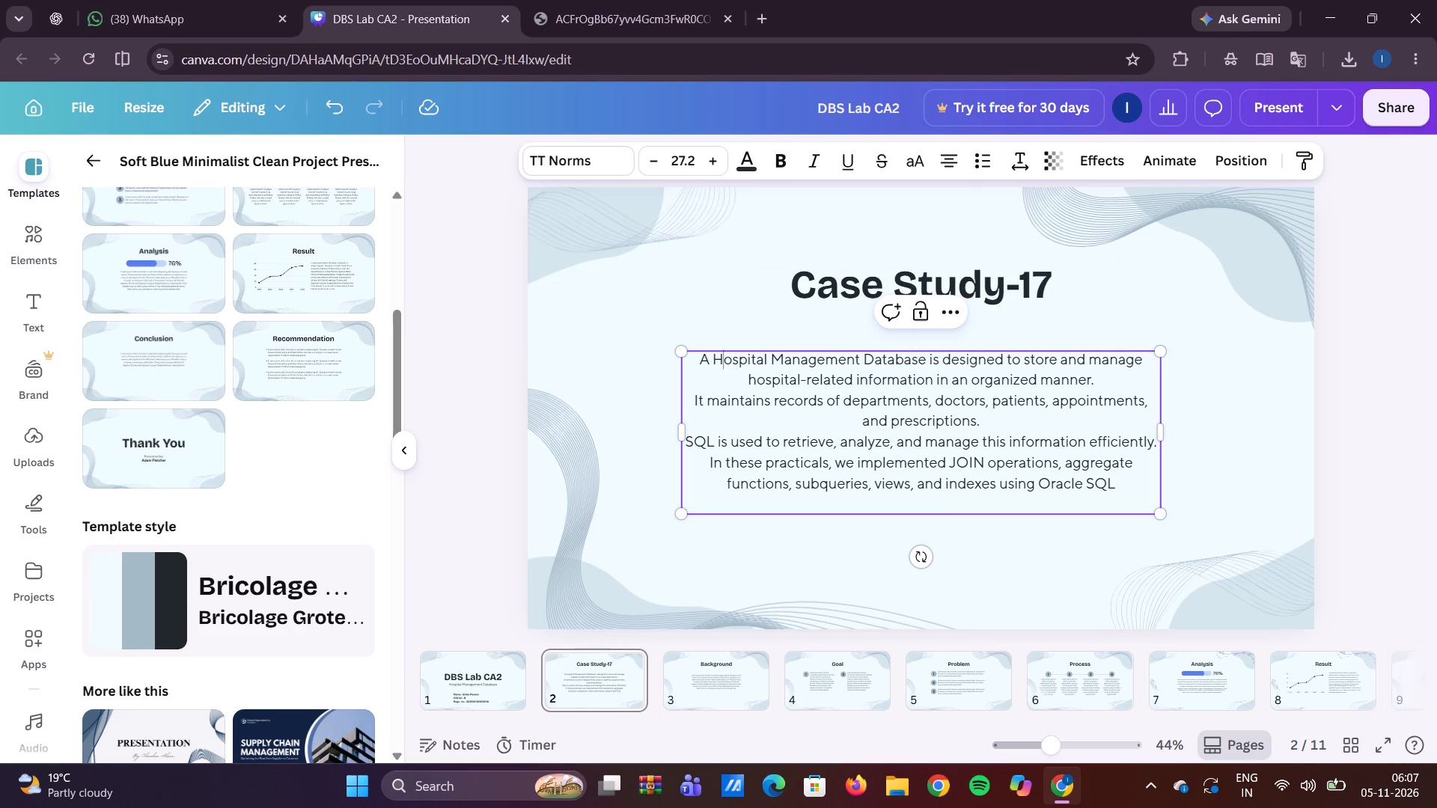
{"action": "left_click_drag", "start_coordinate": [714, 359], "coordinate": [900, 364]}
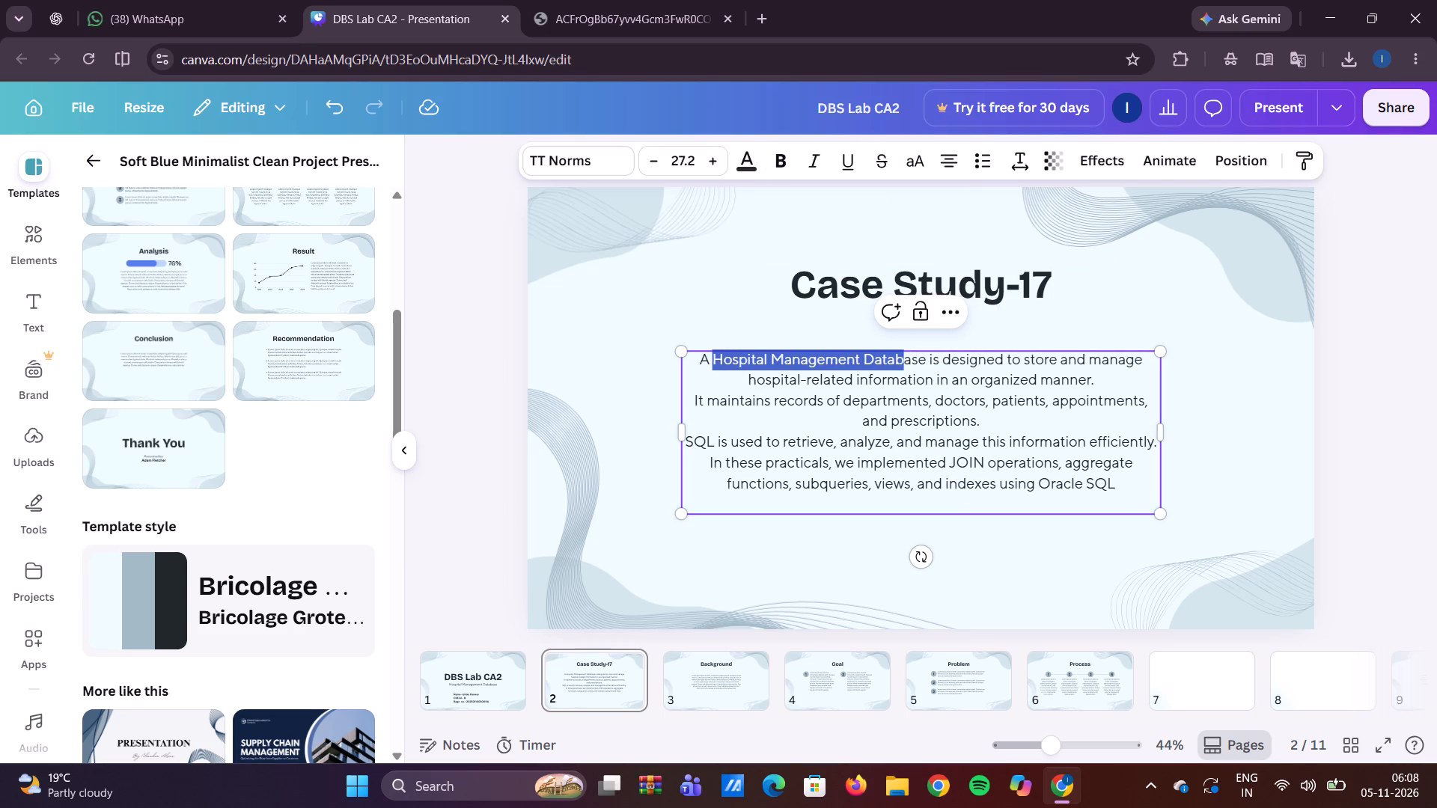
Make the phrase "Hospital Management Database" in the paragraph's first line bold.
{"action": "left_click_drag", "start_coordinate": [900, 364], "coordinate": [926, 363]}
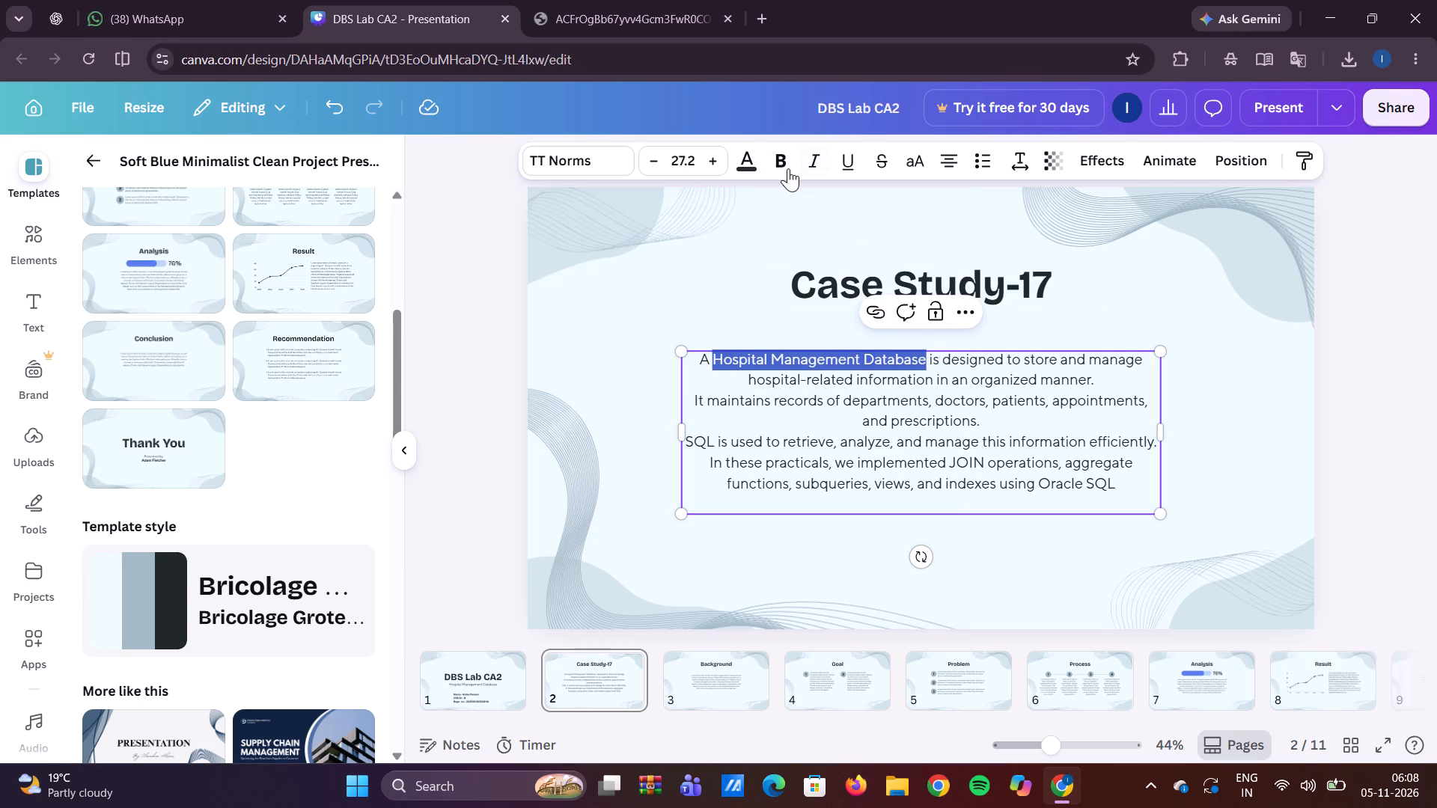
{"action": "left_click", "coordinate": [783, 167]}
Set the font size of the whole paragraph beneath the "Case Study-17" heading to 28.
{"action": "left_click", "coordinate": [880, 417]}
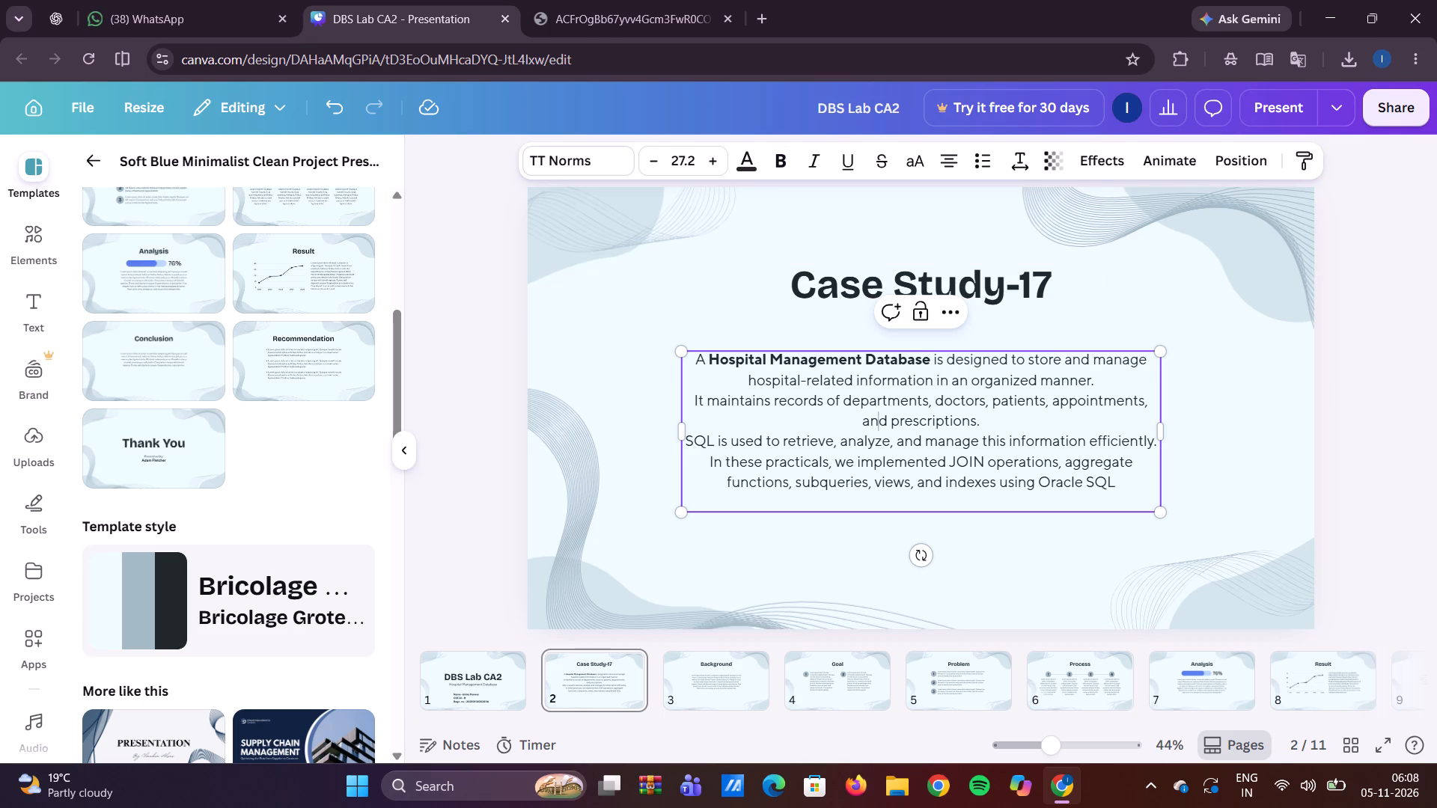
{"action": "left_click", "coordinate": [689, 166]}
{"action": "scroll", "coordinate": [664, 429], "scroll_direction": "down", "scroll_amount": 1}
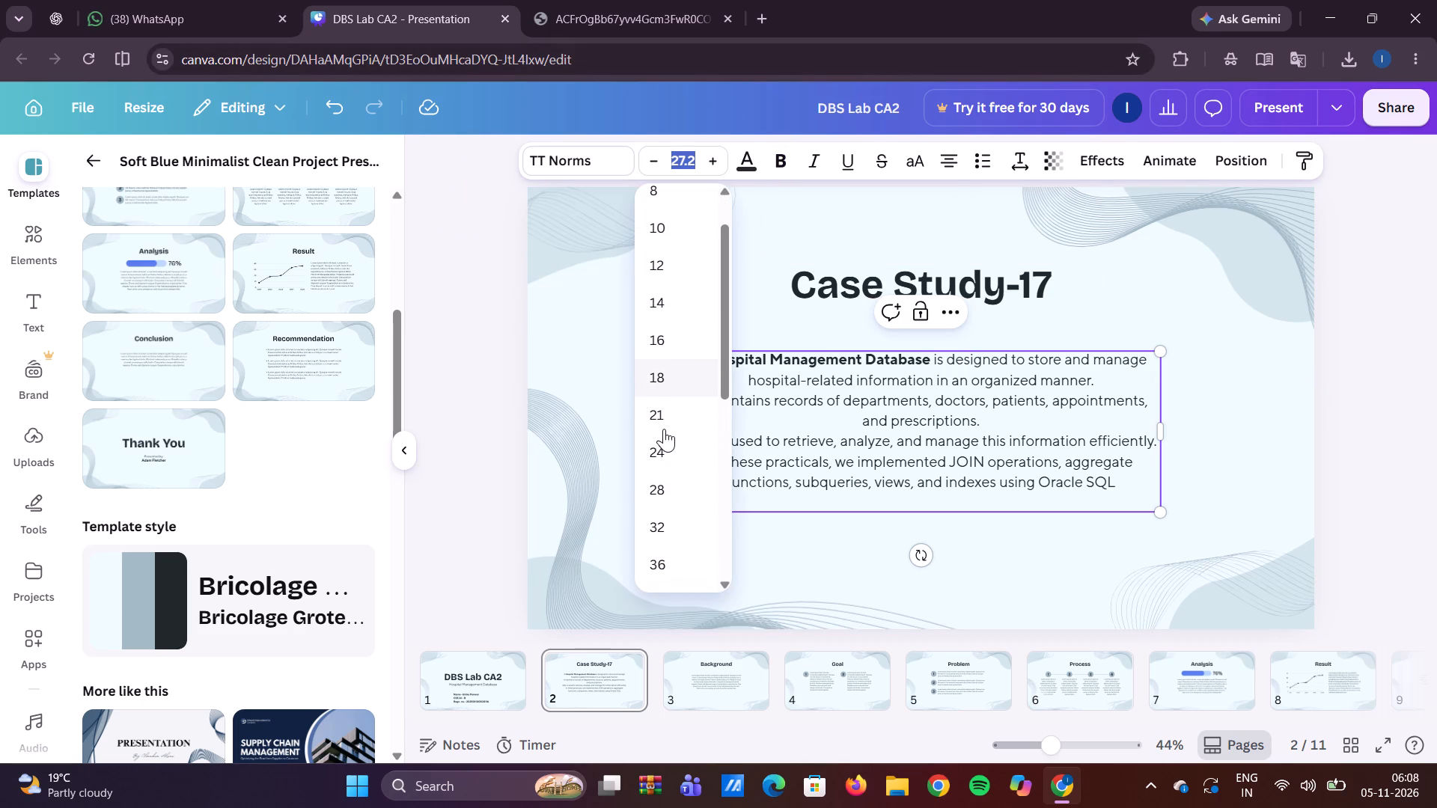
{"action": "left_click", "coordinate": [672, 505]}
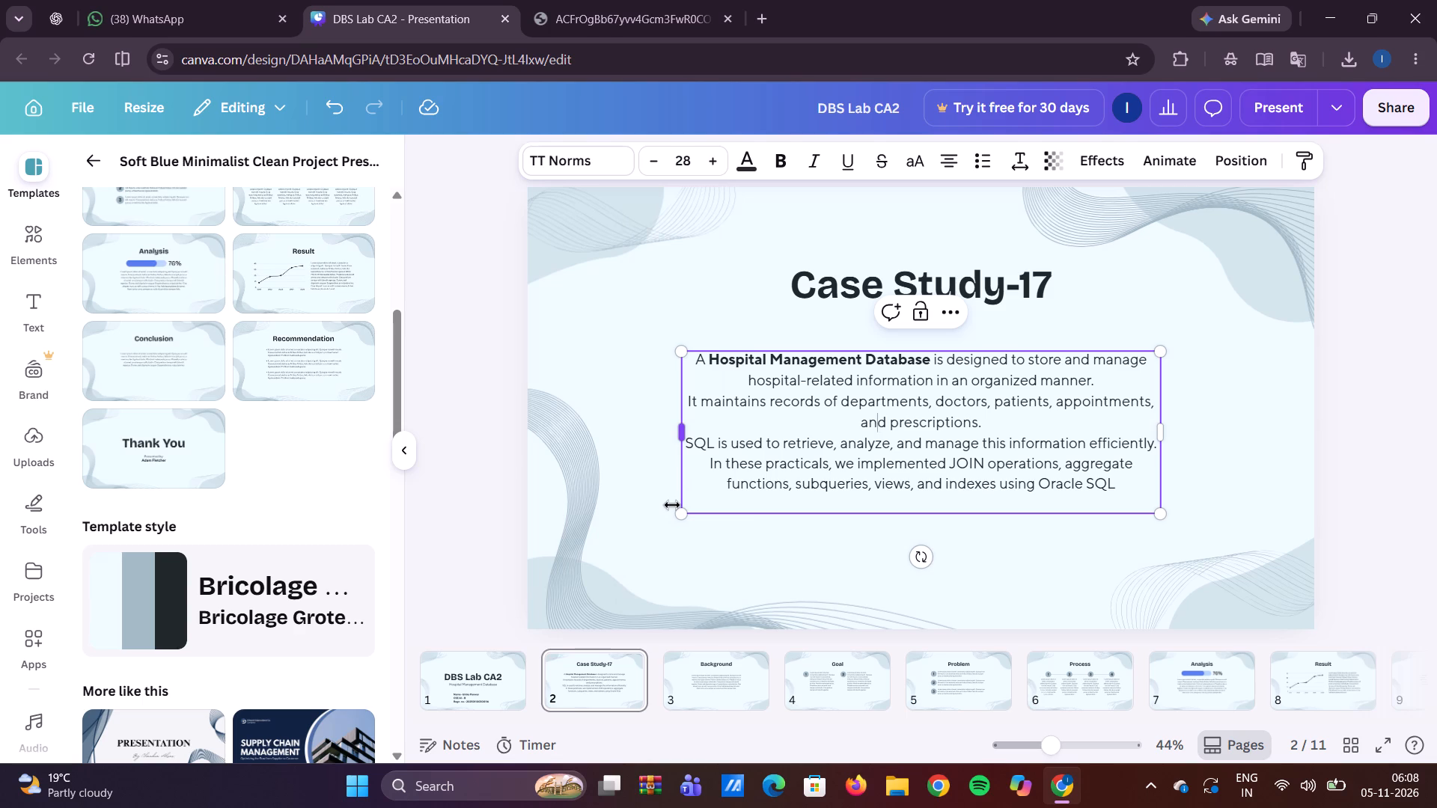
{"action": "left_click", "coordinate": [1124, 547]}
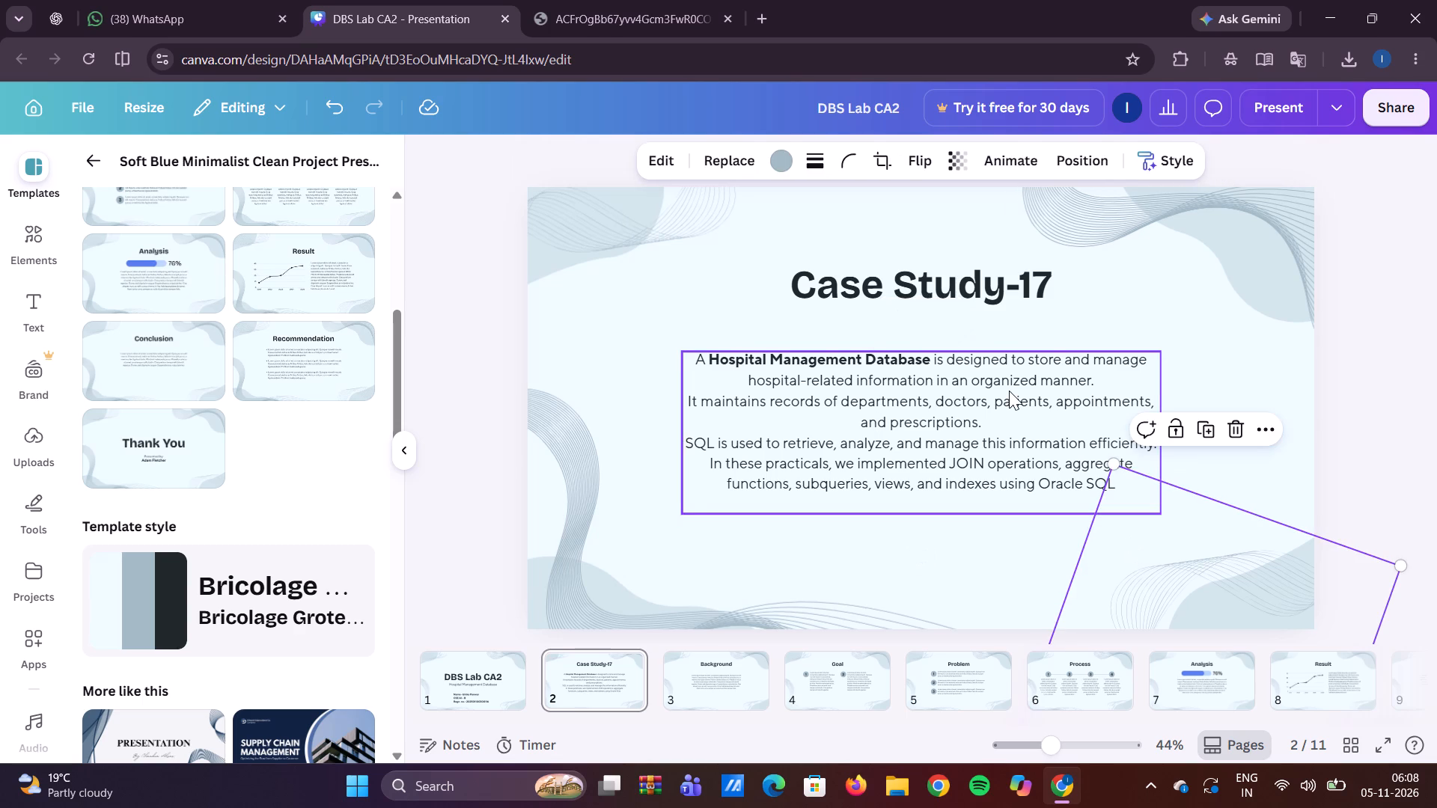
{"action": "left_click", "coordinate": [1009, 391]}
{"action": "left_click", "coordinate": [691, 156]}
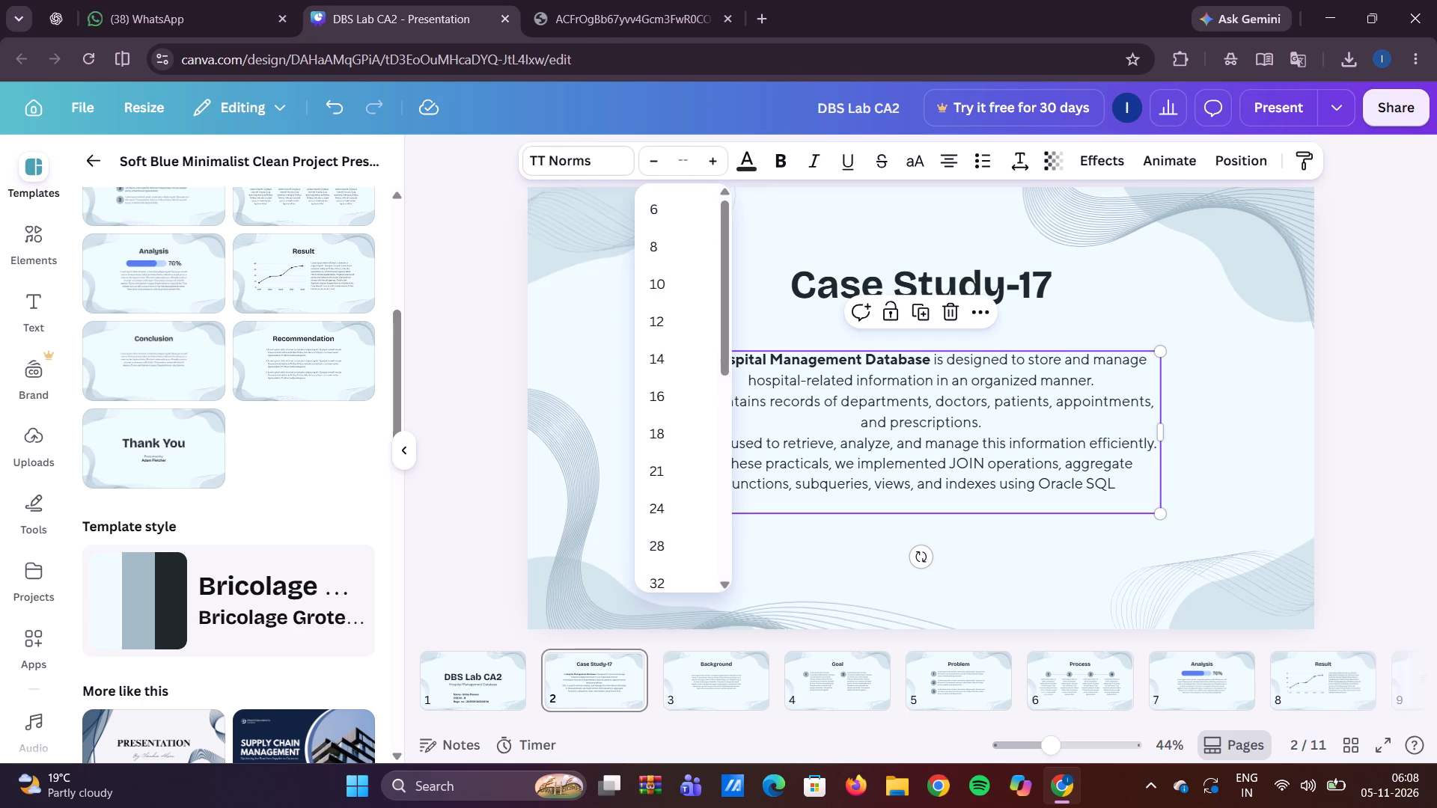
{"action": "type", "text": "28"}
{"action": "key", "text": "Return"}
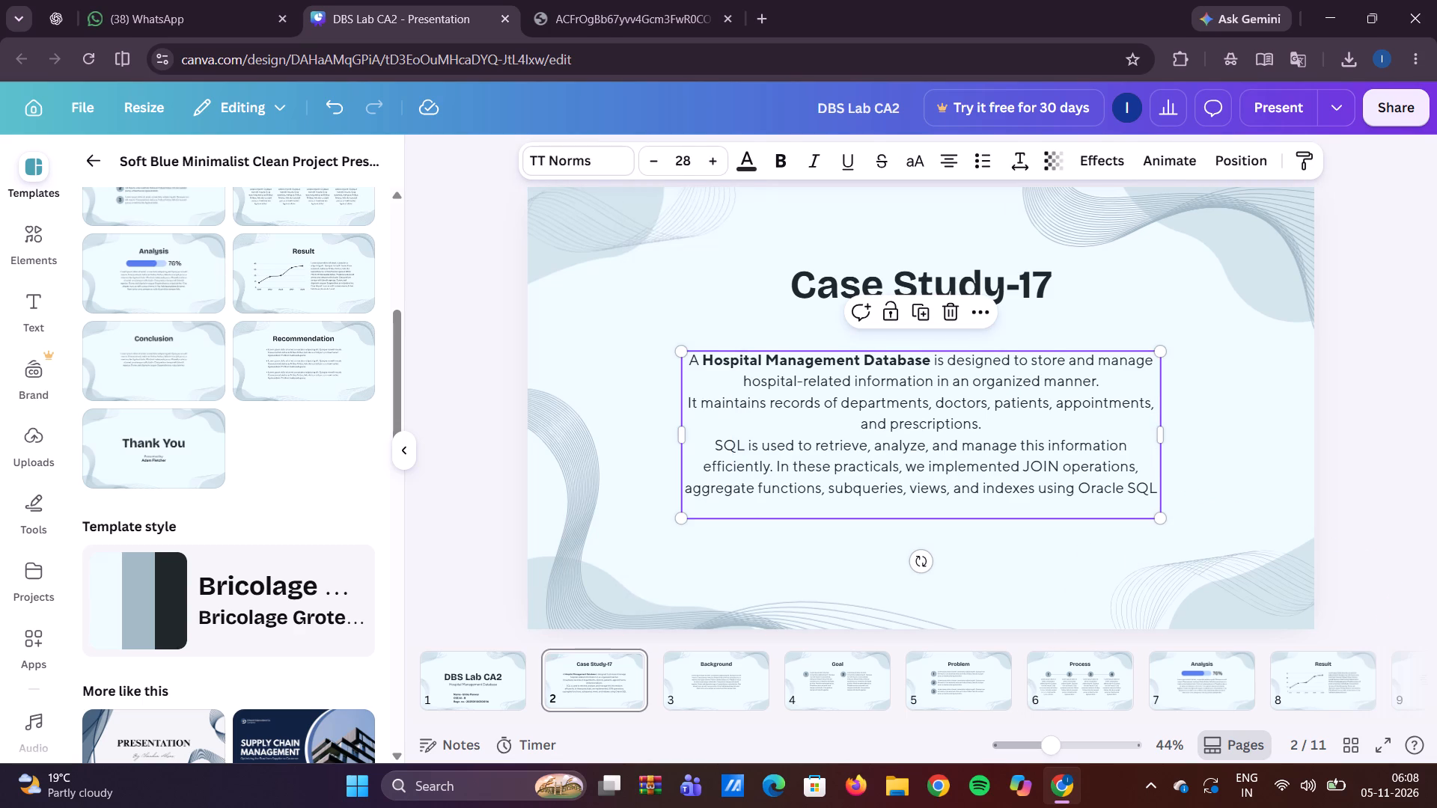
{"action": "left_click", "coordinate": [977, 550]}
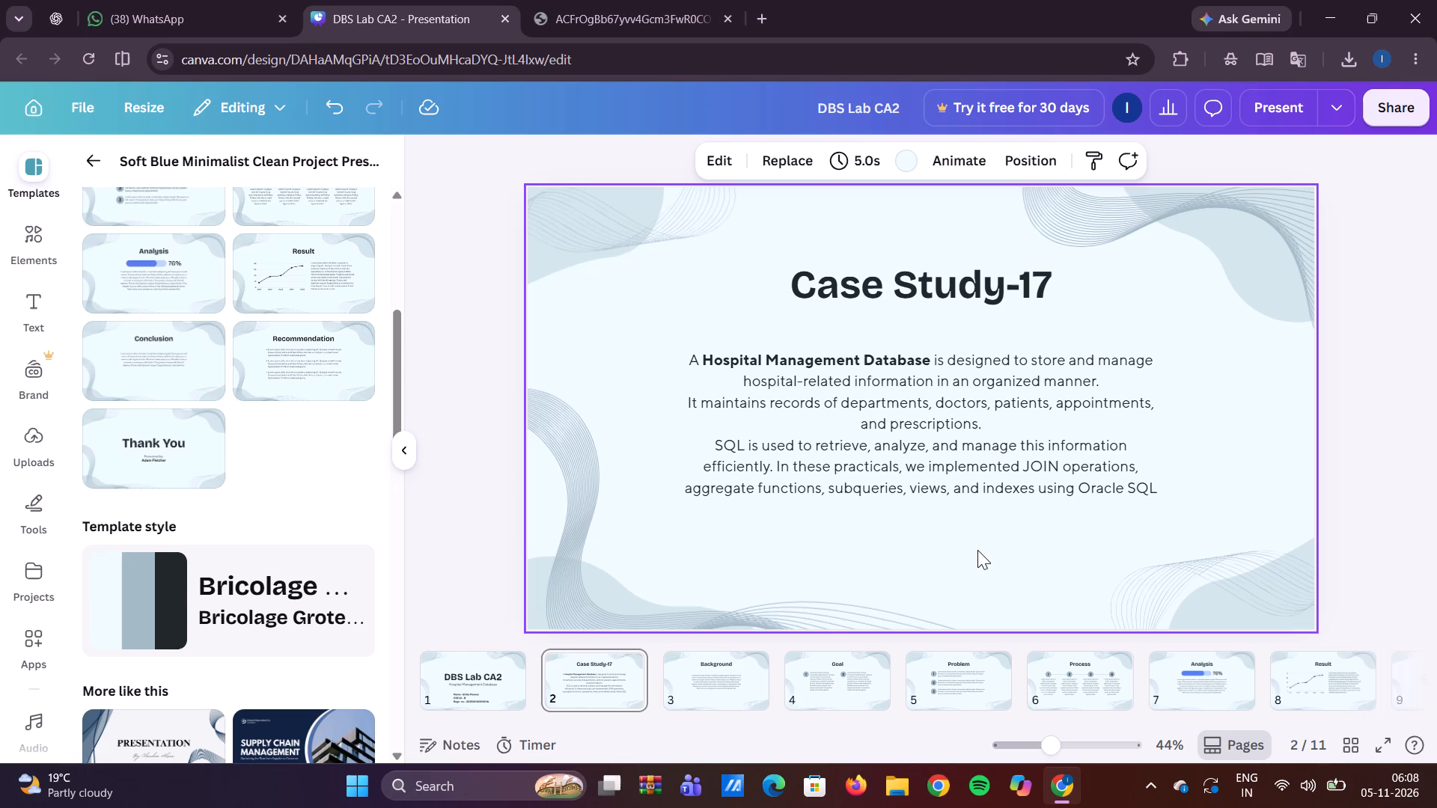
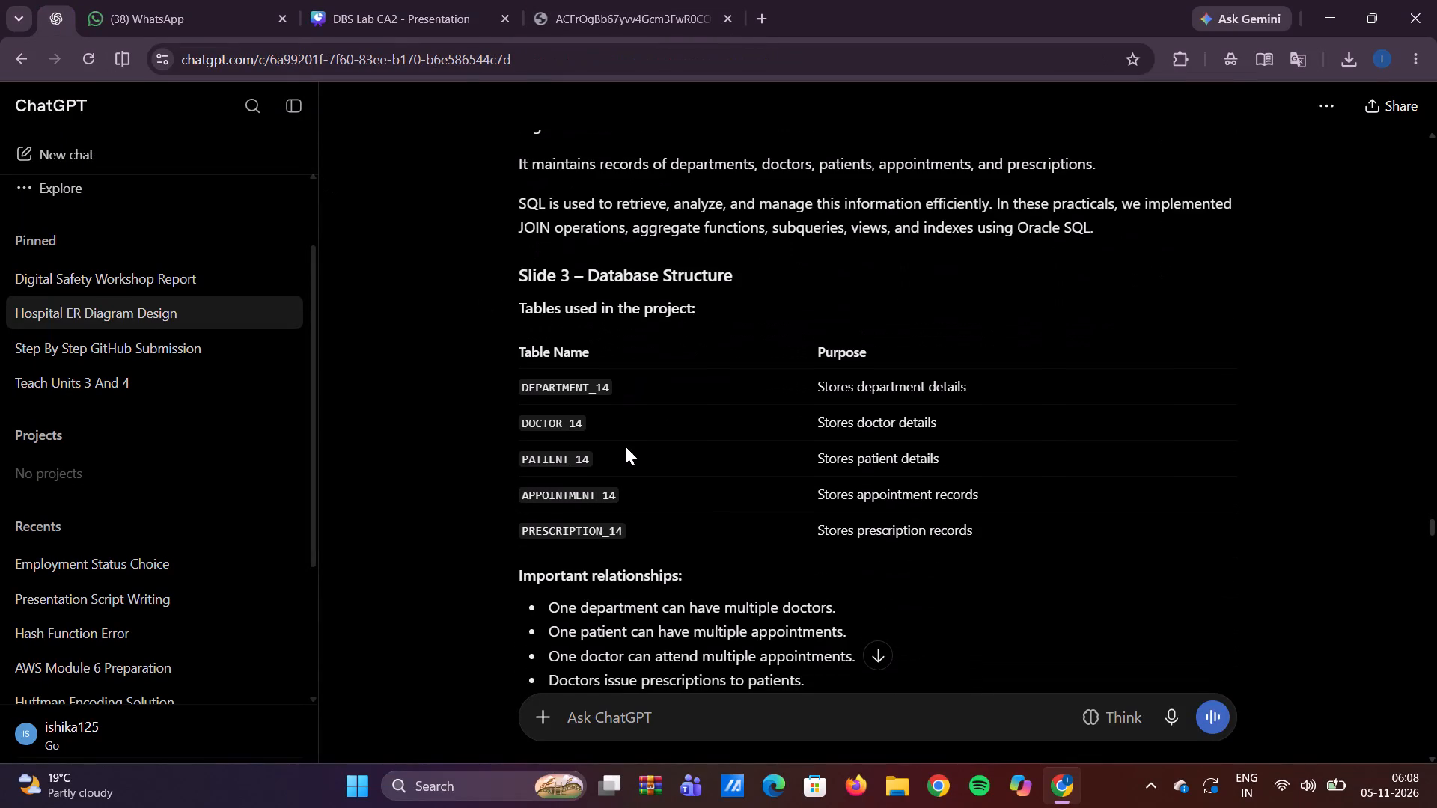
Review the planned content for Slide 3 – Database Structure and Slide 4 – Objectives in the ChatGPT conversation.
{"action": "scroll", "coordinate": [625, 446], "scroll_direction": "down", "scroll_amount": 1}
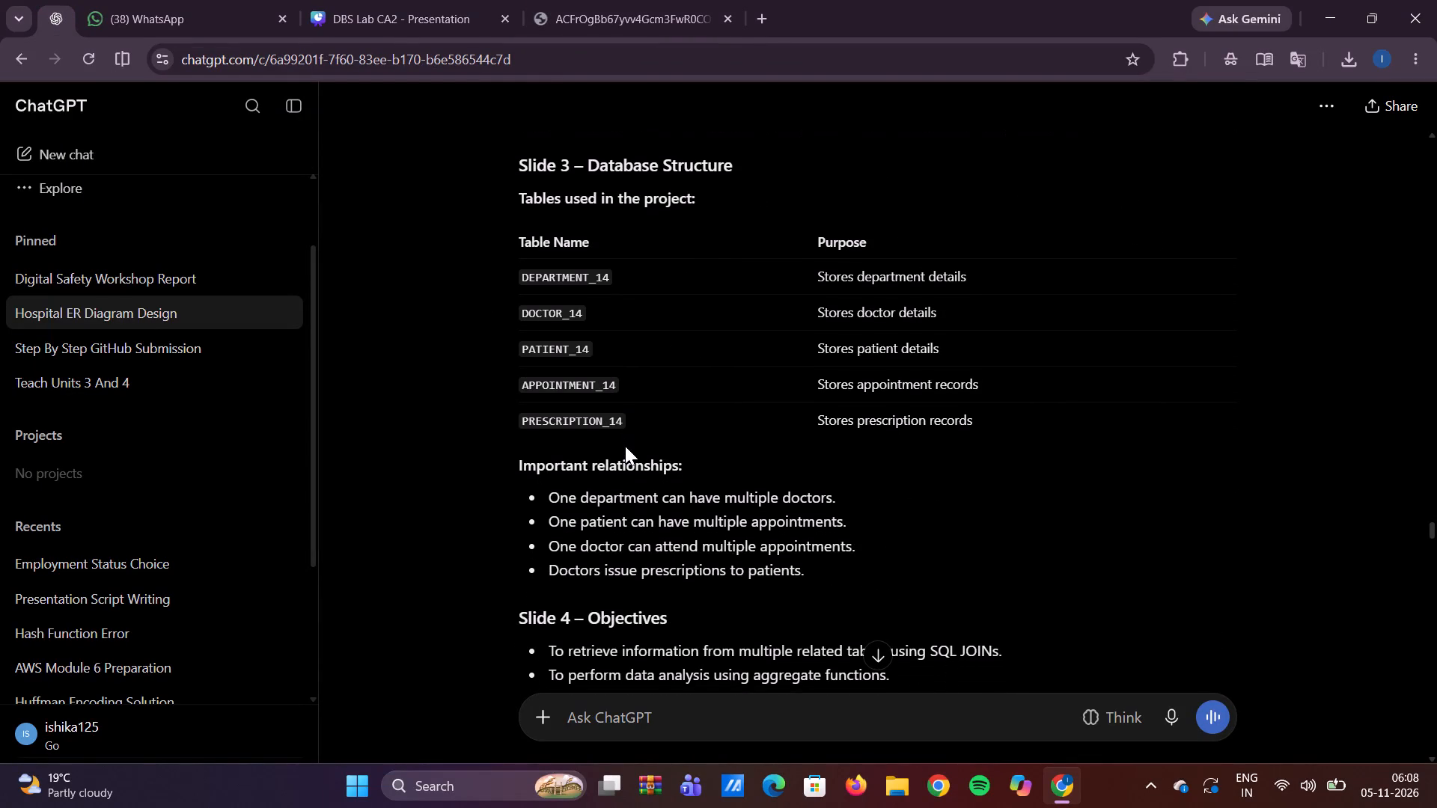
{"action": "scroll", "coordinate": [625, 446], "scroll_direction": "down", "scroll_amount": 1}
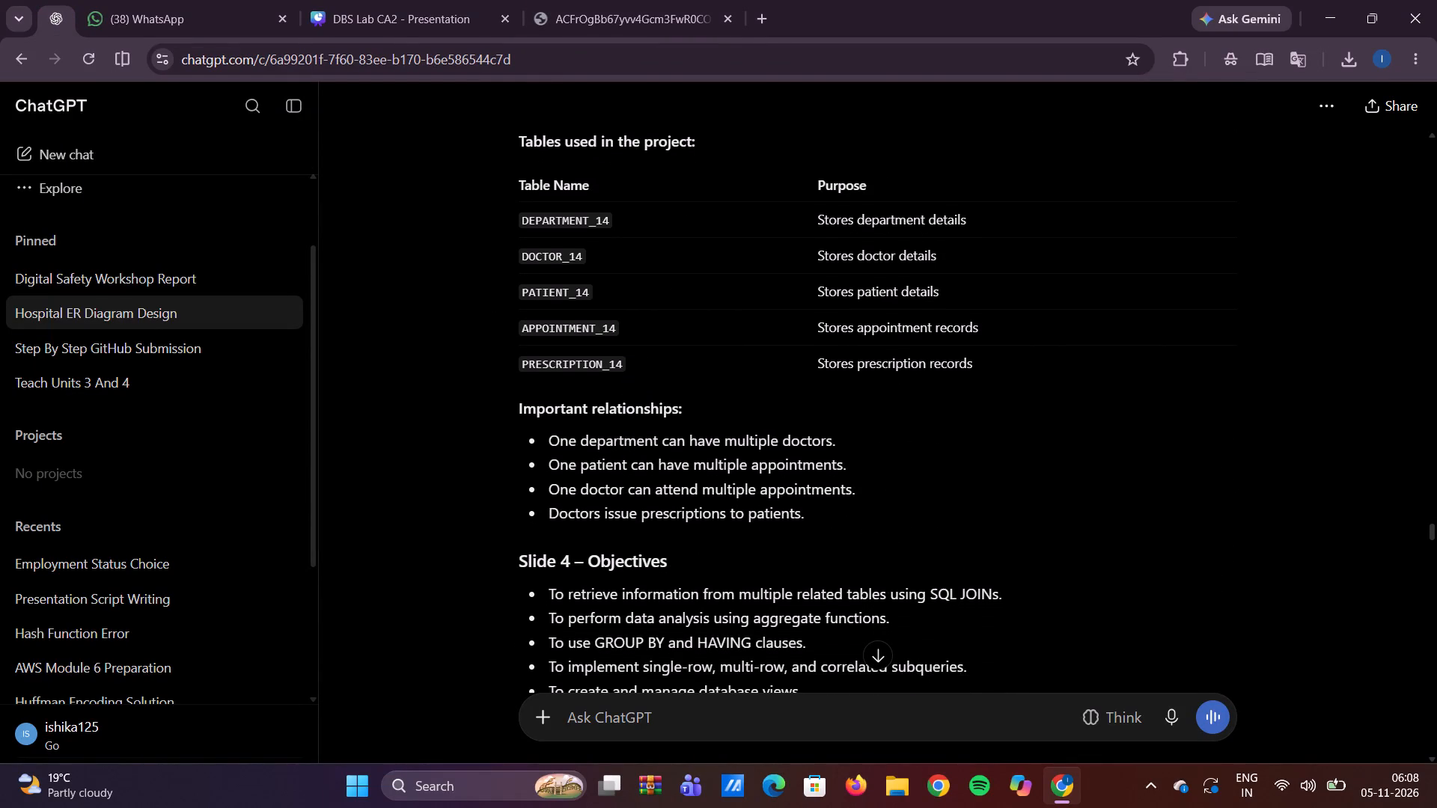
{"action": "scroll", "coordinate": [755, 486], "scroll_direction": "down", "scroll_amount": 1}
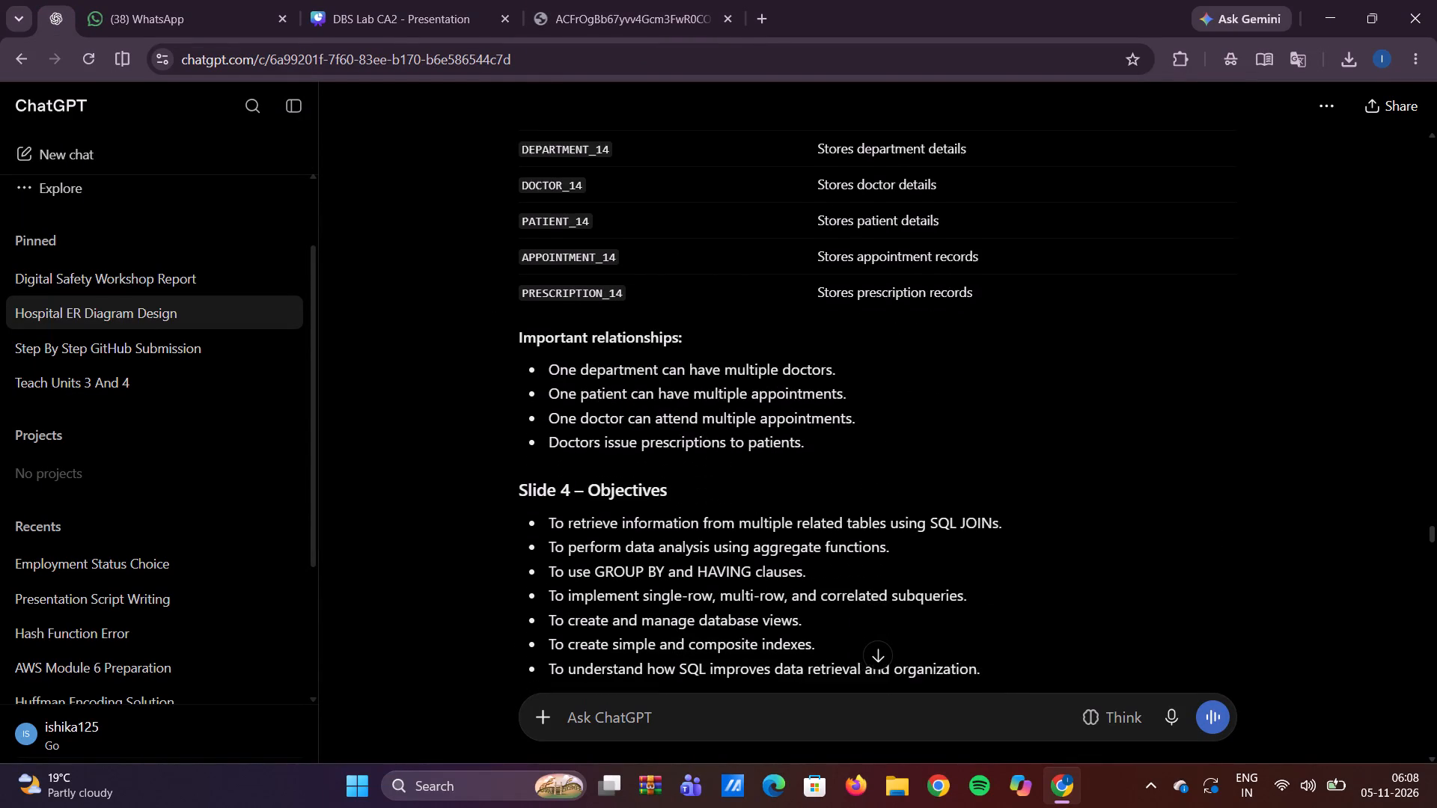
{"action": "scroll", "coordinate": [755, 486], "scroll_direction": "down", "scroll_amount": 1}
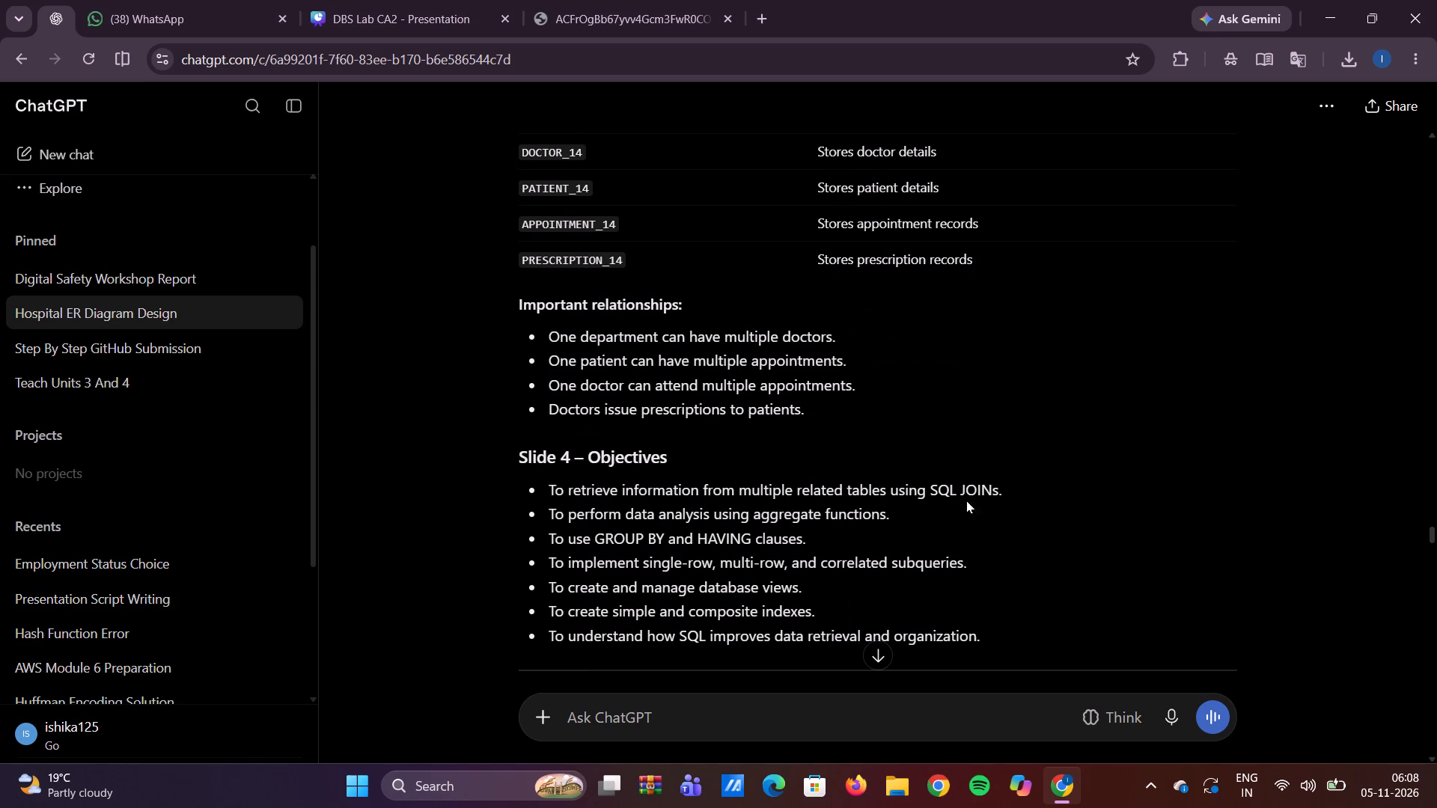
Review the ChatGPT slide outline around Slide 3 – Database Structure, Slide 4 – Objectives and the start of the LAB-05 JOIN section.
{"action": "scroll", "coordinate": [813, 569], "scroll_direction": "down", "scroll_amount": 2}
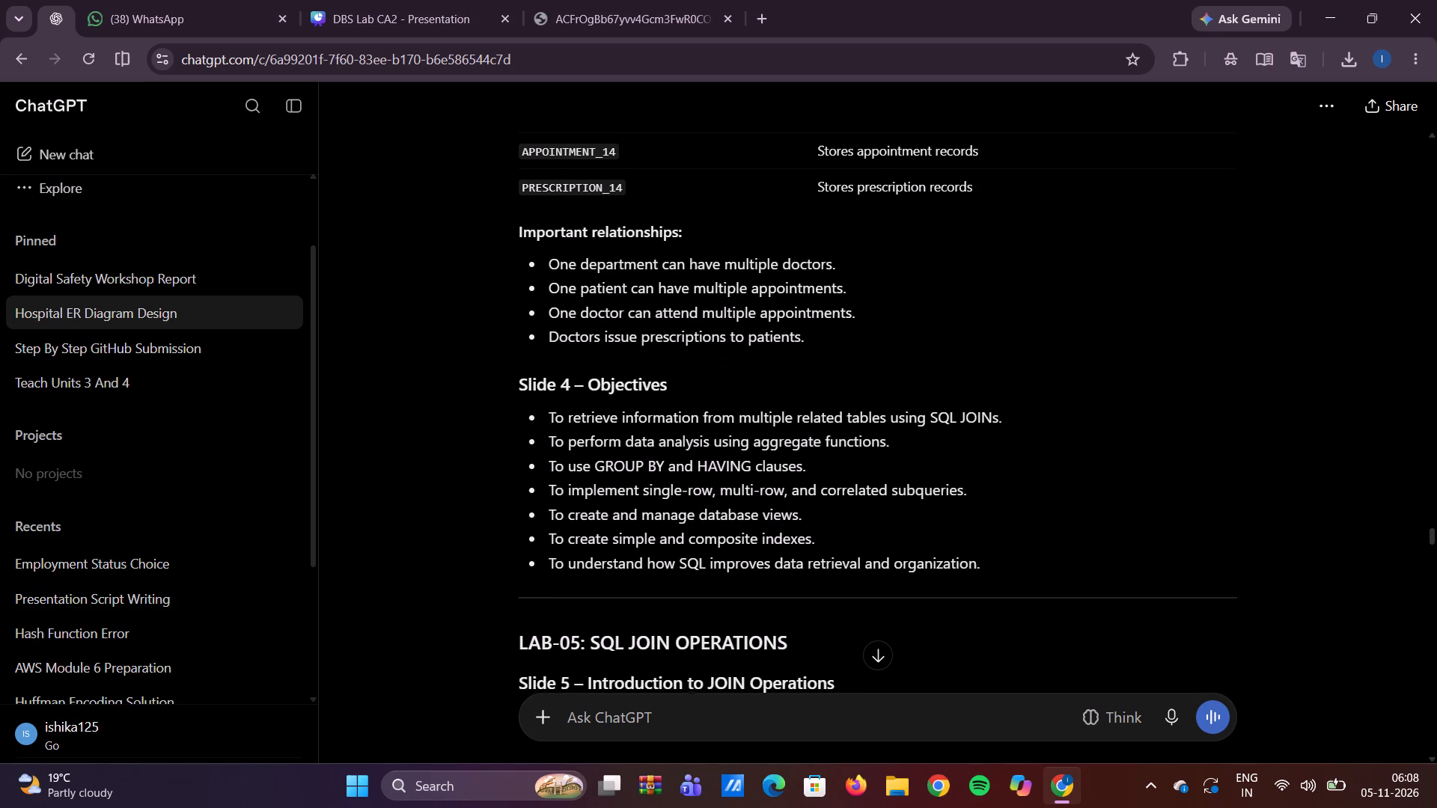
{"action": "scroll", "coordinate": [813, 569], "scroll_direction": "down", "scroll_amount": 4}
{"action": "scroll", "coordinate": [813, 569], "scroll_direction": "up", "scroll_amount": 4}
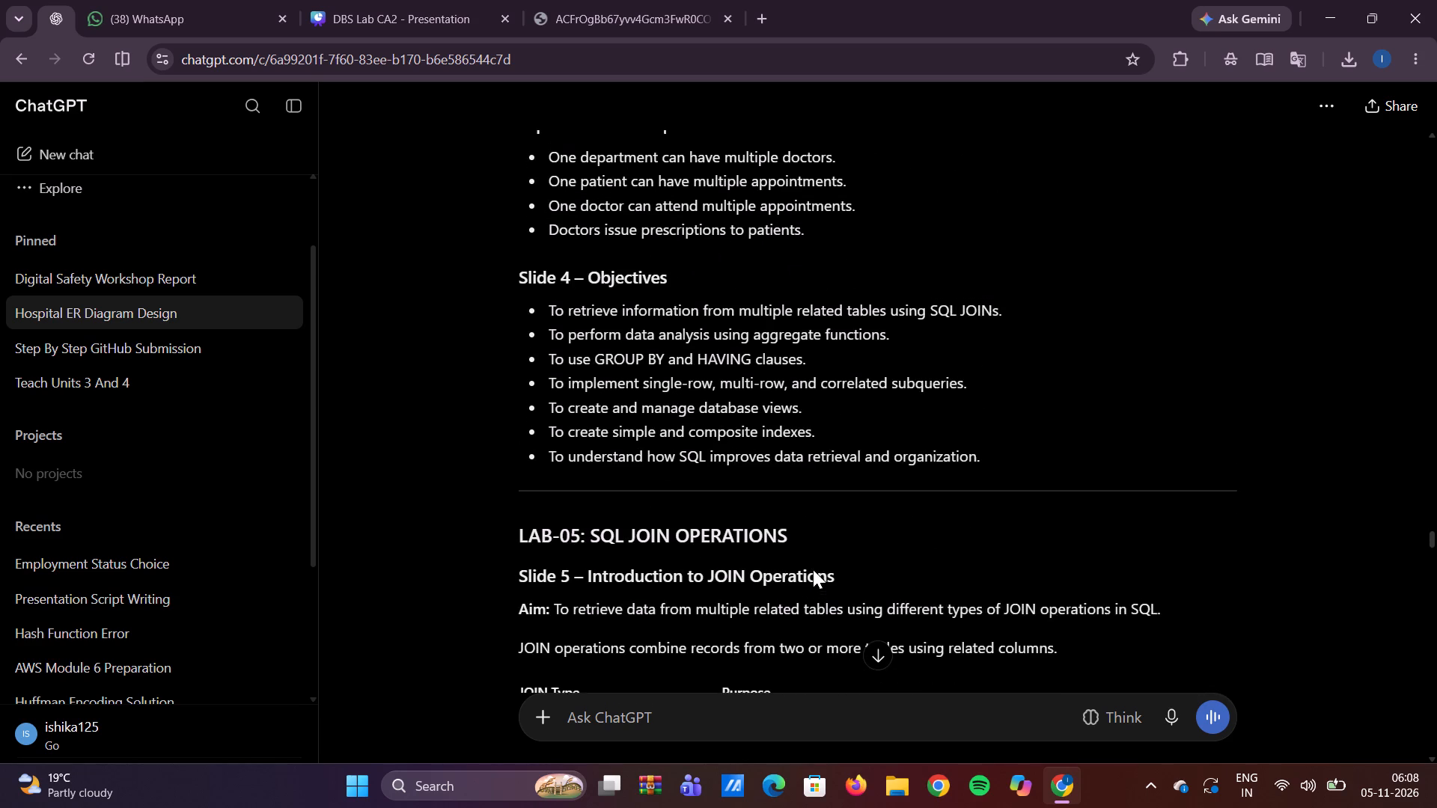
{"action": "scroll", "coordinate": [813, 569], "scroll_direction": "up", "scroll_amount": 1}
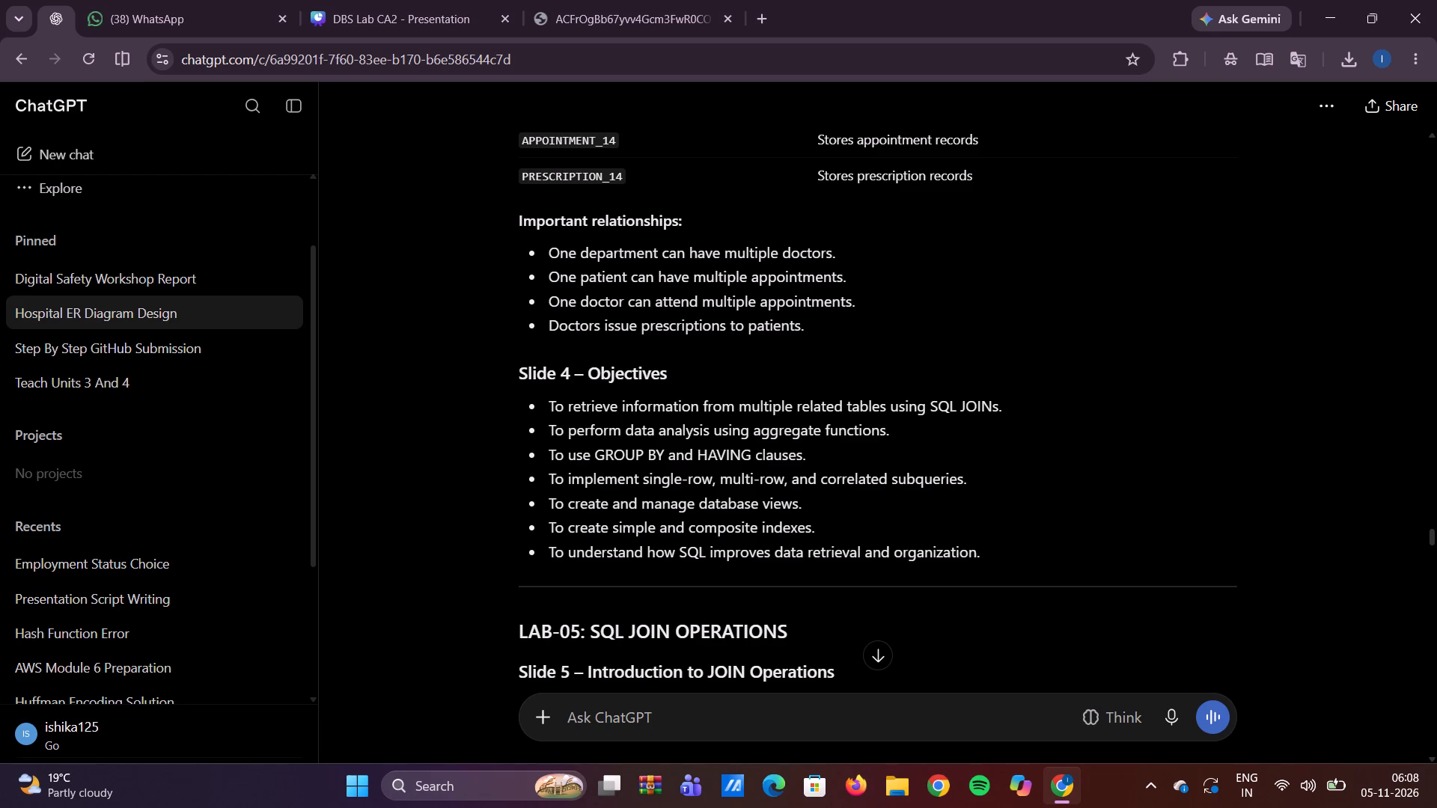
{"action": "scroll", "coordinate": [586, 409], "scroll_direction": "up", "scroll_amount": 2}
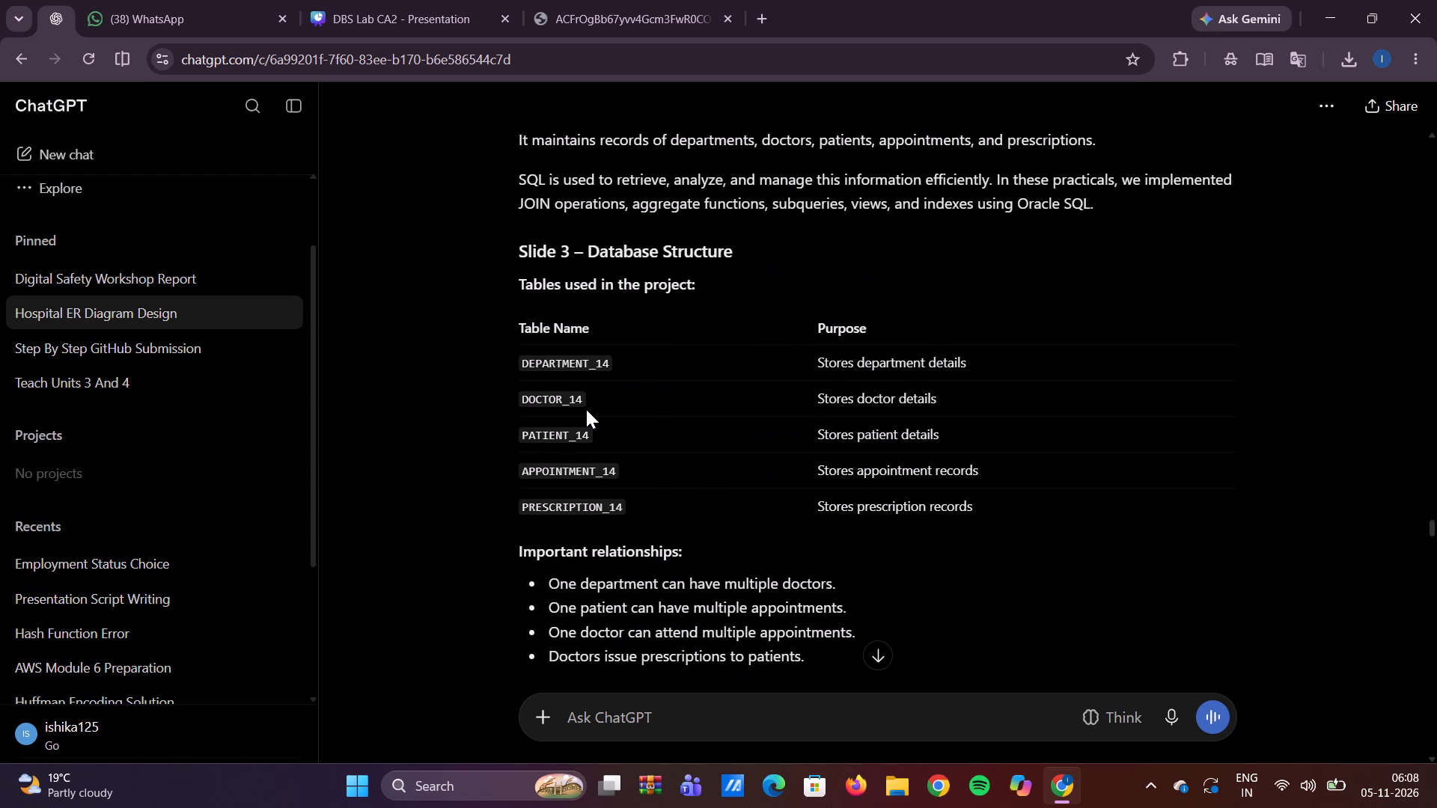
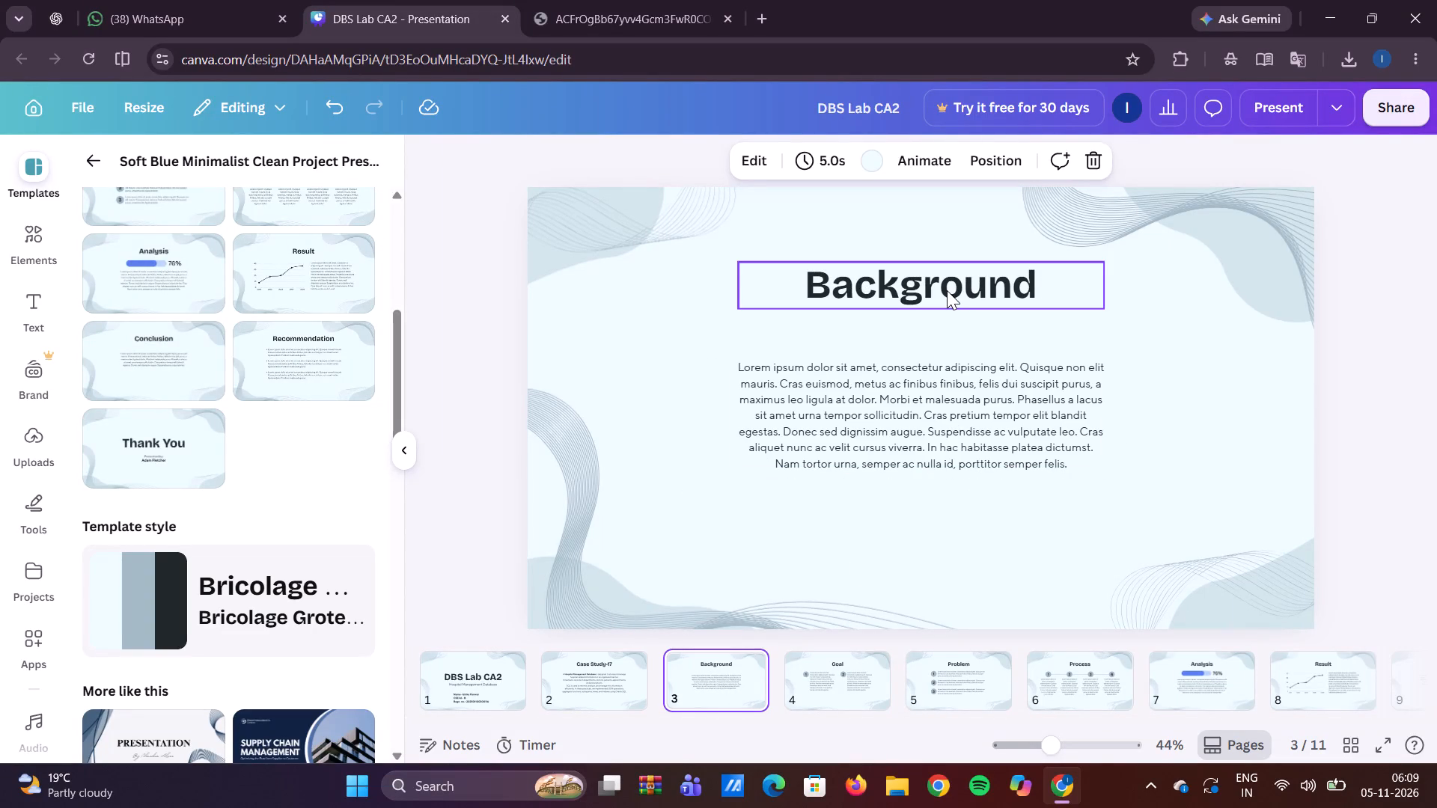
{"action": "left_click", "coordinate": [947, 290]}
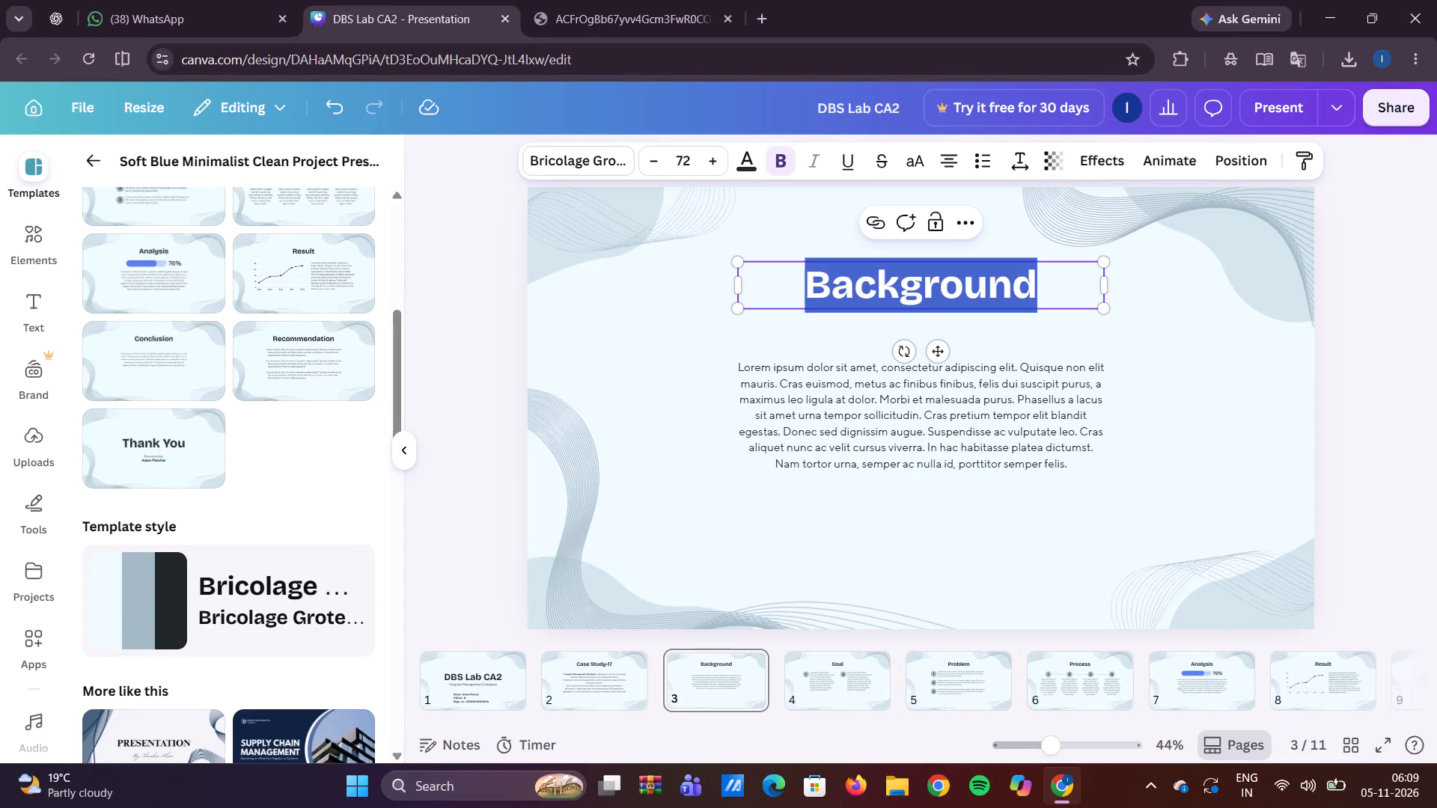
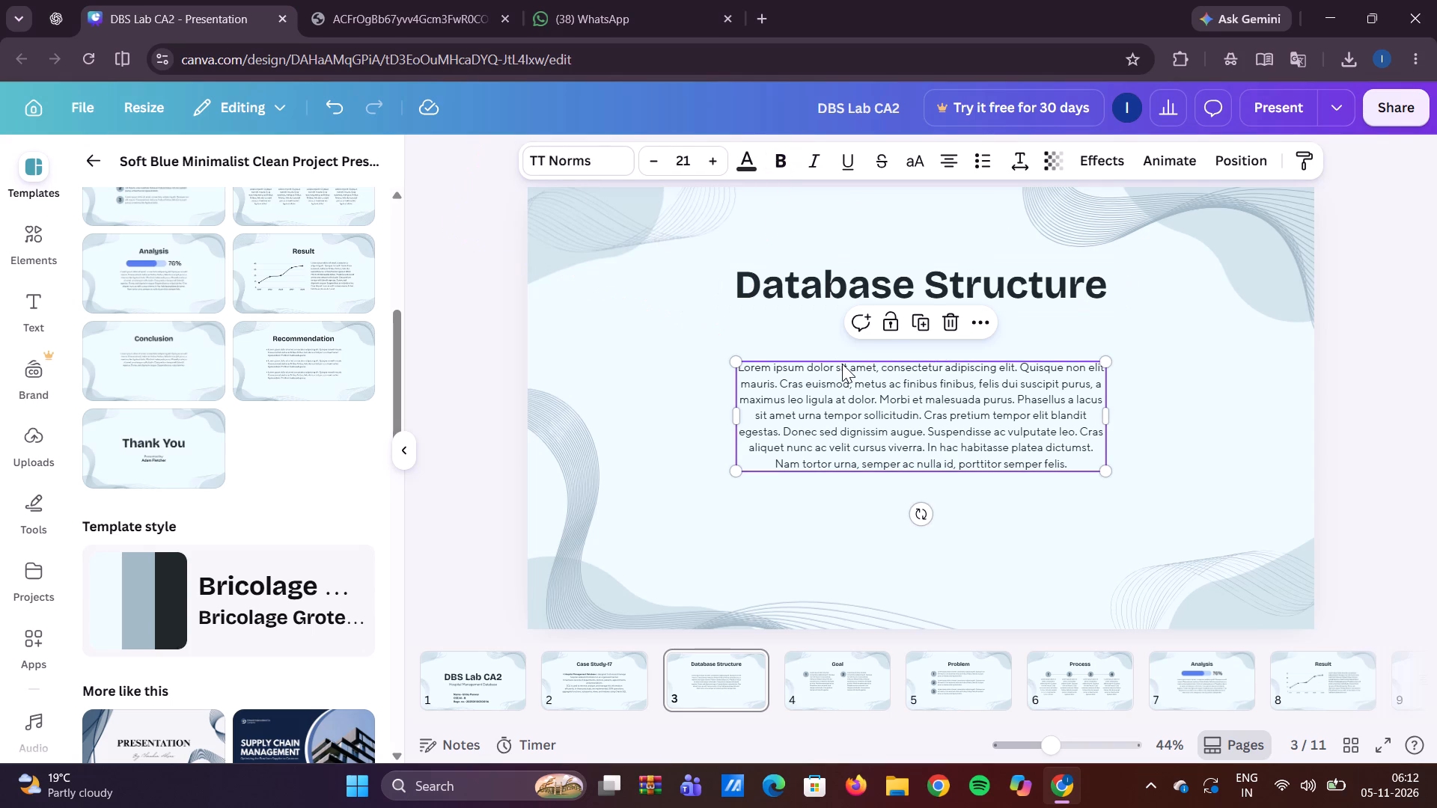
Replace the Database Structure slide's placeholder paragraph with the copied table names and purposes, and widen the text box to about 1,147.
{"action": "key", "text": "ctrl+v"}
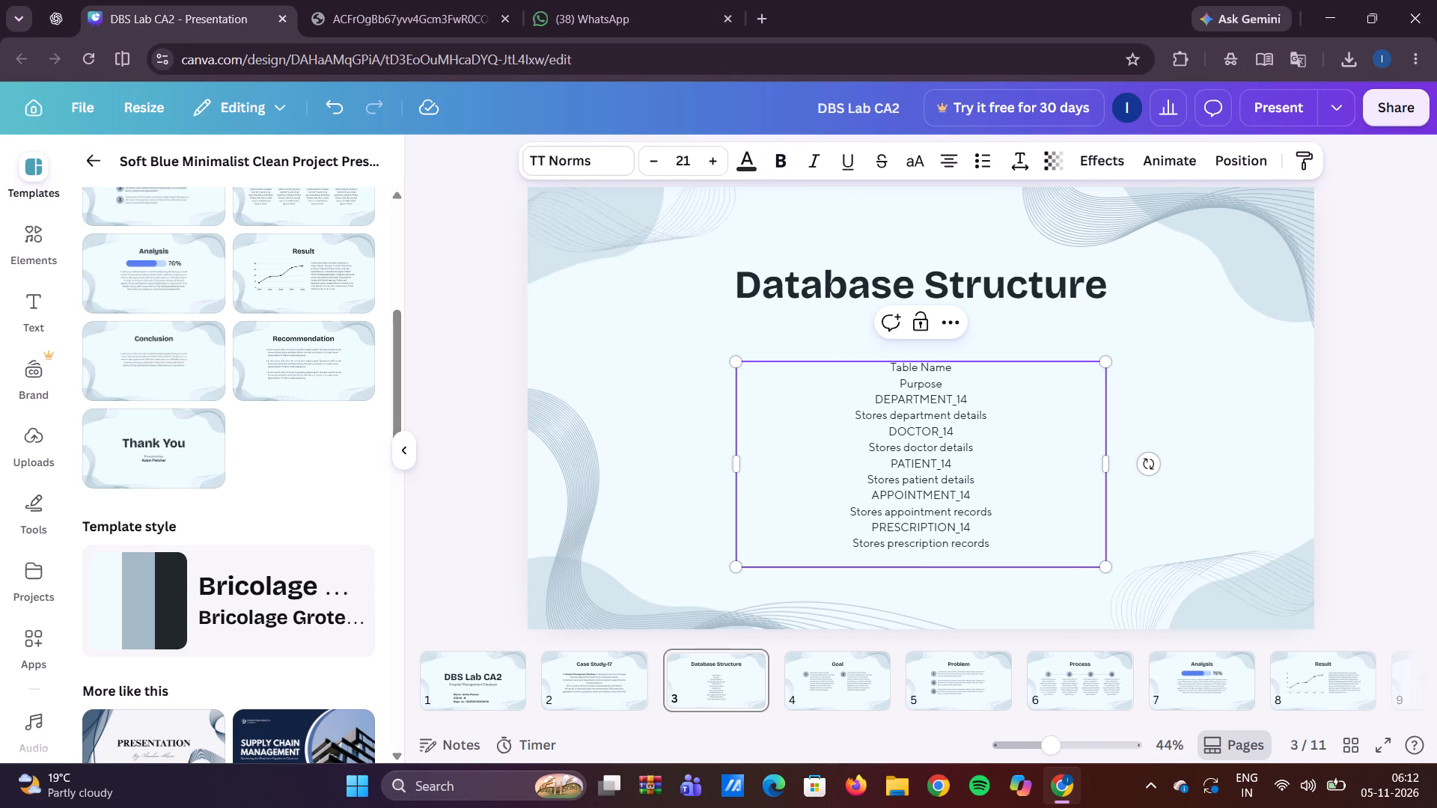
{"action": "left_click_drag", "start_coordinate": [1106, 470], "coordinate": [1215, 454]}
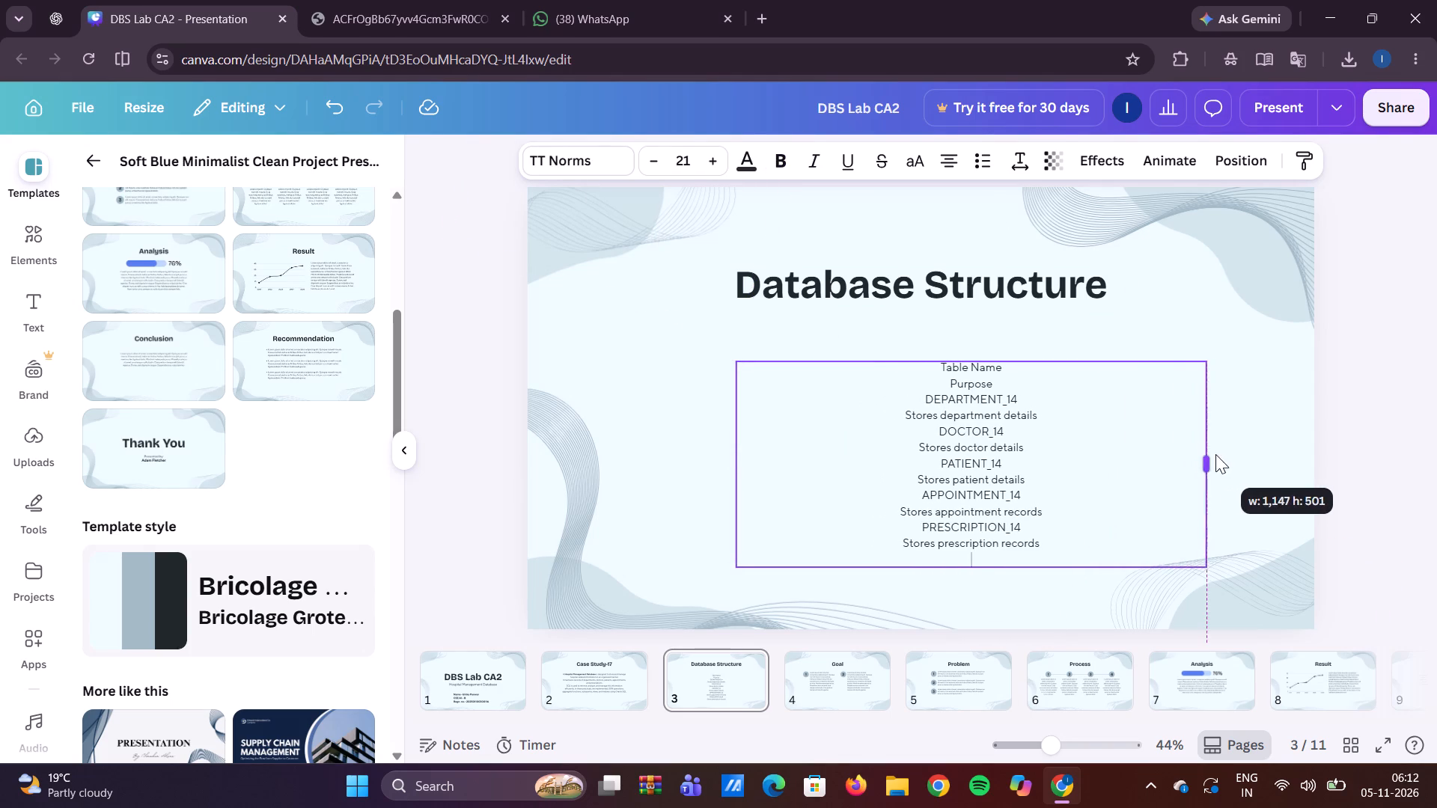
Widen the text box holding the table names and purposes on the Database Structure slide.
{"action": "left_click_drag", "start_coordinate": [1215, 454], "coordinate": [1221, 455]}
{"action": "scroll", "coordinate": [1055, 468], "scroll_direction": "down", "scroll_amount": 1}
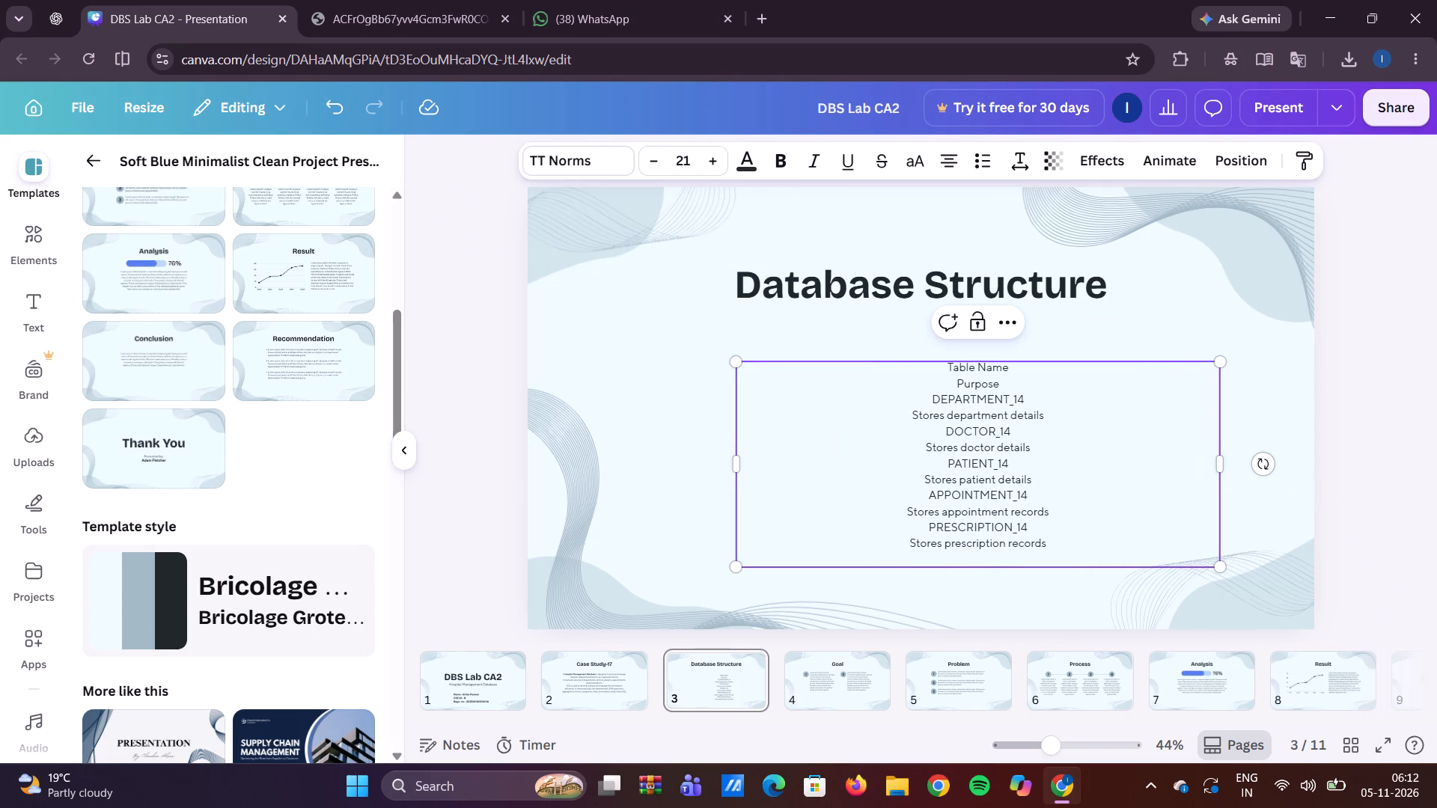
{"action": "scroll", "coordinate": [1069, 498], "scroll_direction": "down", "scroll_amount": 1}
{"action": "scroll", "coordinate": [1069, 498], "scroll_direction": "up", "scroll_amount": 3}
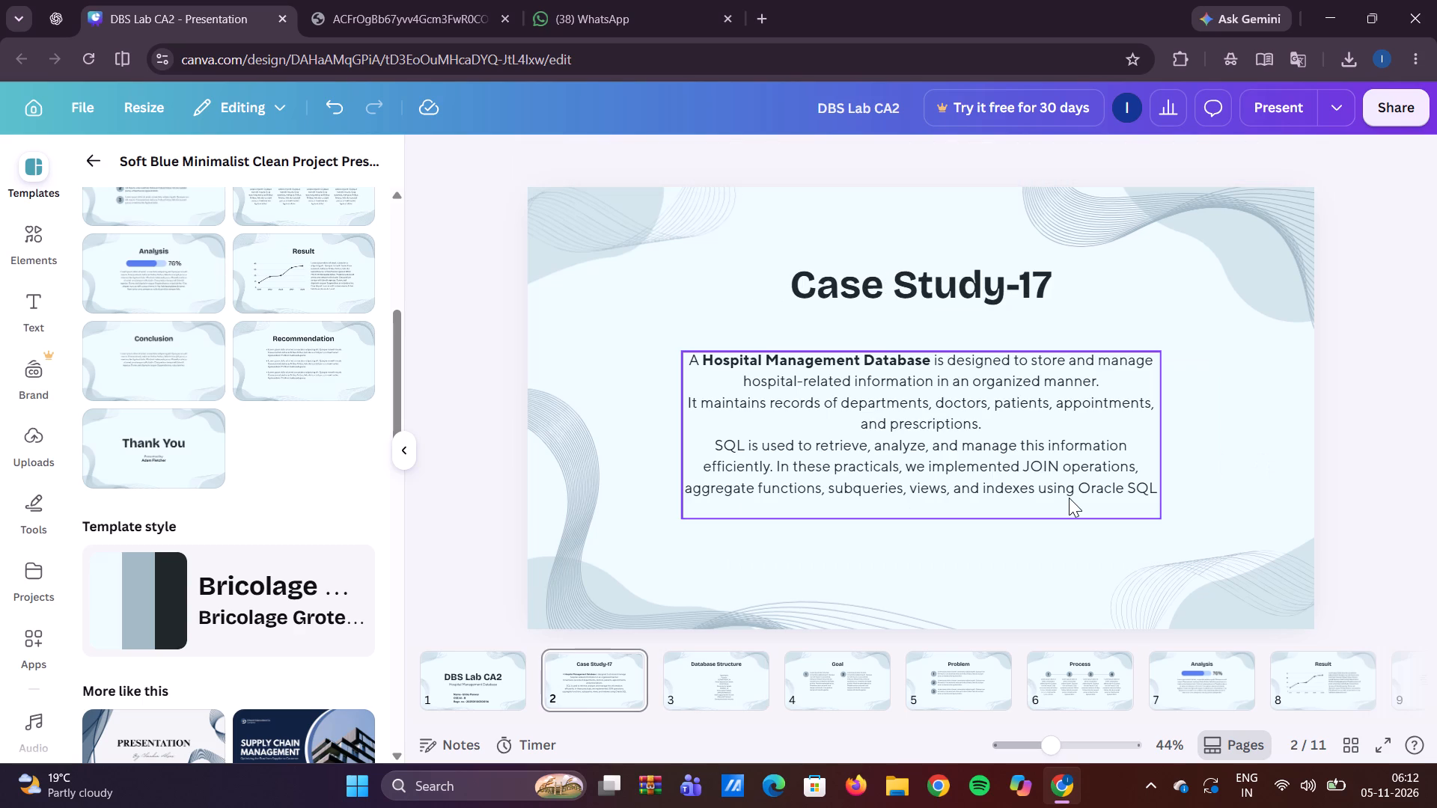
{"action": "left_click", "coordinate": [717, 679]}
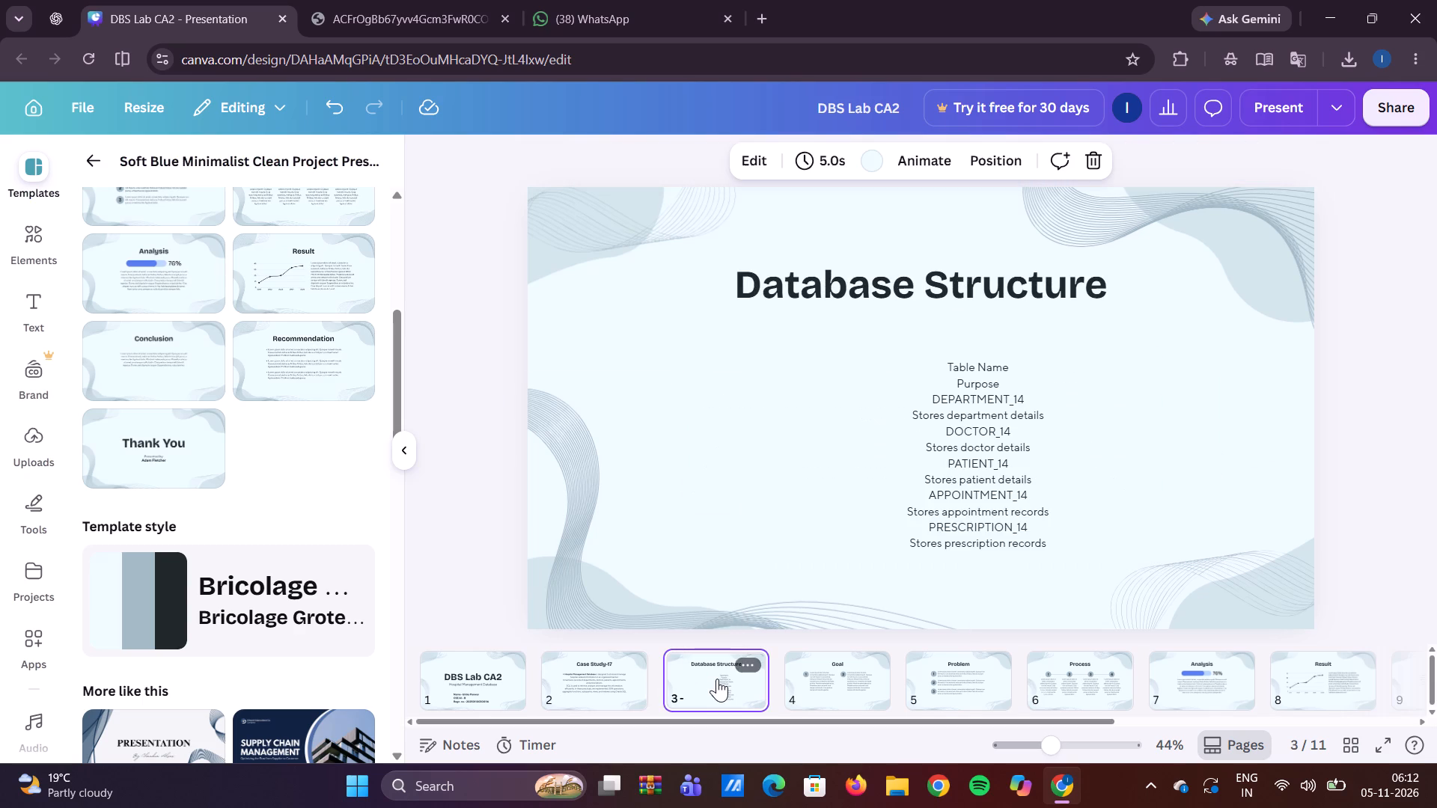
Delete the last line, "Stores prescription records", from the text box on the Database Structure slide.
{"action": "left_click", "coordinate": [1007, 391]}
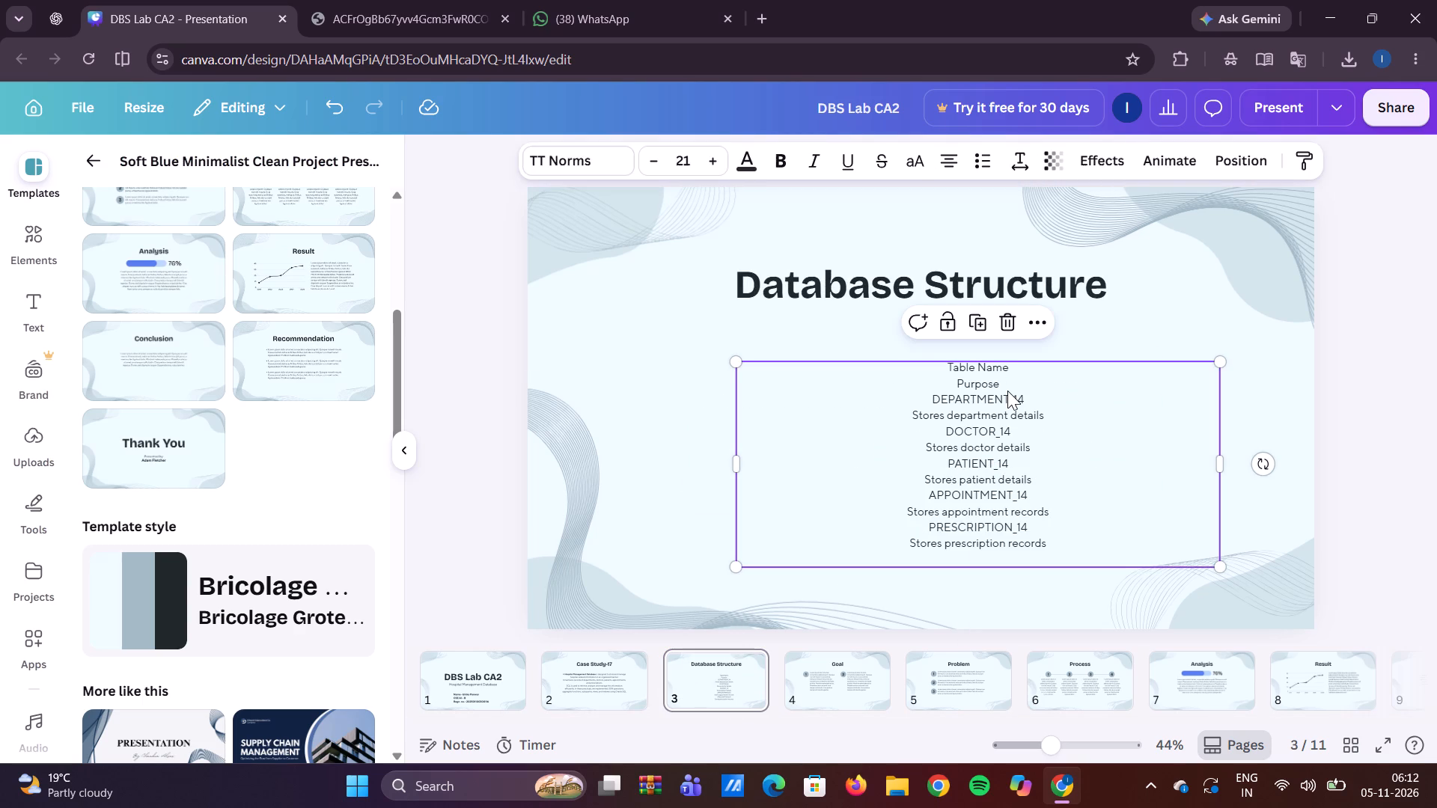
{"action": "left_click", "coordinate": [987, 376]}
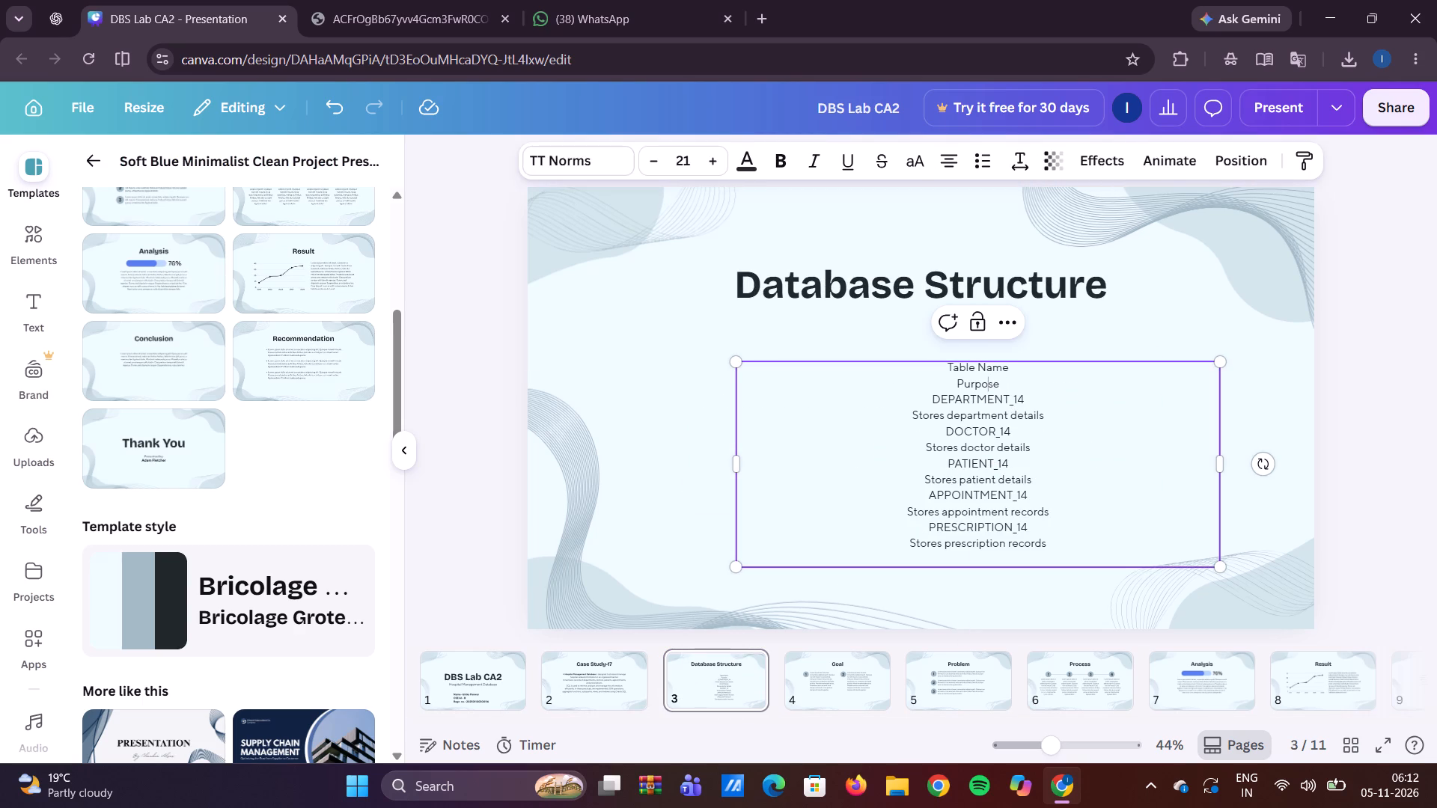
{"action": "right_click", "coordinate": [1031, 430]}
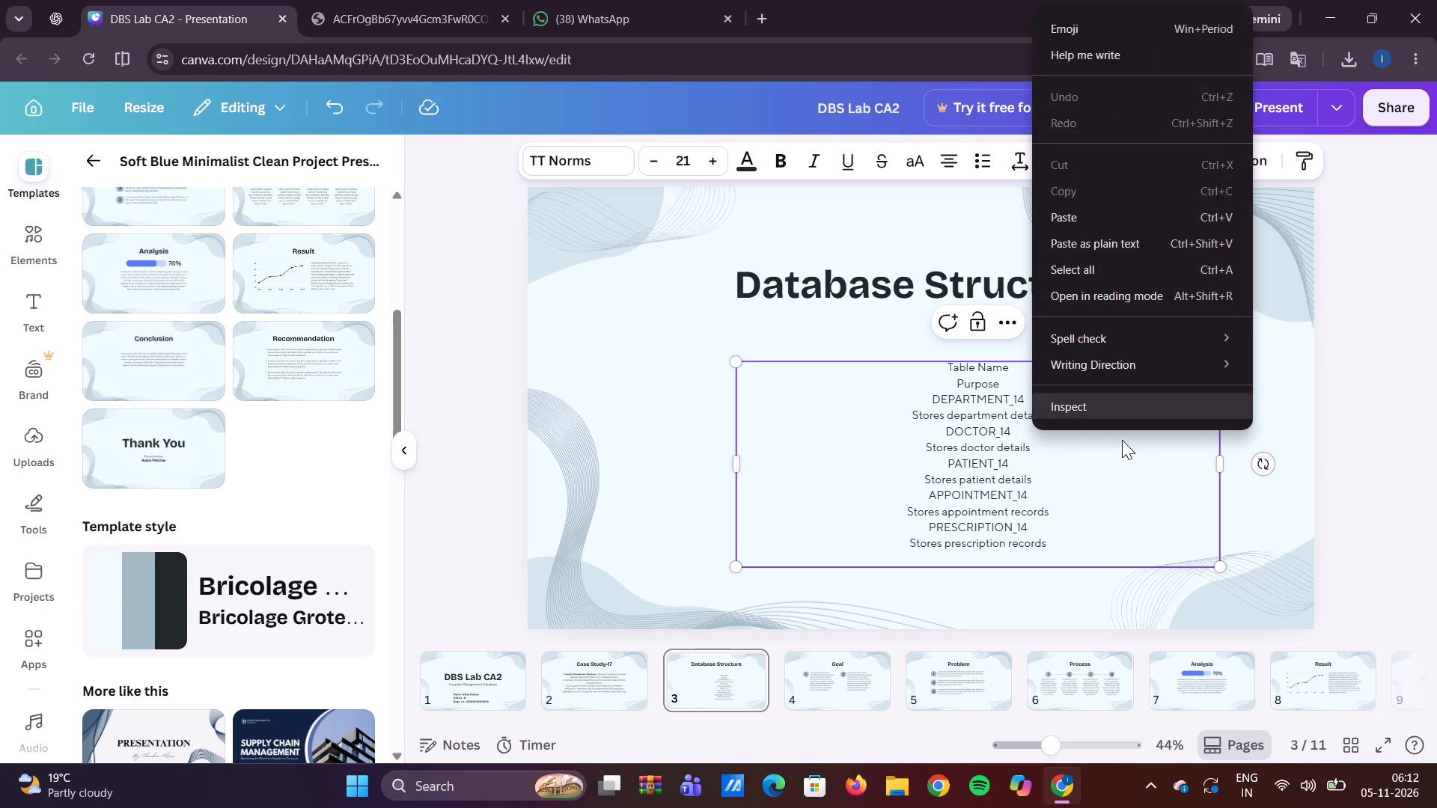
{"action": "left_click", "coordinate": [1129, 444]}
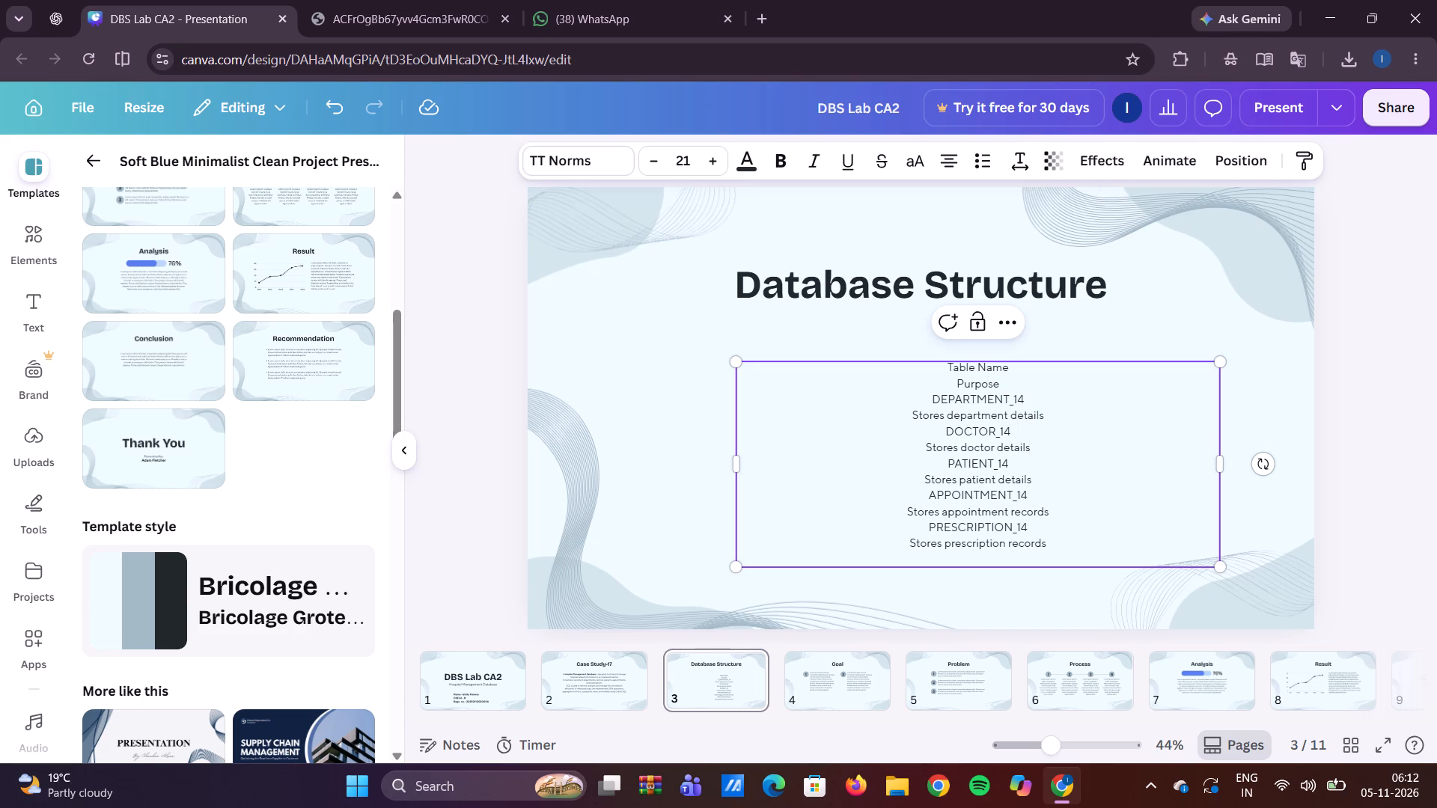
{"action": "key", "text": "ctrl+z"}
{"action": "left_click_drag", "start_coordinate": [1064, 541], "coordinate": [920, 352]}
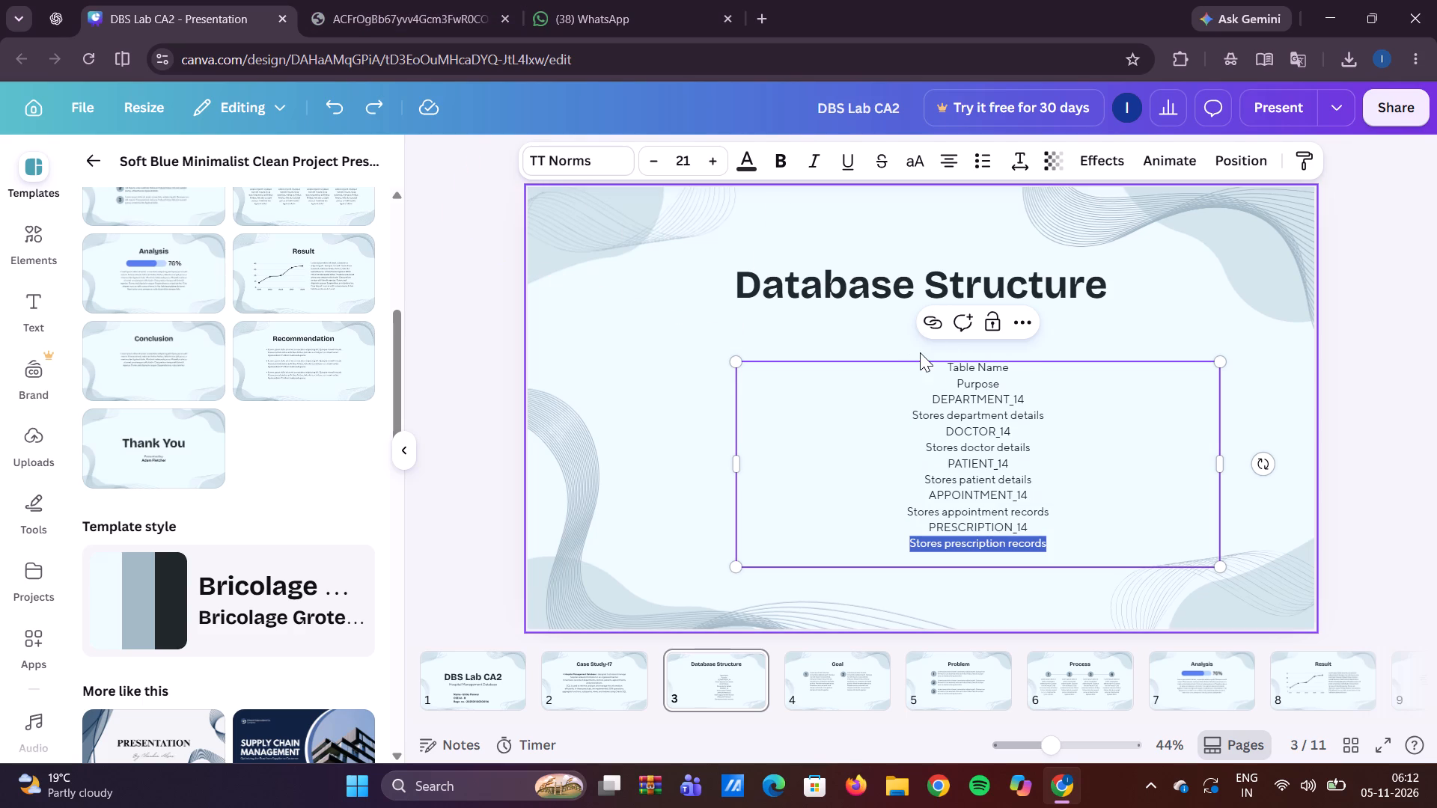
{"action": "key", "text": "BackSpace"}
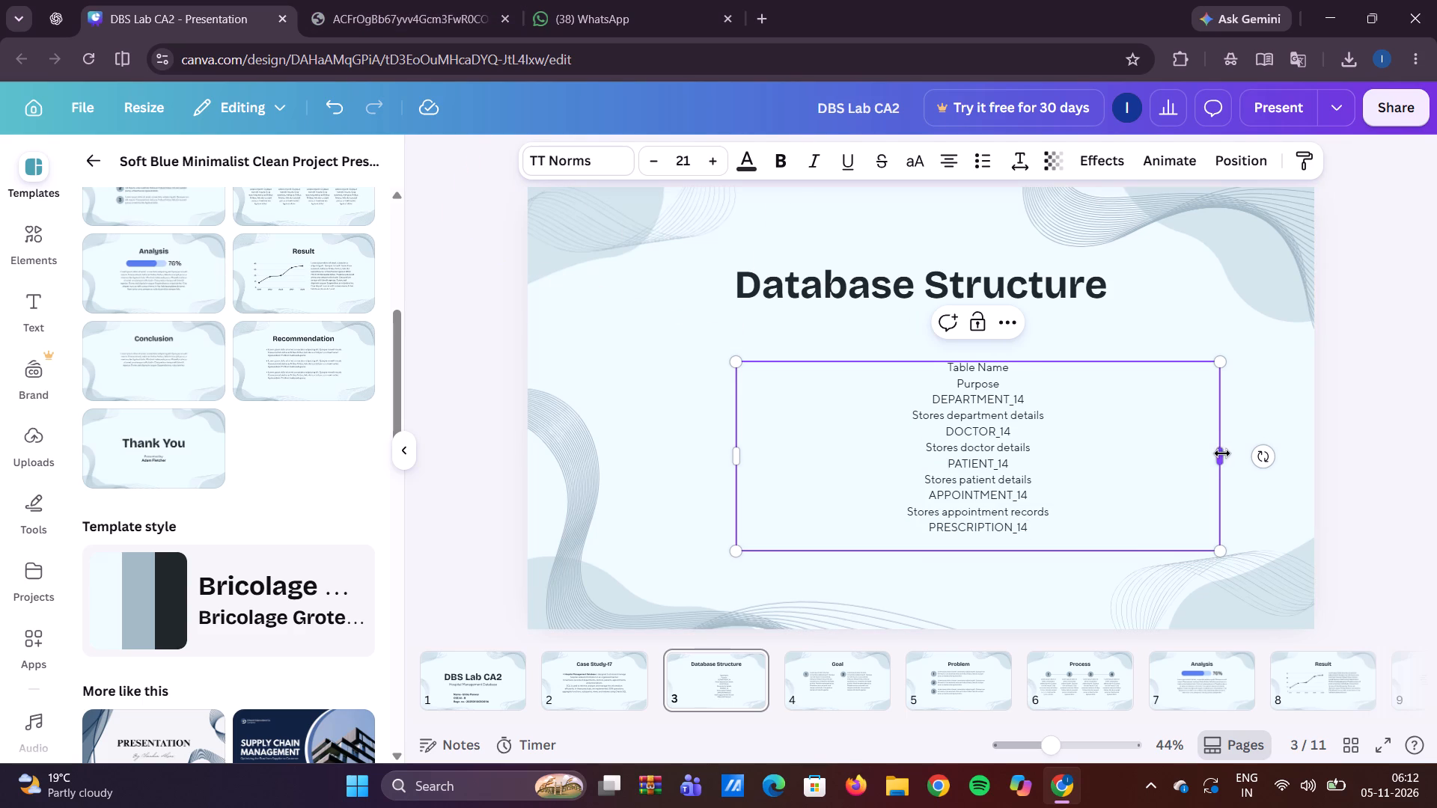
{"action": "left_click_drag", "start_coordinate": [1222, 453], "coordinate": [927, 410]}
{"action": "left_click", "coordinate": [898, 432]}
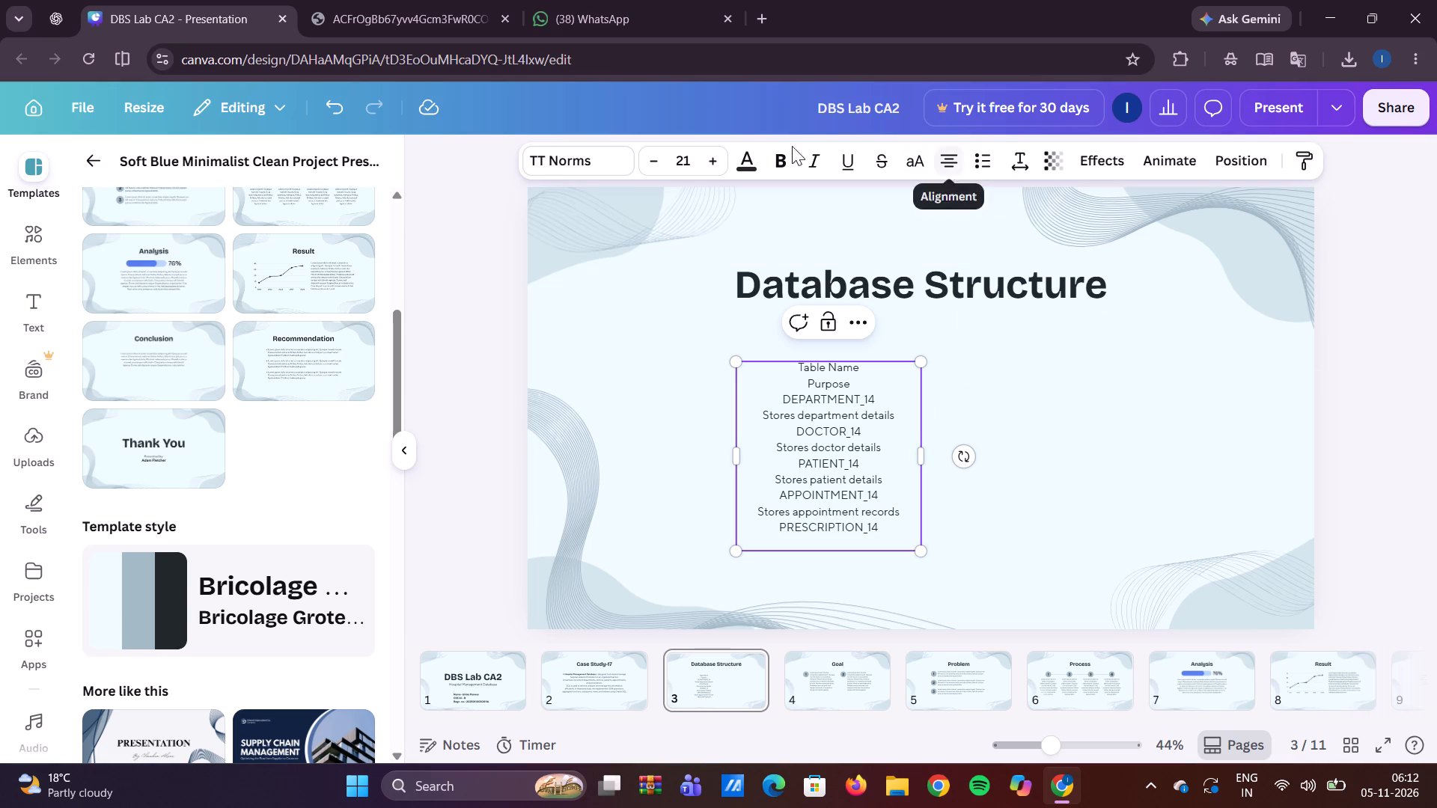
{"action": "left_click", "coordinate": [1006, 434]}
{"action": "left_click_drag", "start_coordinate": [864, 433], "coordinate": [828, 413]}
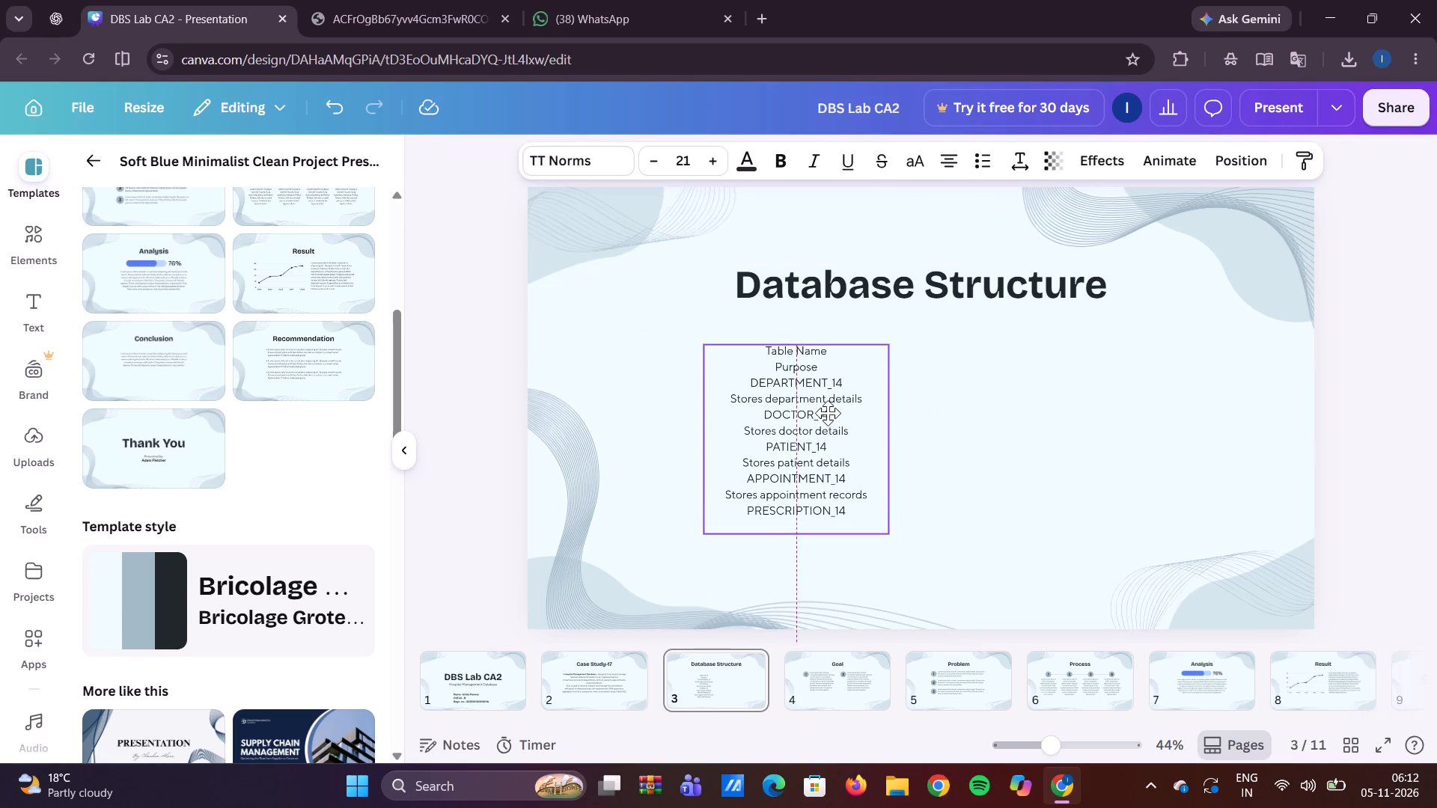
{"action": "left_click_drag", "start_coordinate": [828, 413], "coordinate": [821, 420]}
{"action": "left_click", "coordinate": [1016, 411]}
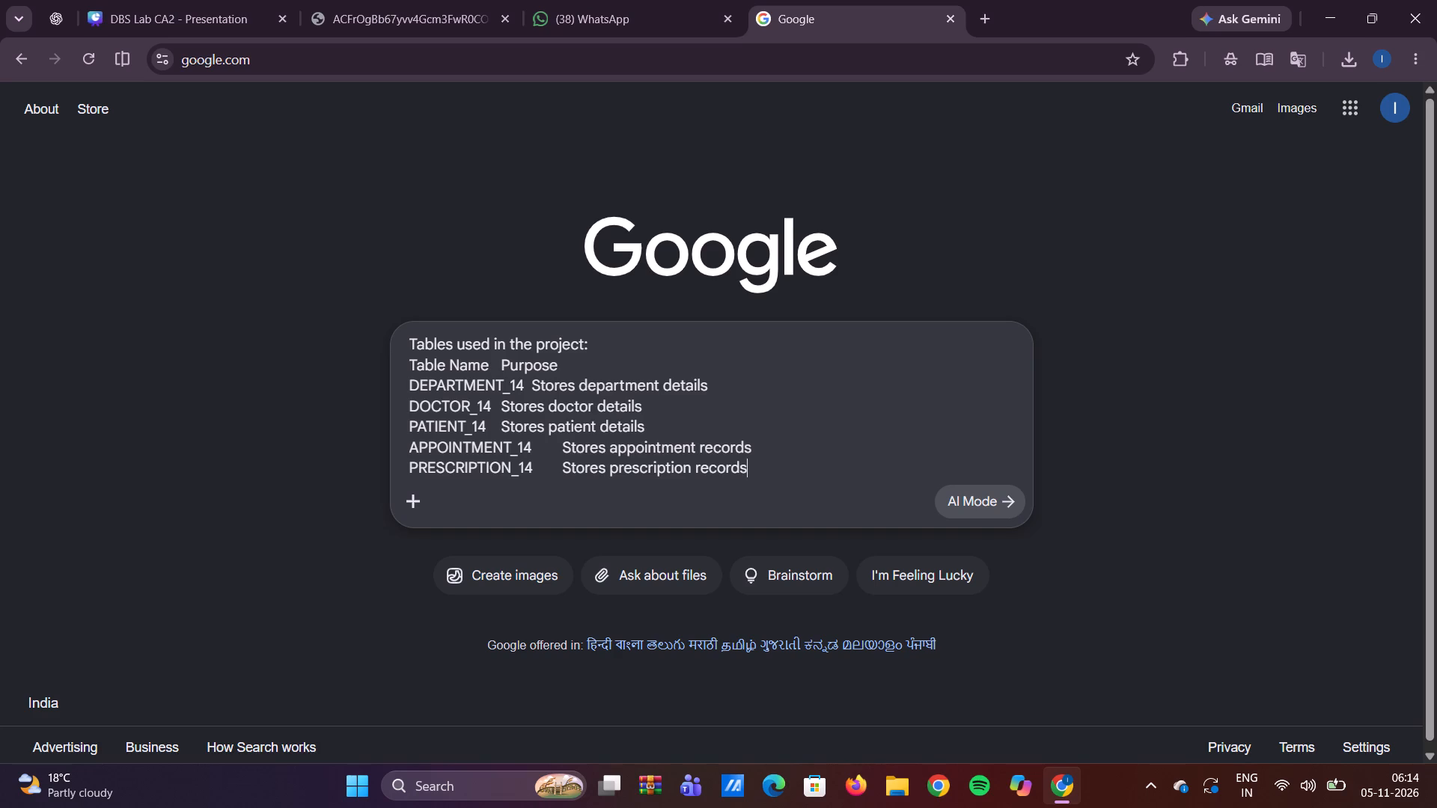
Return to the Canva presentation and copy the body text box of the Case Study-17 slide.
{"action": "left_click", "coordinate": [234, 0]}
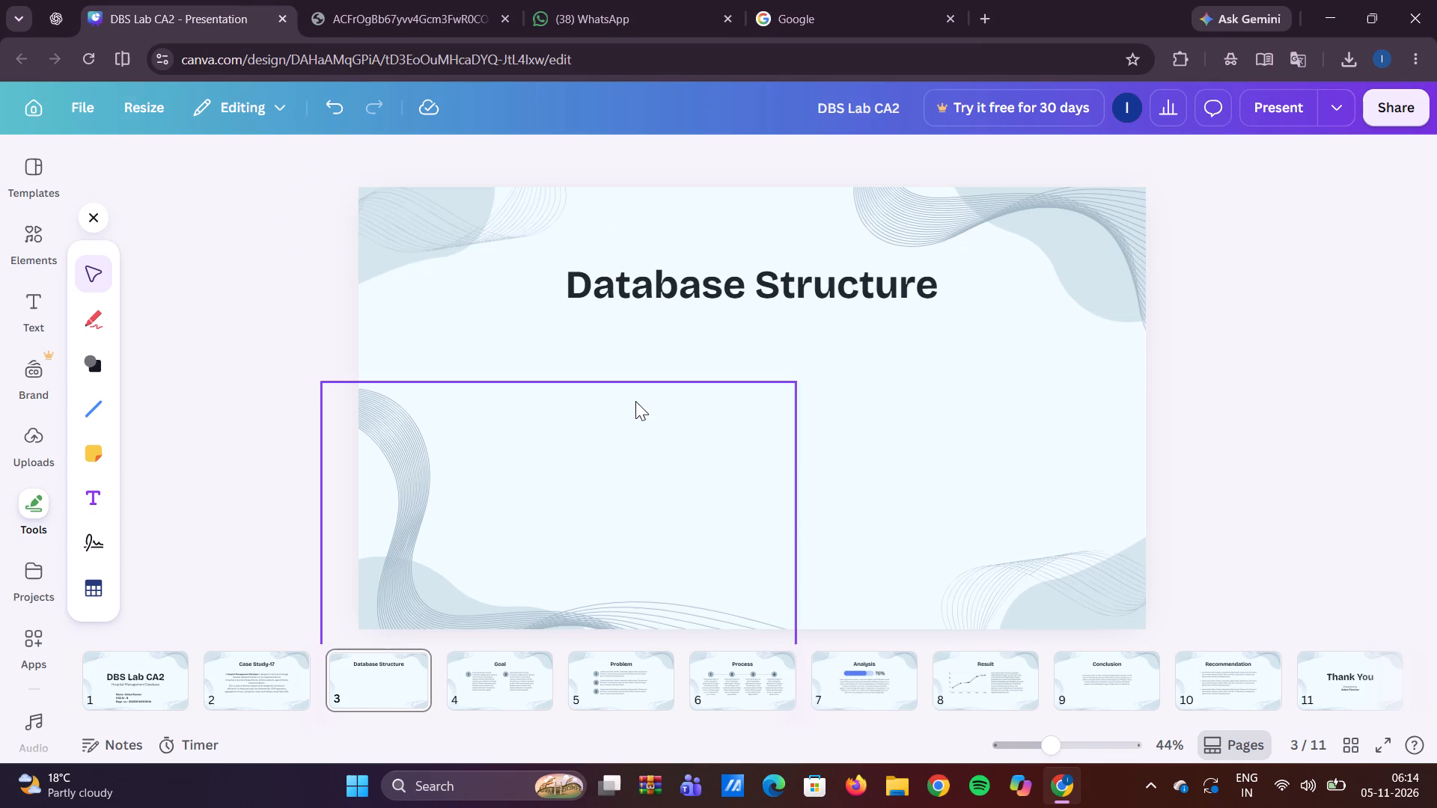
{"action": "left_click", "coordinate": [635, 401]}
{"action": "left_click", "coordinate": [832, 392]}
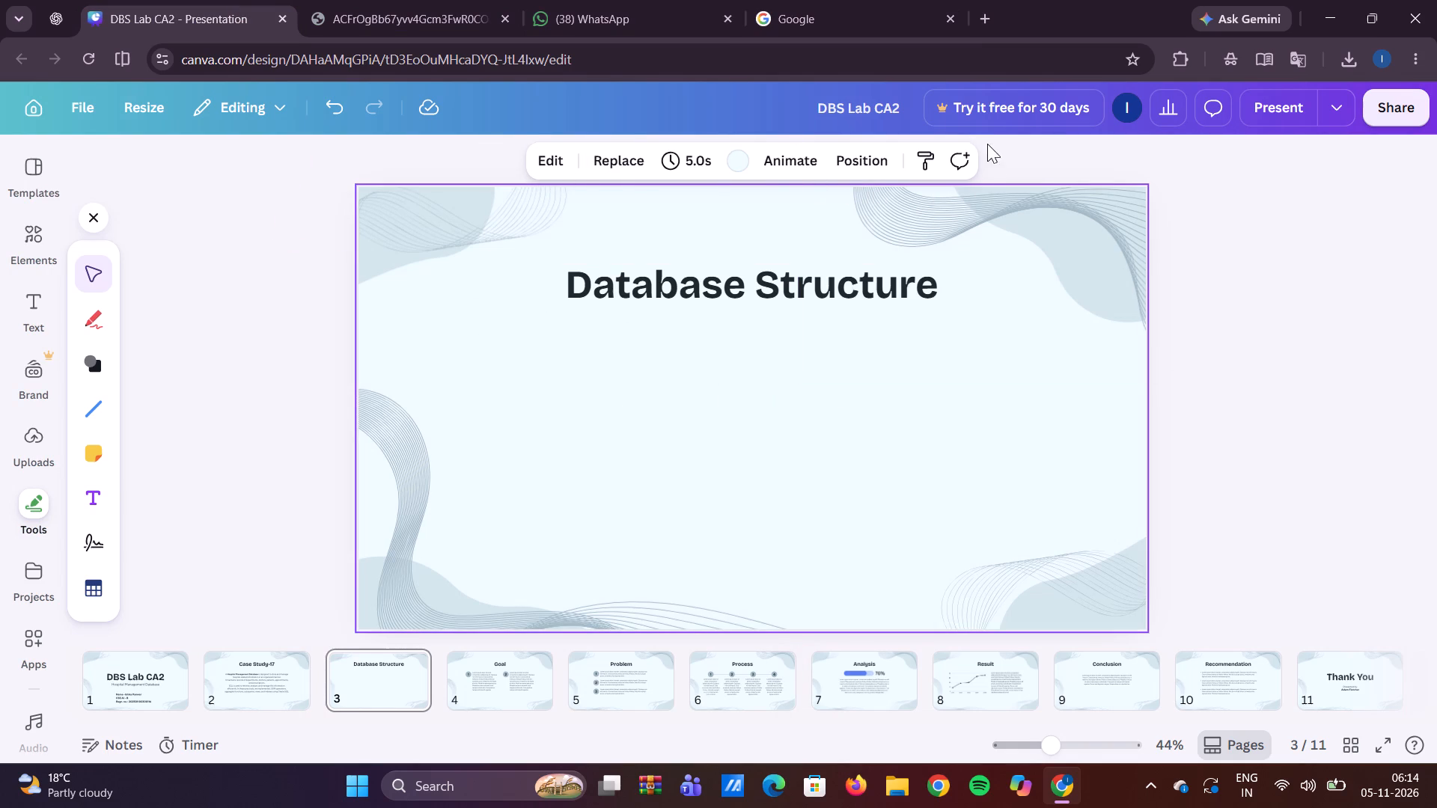
{"action": "left_click", "coordinate": [771, 401]}
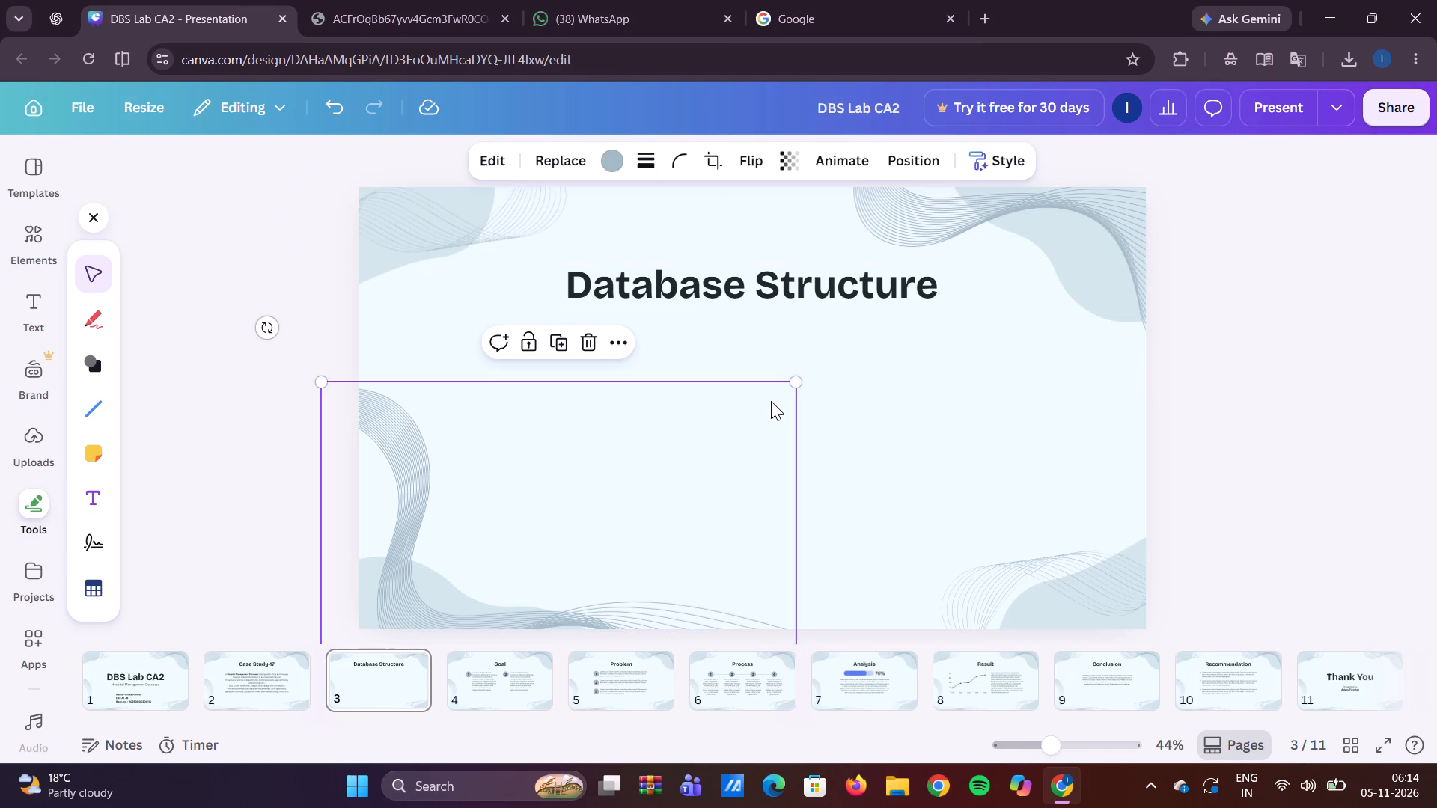
{"action": "left_click", "coordinate": [835, 405]}
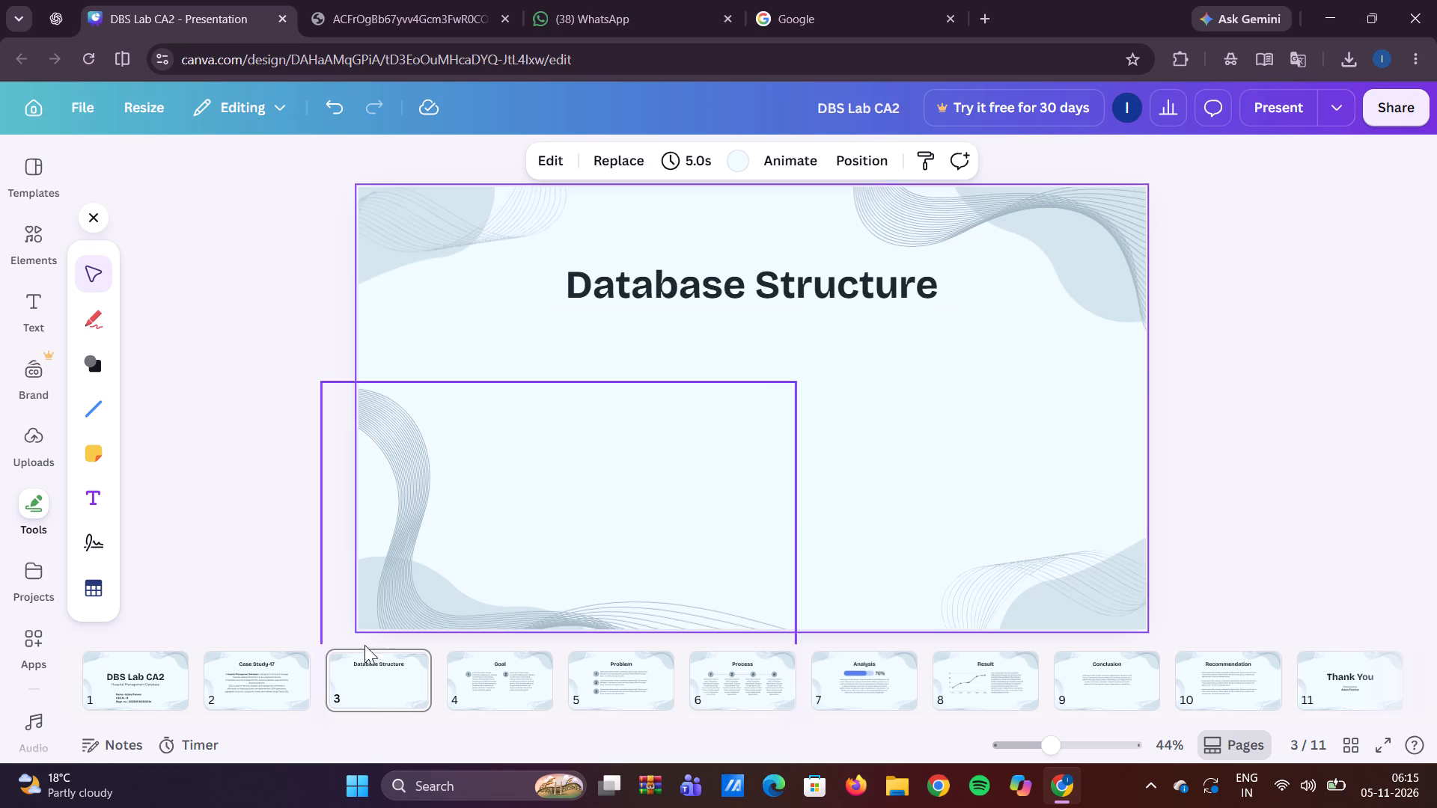
{"action": "left_click", "coordinate": [266, 675]}
{"action": "right_click", "coordinate": [701, 501]}
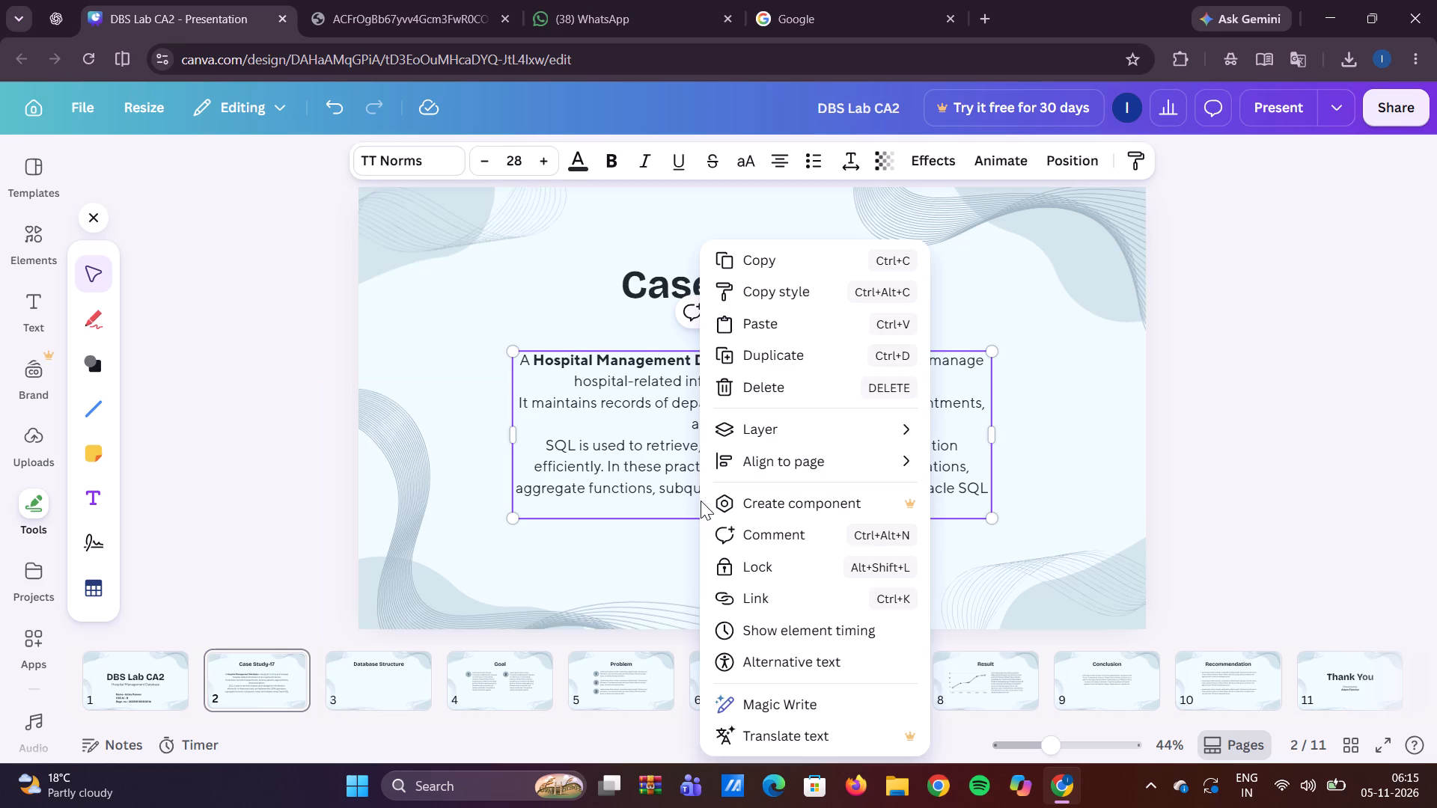
{"action": "left_click", "coordinate": [776, 265]}
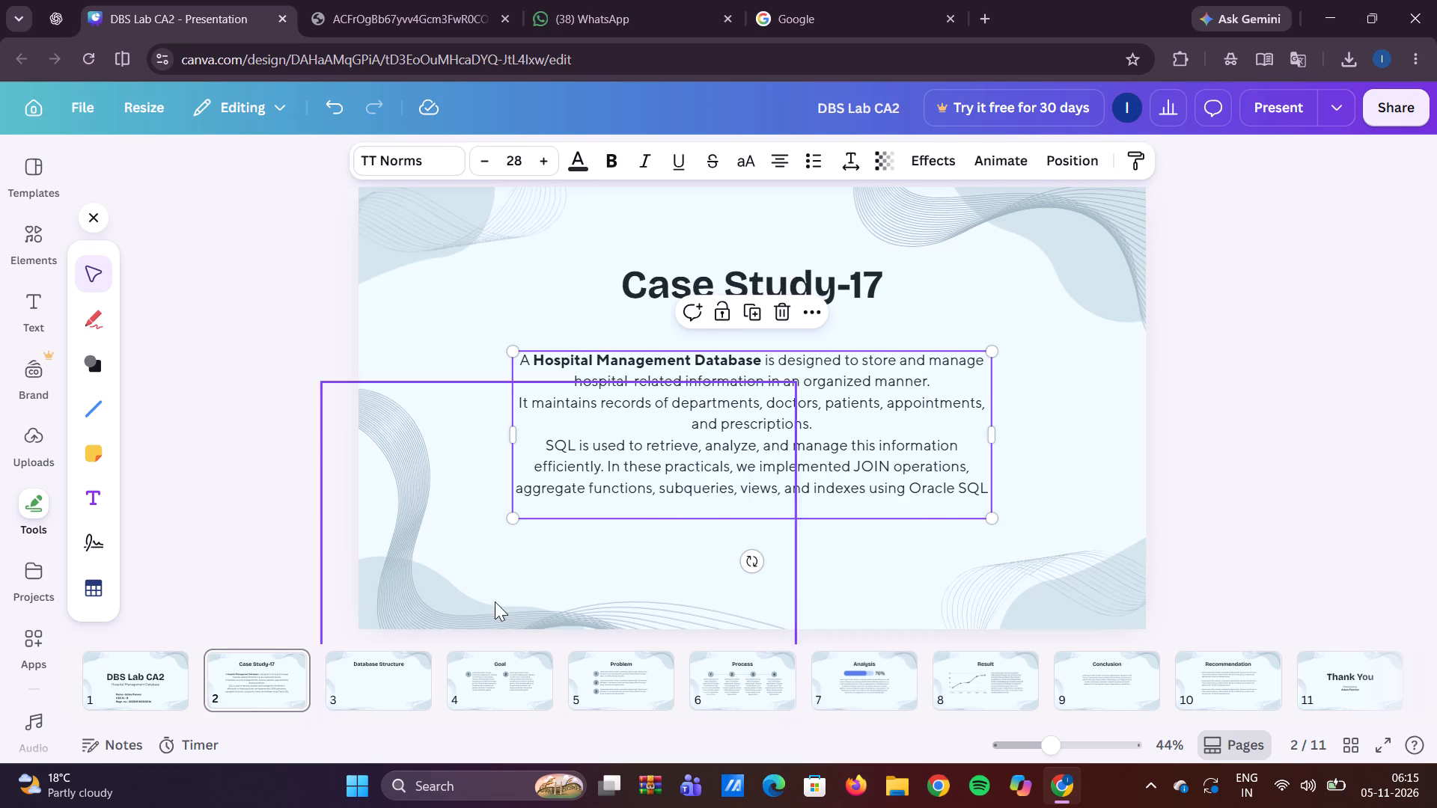
Paste the copied body text box onto the Database Structure slide beneath the title.
{"action": "left_click", "coordinate": [382, 694]}
{"action": "right_click", "coordinate": [793, 400]}
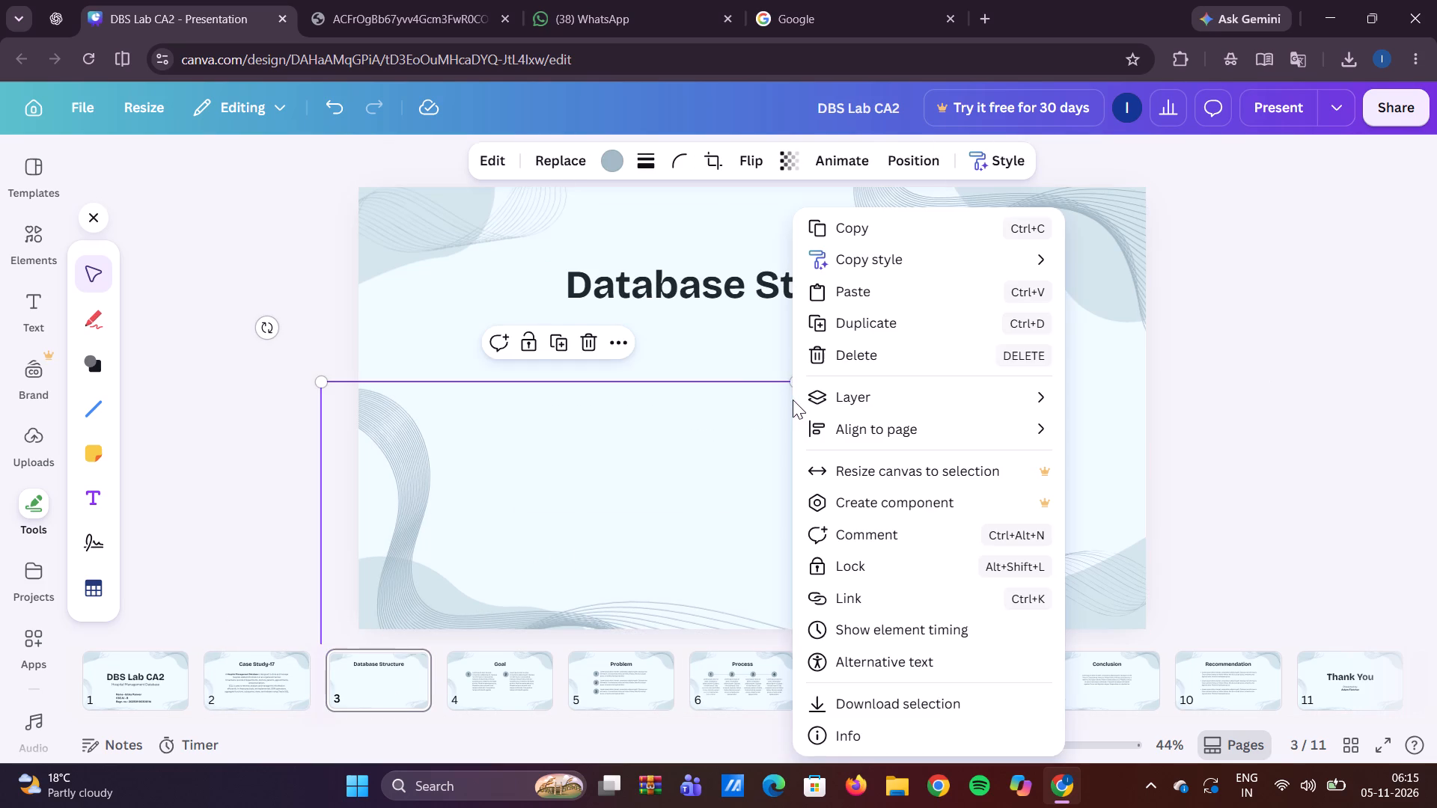
{"action": "left_click", "coordinate": [741, 354]}
{"action": "right_click", "coordinate": [741, 354]}
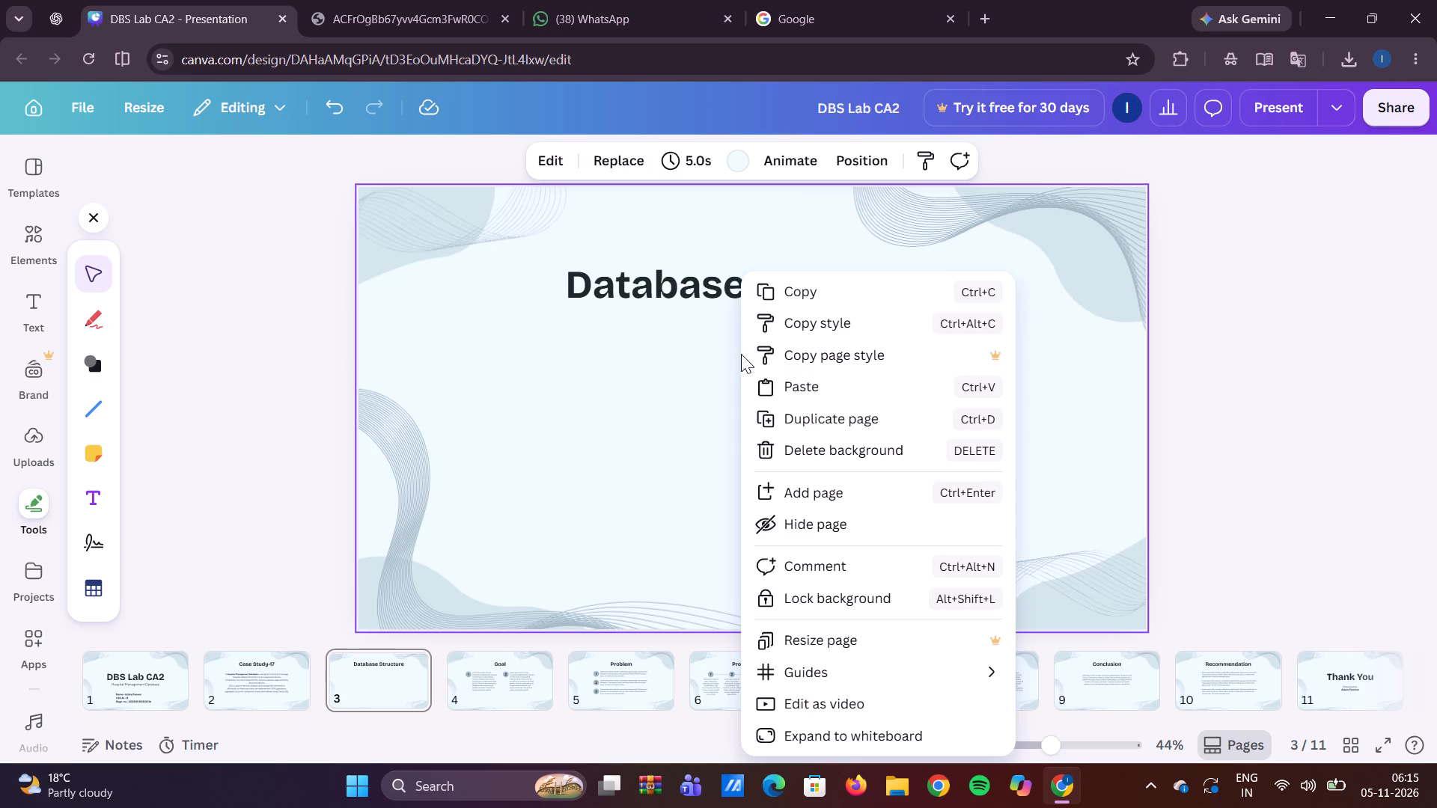
{"action": "left_click", "coordinate": [661, 381]}
{"action": "left_click", "coordinate": [815, 364]}
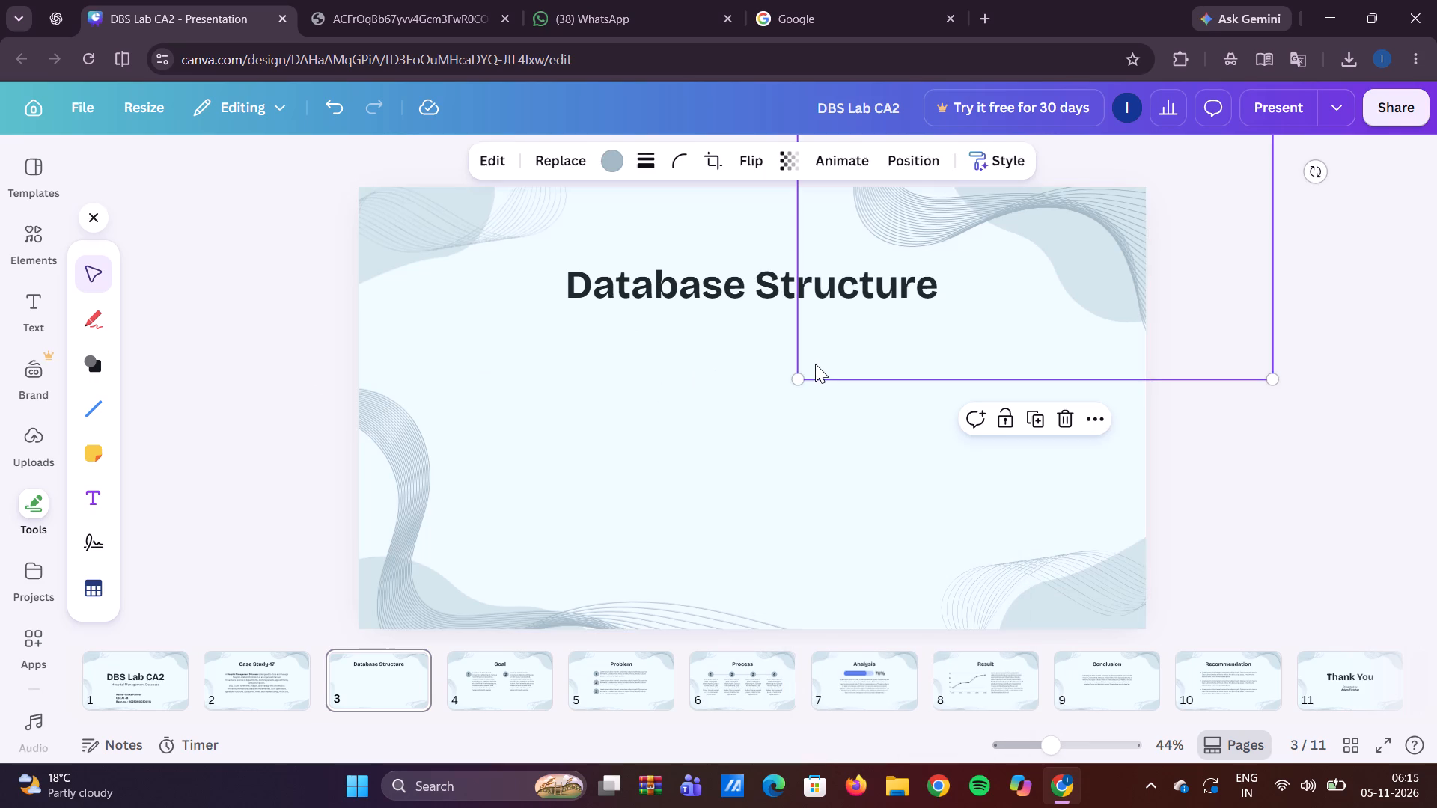
{"action": "left_click", "coordinate": [725, 375]}
{"action": "right_click", "coordinate": [725, 375]}
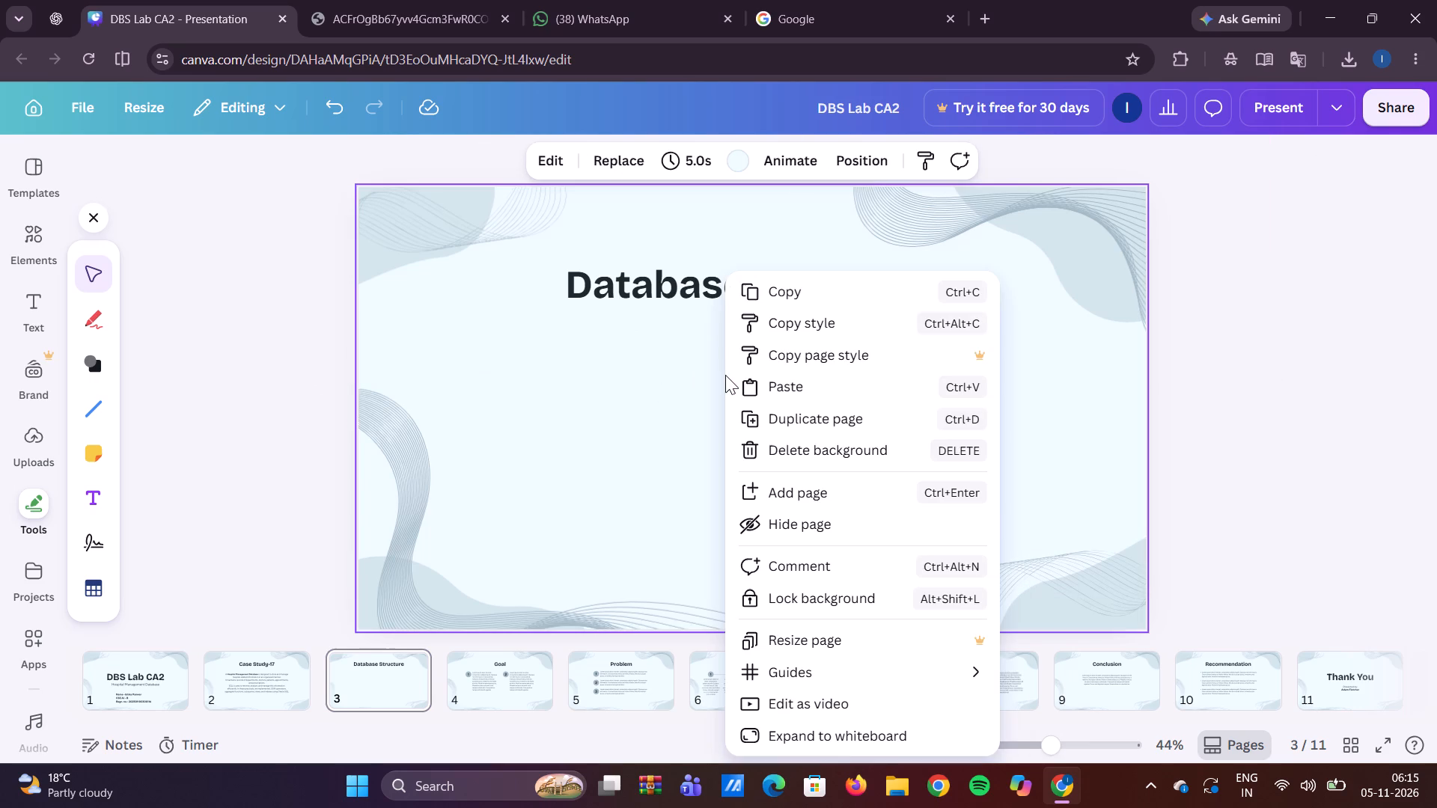
{"action": "left_click", "coordinate": [835, 381]}
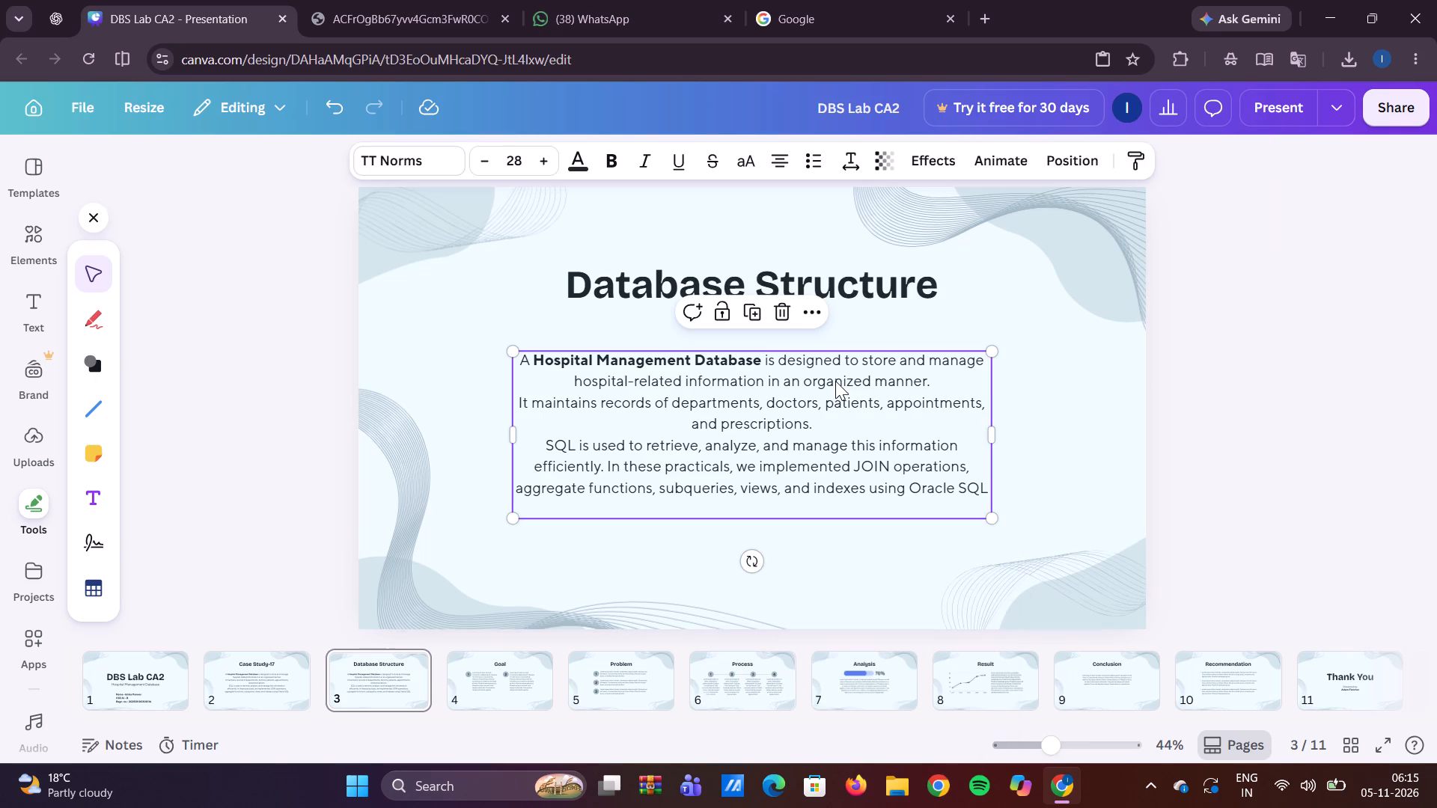
Delete the copied body text in the Database Structure text box from "al-related information" to its end.
{"action": "left_click", "coordinate": [774, 406]}
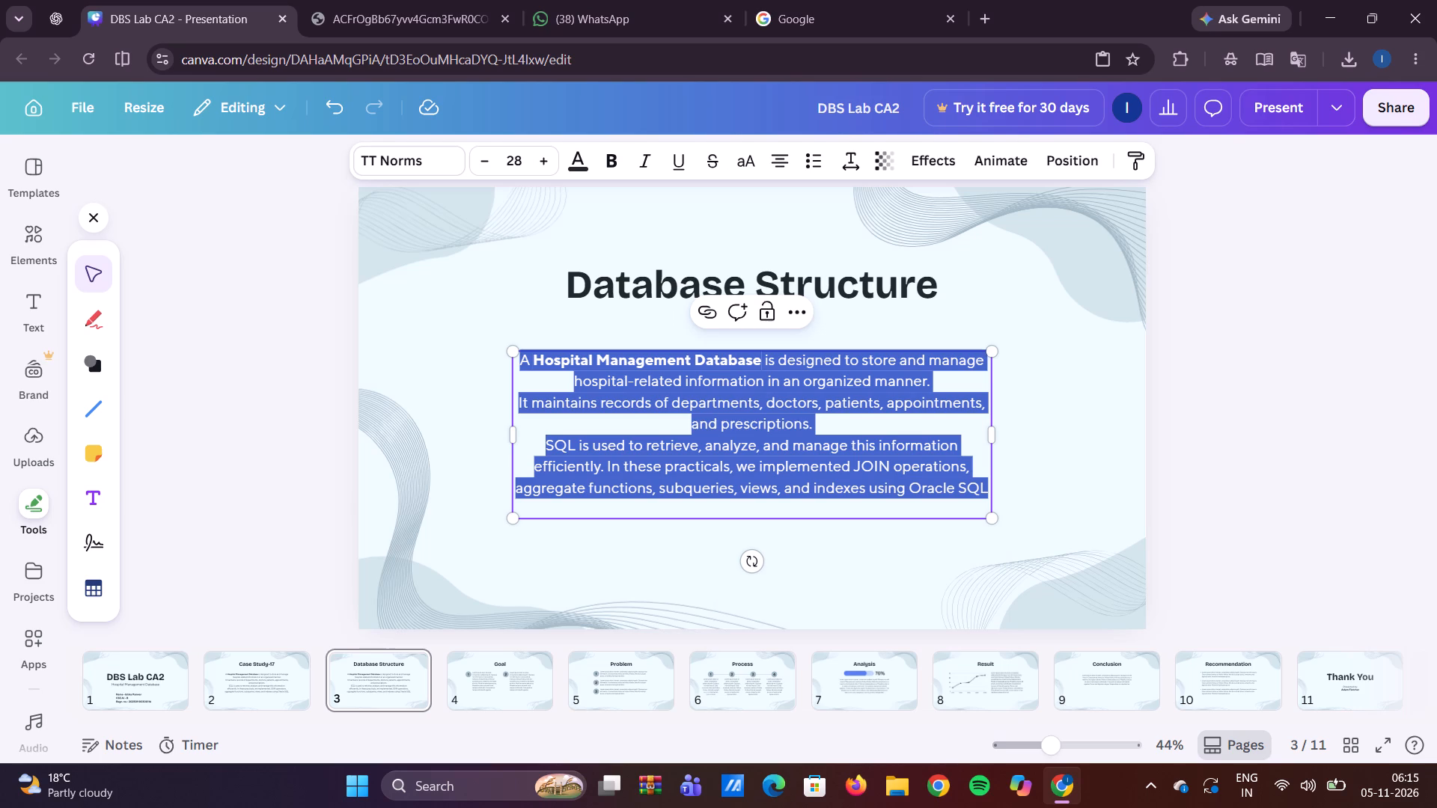
{"action": "key", "text": "BackSpace"}
{"action": "key", "text": "ctrl+v"}
{"action": "left_click", "coordinate": [774, 406], "text": "ctrl"}
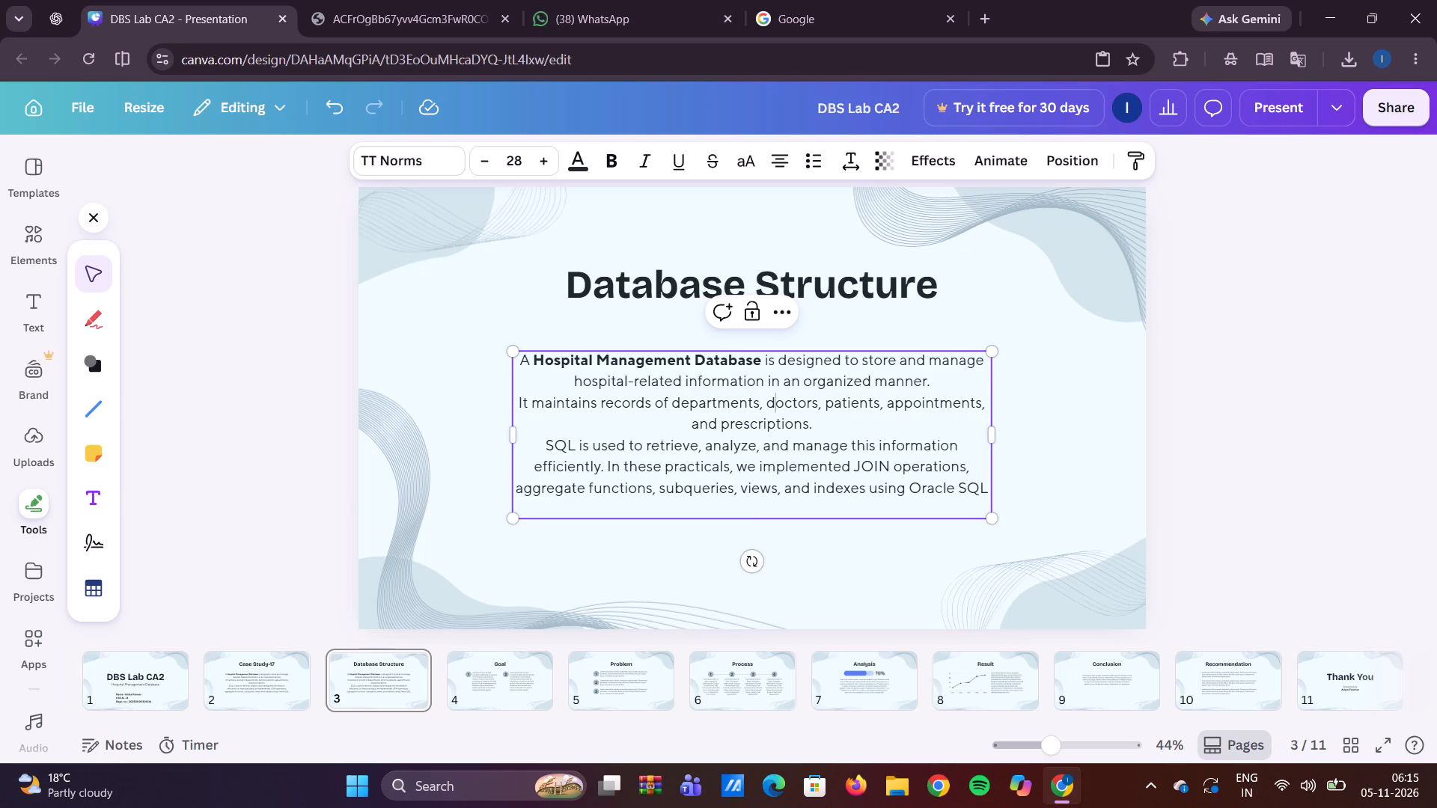
{"action": "key", "text": "BackSpace"}
{"action": "left_click_drag", "start_coordinate": [912, 508], "coordinate": [653, 388]}
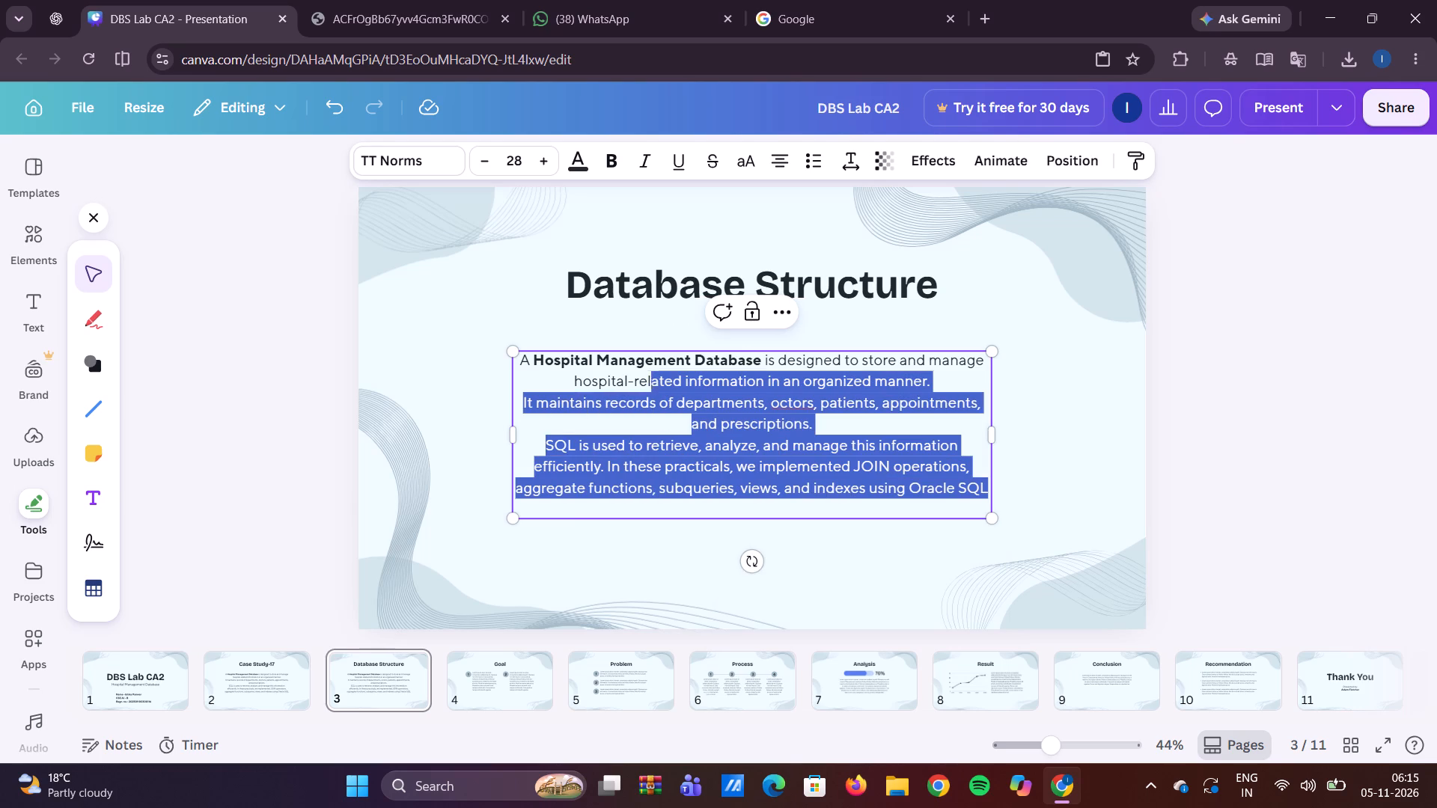
{"action": "left_click_drag", "start_coordinate": [653, 388], "coordinate": [615, 385]}
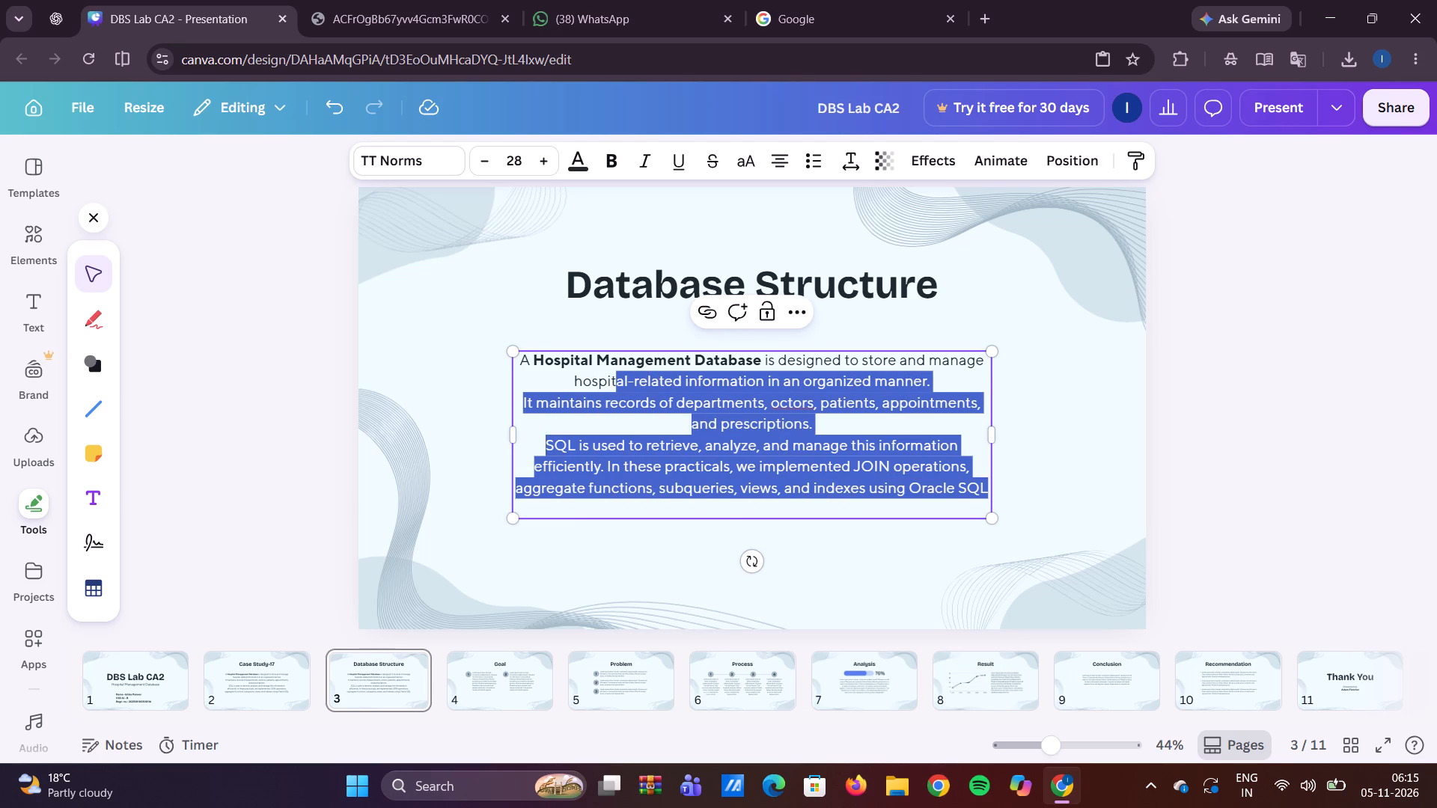
{"action": "key", "text": "BackSpace"}
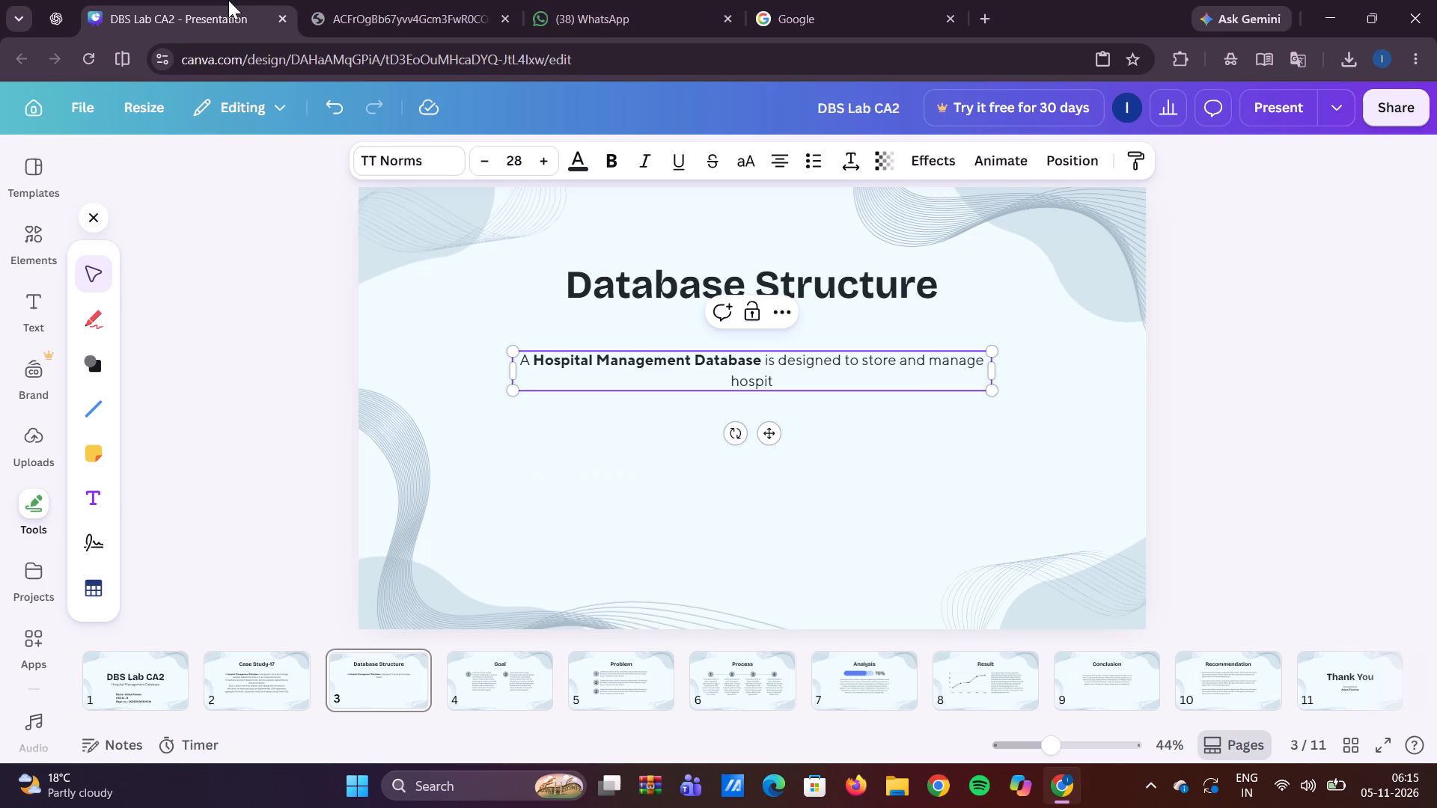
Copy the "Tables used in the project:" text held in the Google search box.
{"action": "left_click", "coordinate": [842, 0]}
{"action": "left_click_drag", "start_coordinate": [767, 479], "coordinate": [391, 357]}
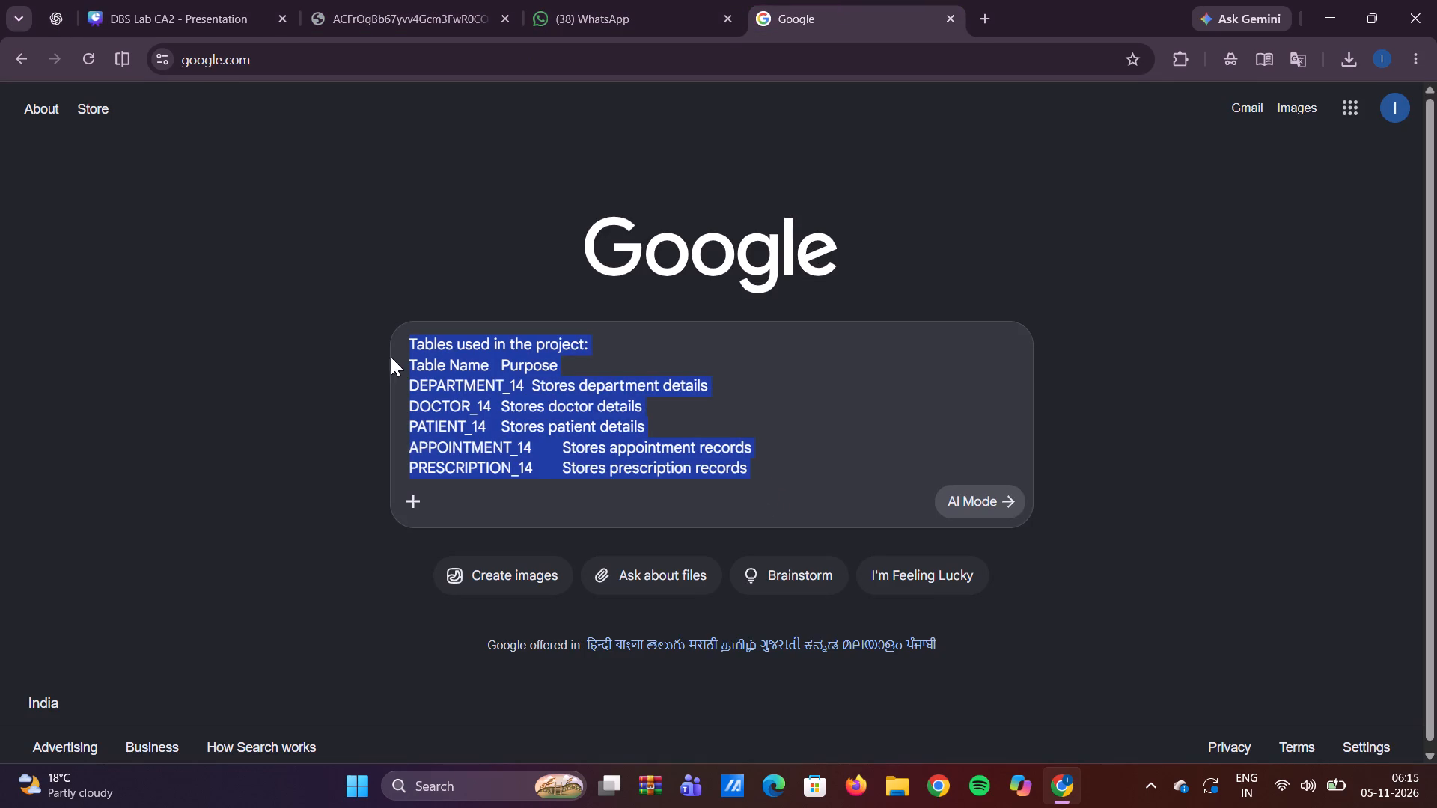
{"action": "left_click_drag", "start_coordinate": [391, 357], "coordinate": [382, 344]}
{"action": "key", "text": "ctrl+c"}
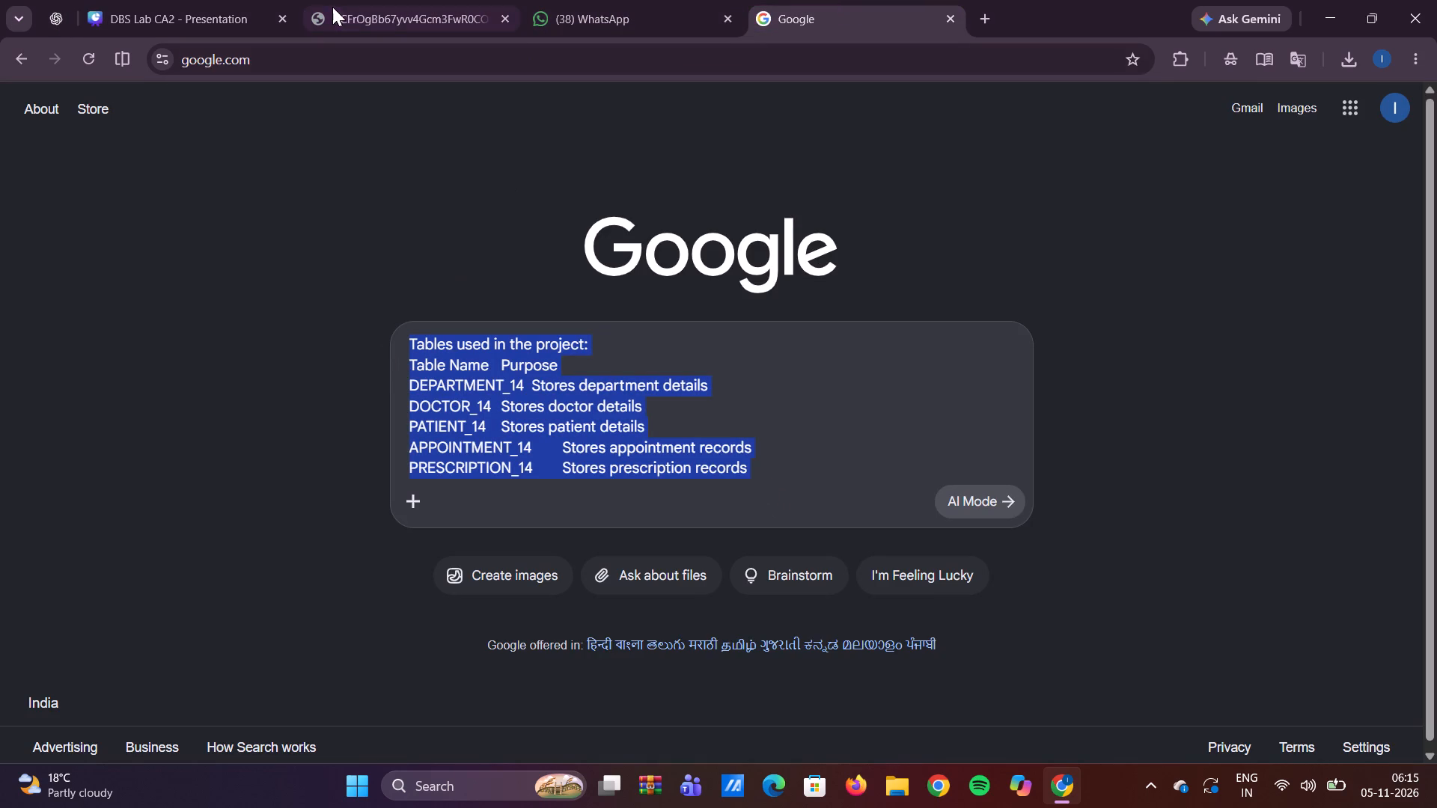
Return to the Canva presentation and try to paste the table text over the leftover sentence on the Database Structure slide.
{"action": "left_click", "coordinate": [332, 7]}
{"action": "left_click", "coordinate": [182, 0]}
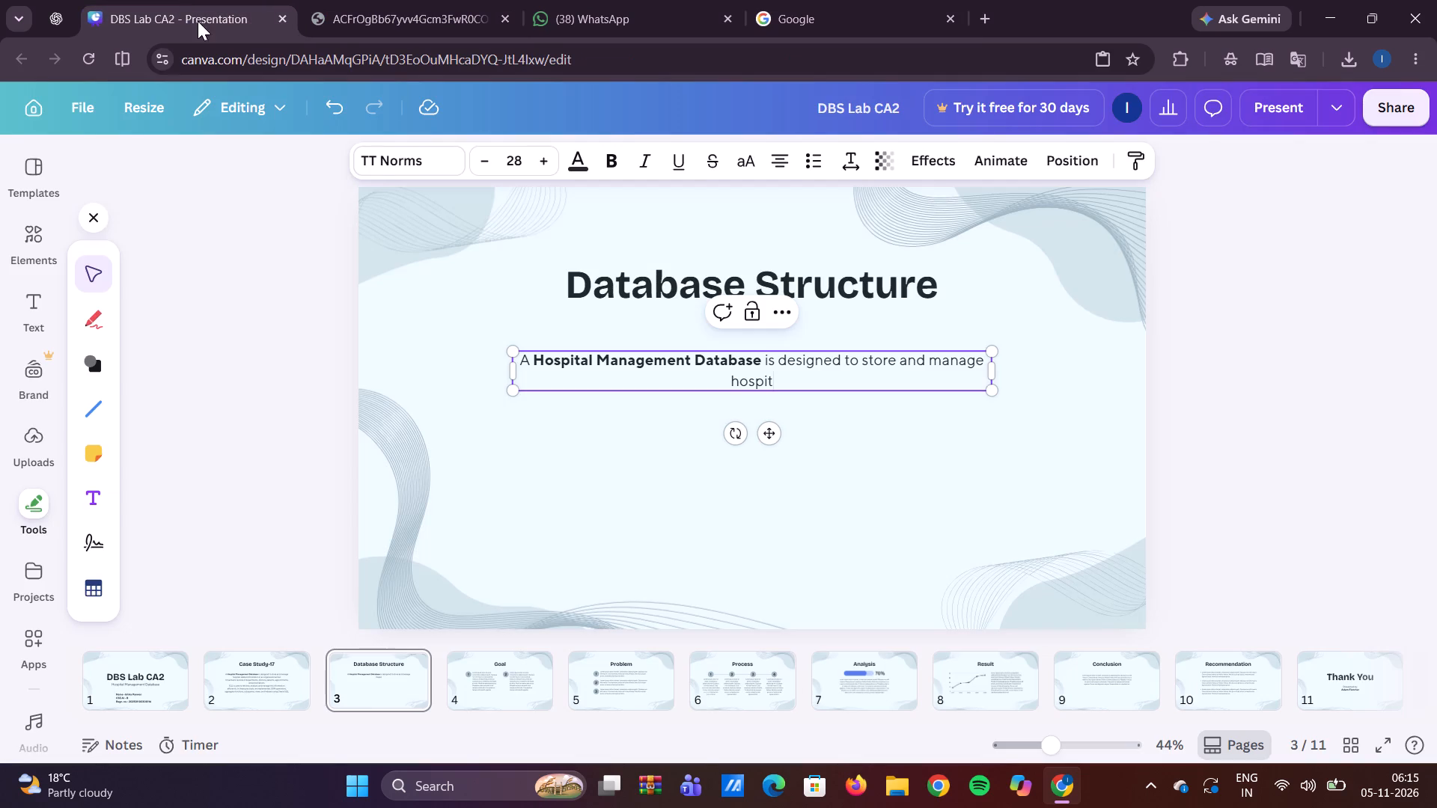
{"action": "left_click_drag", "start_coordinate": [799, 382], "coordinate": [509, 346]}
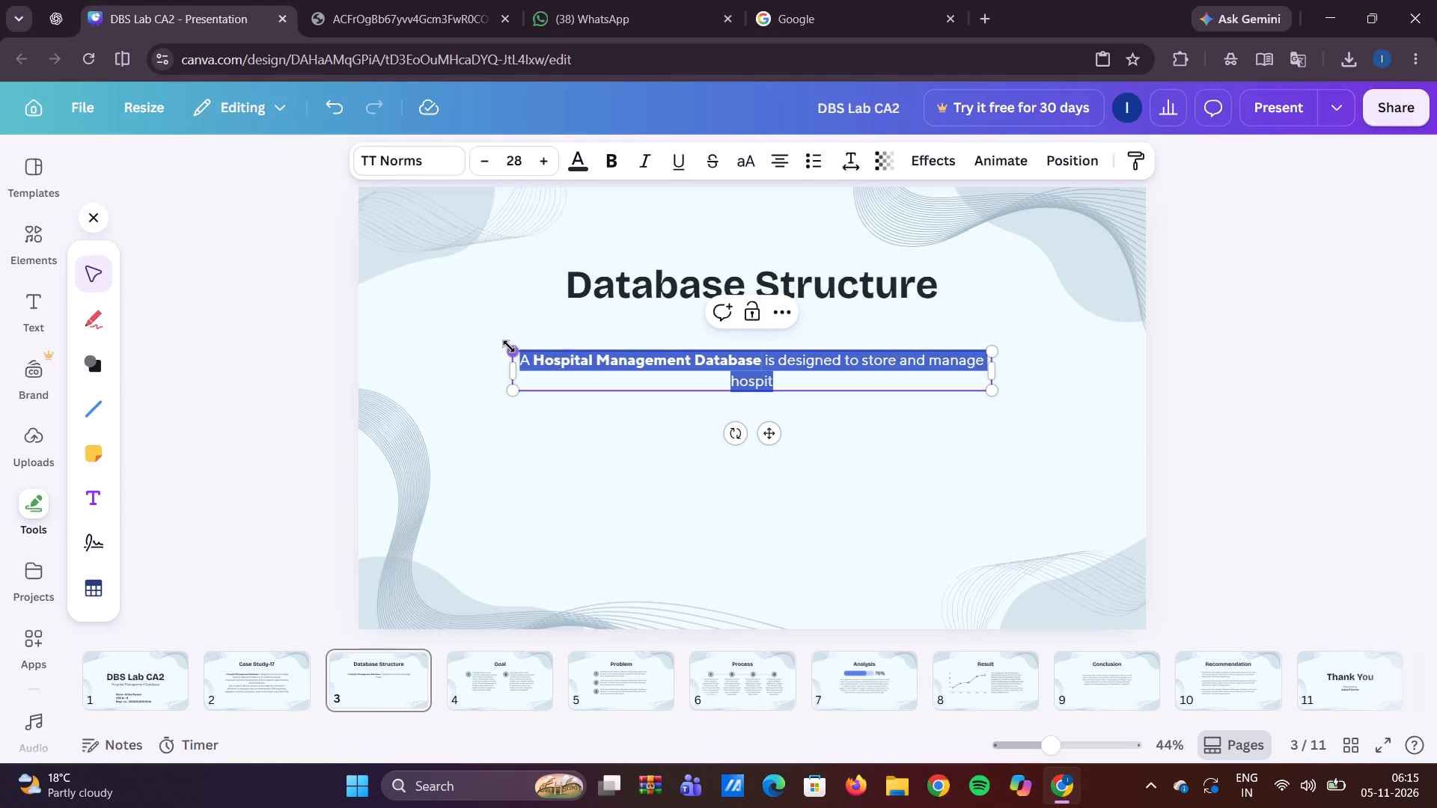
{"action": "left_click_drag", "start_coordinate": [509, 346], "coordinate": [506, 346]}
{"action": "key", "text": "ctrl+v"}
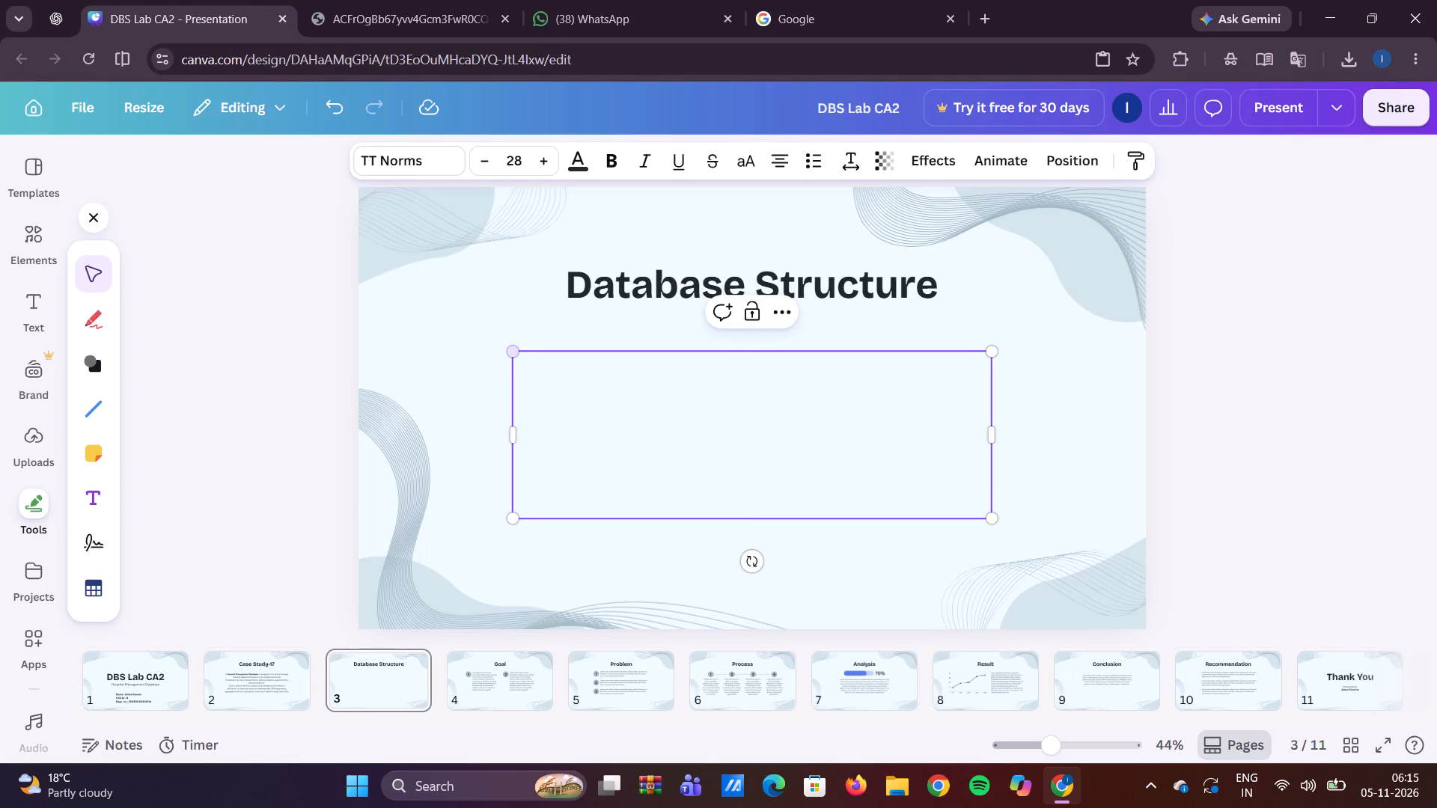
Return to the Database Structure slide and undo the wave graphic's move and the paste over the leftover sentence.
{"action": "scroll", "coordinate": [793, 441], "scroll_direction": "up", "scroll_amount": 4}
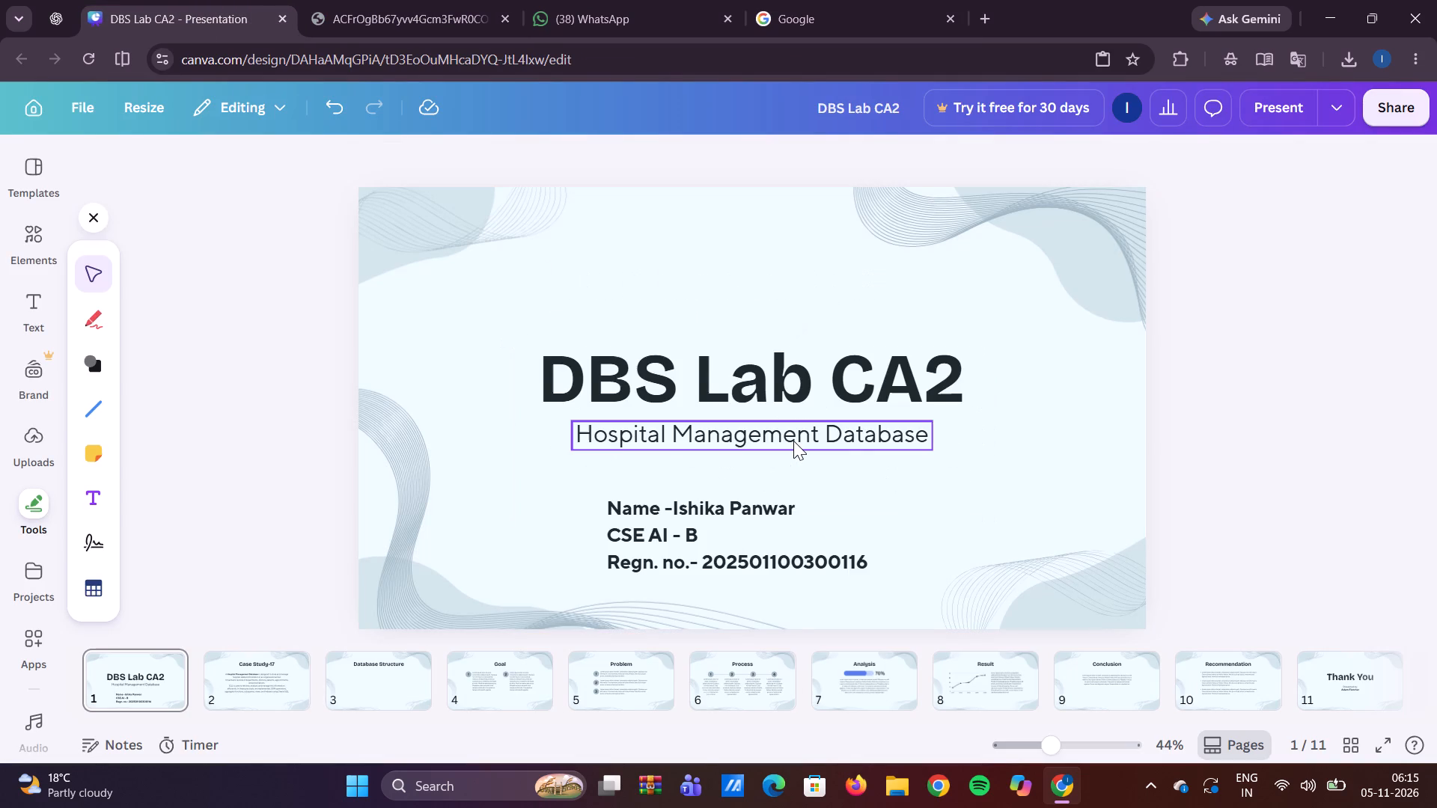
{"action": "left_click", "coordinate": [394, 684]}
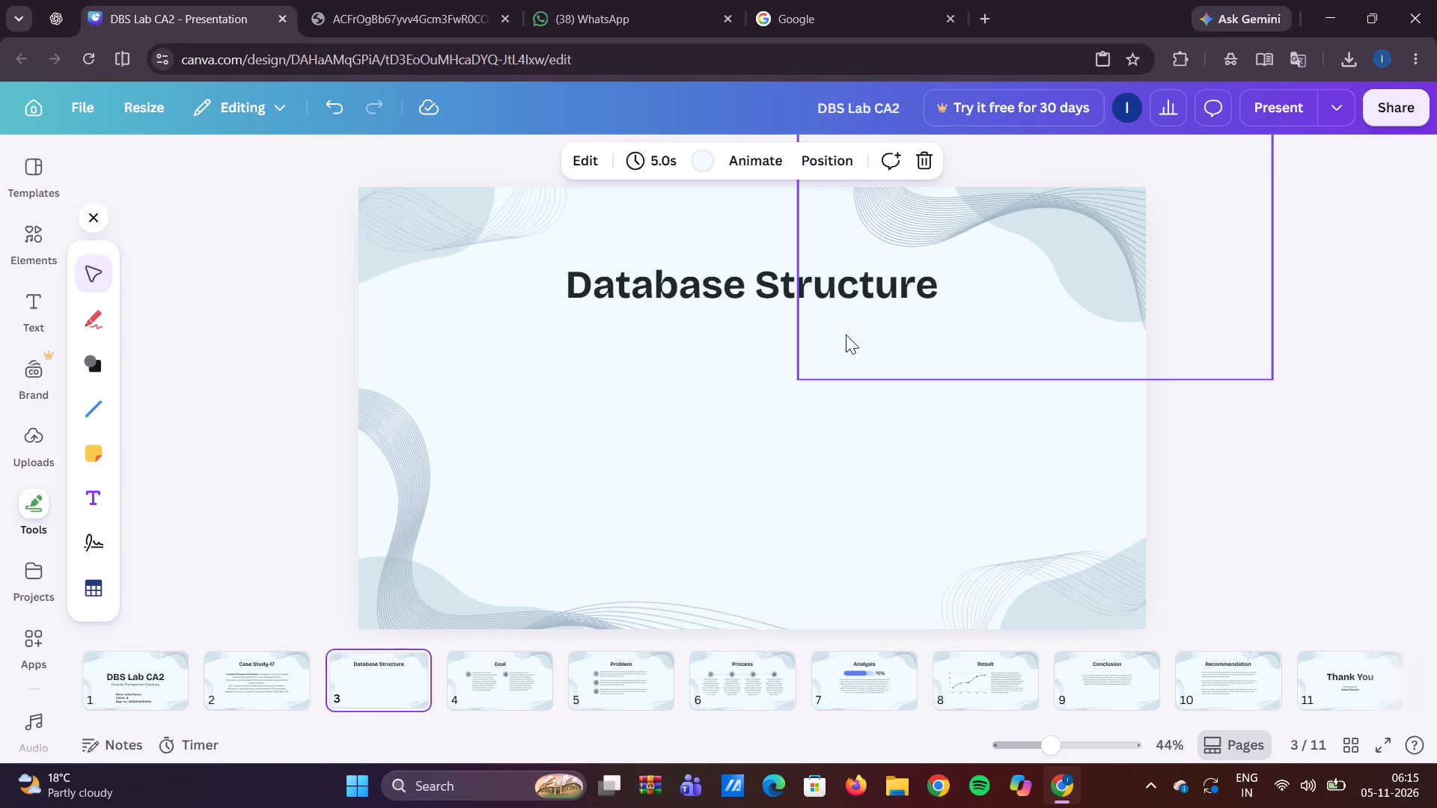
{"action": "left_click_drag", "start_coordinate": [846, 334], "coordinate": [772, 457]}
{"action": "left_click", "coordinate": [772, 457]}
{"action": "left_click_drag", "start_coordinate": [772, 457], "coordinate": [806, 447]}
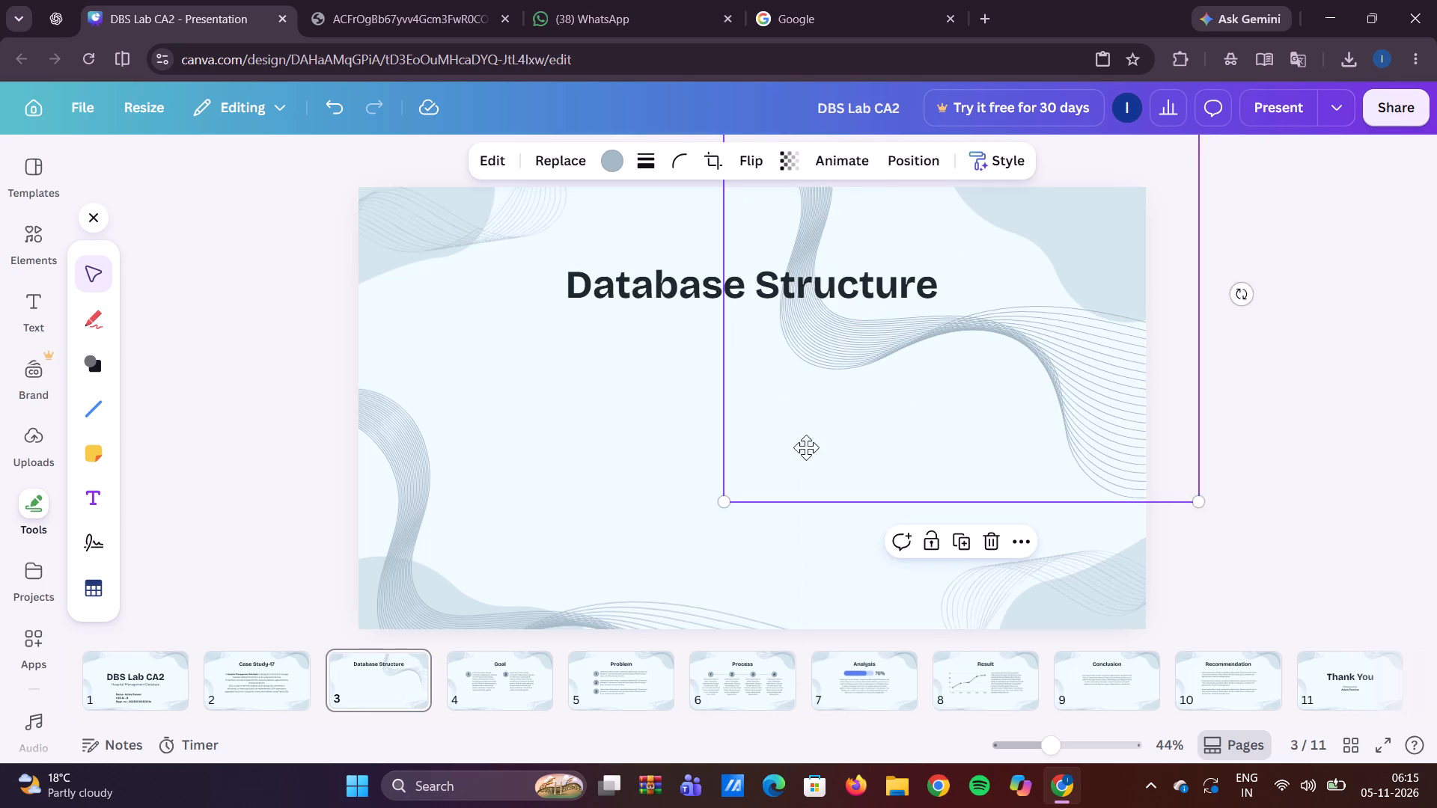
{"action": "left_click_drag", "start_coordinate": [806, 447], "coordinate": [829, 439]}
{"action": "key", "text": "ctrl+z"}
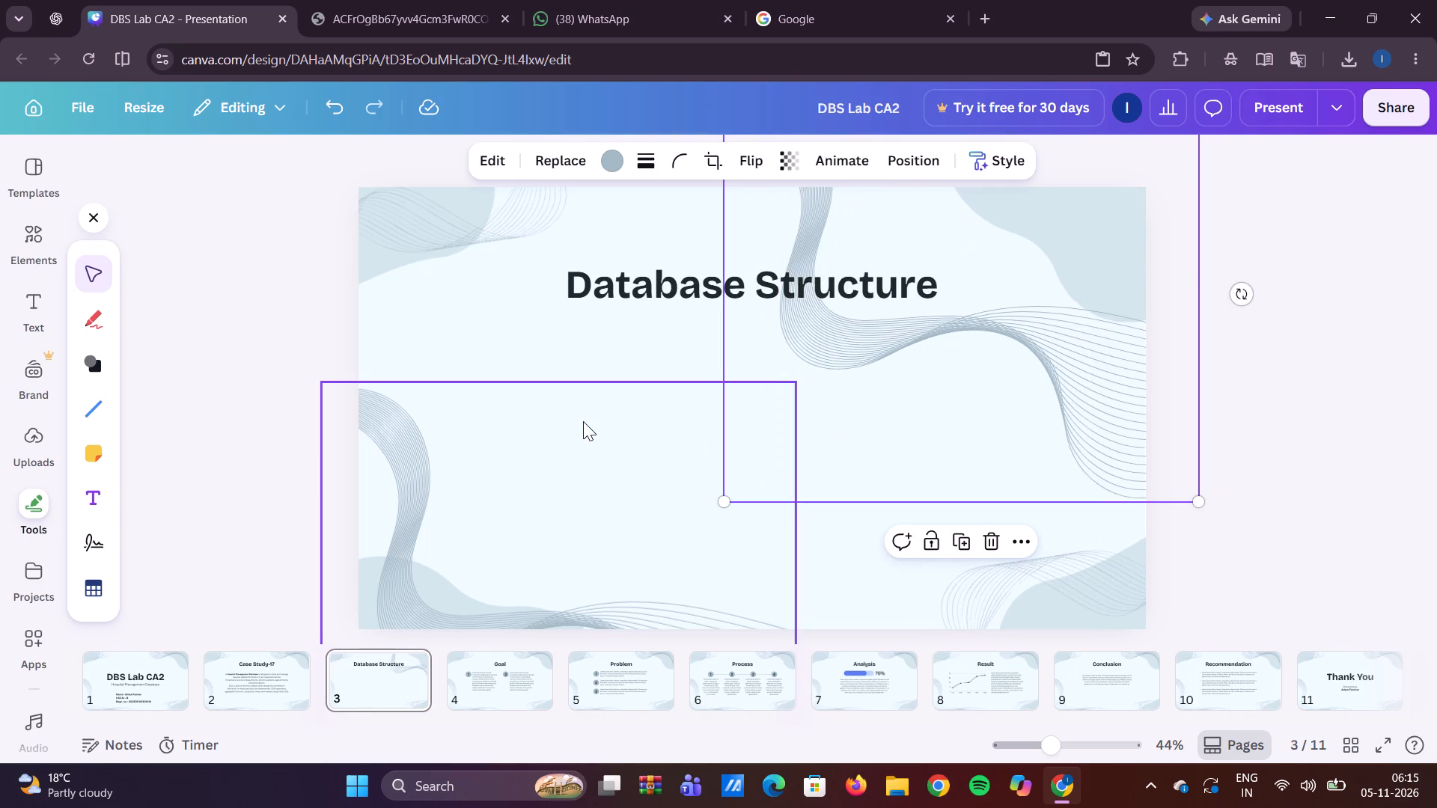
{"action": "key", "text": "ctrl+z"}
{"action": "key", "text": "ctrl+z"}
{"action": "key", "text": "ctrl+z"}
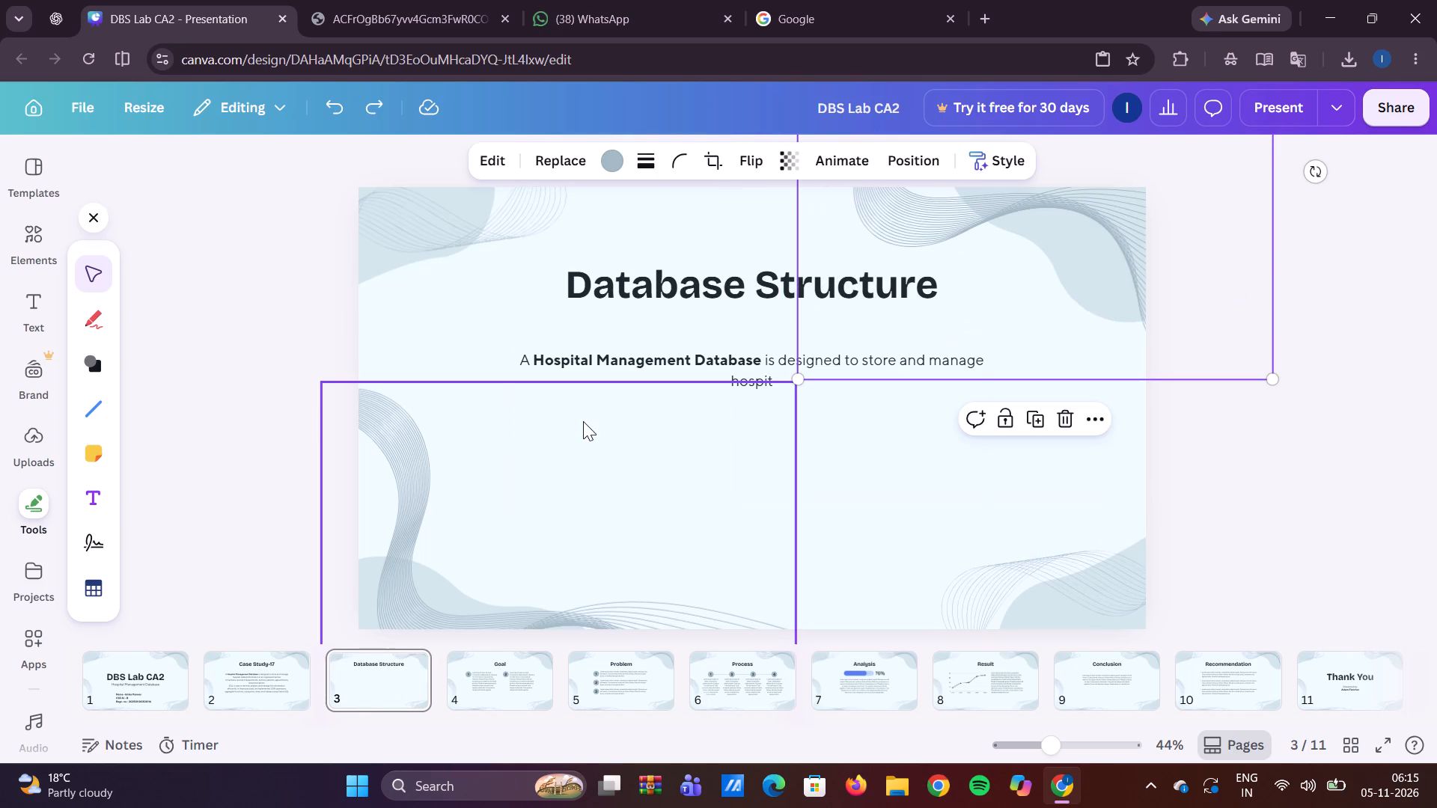
{"action": "left_click", "coordinate": [739, 359]}
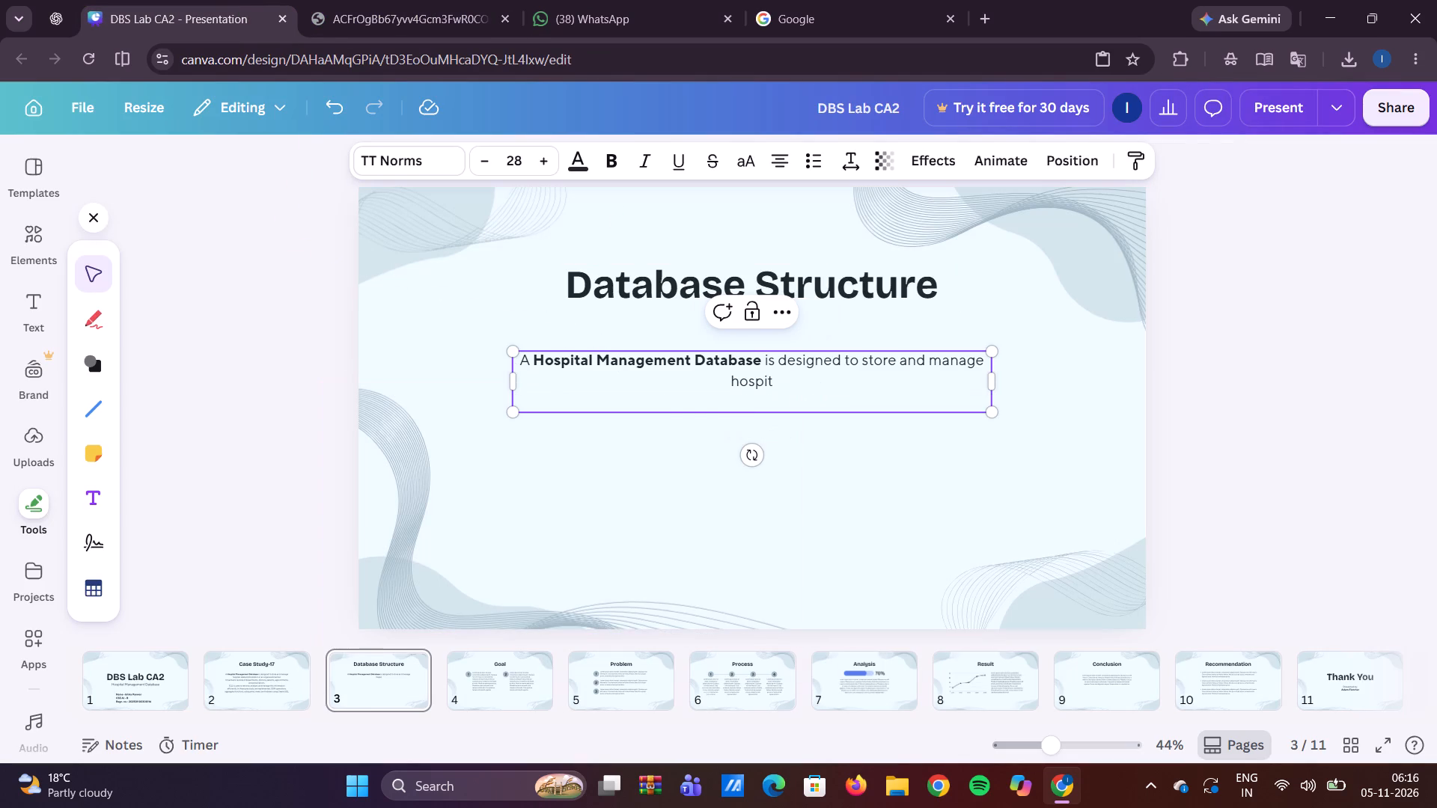
Delete the leftover "A Hospital Management Database is designed to store and manage hospit" sentence above the table text.
{"action": "left_click_drag", "start_coordinate": [787, 380], "coordinate": [521, 341]}
{"action": "left_click", "coordinate": [664, 484]}
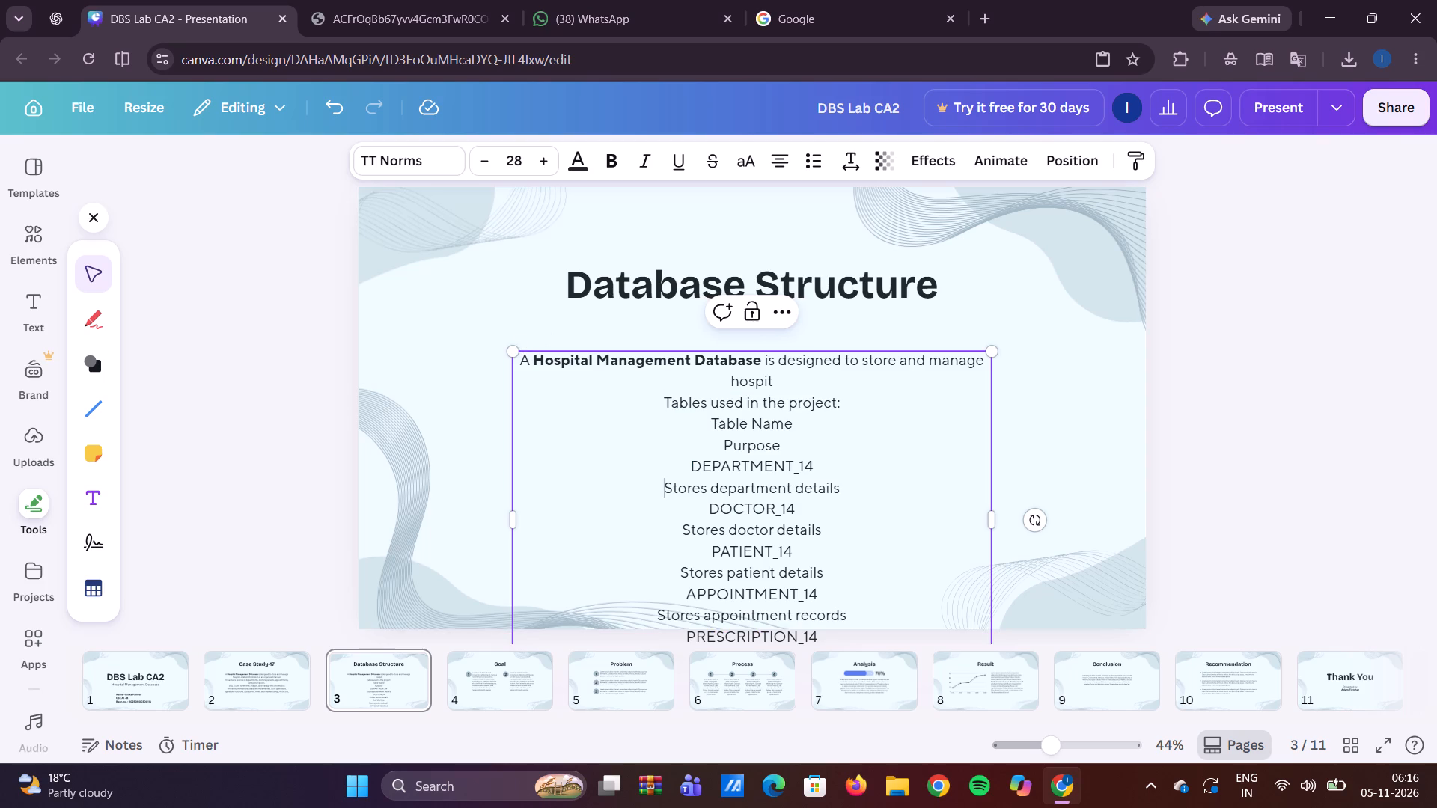
{"action": "left_click_drag", "start_coordinate": [782, 385], "coordinate": [521, 364]}
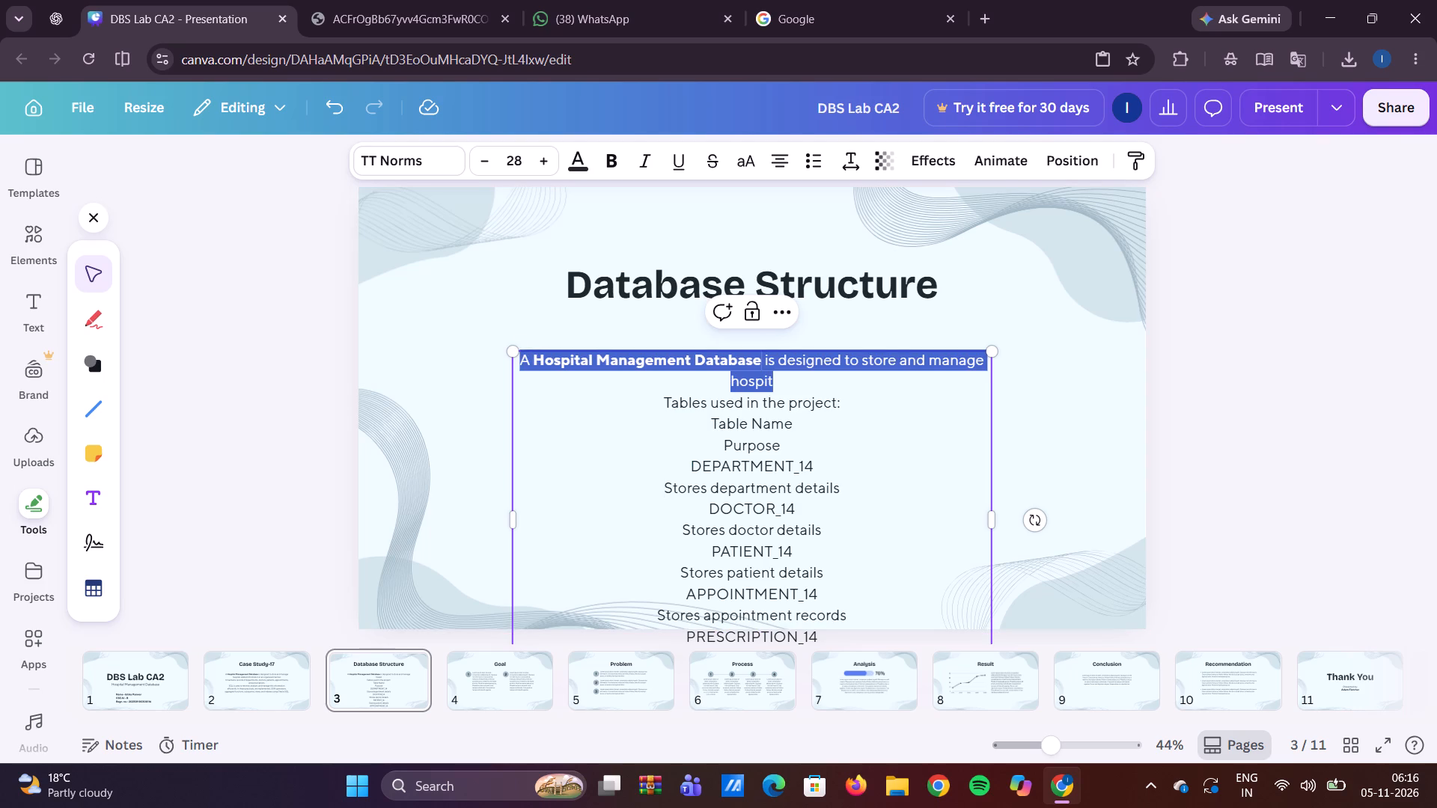
{"action": "left_click_drag", "start_coordinate": [521, 364], "coordinate": [519, 364]}
{"action": "key", "text": "BackSpace"}
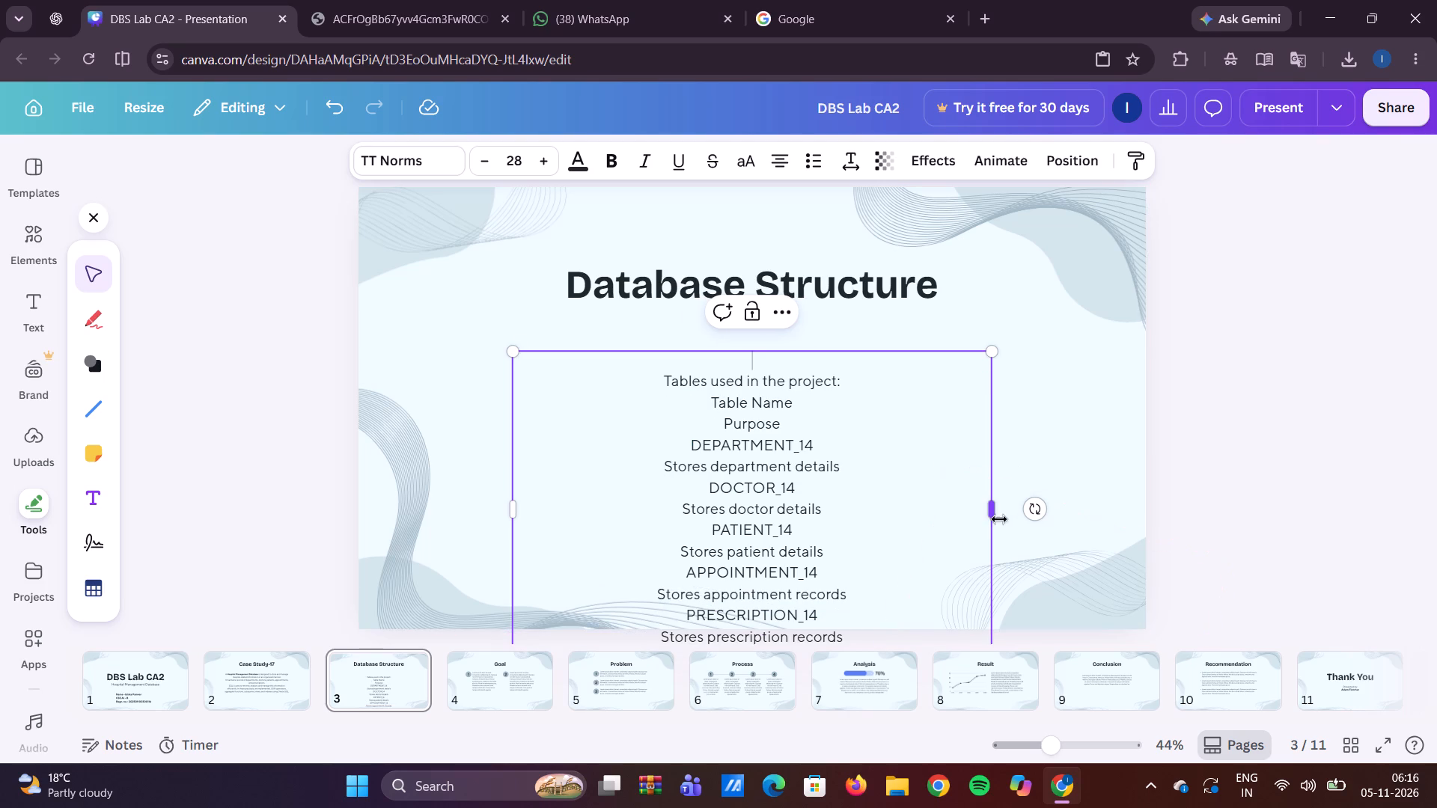
Widen the table text box on both sides to span about the full width of the slide.
{"action": "left_click_drag", "start_coordinate": [997, 518], "coordinate": [1133, 478]}
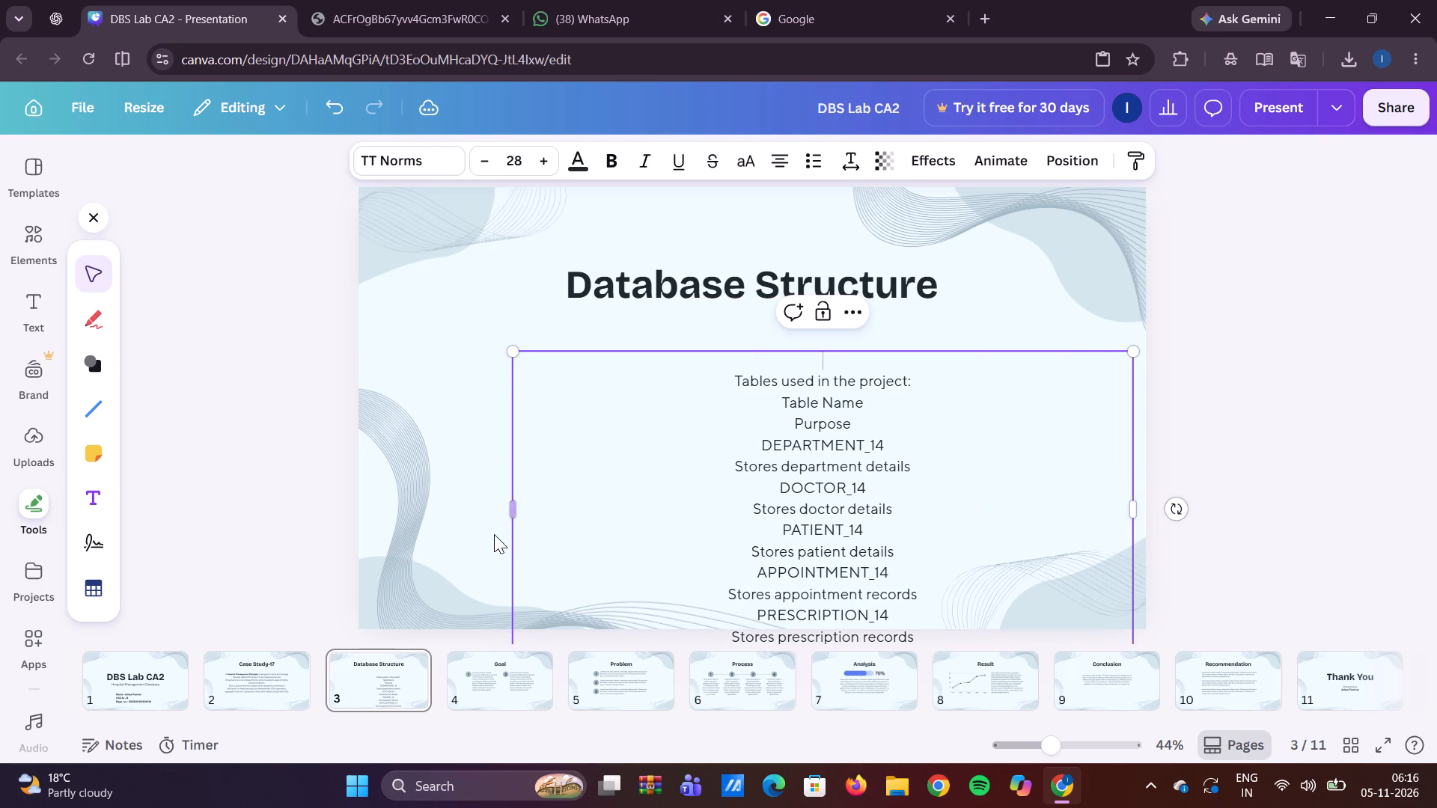
{"action": "left_click_drag", "start_coordinate": [513, 503], "coordinate": [353, 486]}
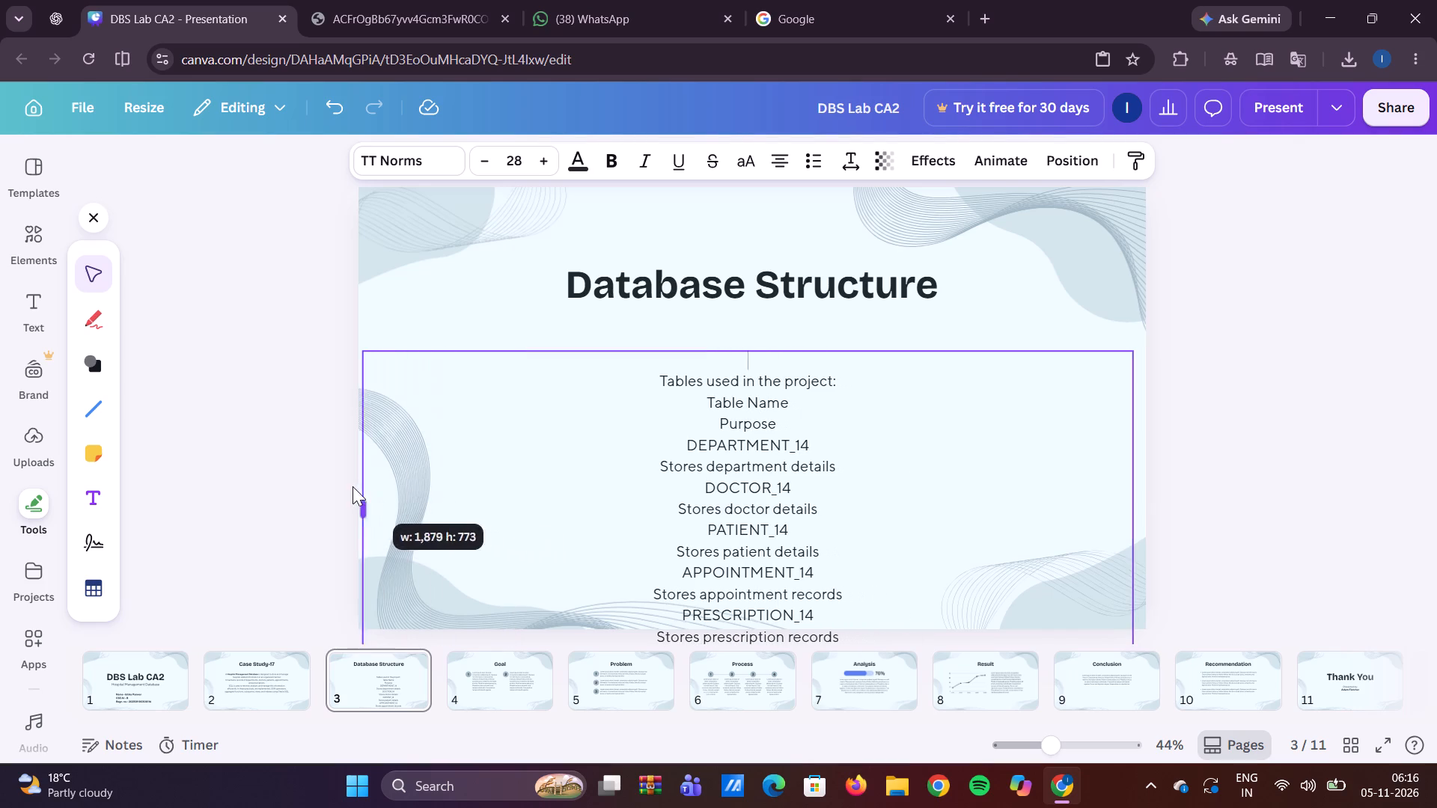
{"action": "left_click_drag", "start_coordinate": [353, 486], "coordinate": [351, 486]}
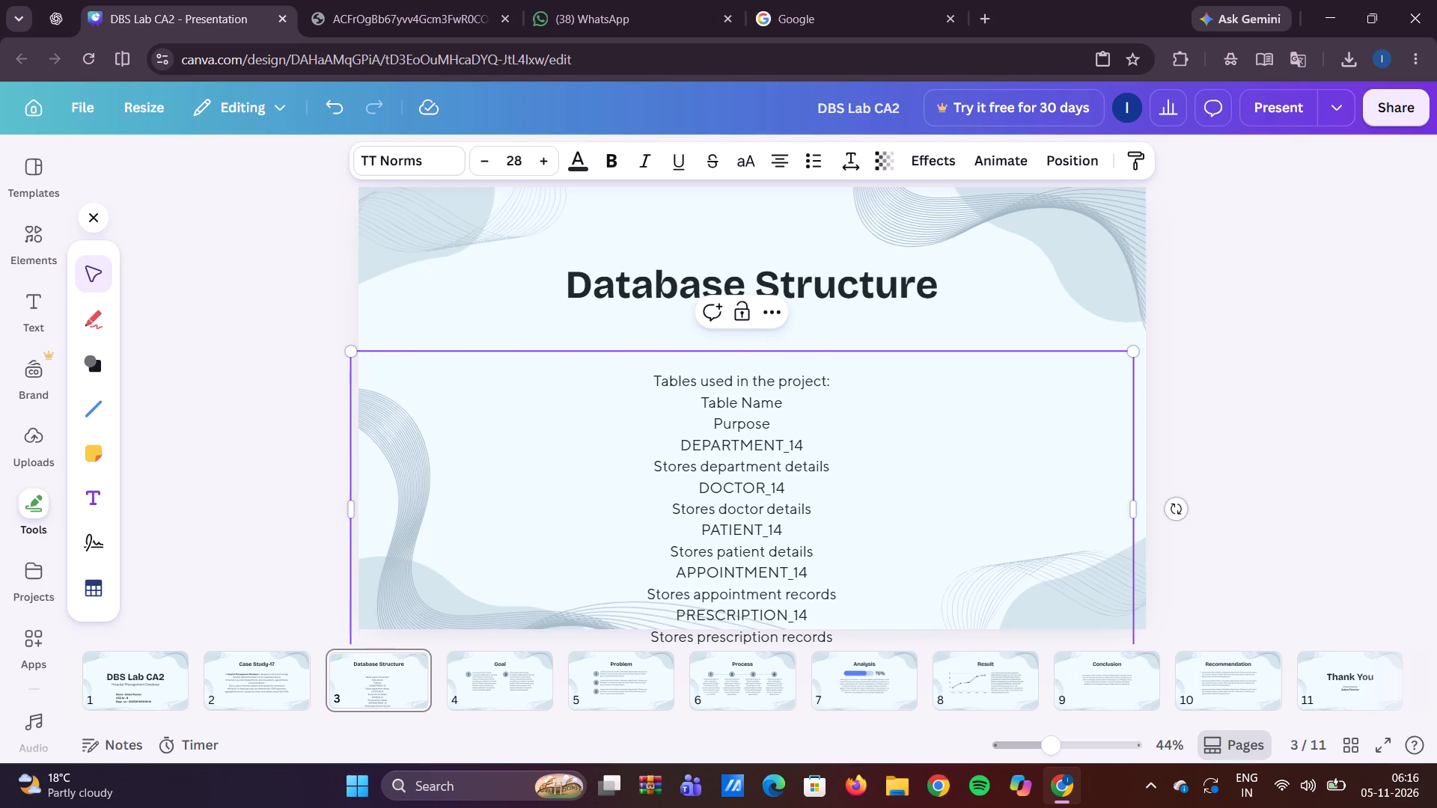
Set the font size of the whole table text box to 12.
{"action": "left_click", "coordinate": [514, 165]}
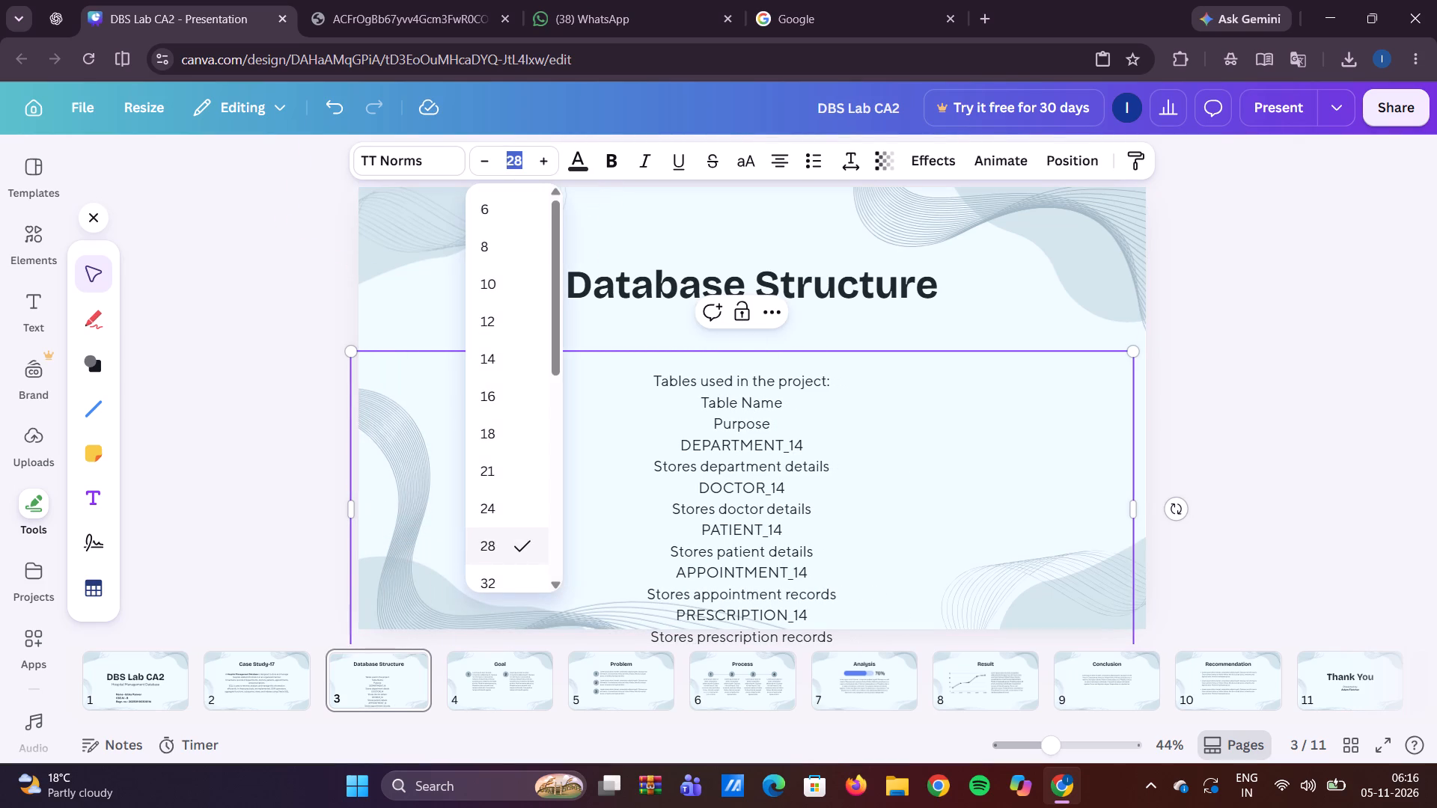
{"action": "key", "text": "1"}
{"action": "key", "text": "2"}
{"action": "key", "text": "Return"}
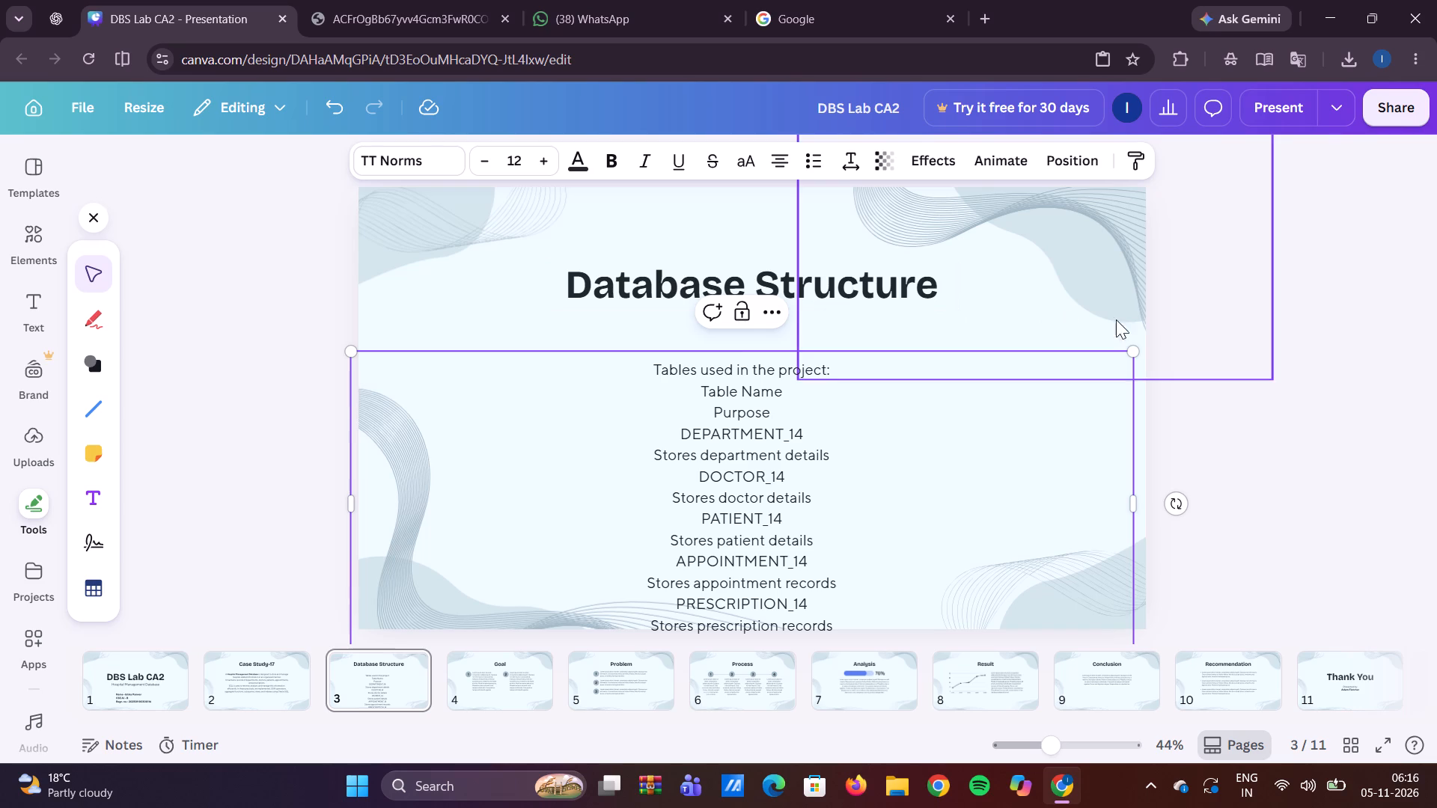
{"action": "left_click", "coordinate": [1350, 458]}
{"action": "left_click", "coordinate": [1000, 392]}
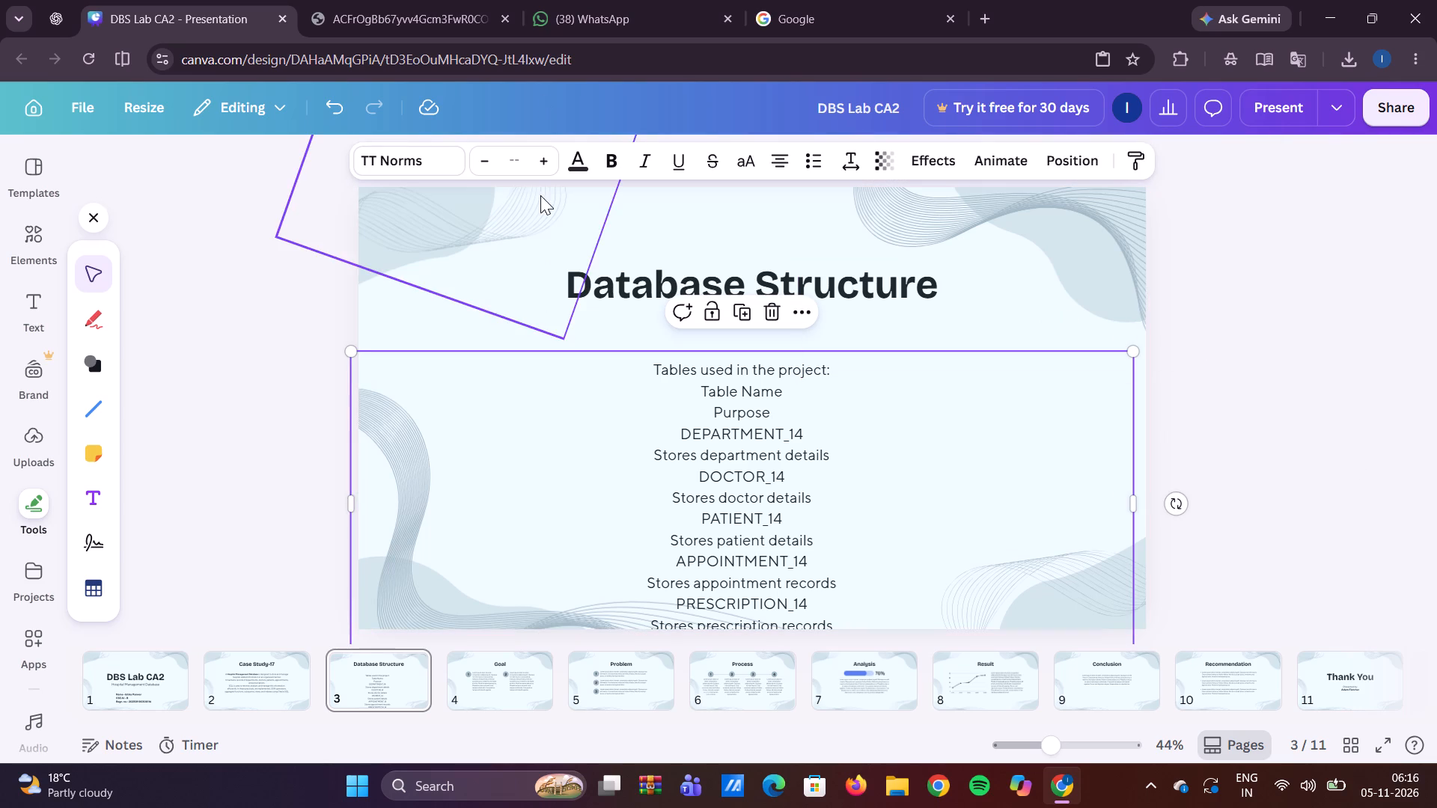
{"action": "left_click", "coordinate": [514, 163]}
{"action": "type", "text": "12"}
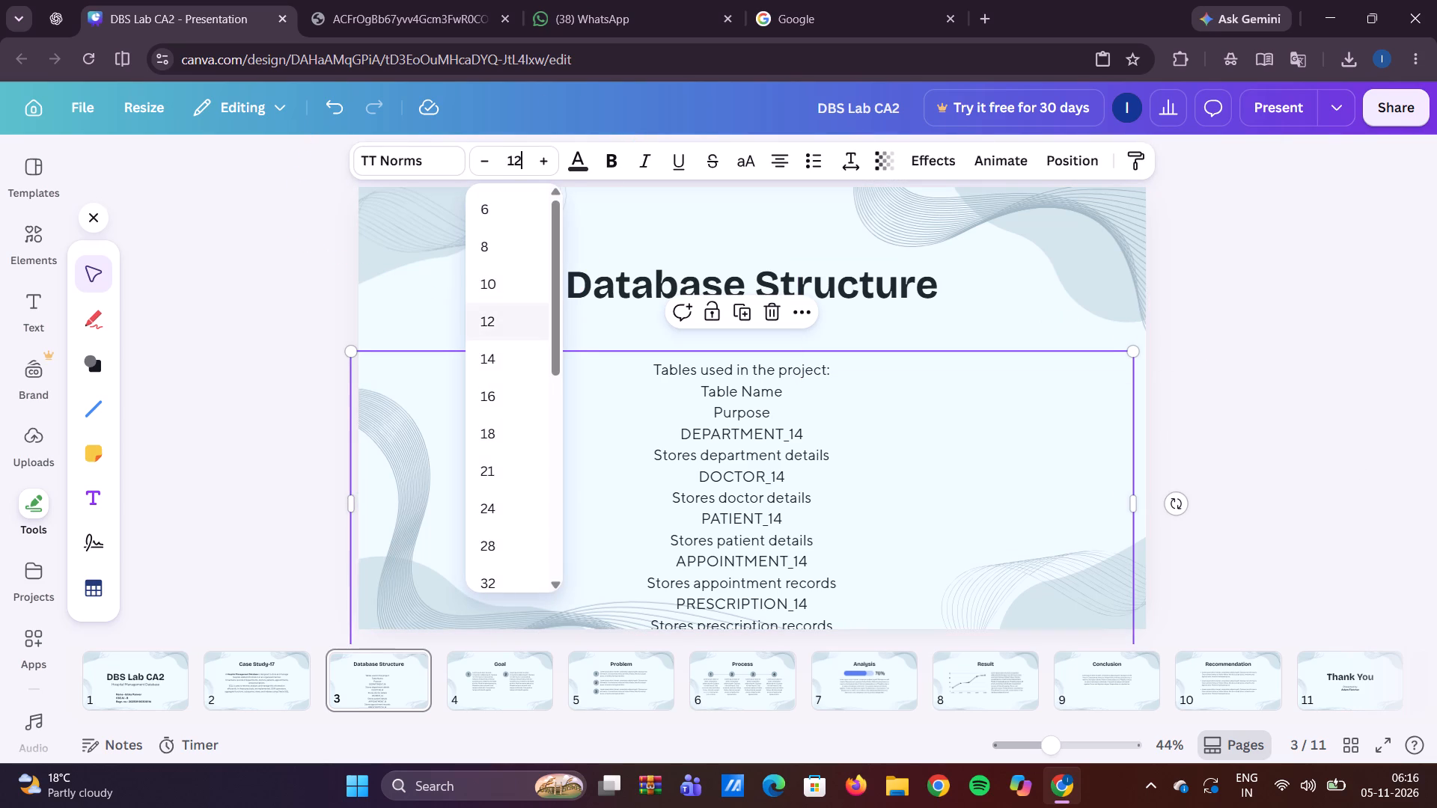
{"action": "key", "text": "Return"}
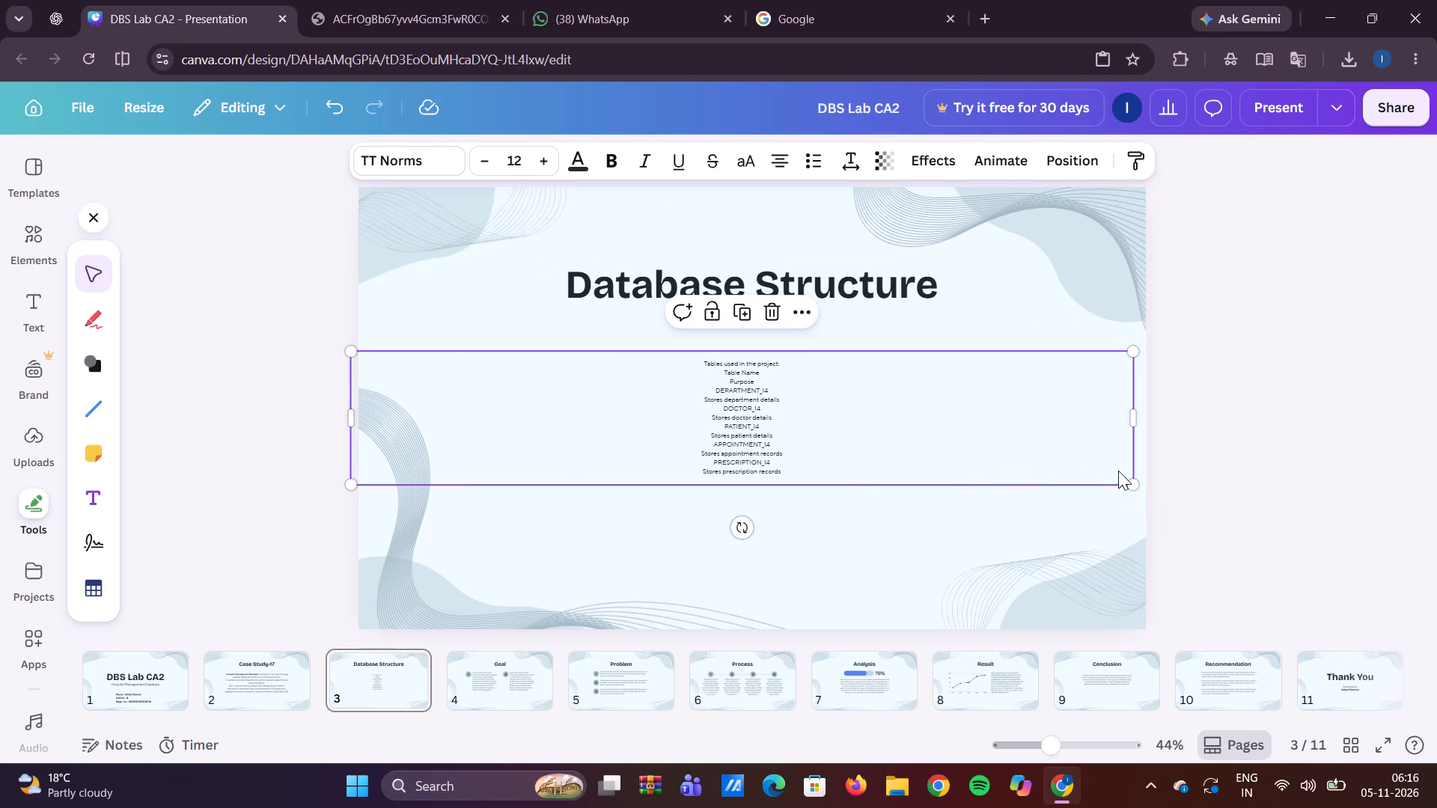
Scale the table text box down to font size 8 and narrow it against the slide's left edge.
{"action": "left_click_drag", "start_coordinate": [1136, 483], "coordinate": [863, 500]}
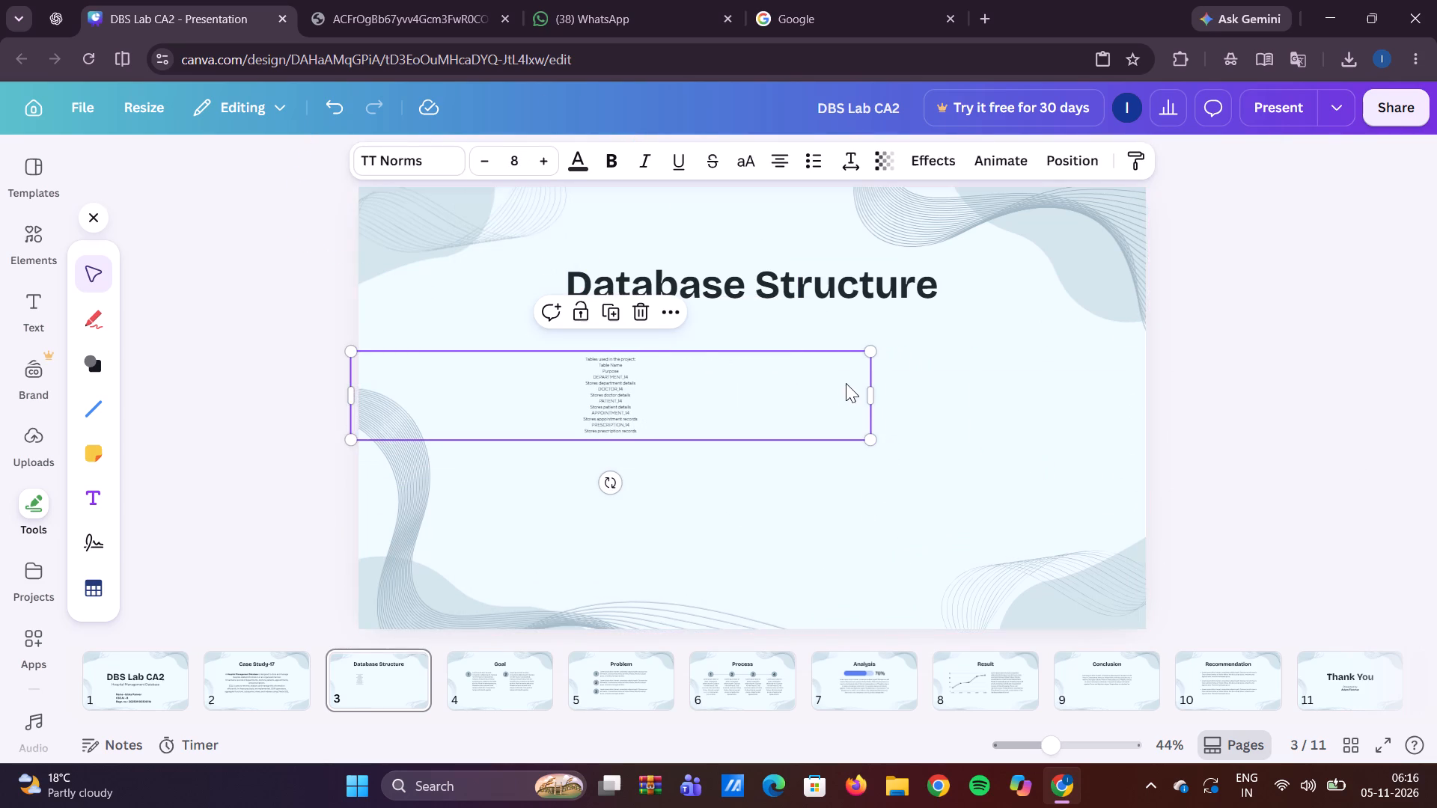
{"action": "left_click_drag", "start_coordinate": [873, 390], "coordinate": [504, 386]}
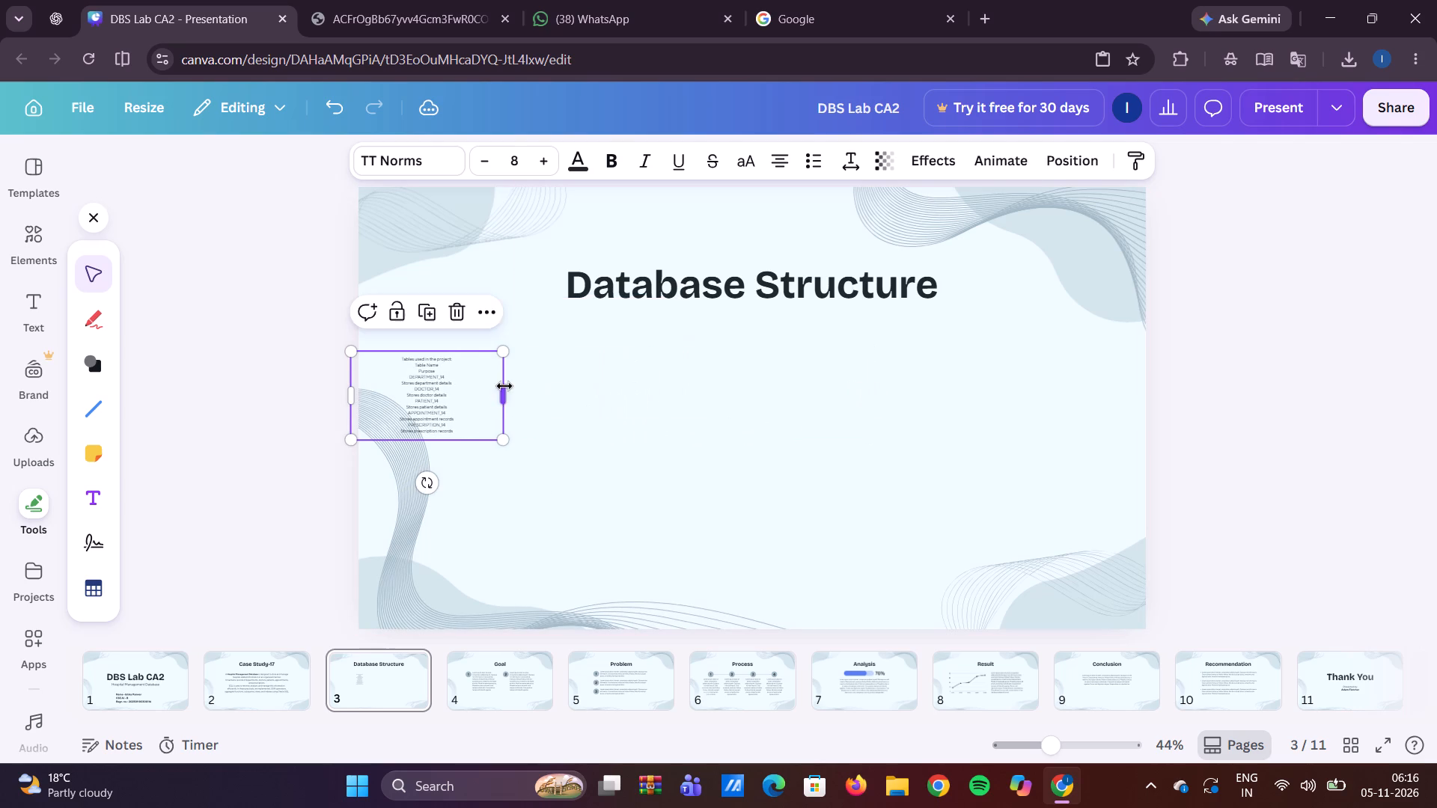
Enlarge the table text box to font size 20.1 and centre it below the Database Structure title.
{"action": "left_click", "coordinate": [496, 438]}
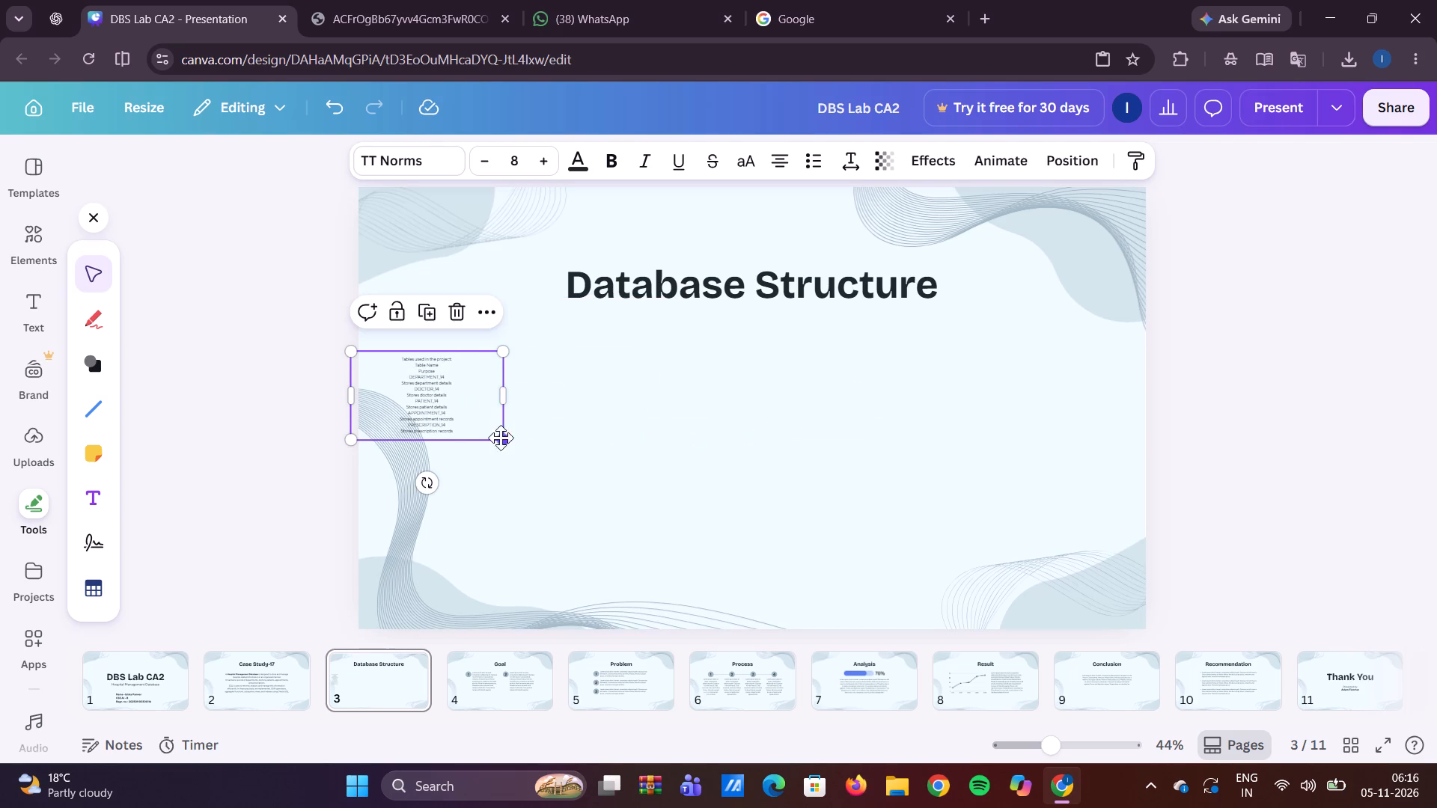
{"action": "left_click", "coordinate": [500, 438]}
{"action": "left_click", "coordinate": [505, 438]}
{"action": "left_click_drag", "start_coordinate": [505, 438], "coordinate": [730, 586]}
{"action": "left_click_drag", "start_coordinate": [636, 428], "coordinate": [738, 438]}
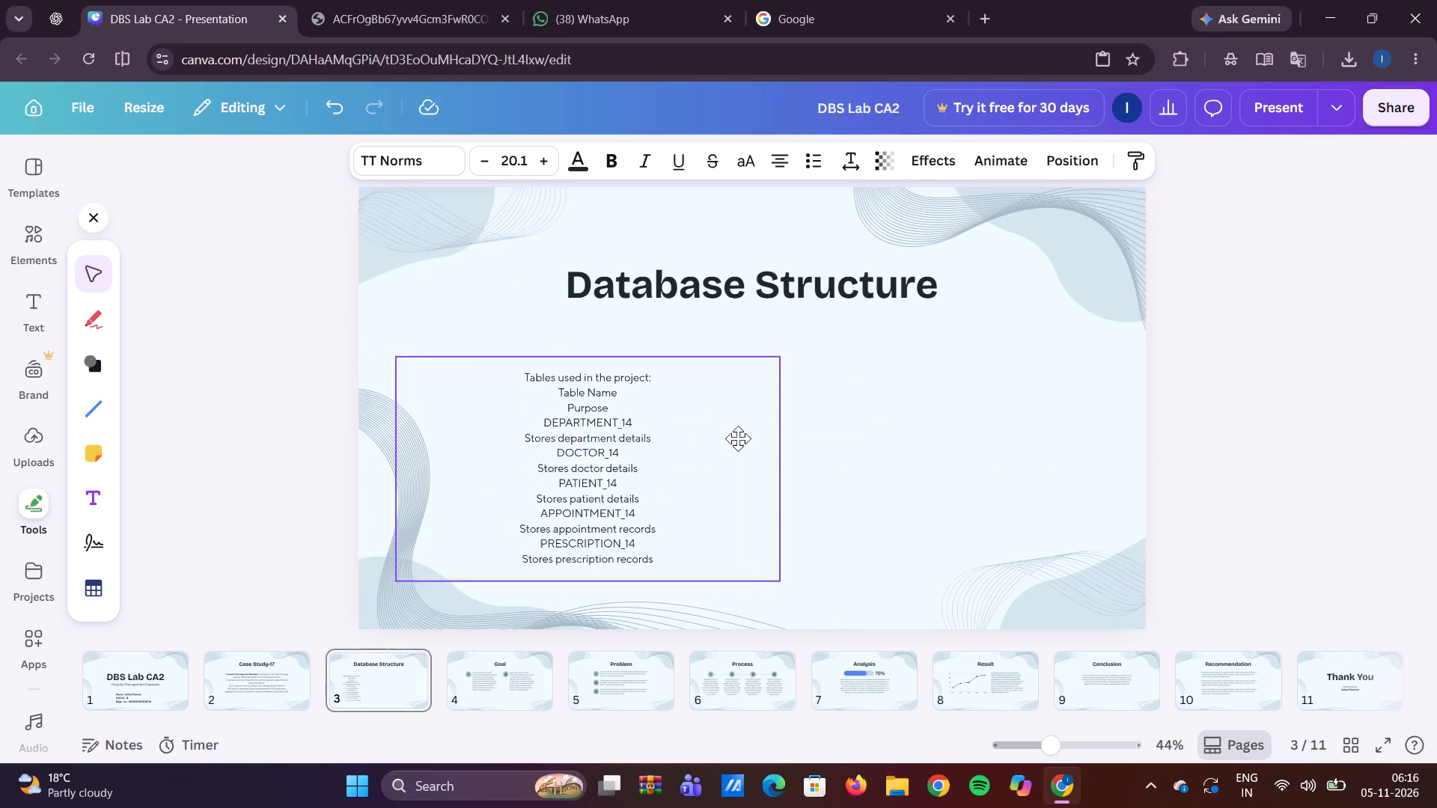
{"action": "left_click_drag", "start_coordinate": [738, 438], "coordinate": [822, 421]}
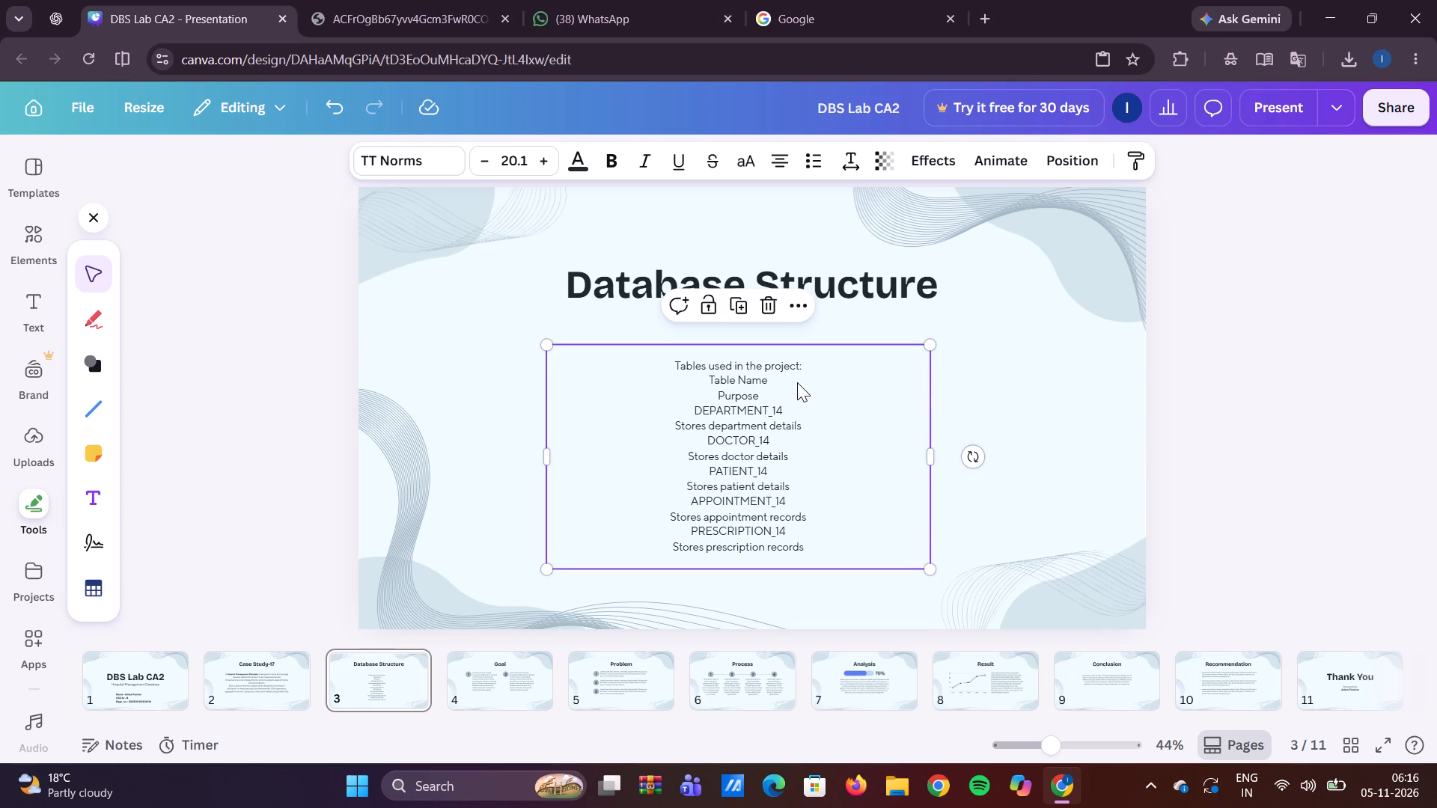
{"action": "left_click", "coordinate": [784, 385]}
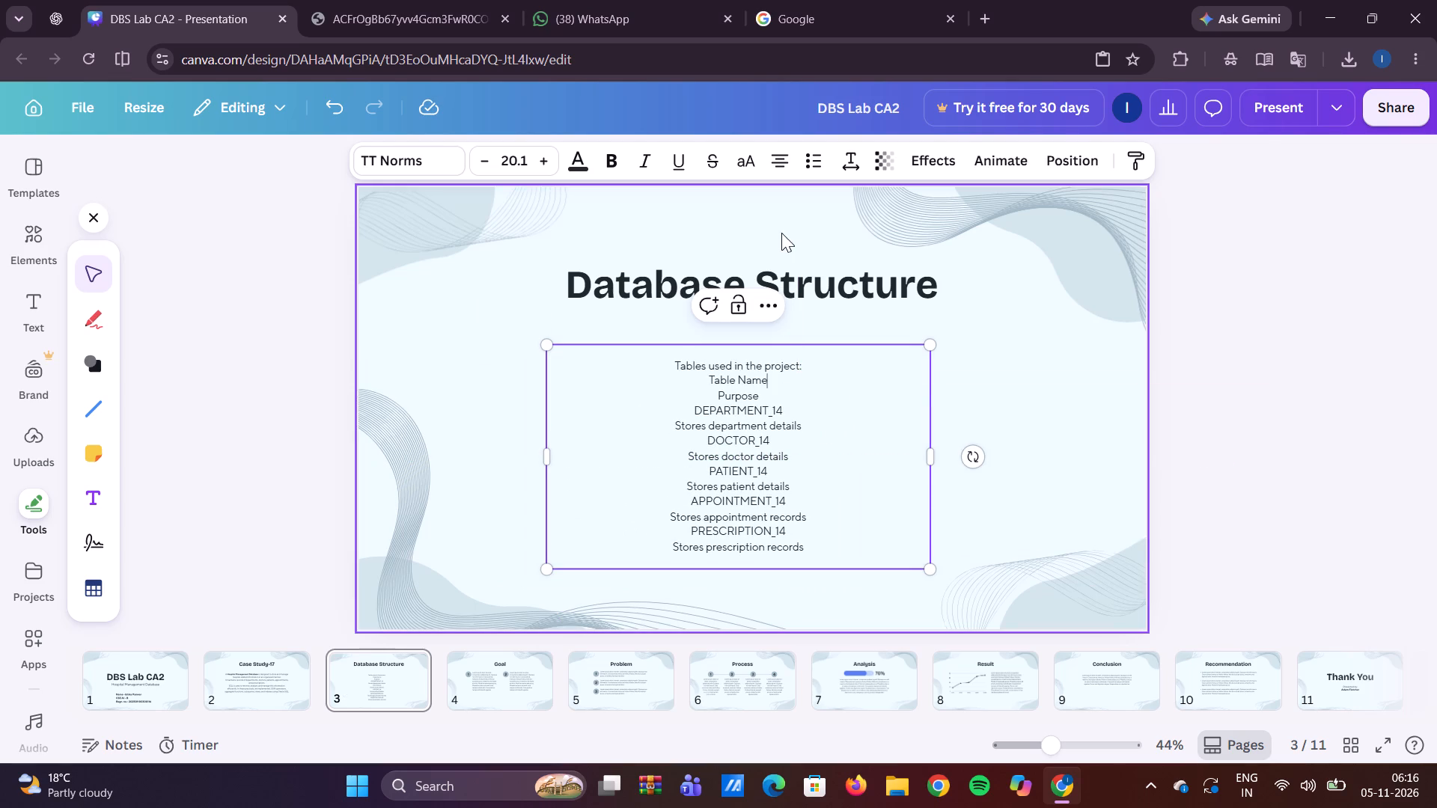
{"action": "left_click", "coordinate": [1025, 442]}
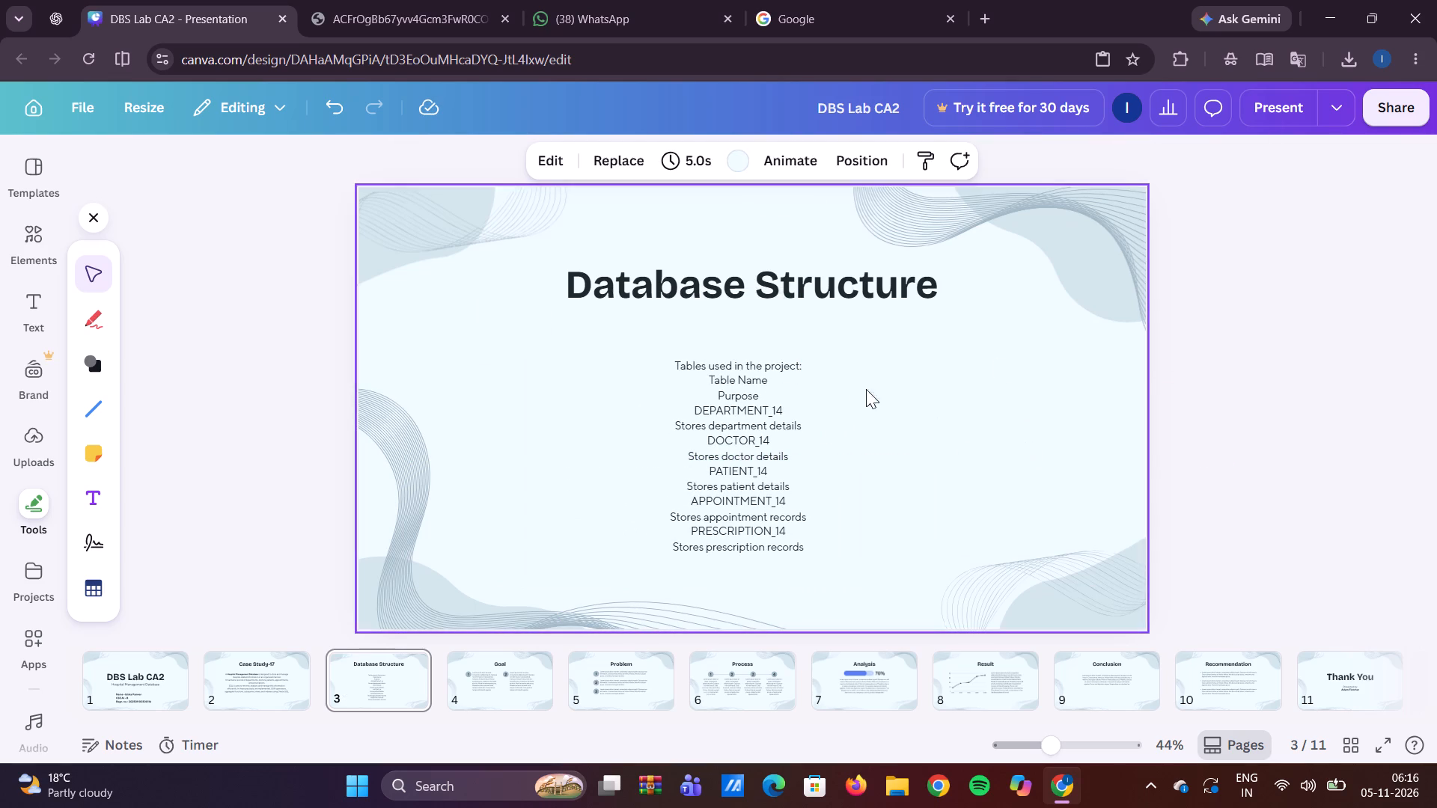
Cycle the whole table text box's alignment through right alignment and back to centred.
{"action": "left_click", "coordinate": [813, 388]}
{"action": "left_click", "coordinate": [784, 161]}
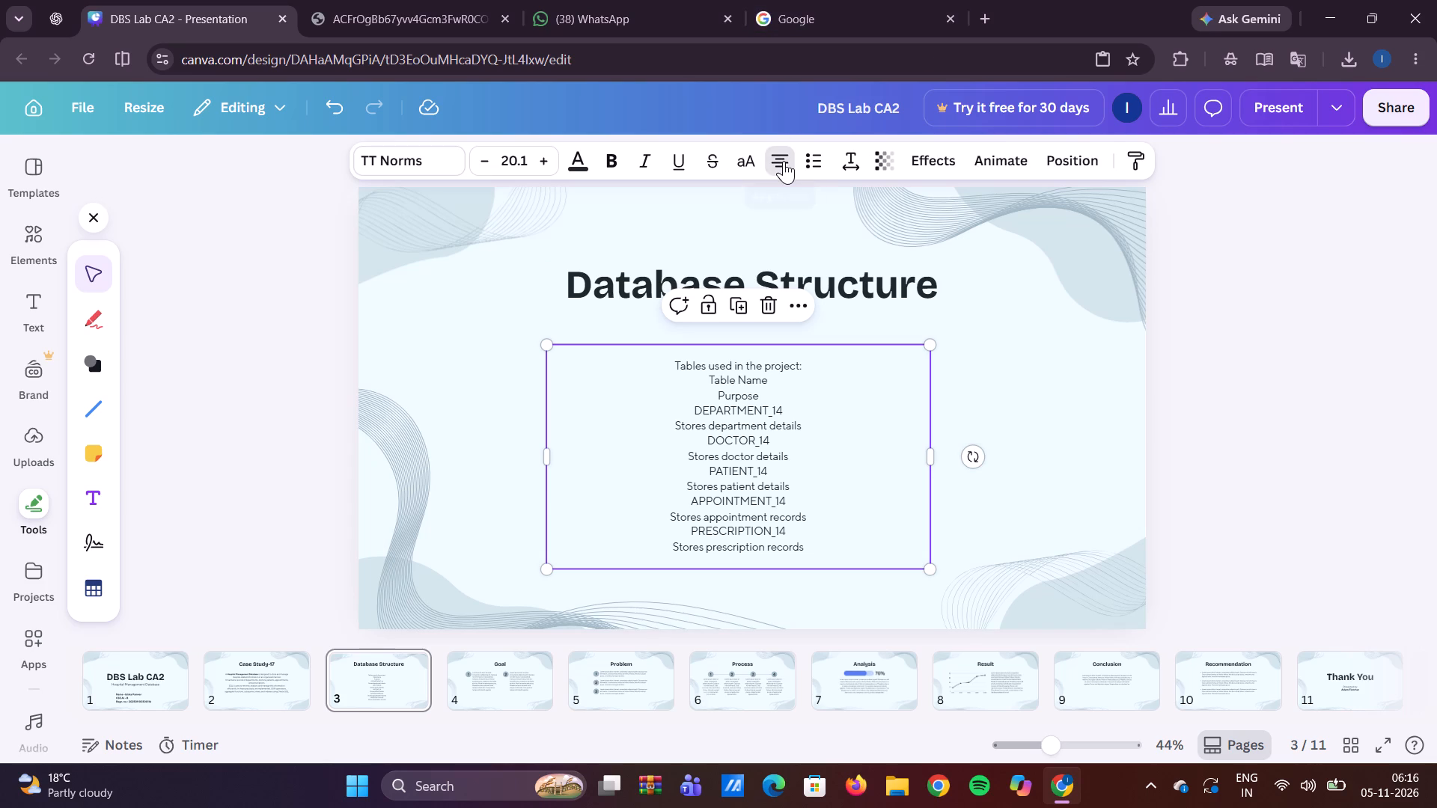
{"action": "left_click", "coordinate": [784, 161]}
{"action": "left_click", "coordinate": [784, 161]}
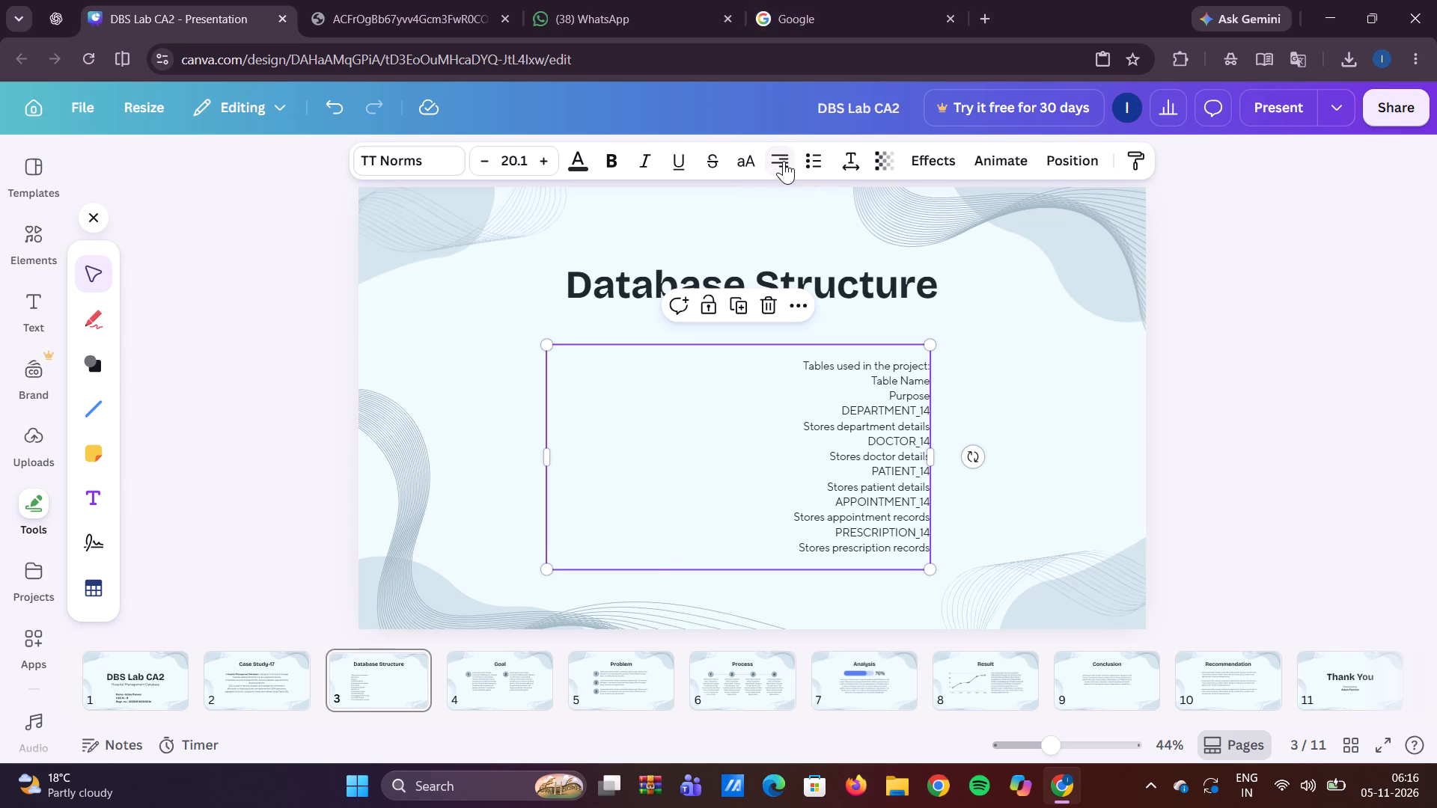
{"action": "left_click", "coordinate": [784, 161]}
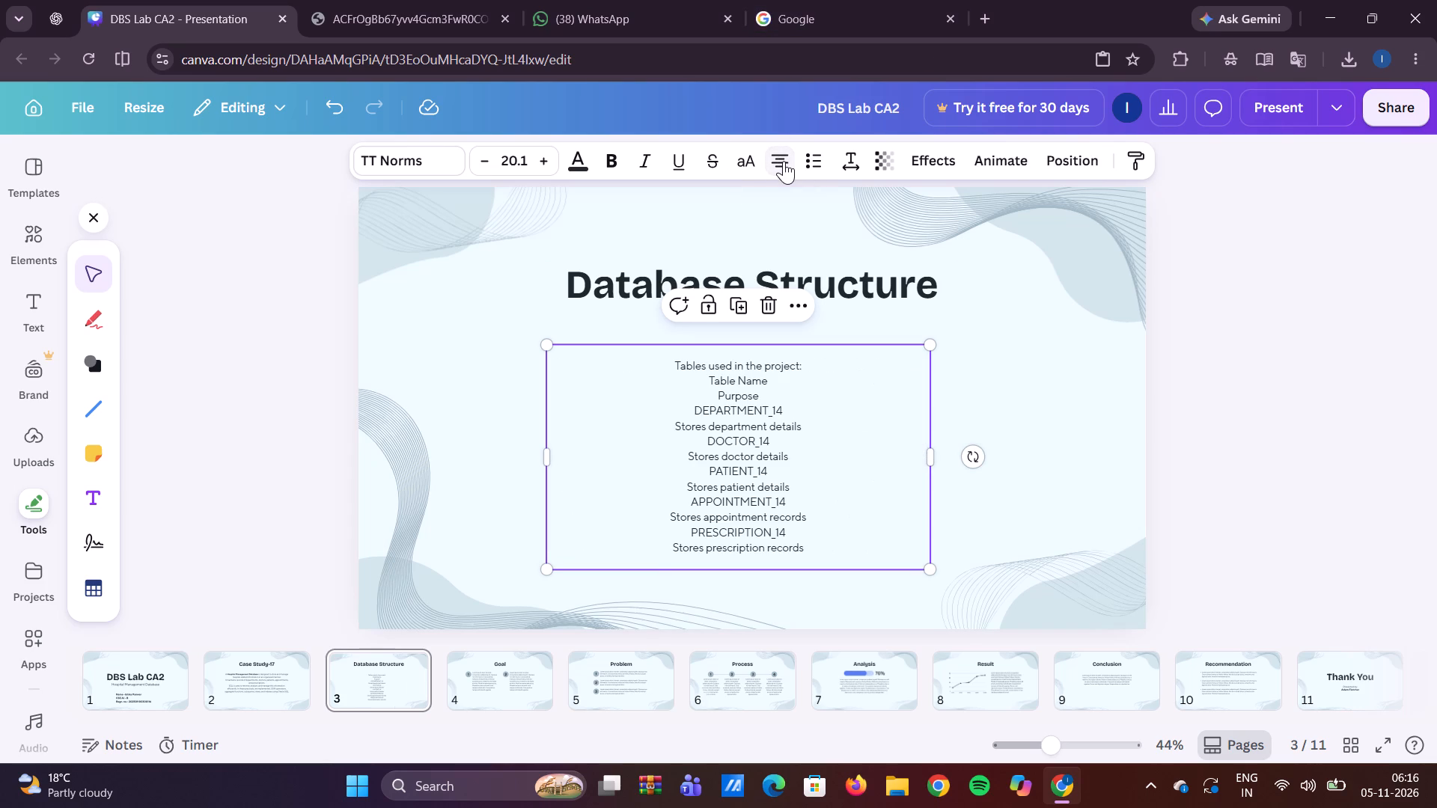
Left-align the "Tables used in the project:" and "Table Name" lines in the table text box.
{"action": "left_click", "coordinate": [827, 442]}
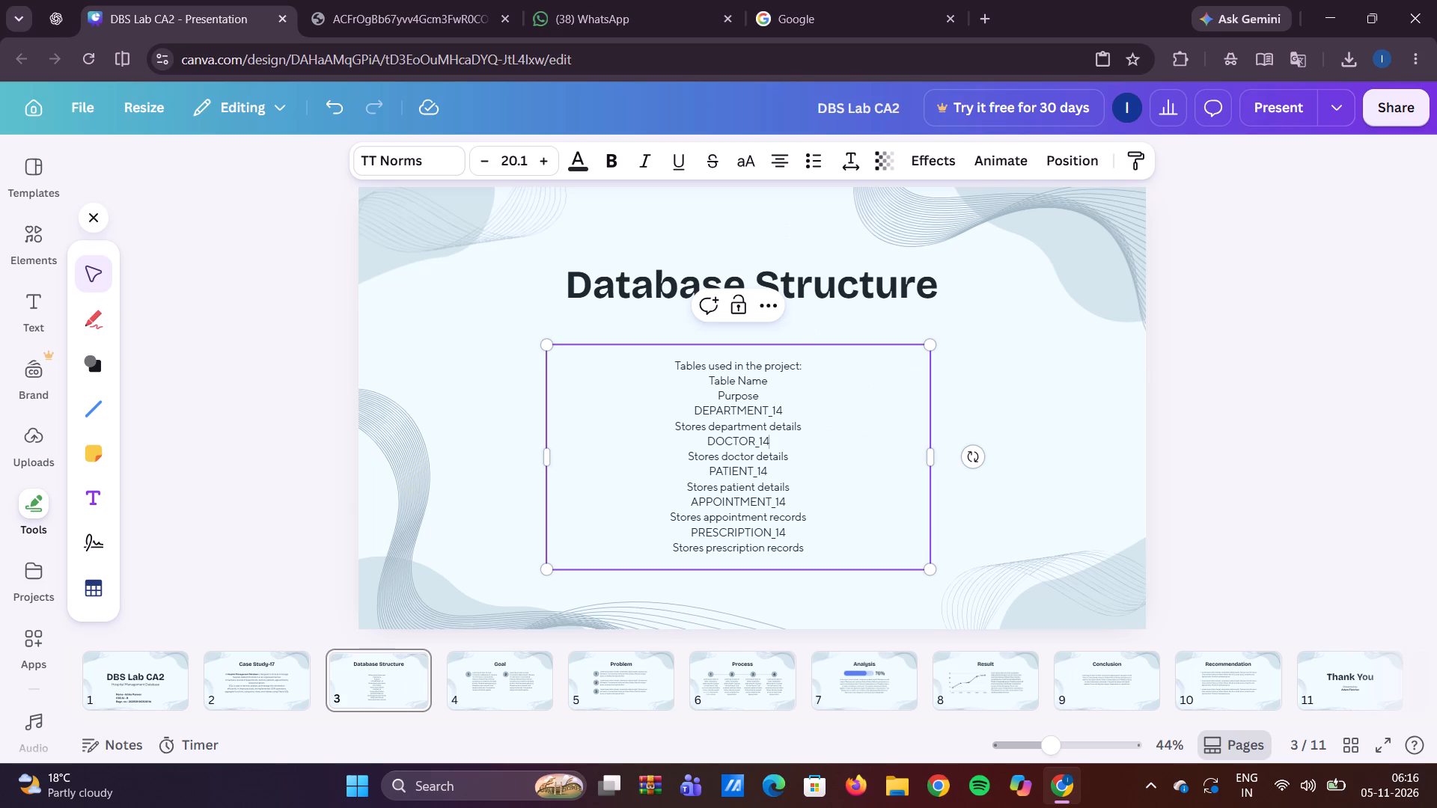
{"action": "left_click", "coordinate": [784, 390]}
{"action": "left_click_drag", "start_coordinate": [769, 395], "coordinate": [681, 373]}
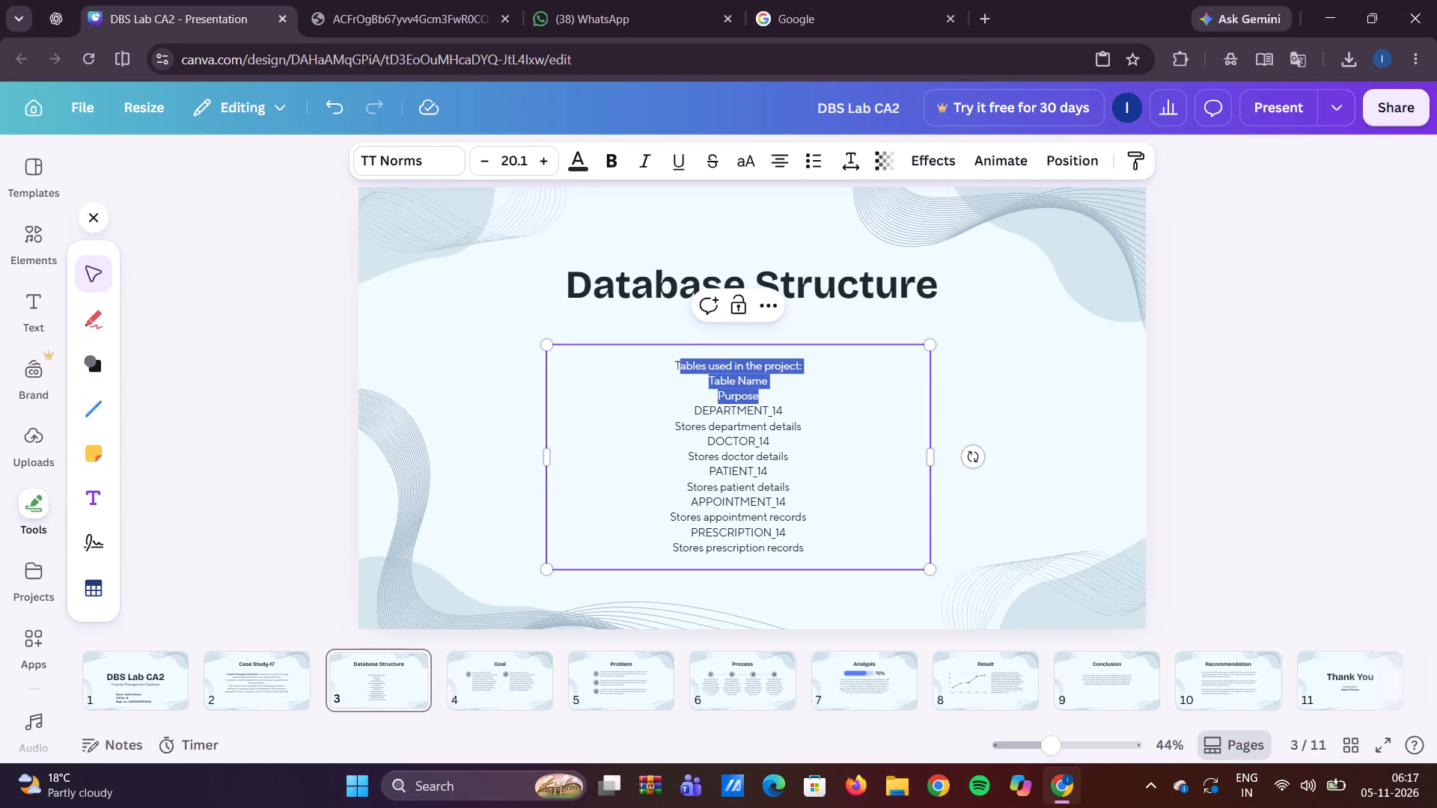
{"action": "left_click_drag", "start_coordinate": [681, 373], "coordinate": [665, 370]}
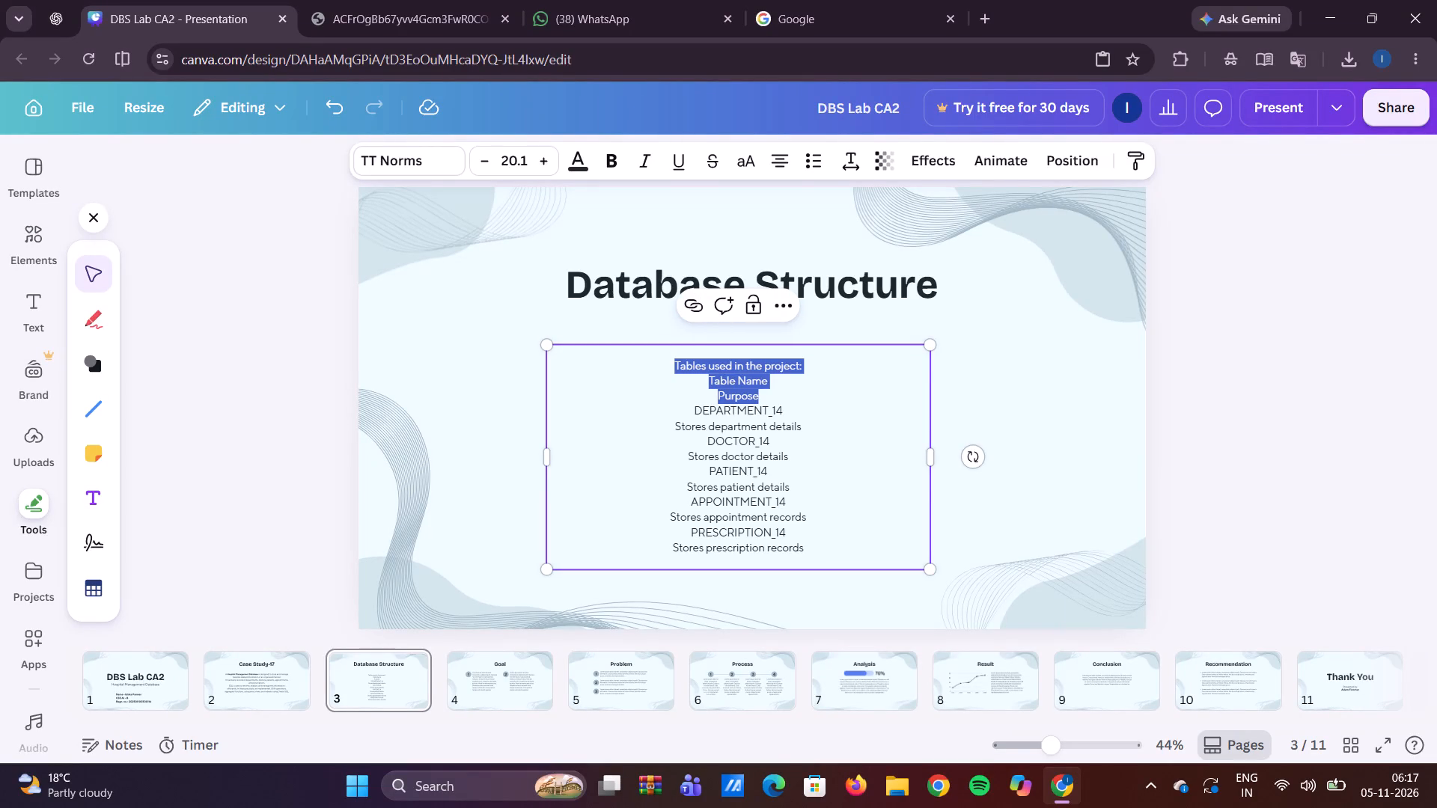
{"action": "left_click", "coordinate": [781, 368]}
{"action": "left_click_drag", "start_coordinate": [781, 381], "coordinate": [652, 369]}
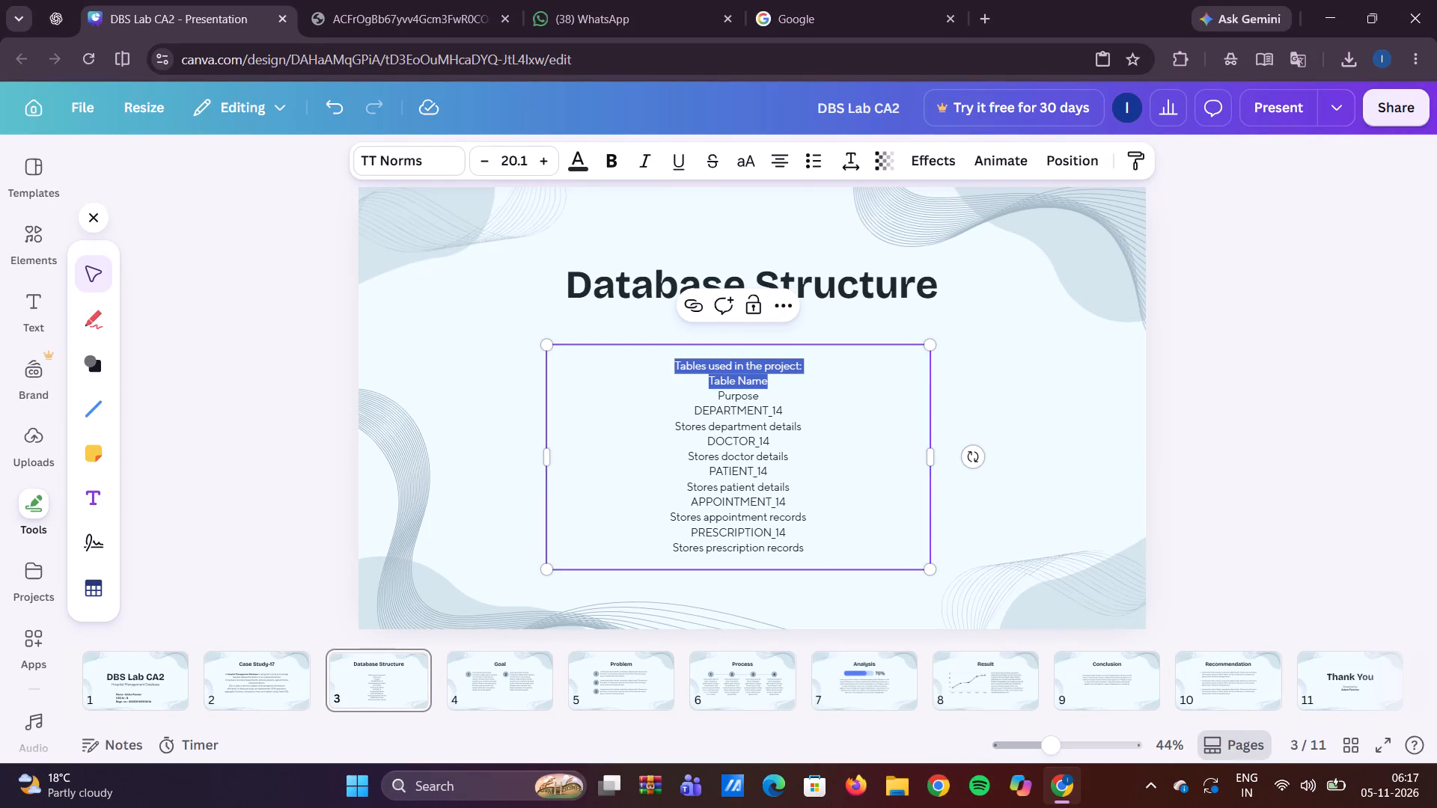
{"action": "left_click", "coordinate": [784, 157]}
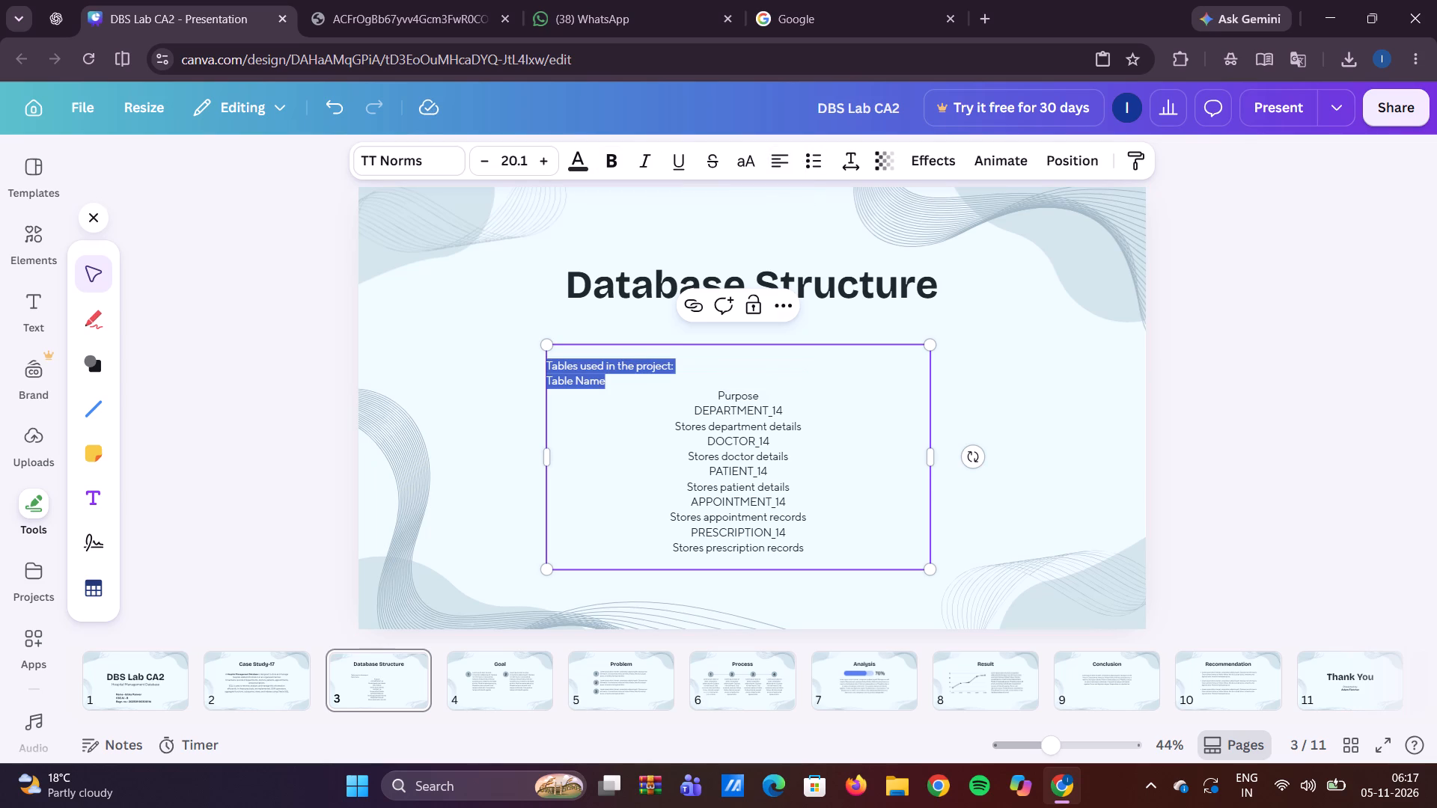
Right-align the "Purpose" line in the table text box.
{"action": "left_click", "coordinate": [713, 397]}
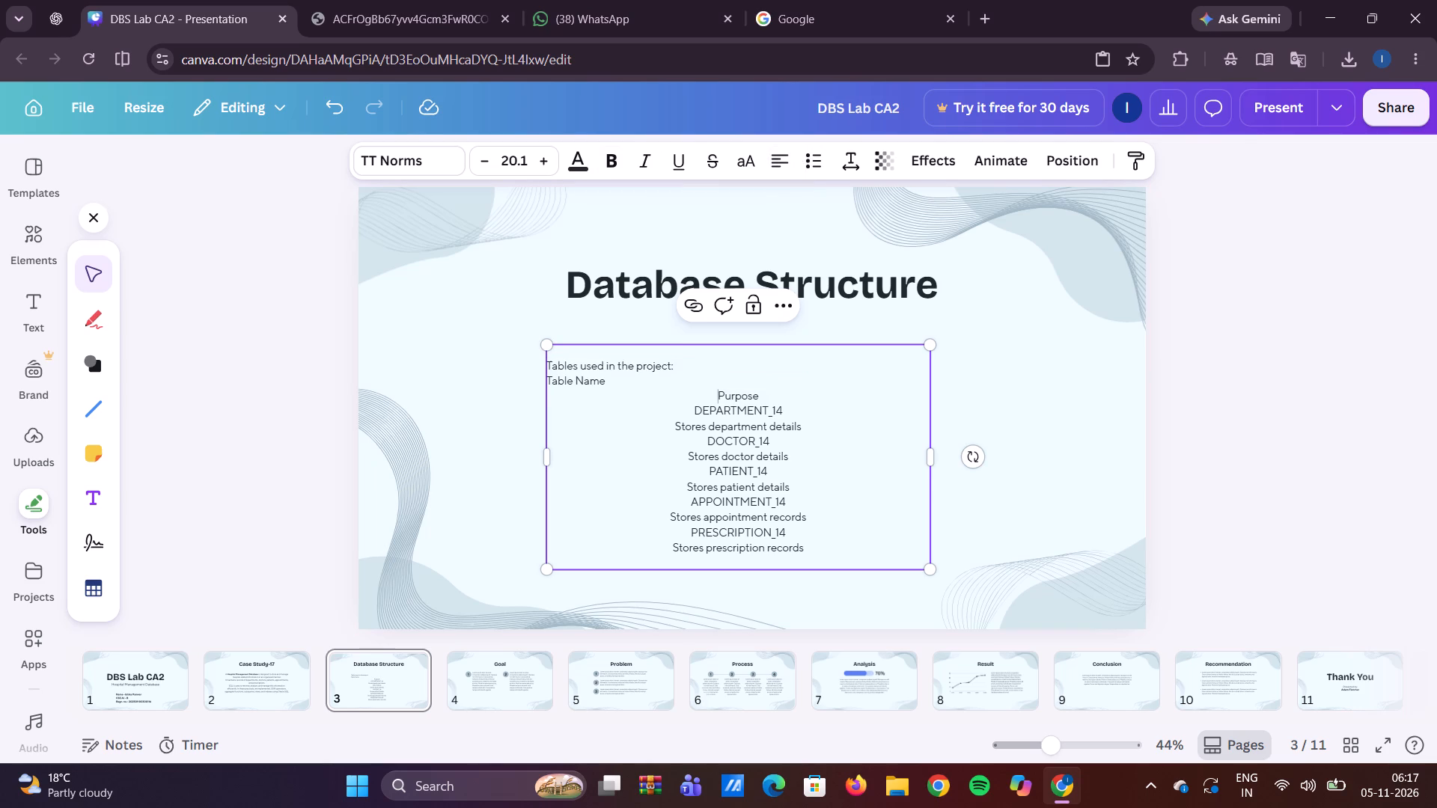
{"action": "left_click_drag", "start_coordinate": [713, 397], "coordinate": [766, 397]}
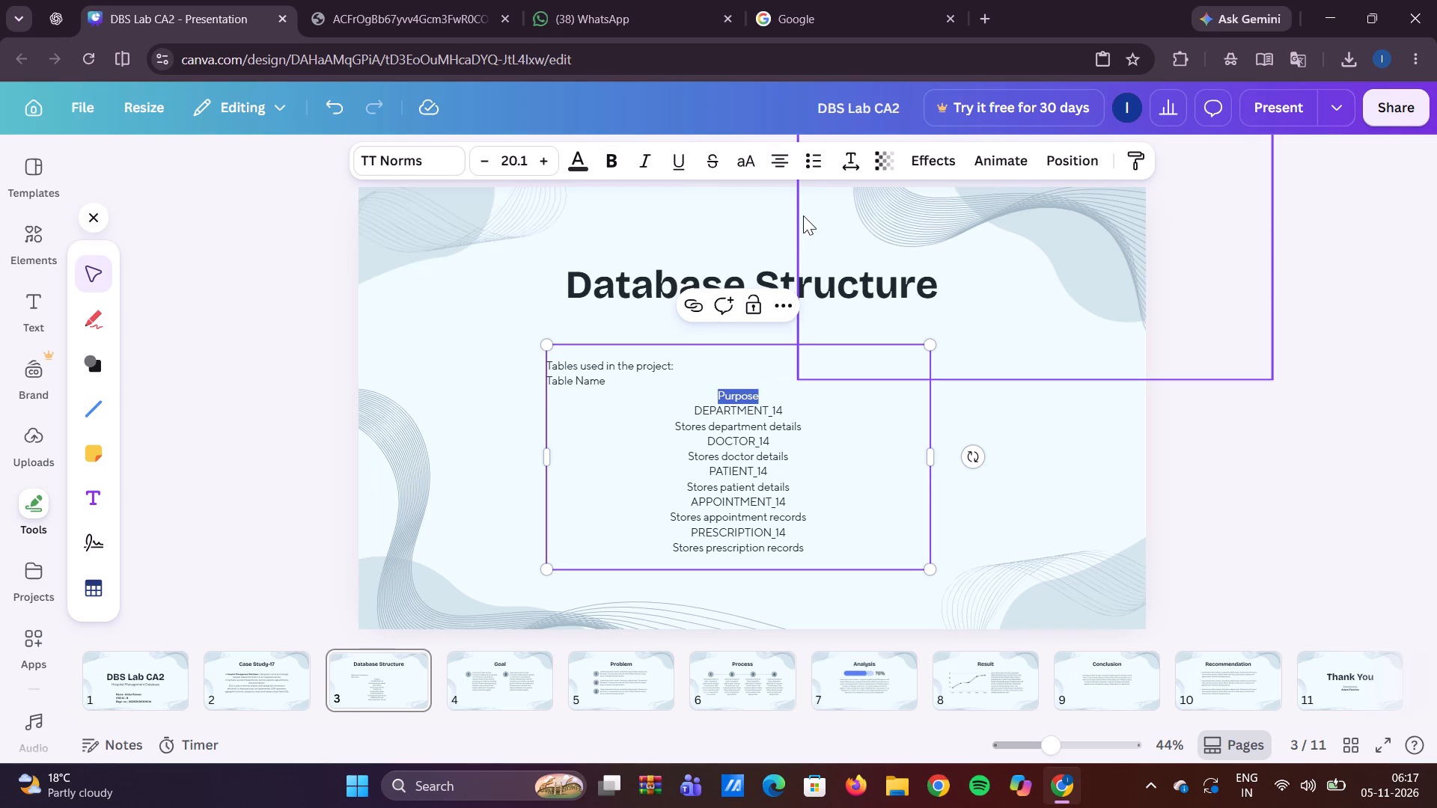
{"action": "double_click", "coordinate": [777, 150]}
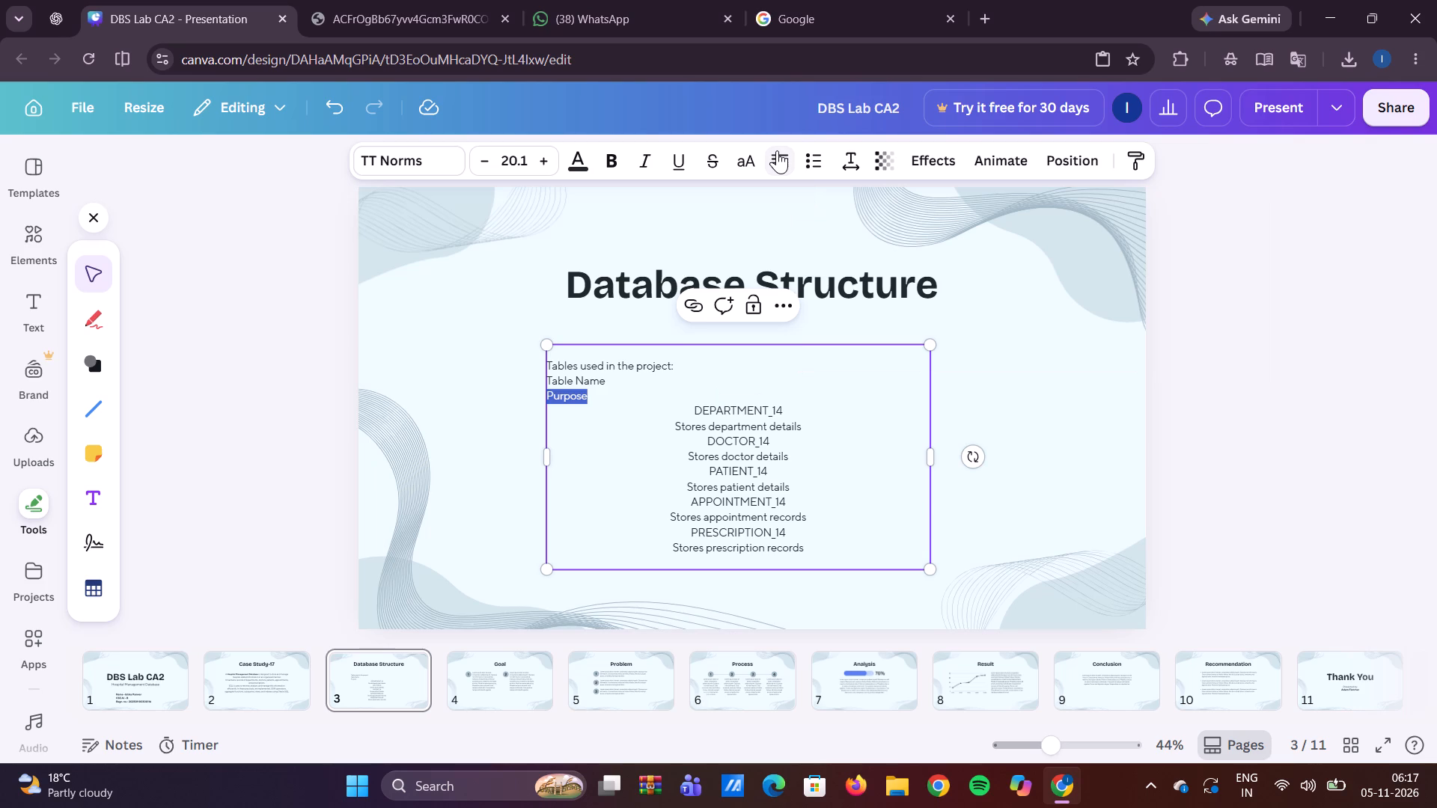
{"action": "left_click", "coordinate": [777, 150]}
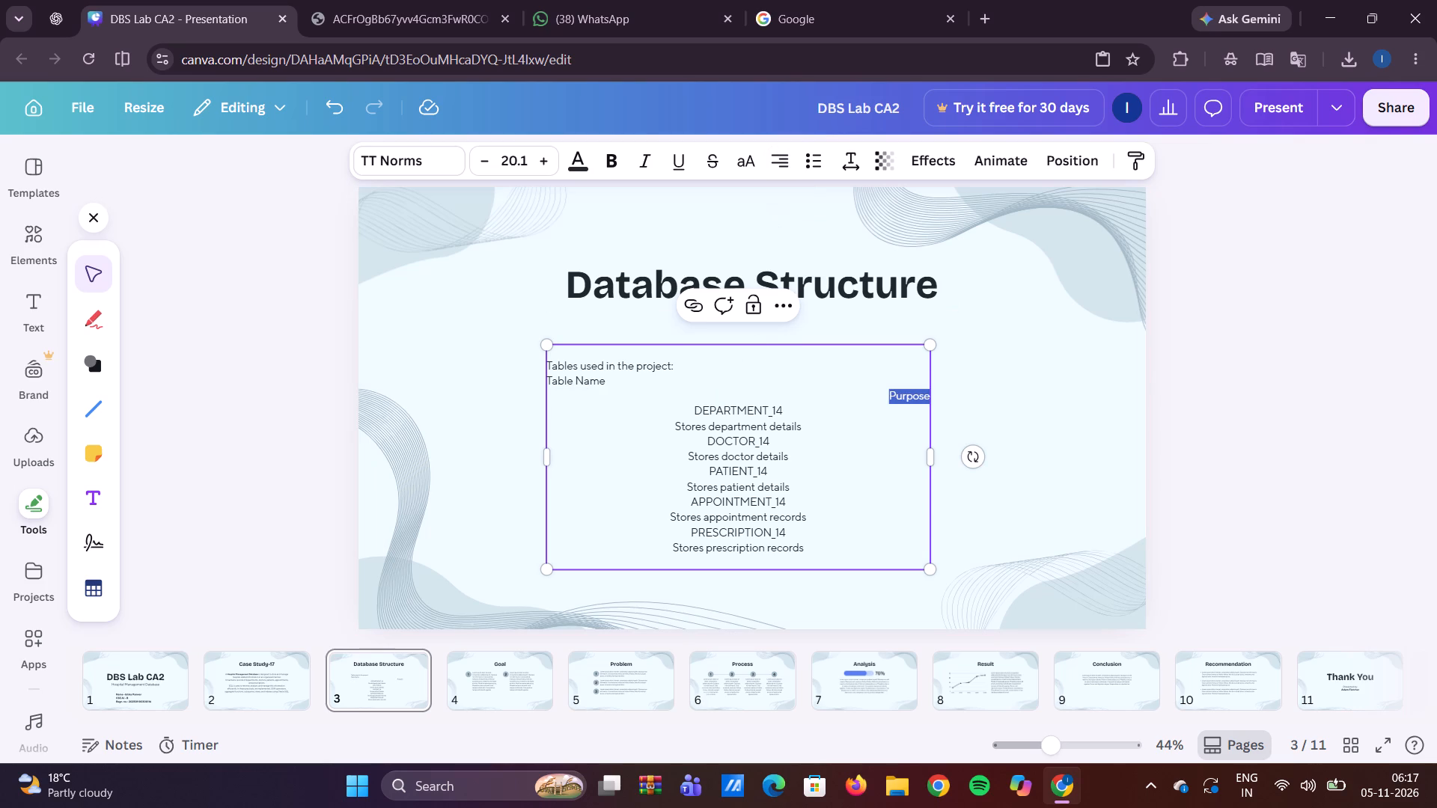
Left-align the "DEPARTMENT_14" line in the table text box.
{"action": "left_click_drag", "start_coordinate": [688, 406], "coordinate": [746, 408]}
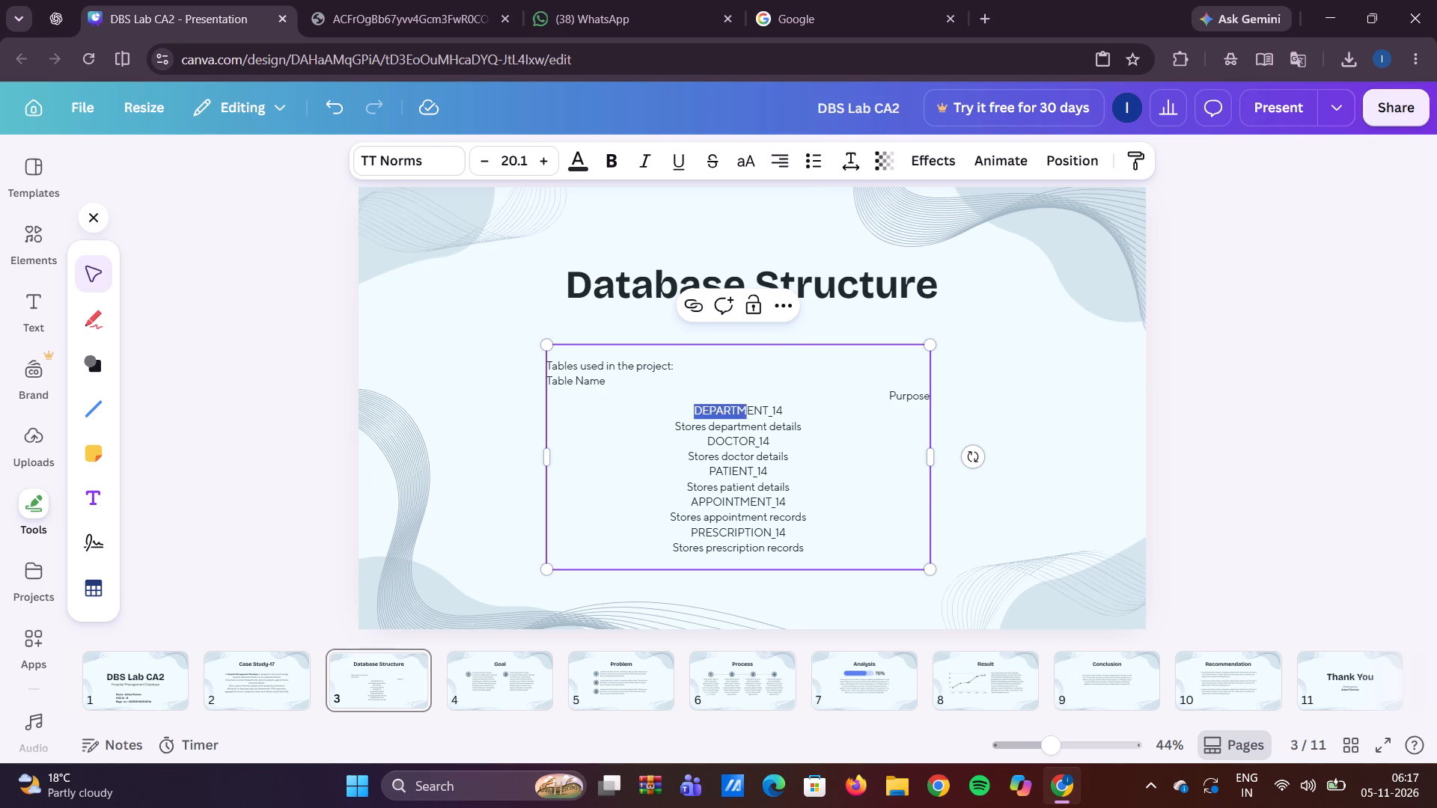
{"action": "left_click_drag", "start_coordinate": [746, 408], "coordinate": [785, 409]}
{"action": "left_click", "coordinate": [784, 153]}
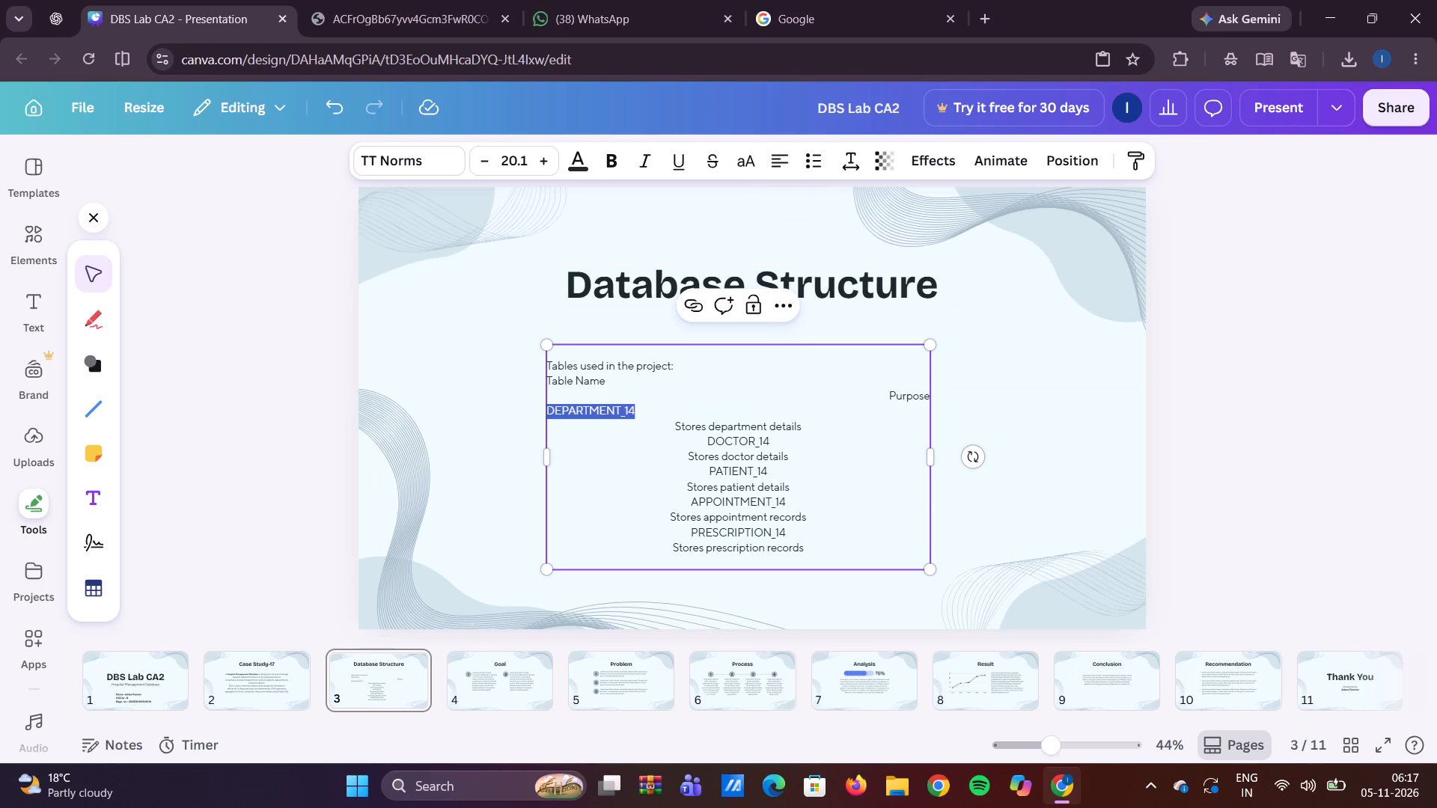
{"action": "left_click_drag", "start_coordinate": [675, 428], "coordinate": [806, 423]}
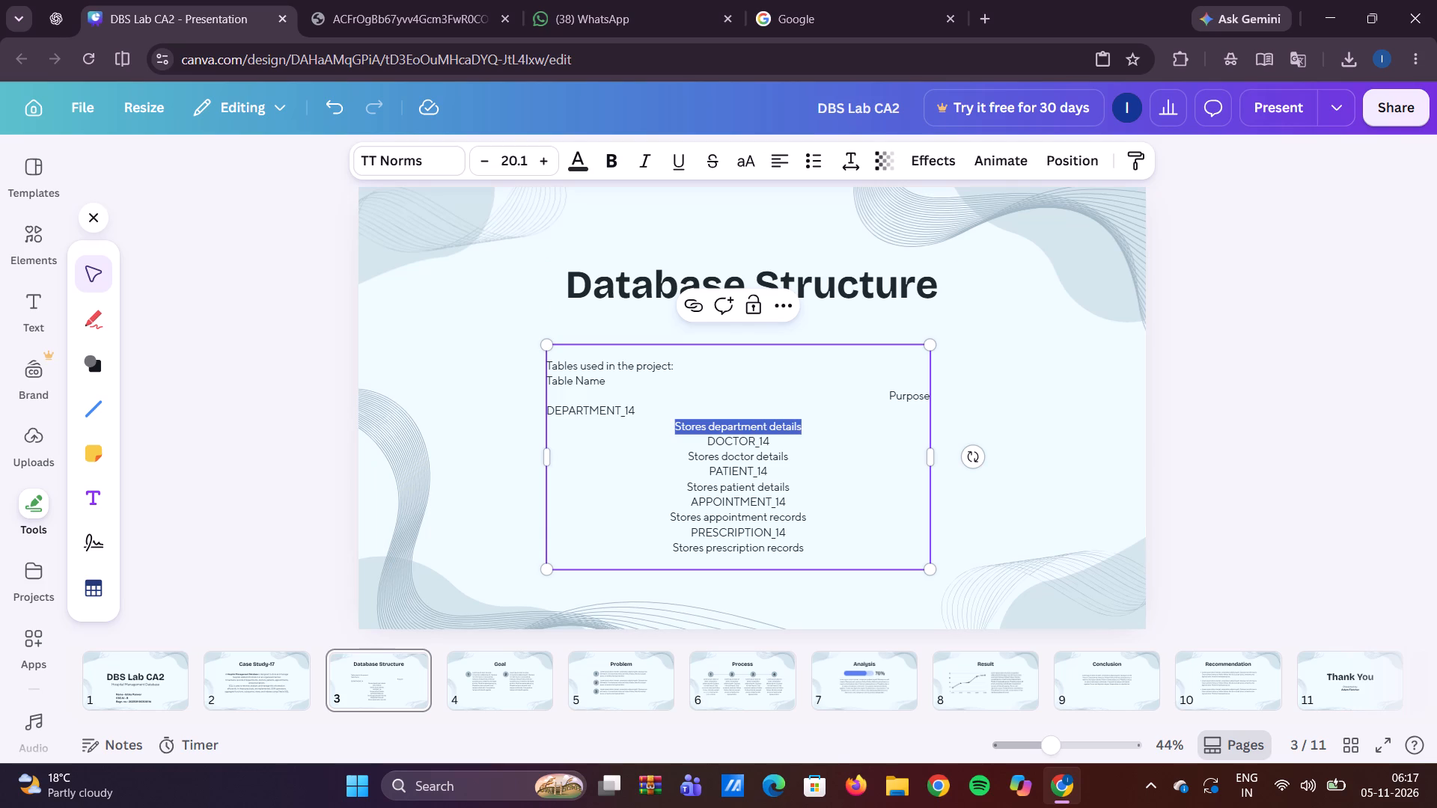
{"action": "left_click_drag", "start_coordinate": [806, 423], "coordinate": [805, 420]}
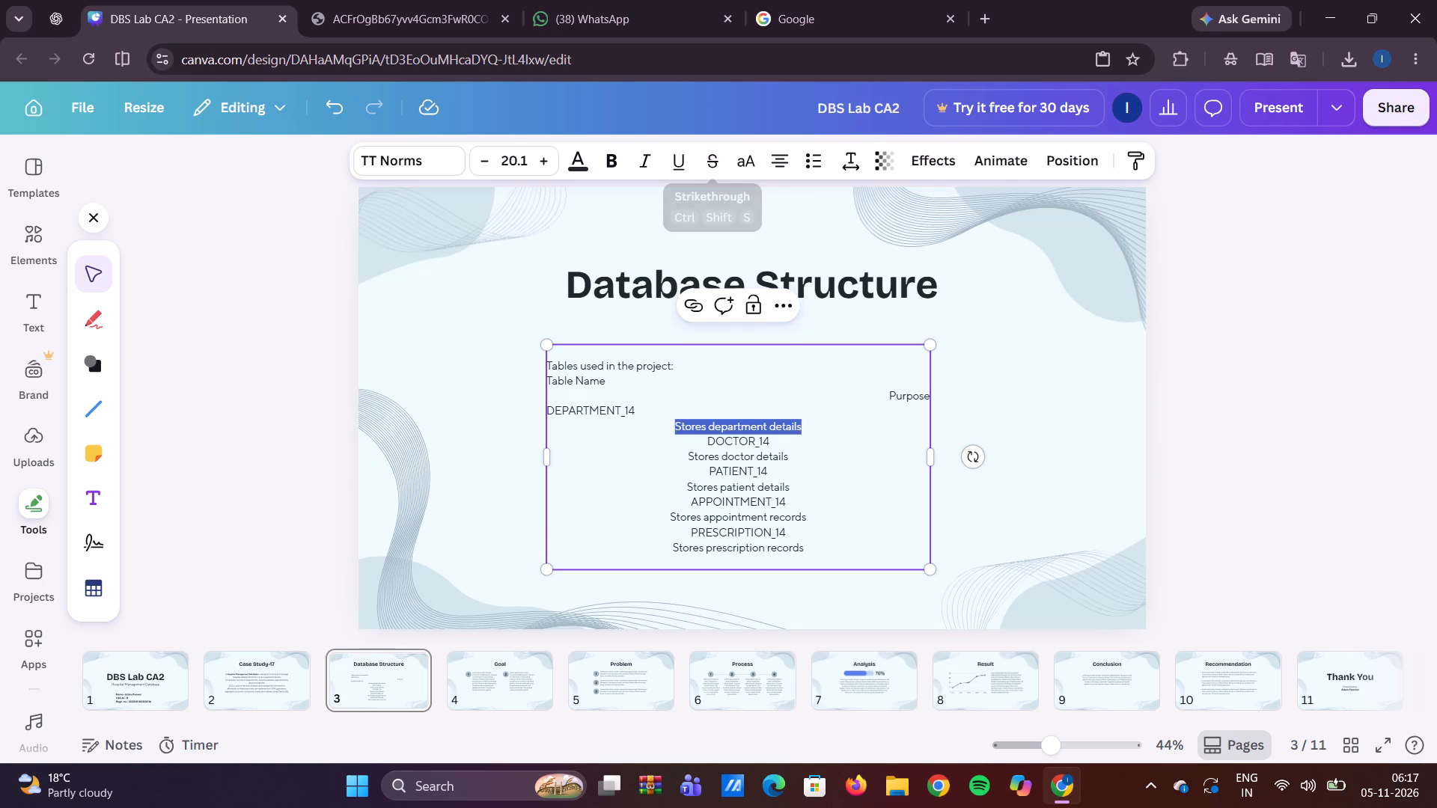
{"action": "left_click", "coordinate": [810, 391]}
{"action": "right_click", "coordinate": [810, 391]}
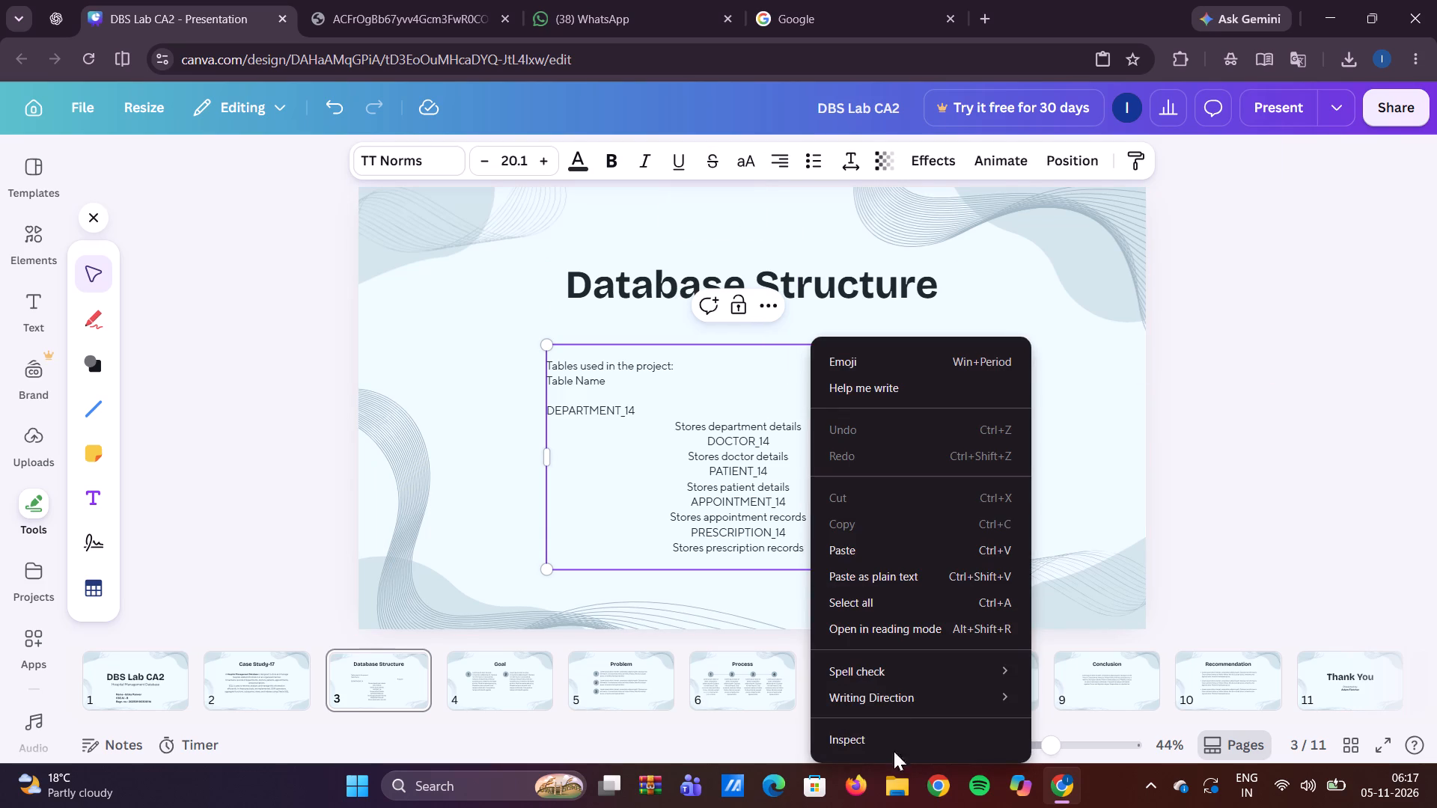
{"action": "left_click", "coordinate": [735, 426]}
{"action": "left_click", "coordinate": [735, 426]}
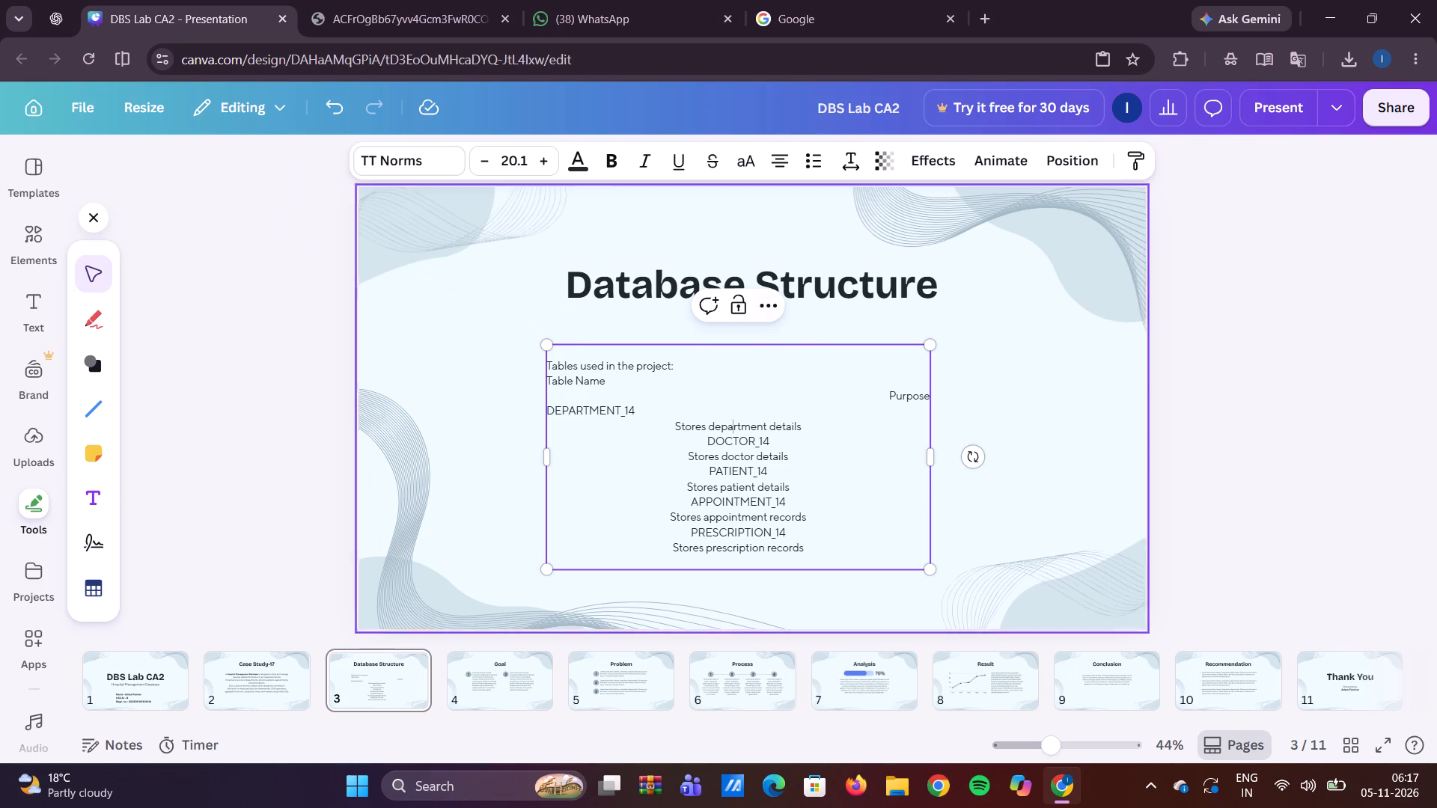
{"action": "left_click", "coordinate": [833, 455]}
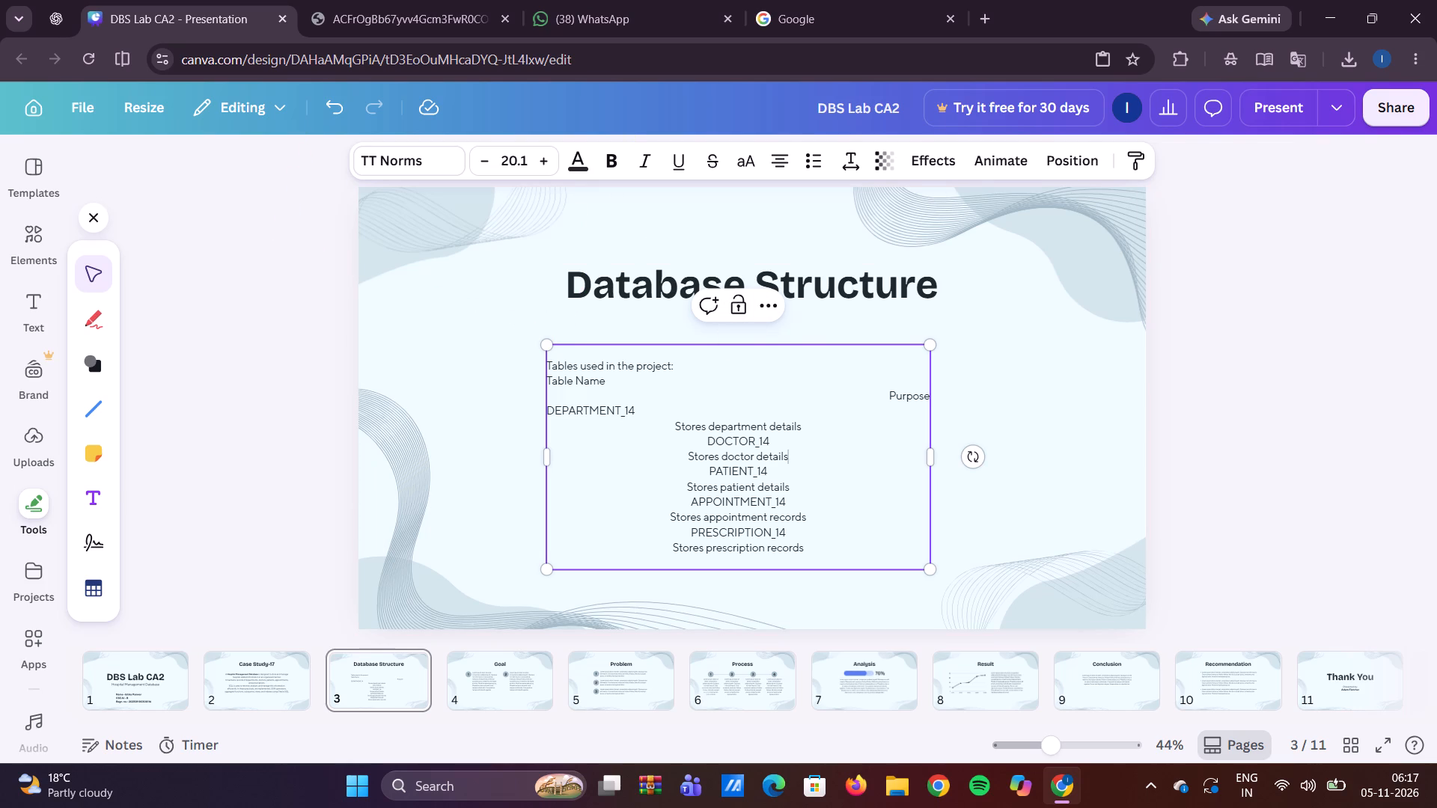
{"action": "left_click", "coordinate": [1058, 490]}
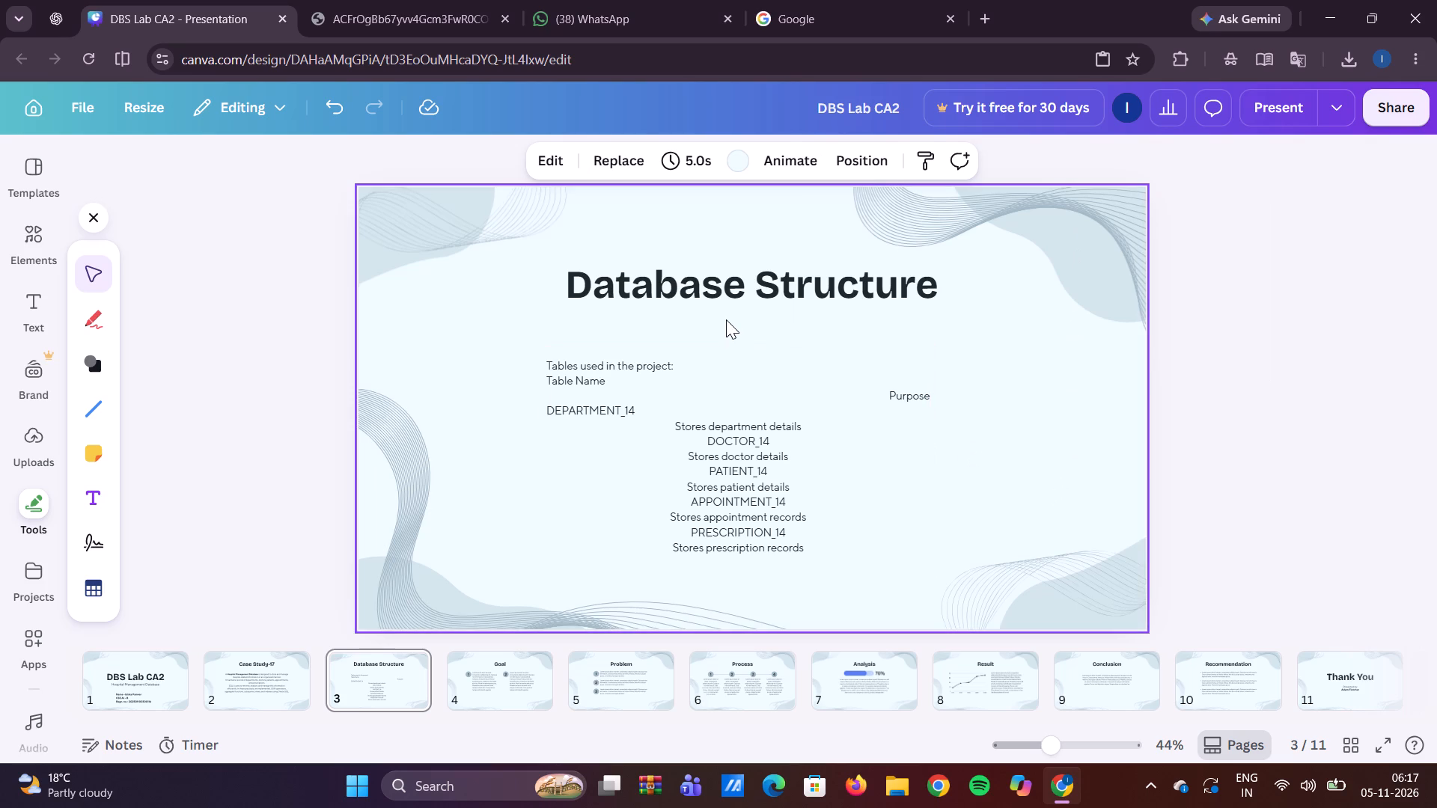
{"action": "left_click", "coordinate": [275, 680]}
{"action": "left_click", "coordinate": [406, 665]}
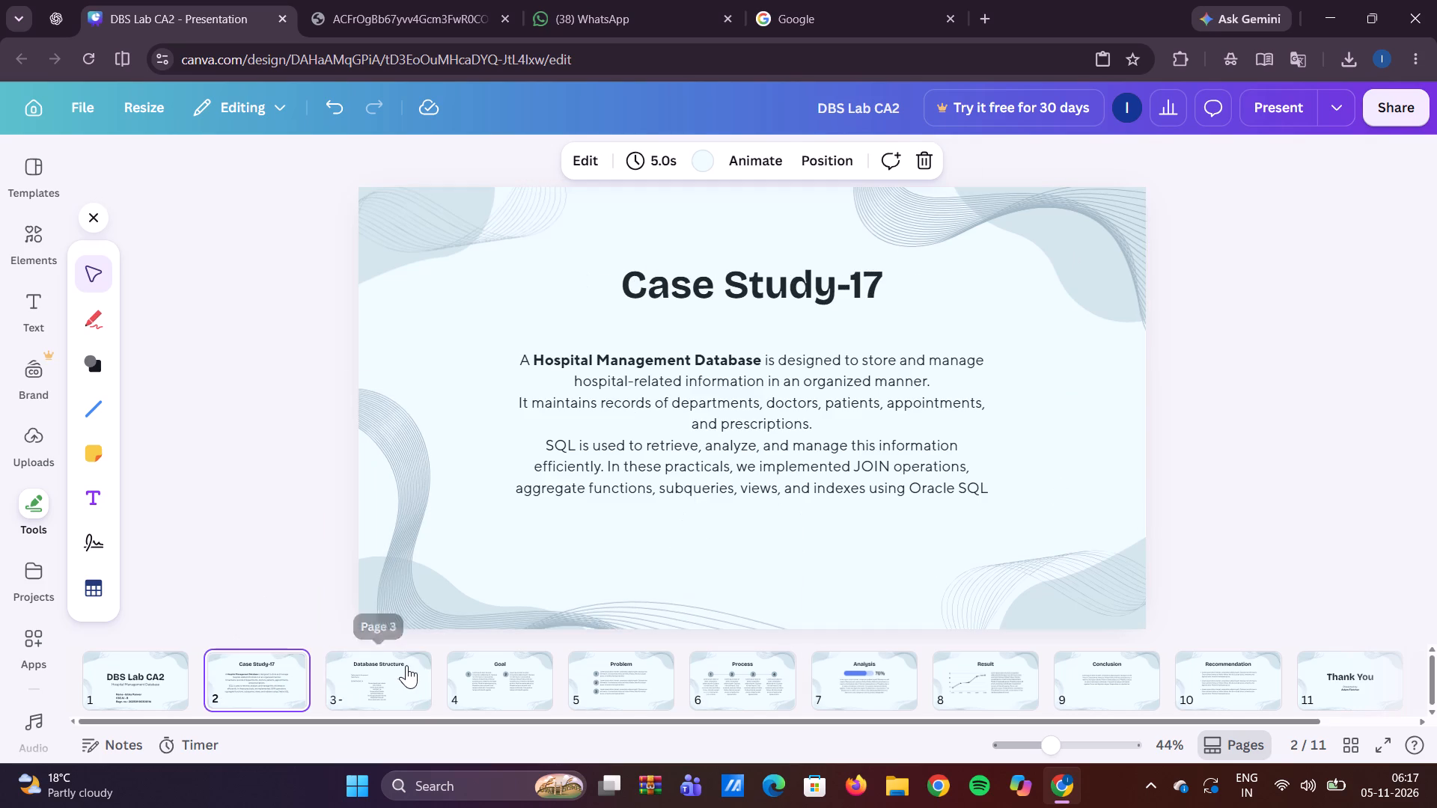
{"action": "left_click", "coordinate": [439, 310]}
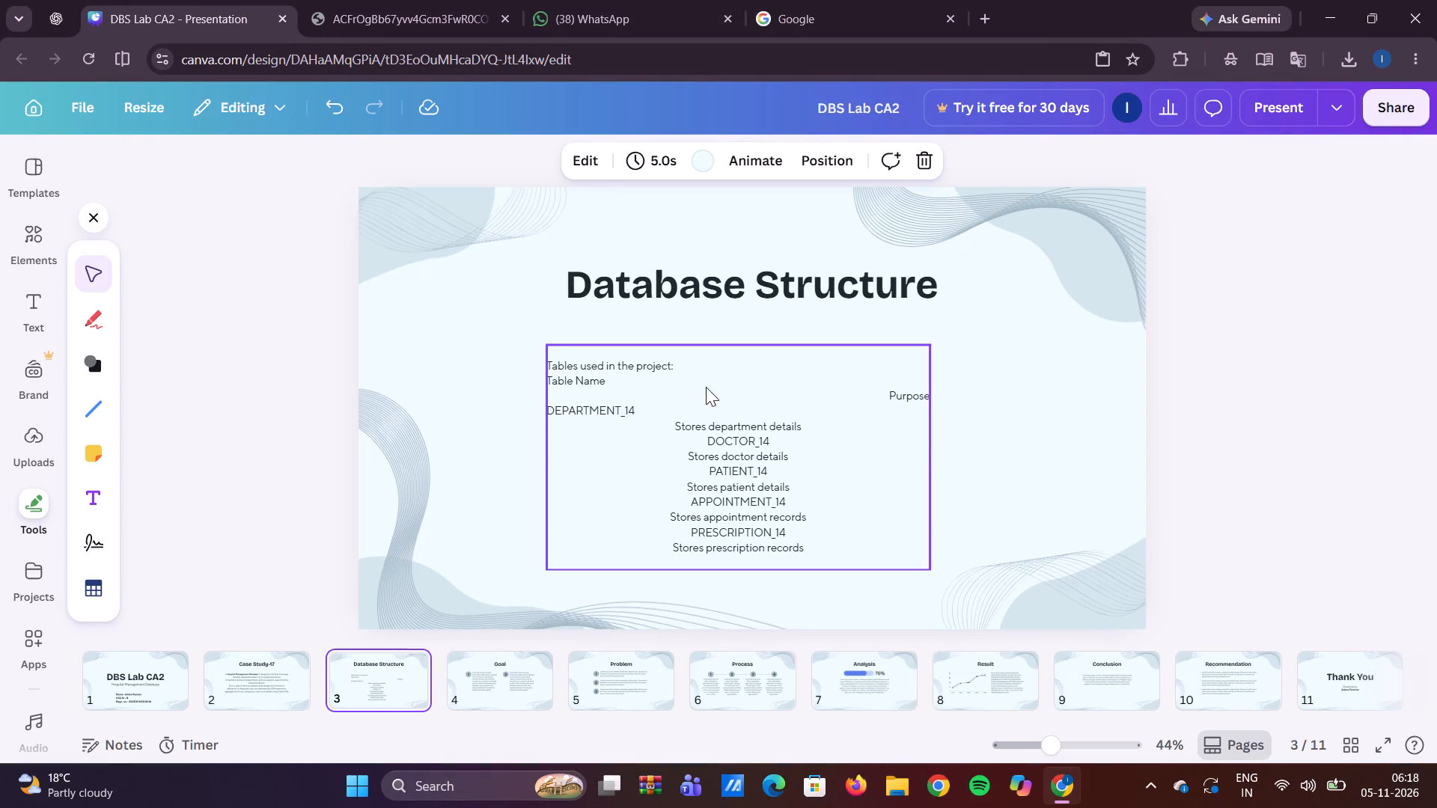
{"action": "left_click", "coordinate": [751, 471]}
{"action": "left_click", "coordinate": [751, 471]}
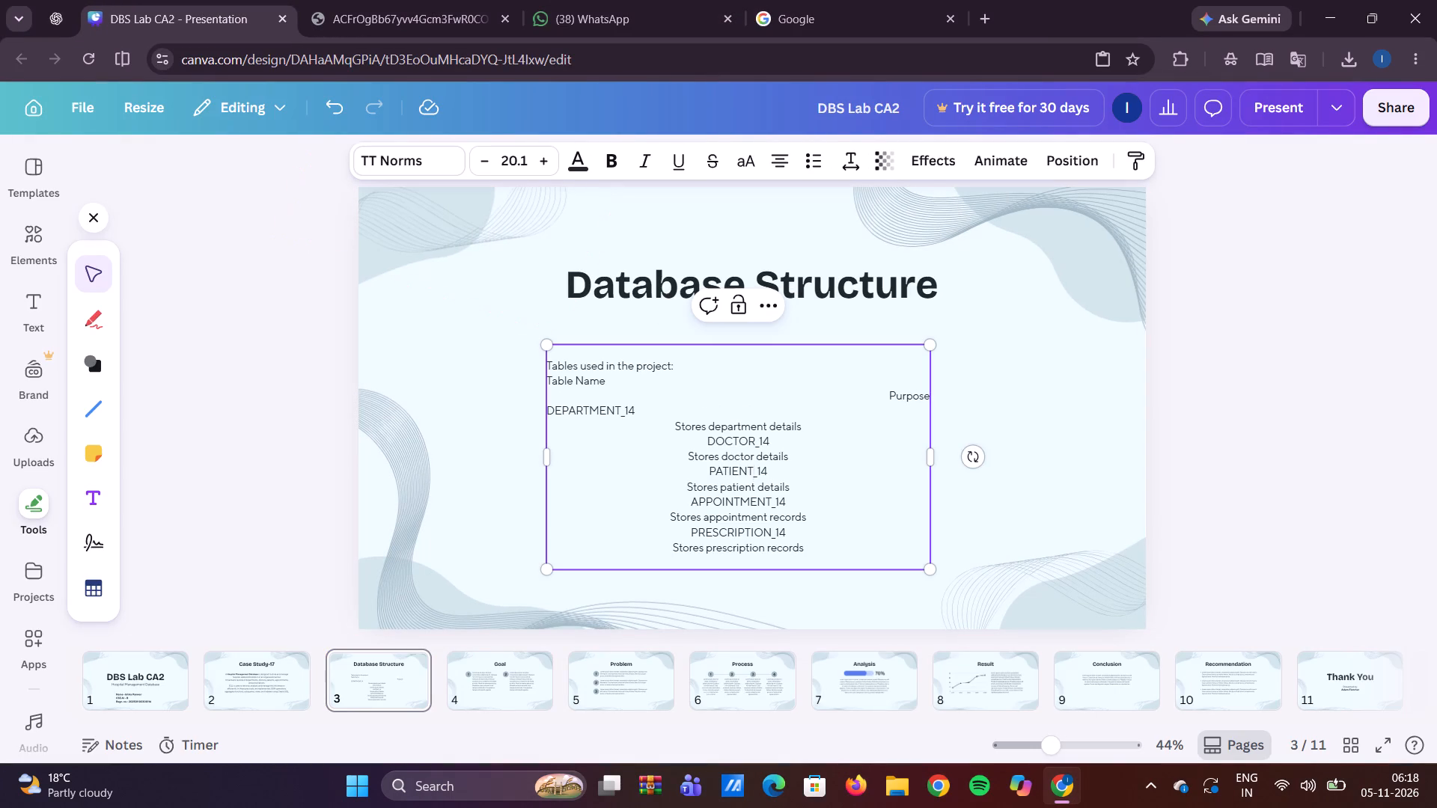
{"action": "left_click_drag", "start_coordinate": [834, 549], "coordinate": [542, 356]}
{"action": "key", "text": "ctrl+v"}
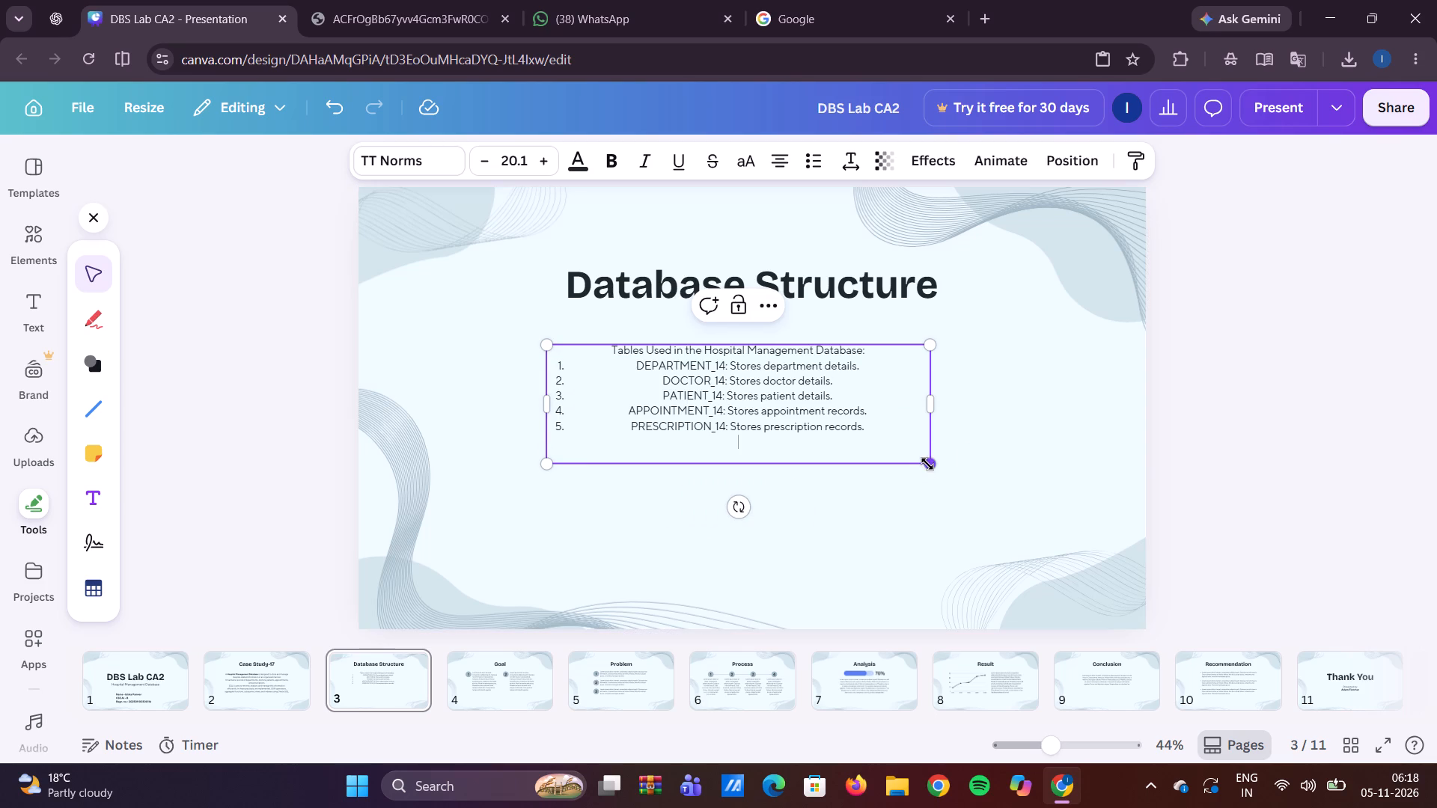
Slightly enlarge the list text box from its corner to about 940 wide by 292 high.
{"action": "left_click_drag", "start_coordinate": [927, 464], "coordinate": [894, 566]}
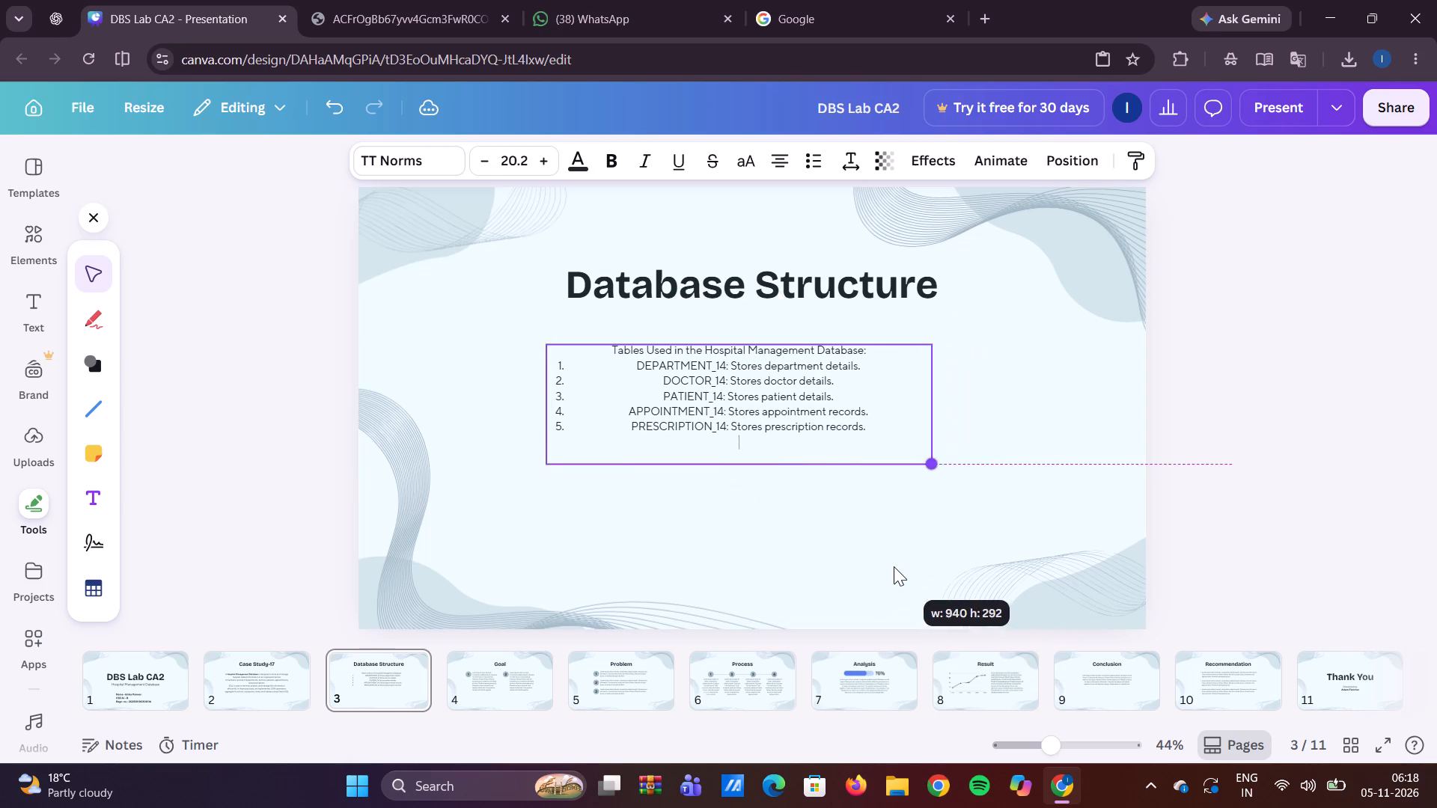
Insert one blank line between the "Tables Used in the Hospital Management Database:" heading and the numbered list.
{"action": "left_click", "coordinate": [876, 354]}
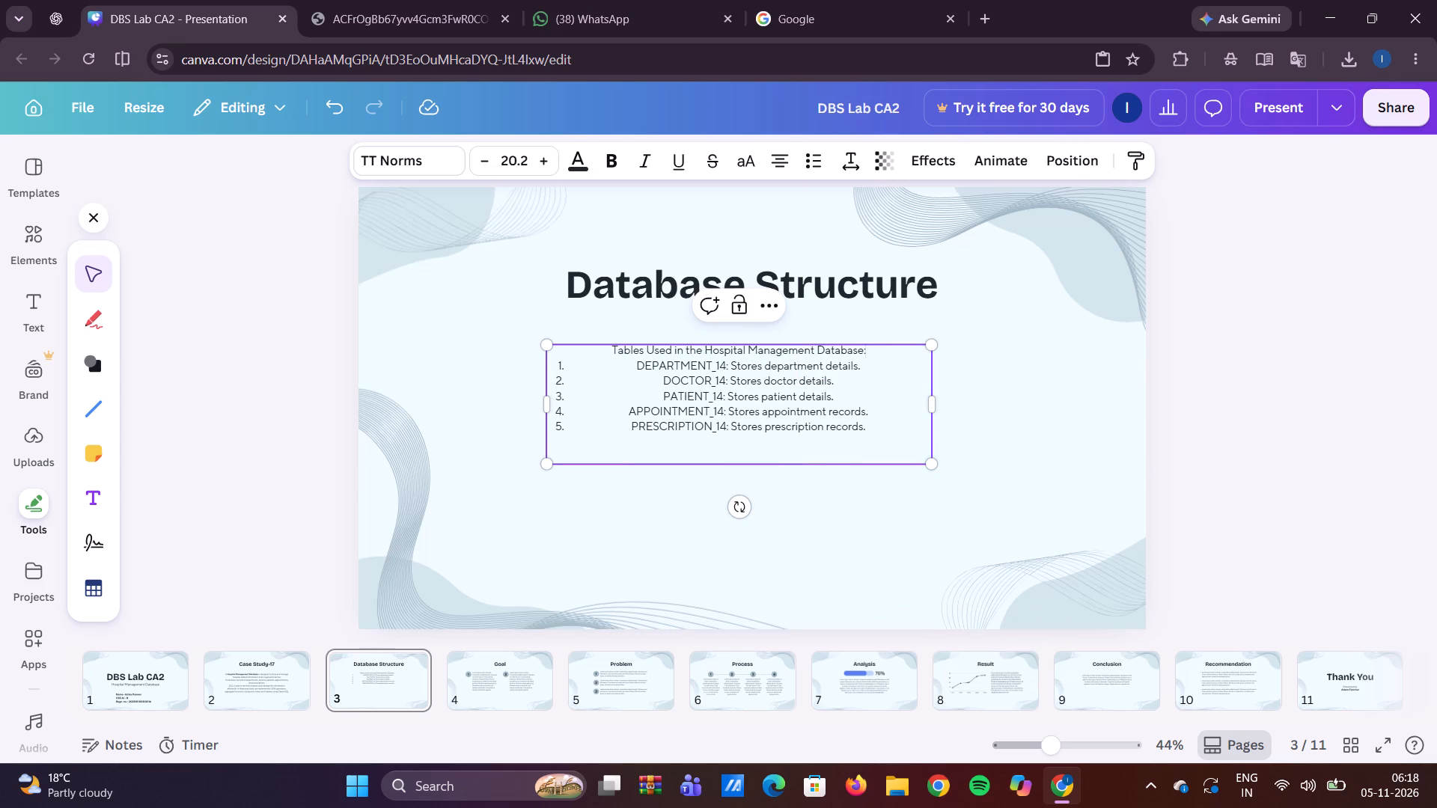
{"action": "key", "text": "Return"}
{"action": "key", "text": "Return"}
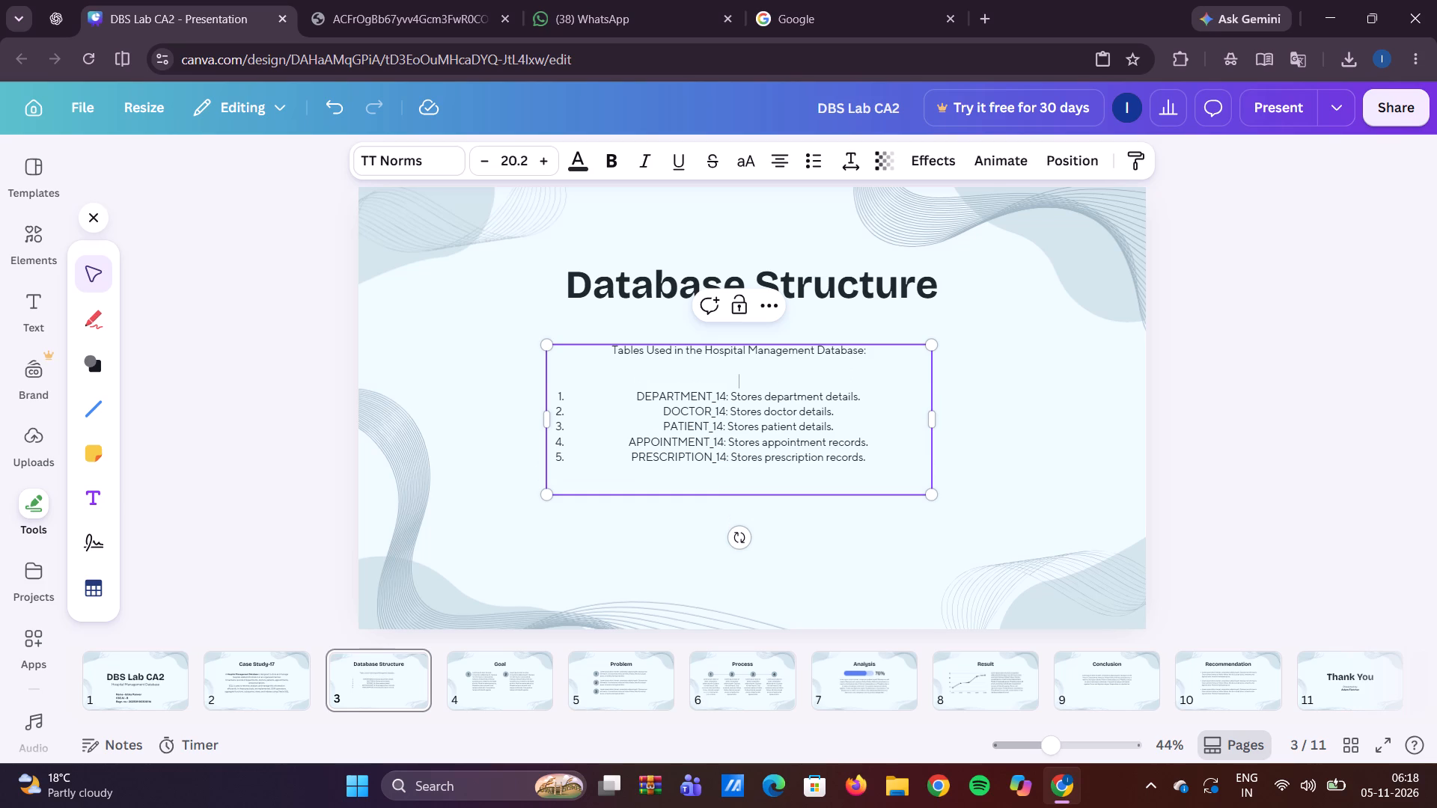
{"action": "key", "text": "Return"}
{"action": "key", "text": "BackSpace"}
{"action": "key", "text": "BackSpace"}
{"action": "key", "text": "BackSpace"}
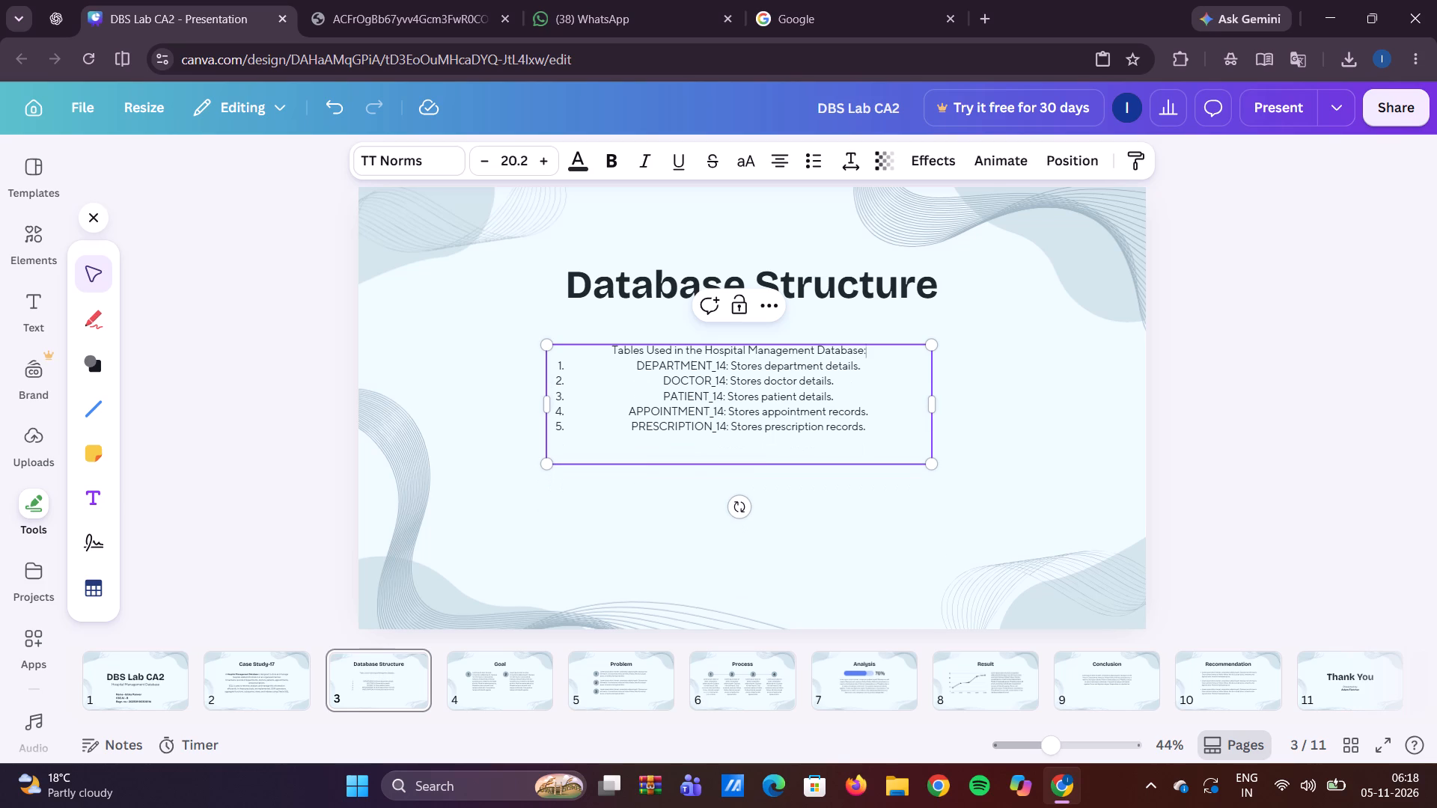
{"action": "key", "text": "Return"}
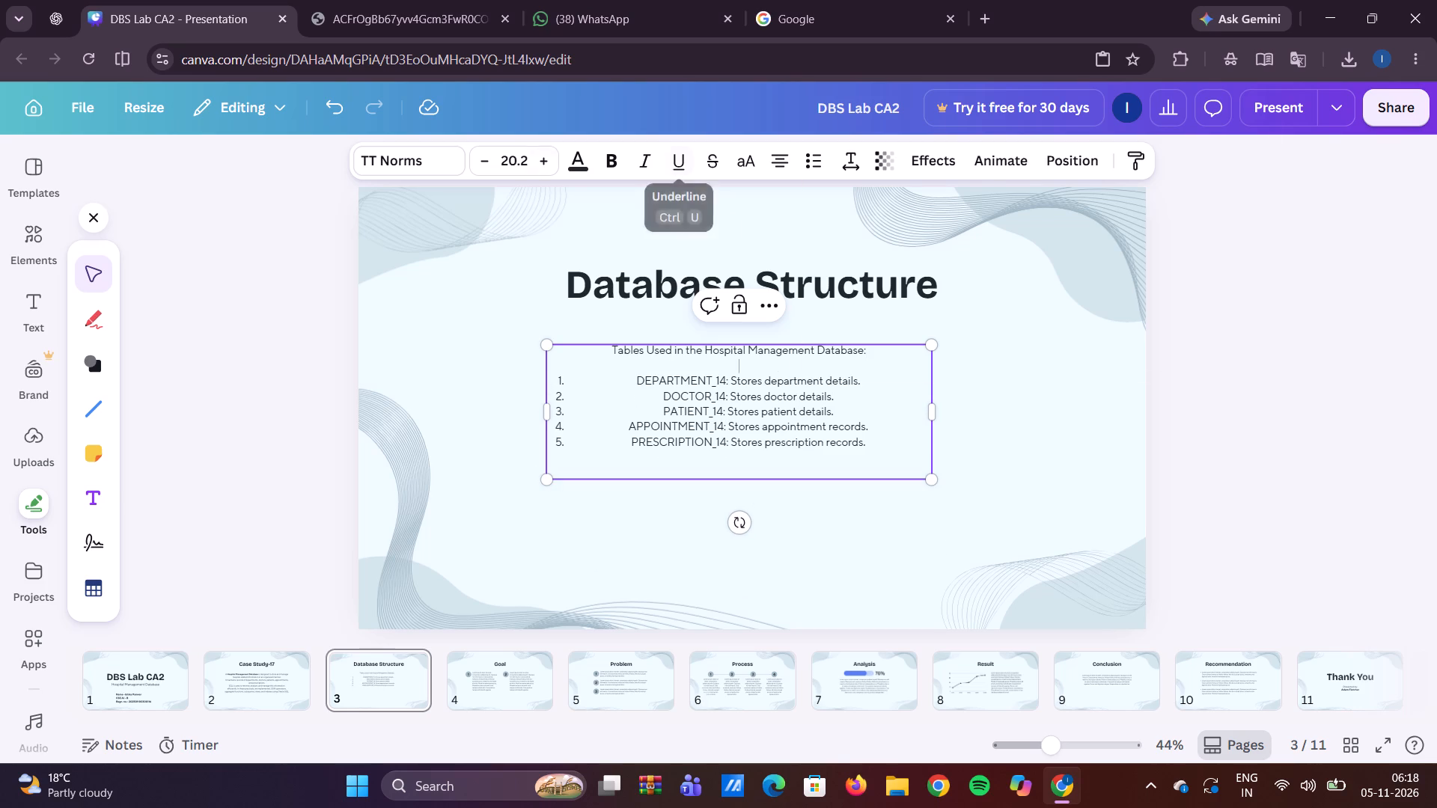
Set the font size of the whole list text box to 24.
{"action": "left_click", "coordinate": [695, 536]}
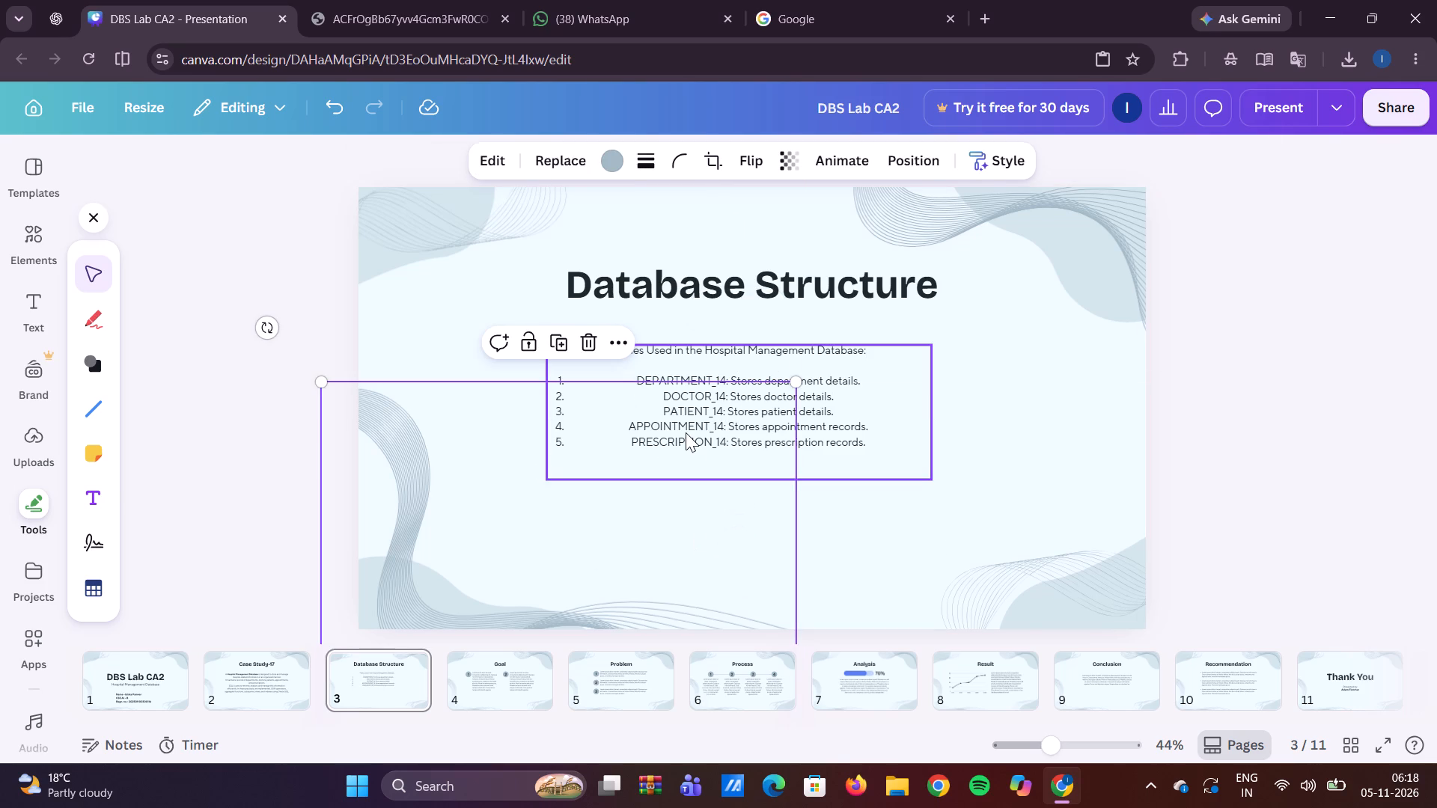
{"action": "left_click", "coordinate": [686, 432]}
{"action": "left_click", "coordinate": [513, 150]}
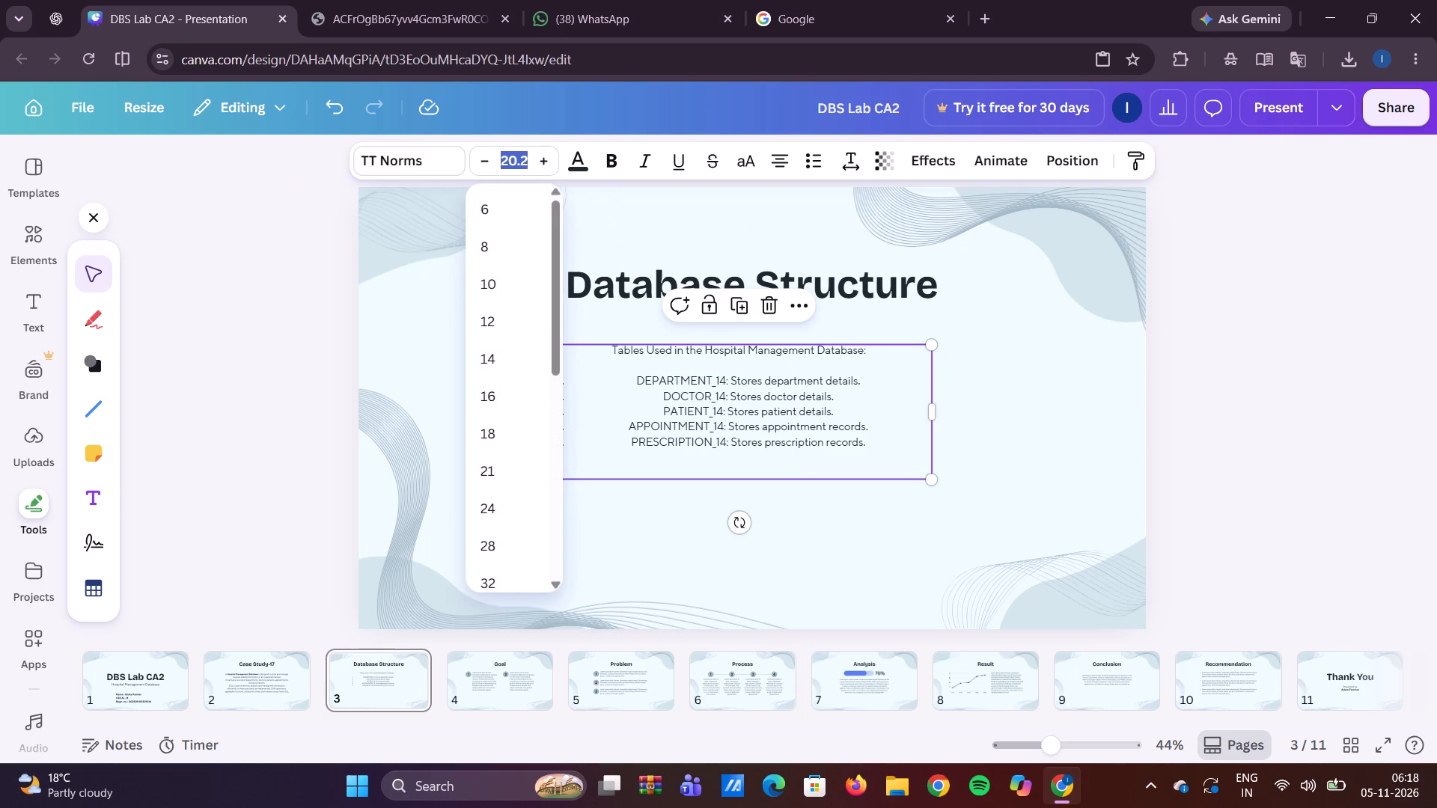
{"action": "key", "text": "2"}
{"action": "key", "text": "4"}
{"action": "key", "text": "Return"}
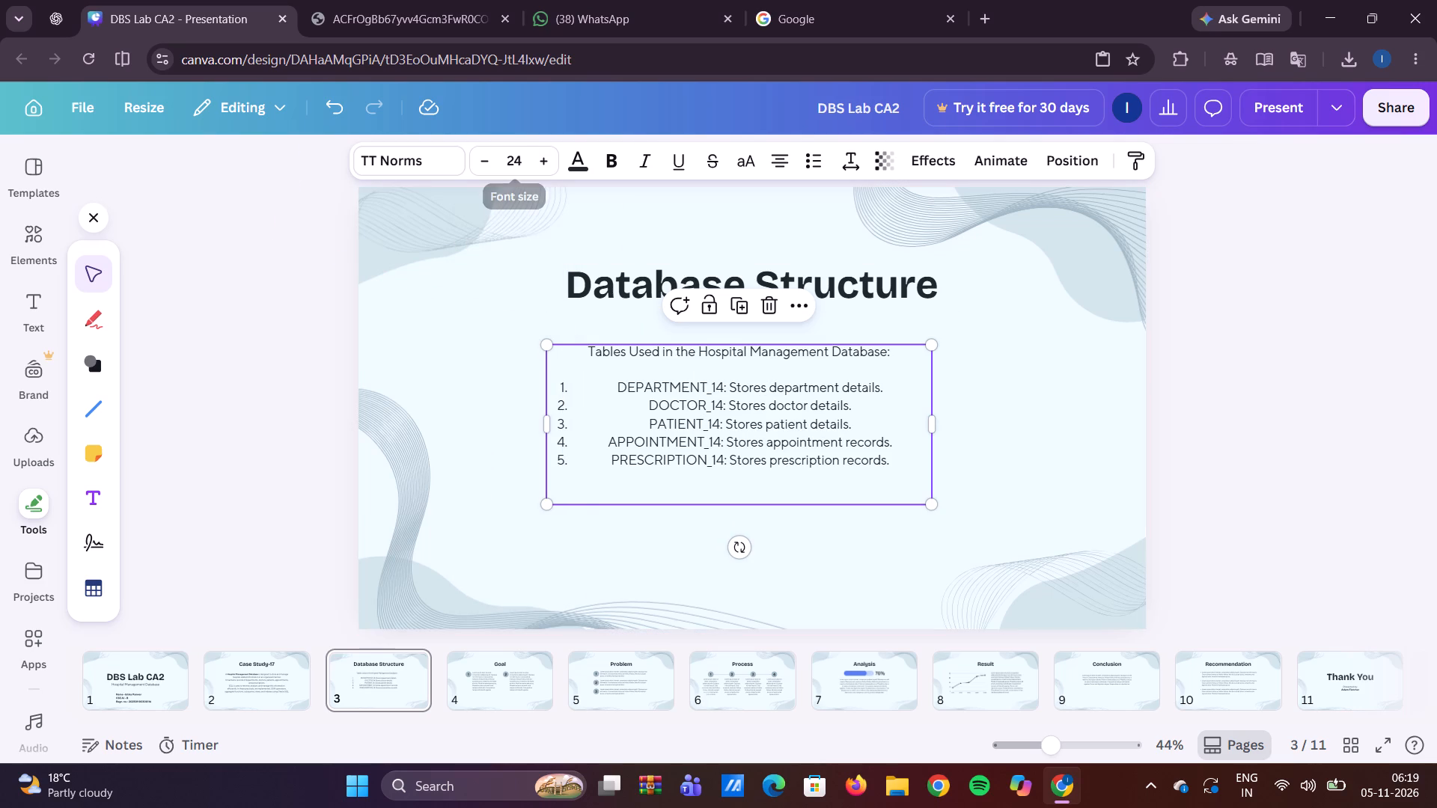
Set the font size of the whole list text box to 30.
{"action": "left_click", "coordinate": [516, 159]}
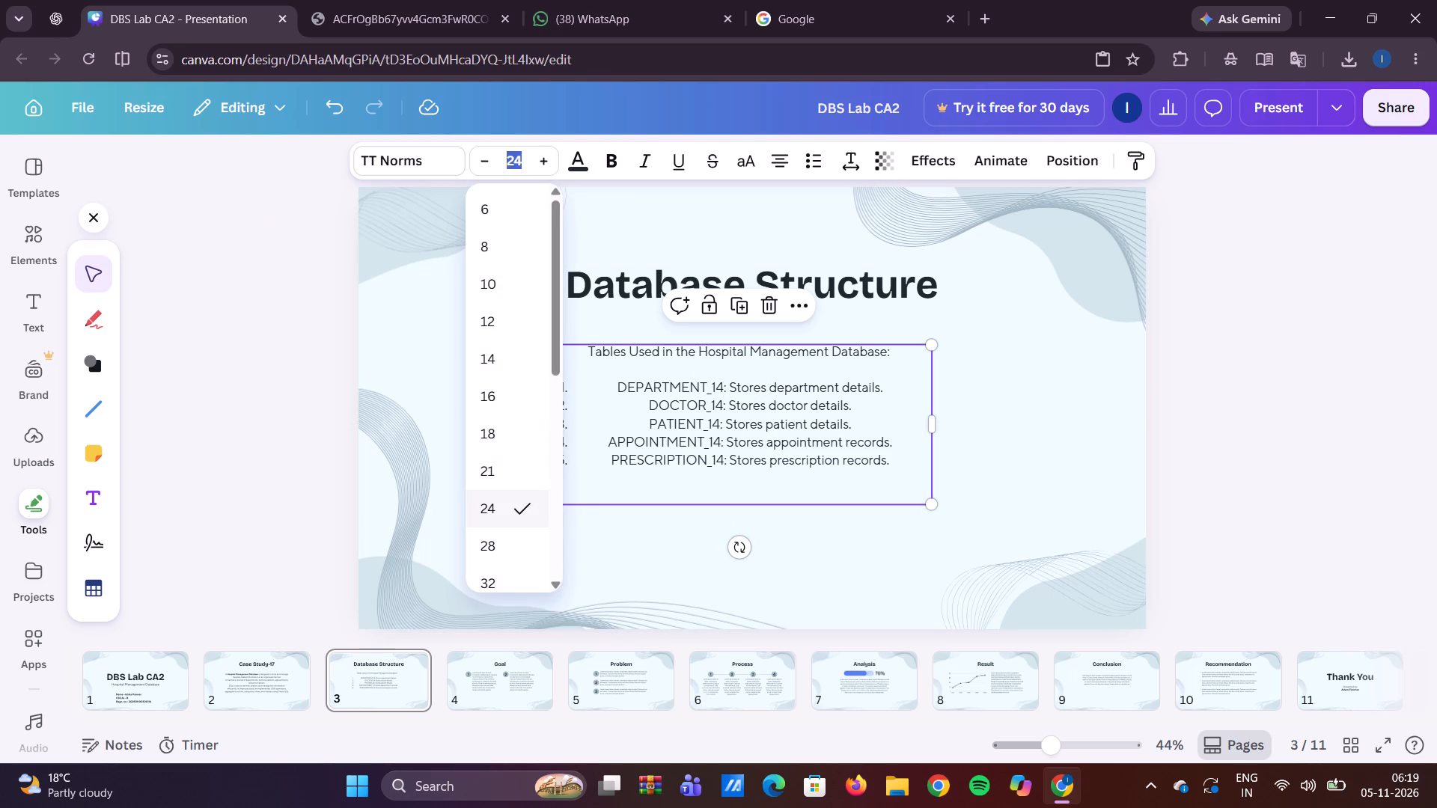
{"action": "type", "text": "30"}
{"action": "key", "text": "Return"}
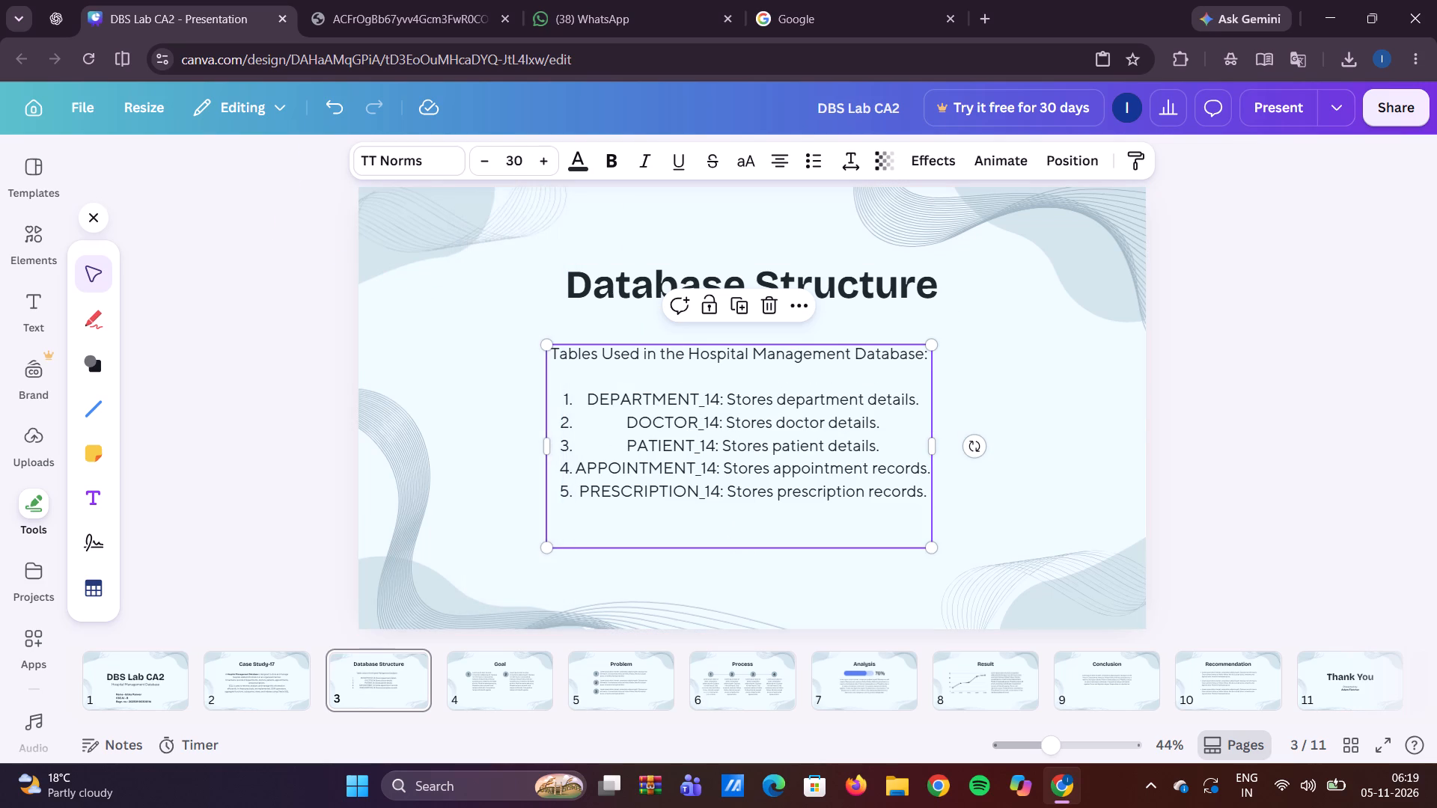
Shift the list text box slightly right beneath the Database Structure title.
{"action": "left_click", "coordinate": [974, 409]}
{"action": "left_click_drag", "start_coordinate": [733, 410], "coordinate": [778, 417]}
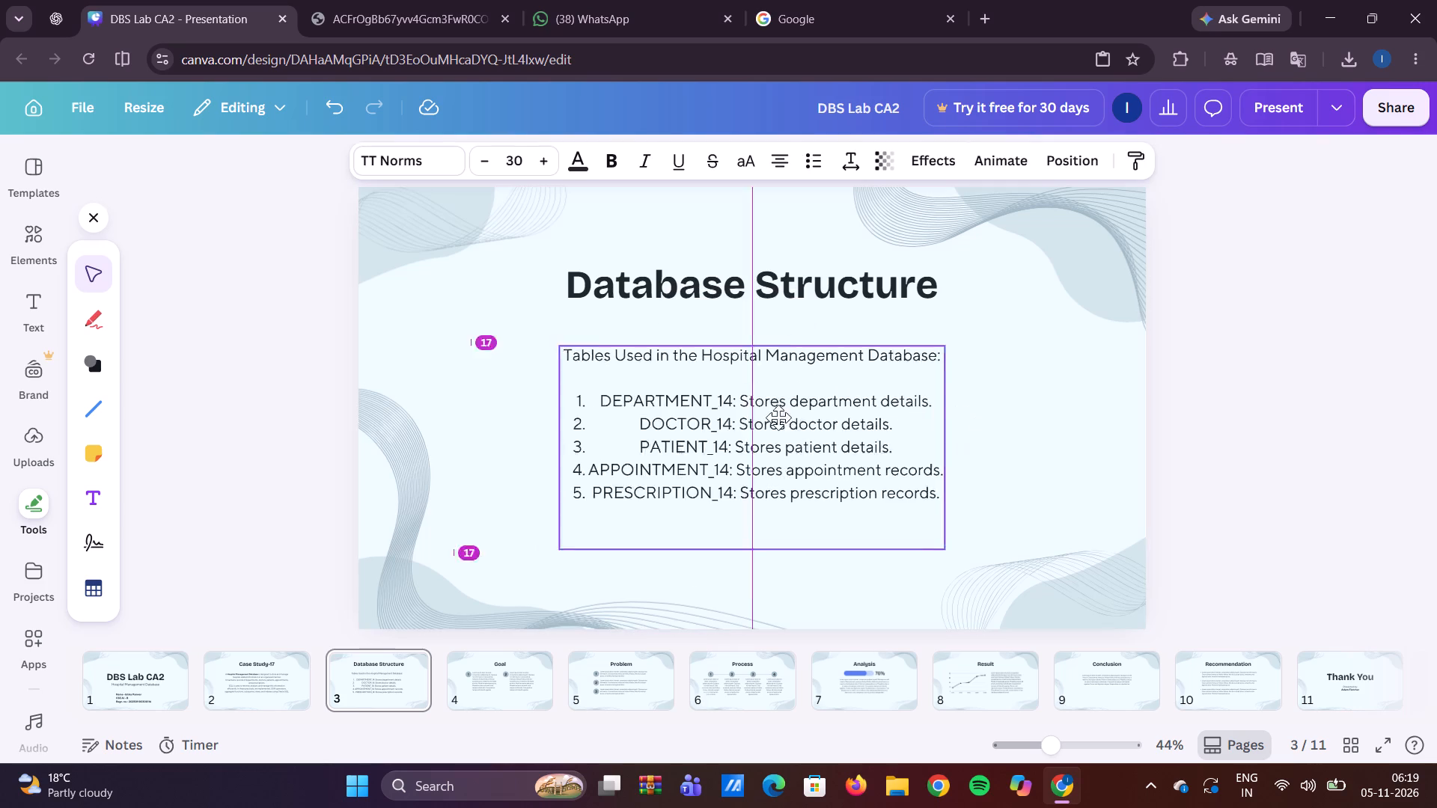
{"action": "left_click_drag", "start_coordinate": [778, 417], "coordinate": [758, 413]}
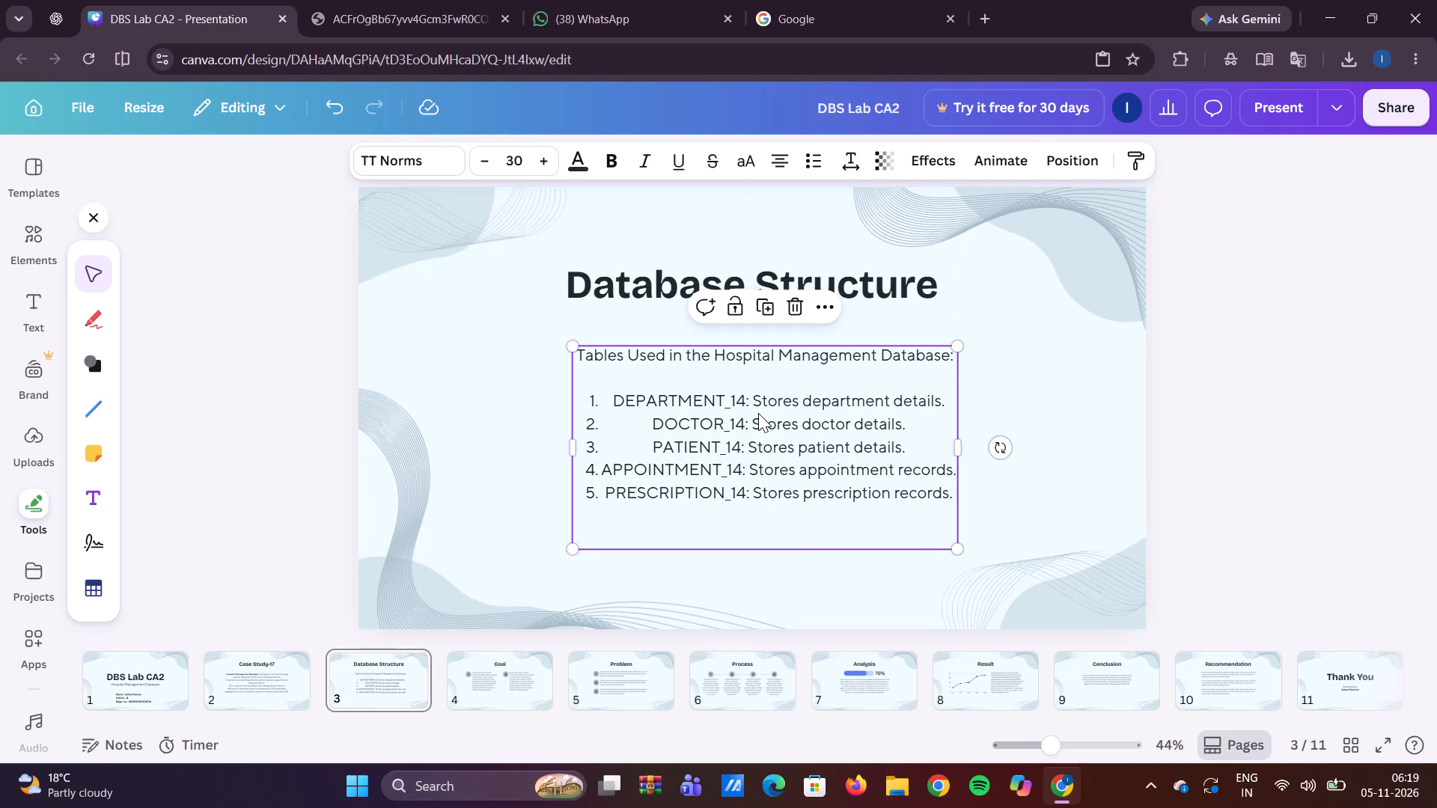
Left-align all the text in the list text box and deselect it.
{"action": "left_click", "coordinate": [762, 471]}
{"action": "left_click", "coordinate": [977, 377]}
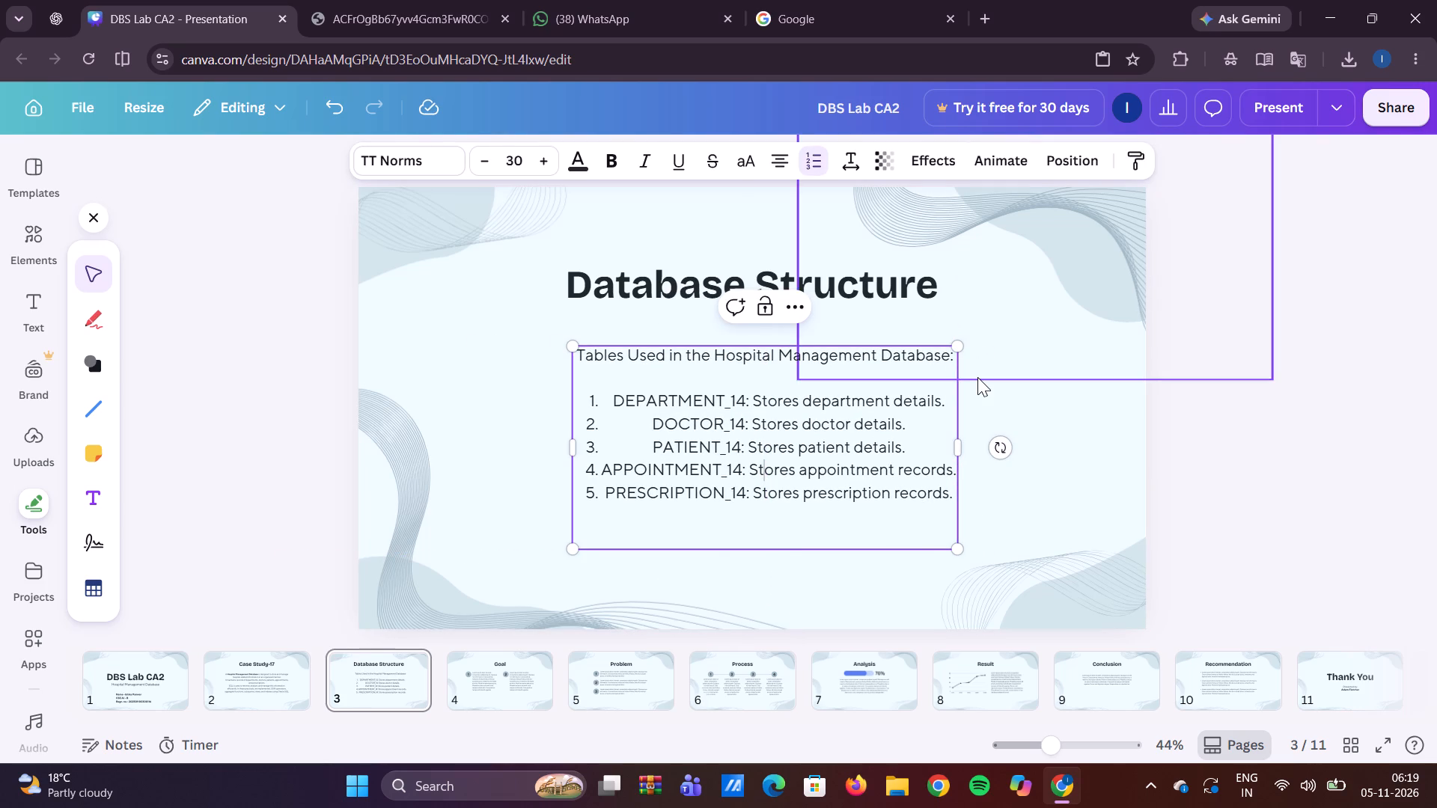
{"action": "left_click", "coordinate": [832, 431]}
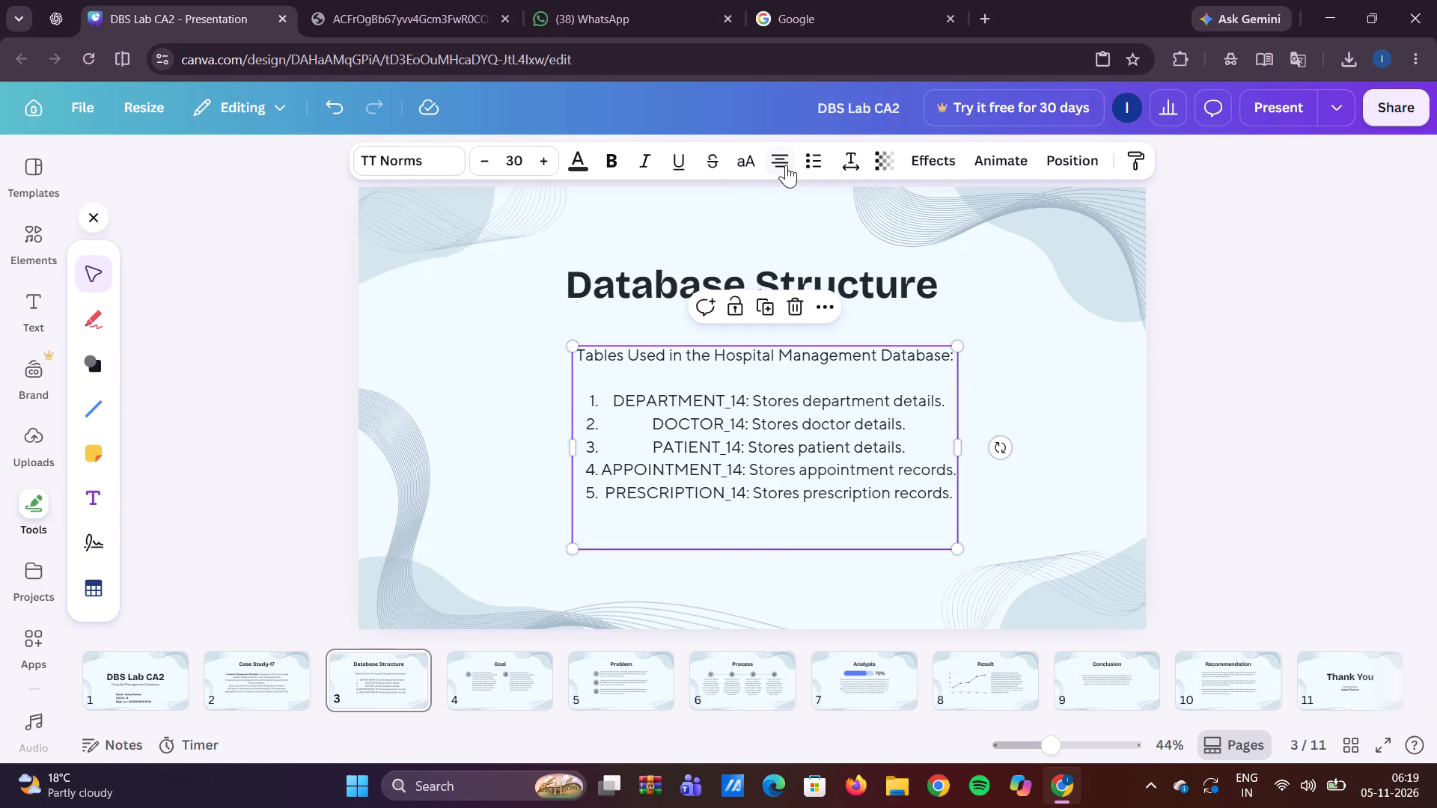
{"action": "left_click", "coordinate": [787, 165]}
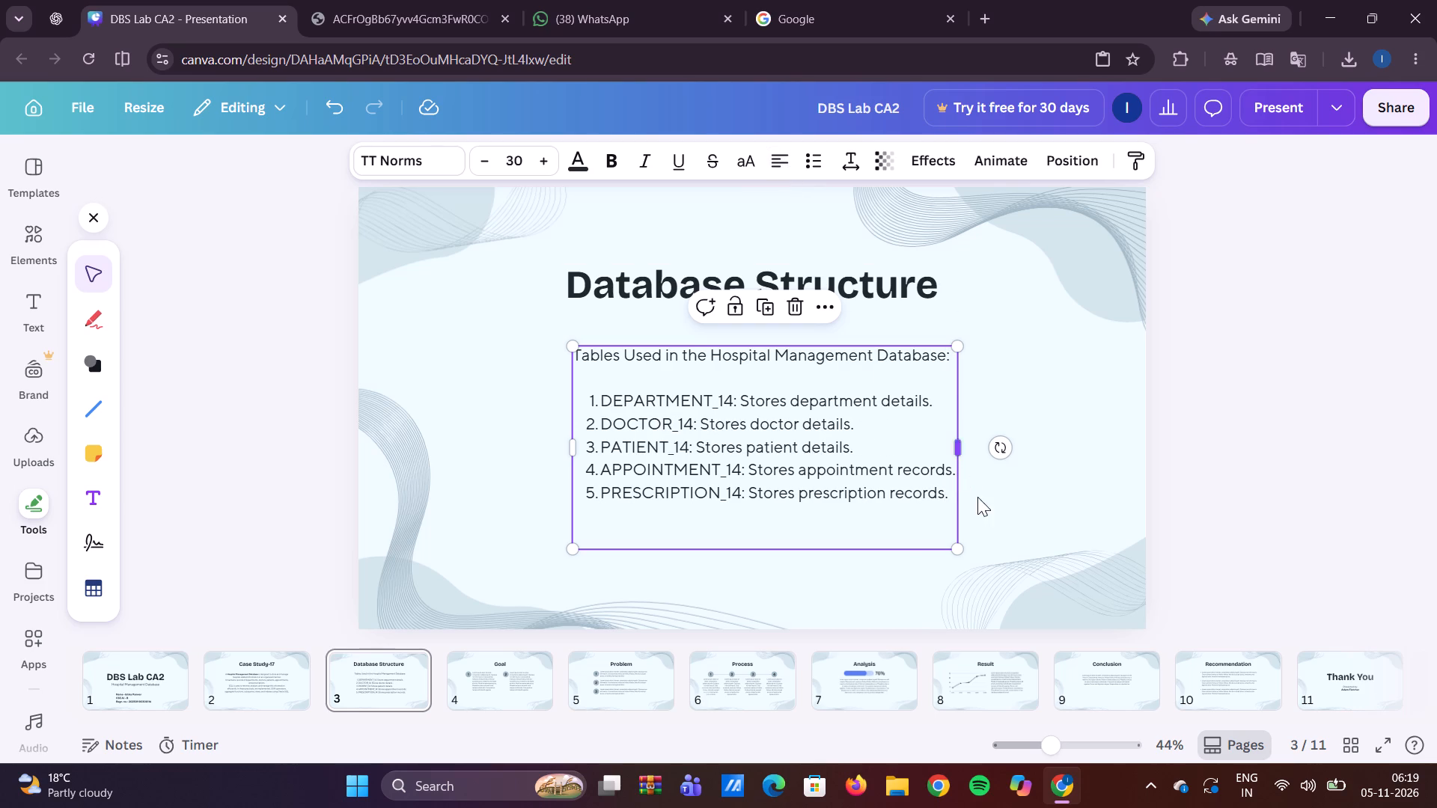
{"action": "left_click", "coordinate": [992, 504]}
{"action": "left_click", "coordinate": [1263, 394]}
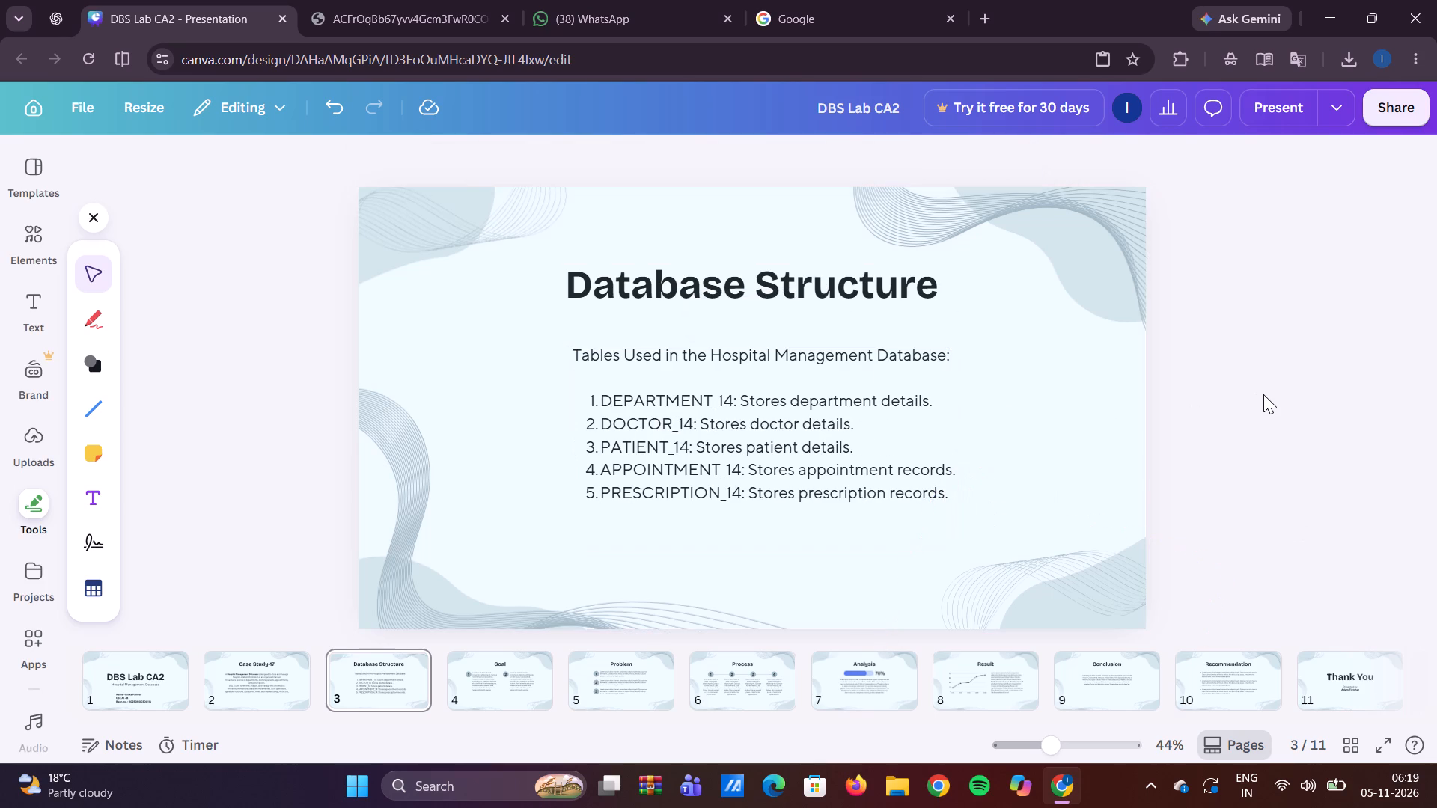
Delete the "_14" suffix from DEPARTMENT_14 in the first item of the numbered list.
{"action": "left_click", "coordinate": [727, 402]}
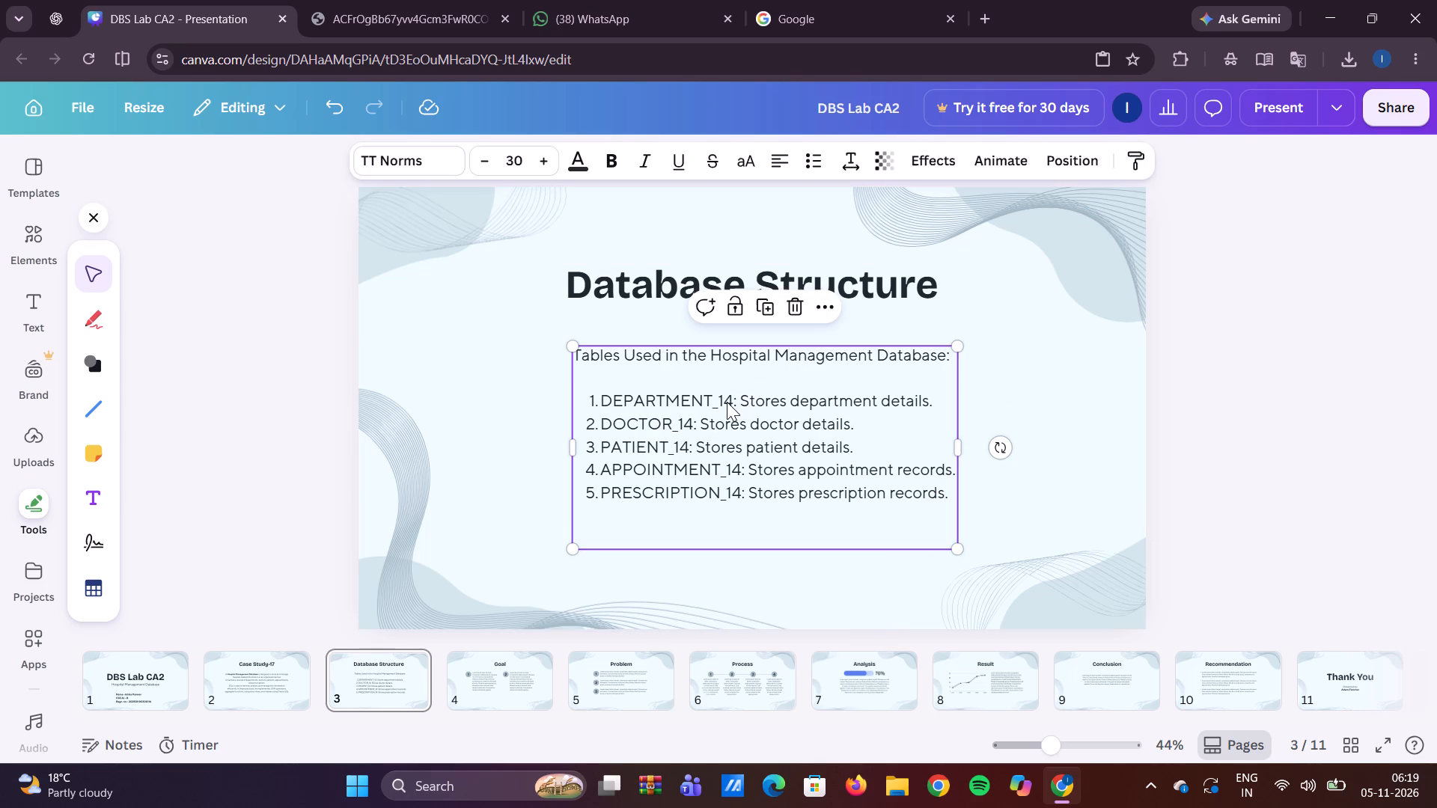
{"action": "left_click", "coordinate": [729, 399]}
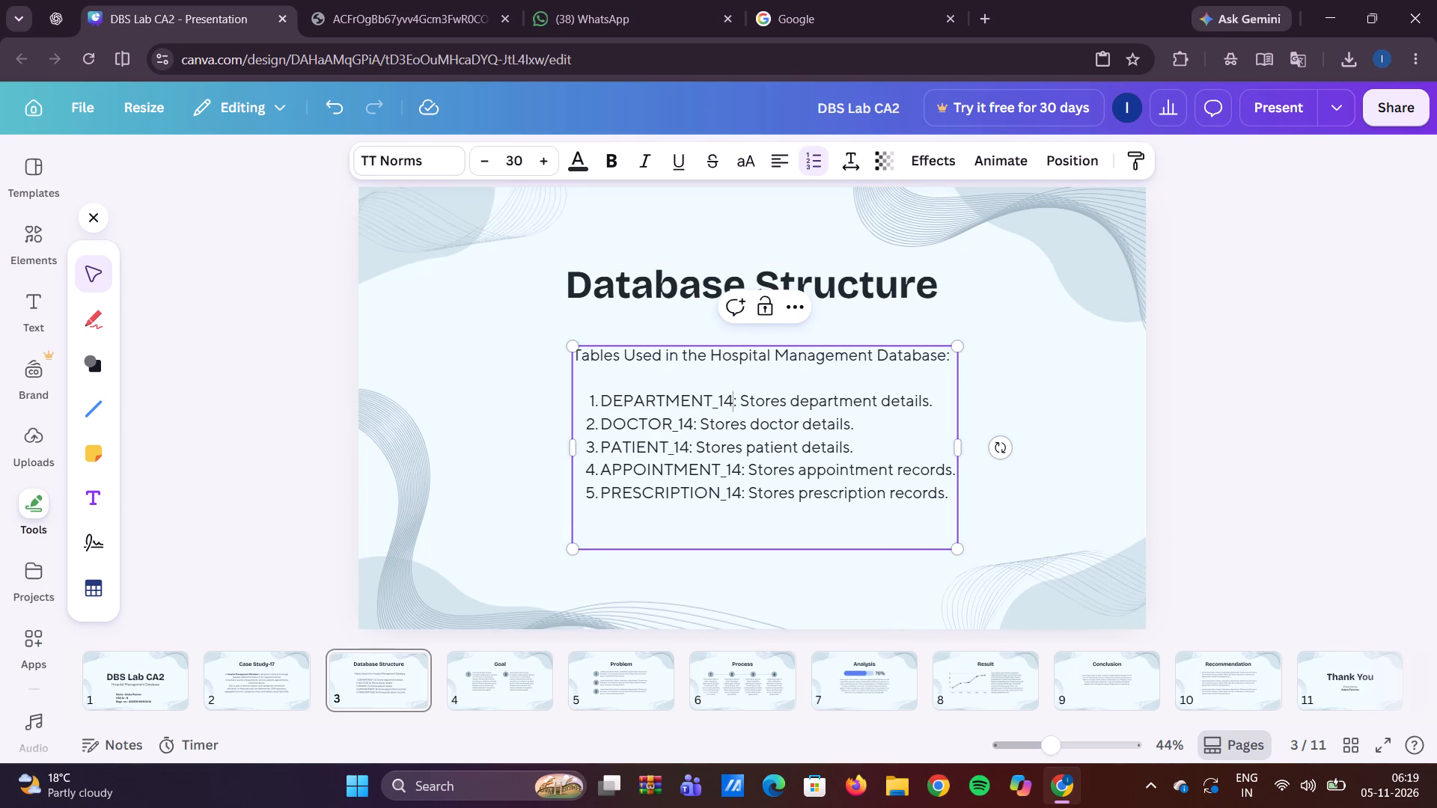
{"action": "key", "text": "BackSpace"}
{"action": "key", "text": "BackSpace"}
{"action": "key", "text": "BackSpace"}
{"action": "key", "text": "Up"}
{"action": "key", "text": "Down"}
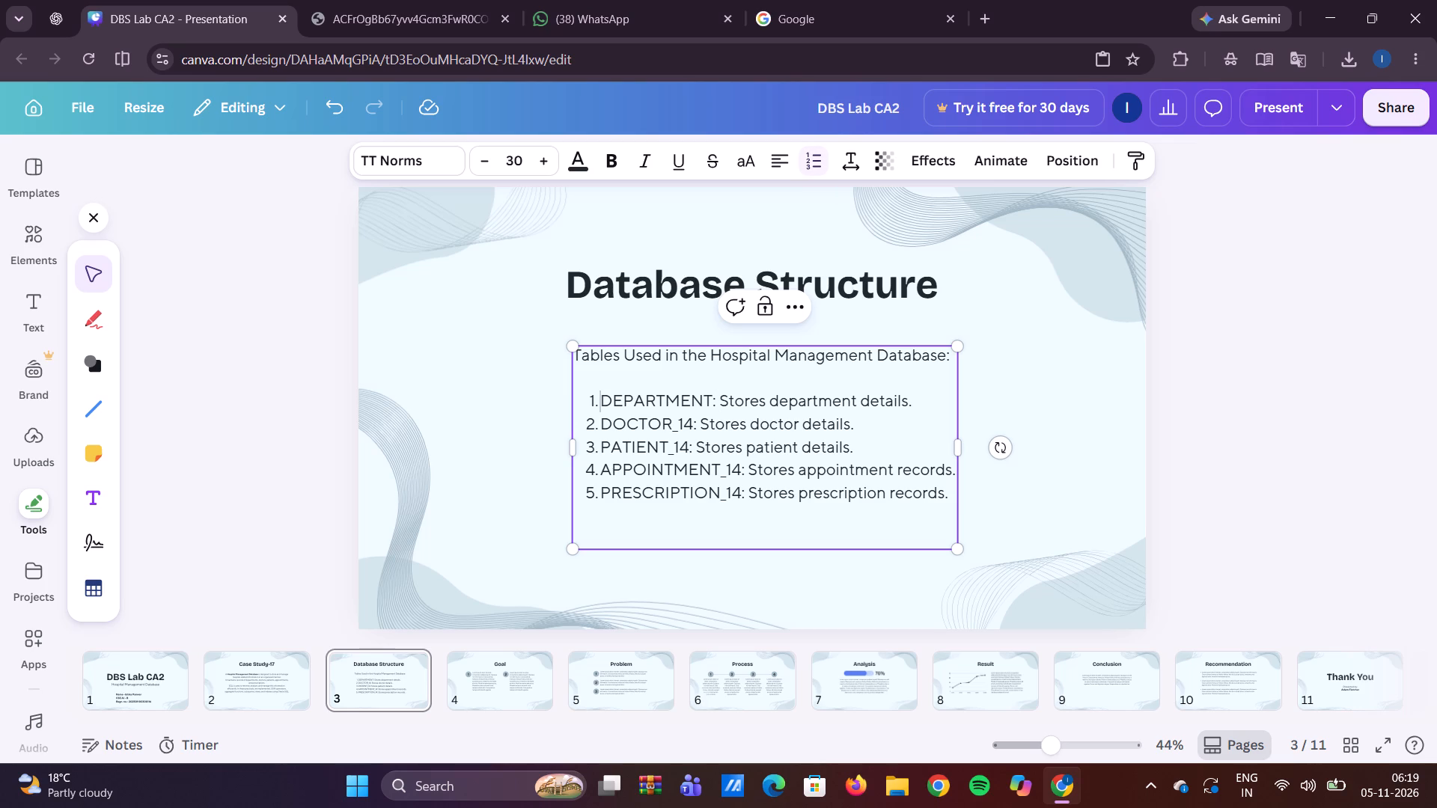
Delete the "_14" suffix from DOCTOR_14 in the second item of the numbered list.
{"action": "key", "text": "Down"}
{"action": "key", "text": "Right"}
{"action": "key", "text": "Right"}
{"action": "key", "text": "Right"}
{"action": "key", "text": "Right"}
{"action": "key", "text": "Right"}
{"action": "key", "text": "Right"}
{"action": "key", "text": "Right"}
{"action": "key", "text": "Right"}
{"action": "key", "text": "Right"}
{"action": "key", "text": "BackSpace"}
{"action": "key", "text": "BackSpace"}
{"action": "key", "text": "BackSpace"}
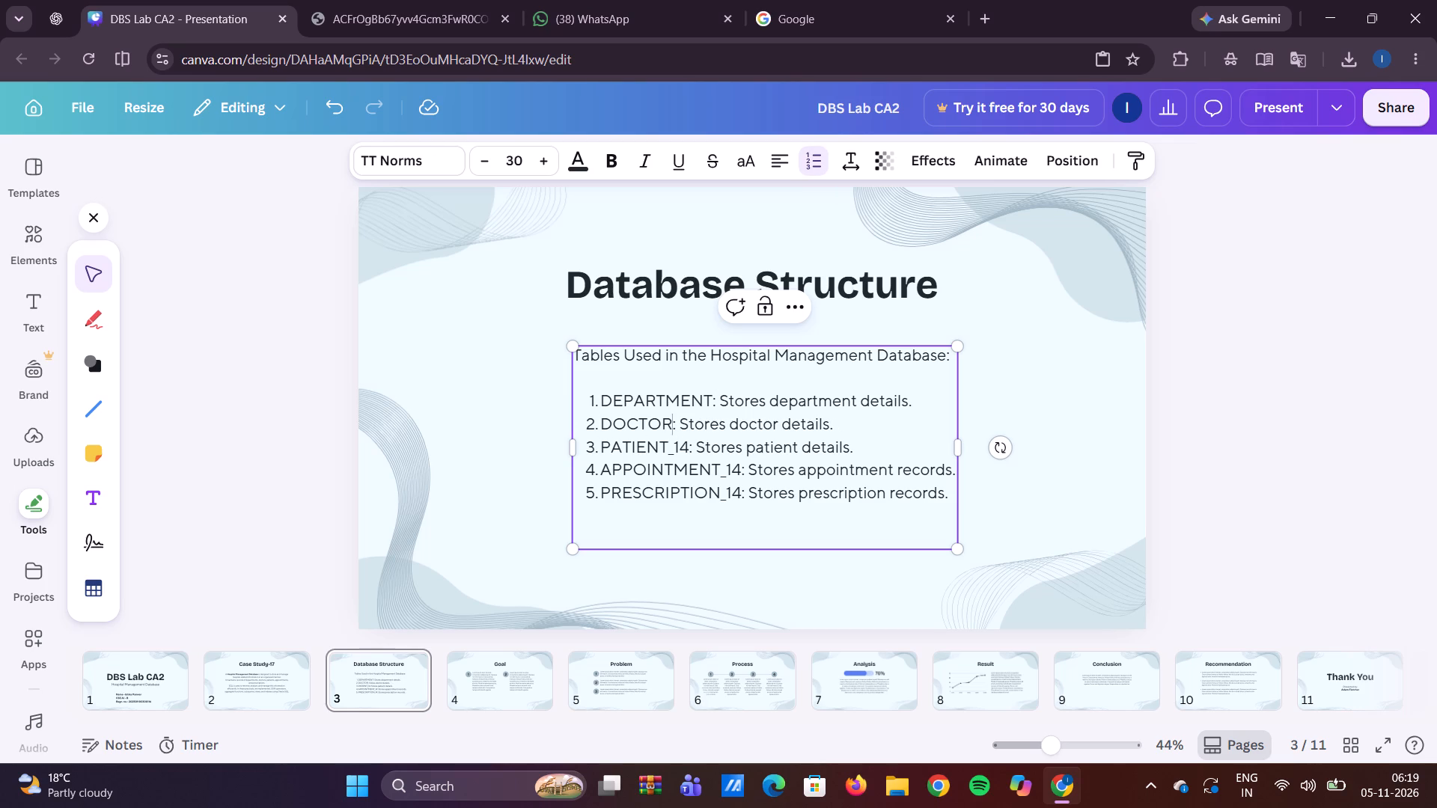
Delete the "_14" suffix from PATIENT_14 in the third item of the numbered list.
{"action": "key", "text": "Down"}
{"action": "key", "text": "Right"}
{"action": "key", "text": "Right"}
{"action": "key", "text": "BackSpace"}
{"action": "key", "text": "BackSpace"}
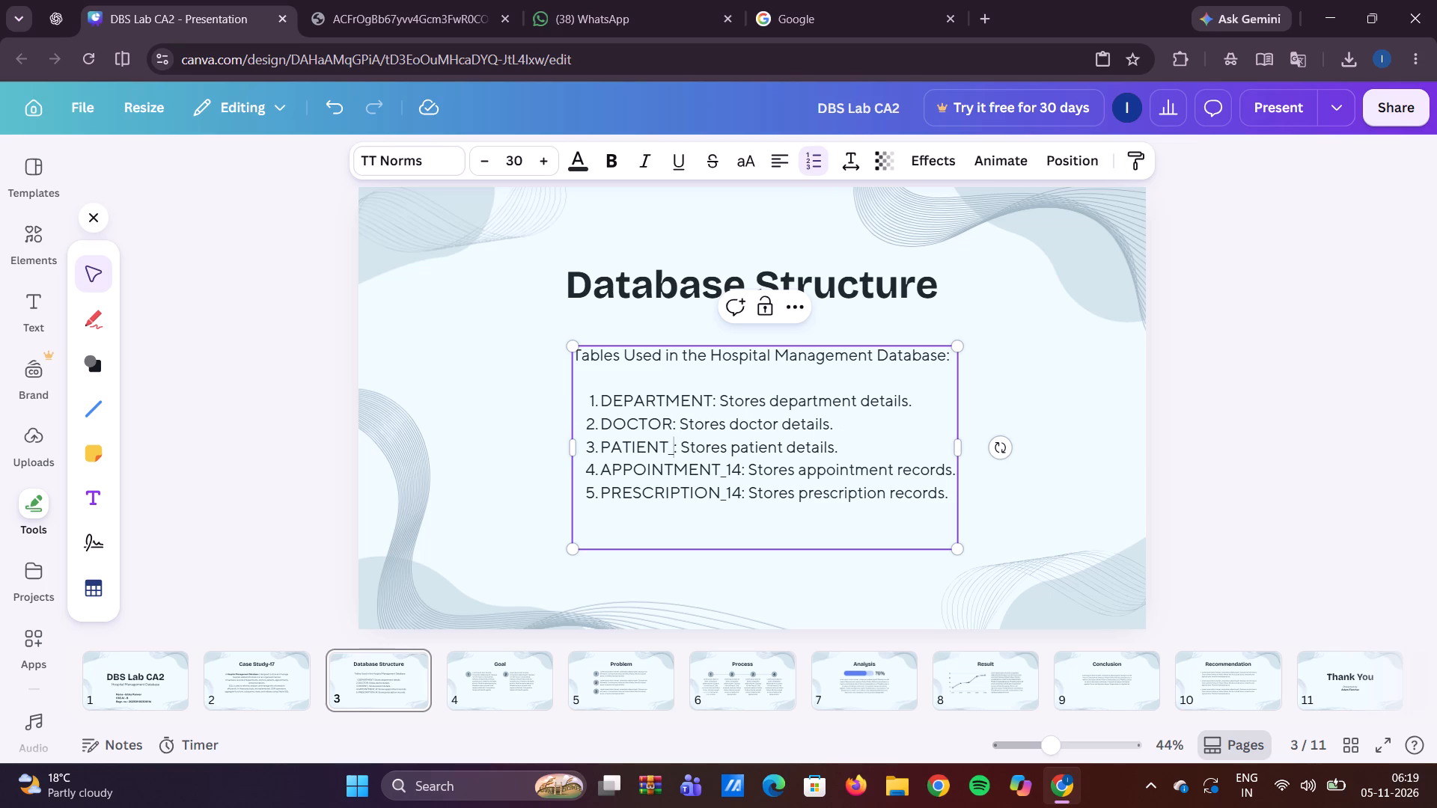
{"action": "key", "text": "BackSpace"}
Delete the "_14" suffix from APPOINTMENT_14 in the fourth item of the numbered list.
{"action": "key", "text": "Down"}
{"action": "key", "text": "Right"}
{"action": "key", "text": "Right"}
{"action": "key", "text": "Right"}
{"action": "key", "text": "Right"}
{"action": "key", "text": "Right"}
{"action": "key", "text": "Right"}
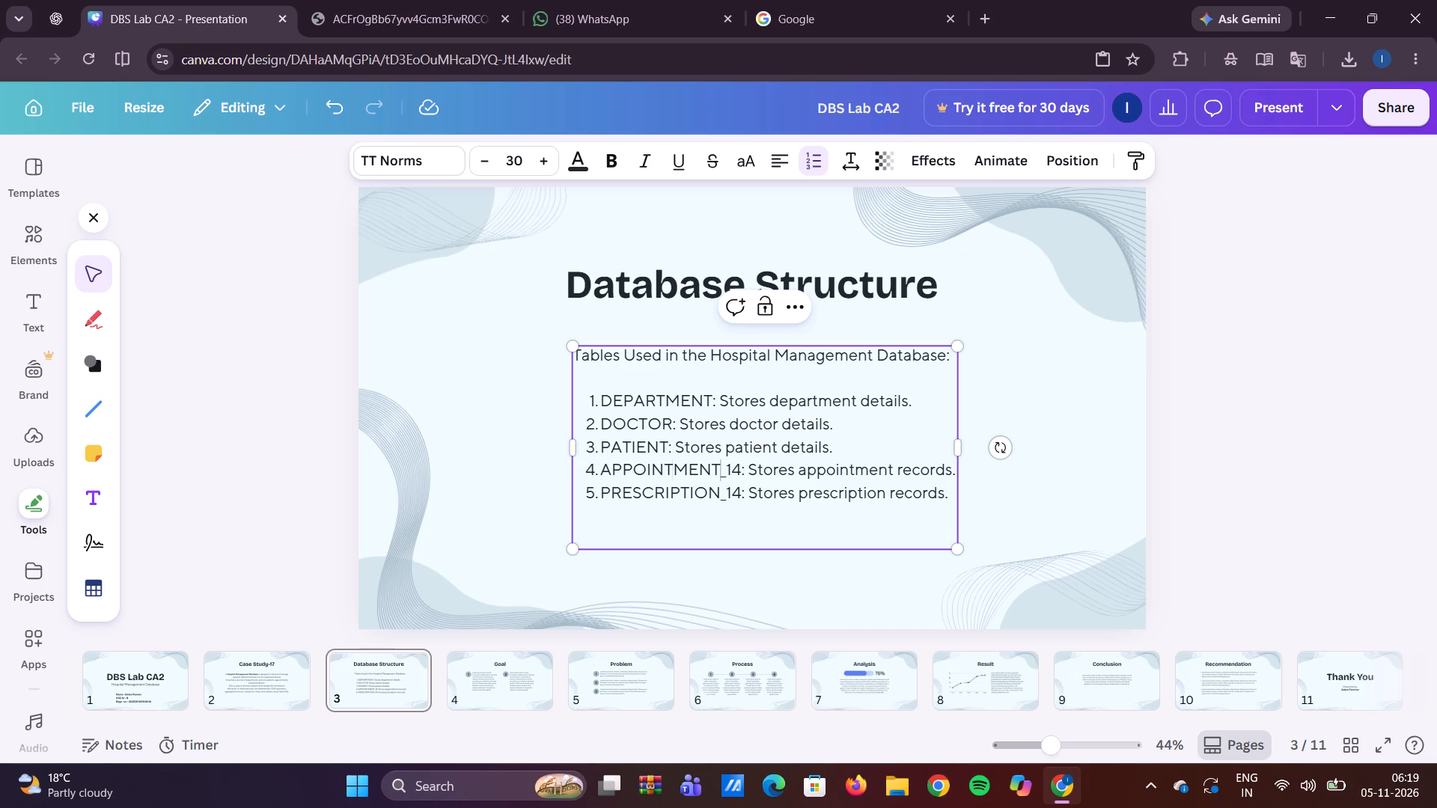
{"action": "key", "text": "Right"}
{"action": "key", "text": "Right"}
{"action": "key", "text": "BackSpace"}
{"action": "key", "text": "BackSpace"}
{"action": "key", "text": "BackSpace"}
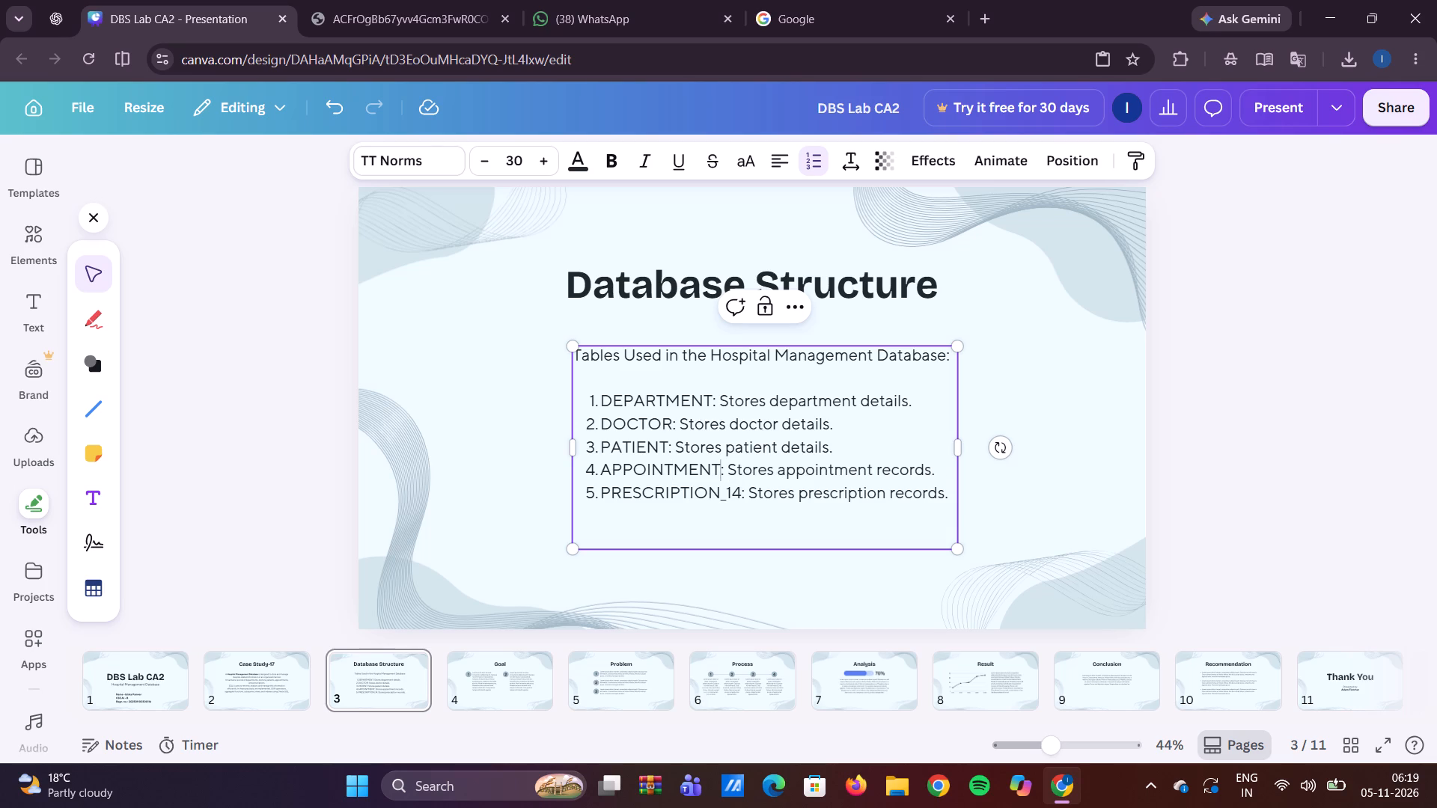
Delete the "_14" suffix from PRESCRIPTION_14 in the fifth list item and deselect the text box.
{"action": "key", "text": "Down"}
{"action": "key", "text": "Right"}
{"action": "key", "text": "Right"}
{"action": "key", "text": "Right"}
{"action": "key", "text": "BackSpace"}
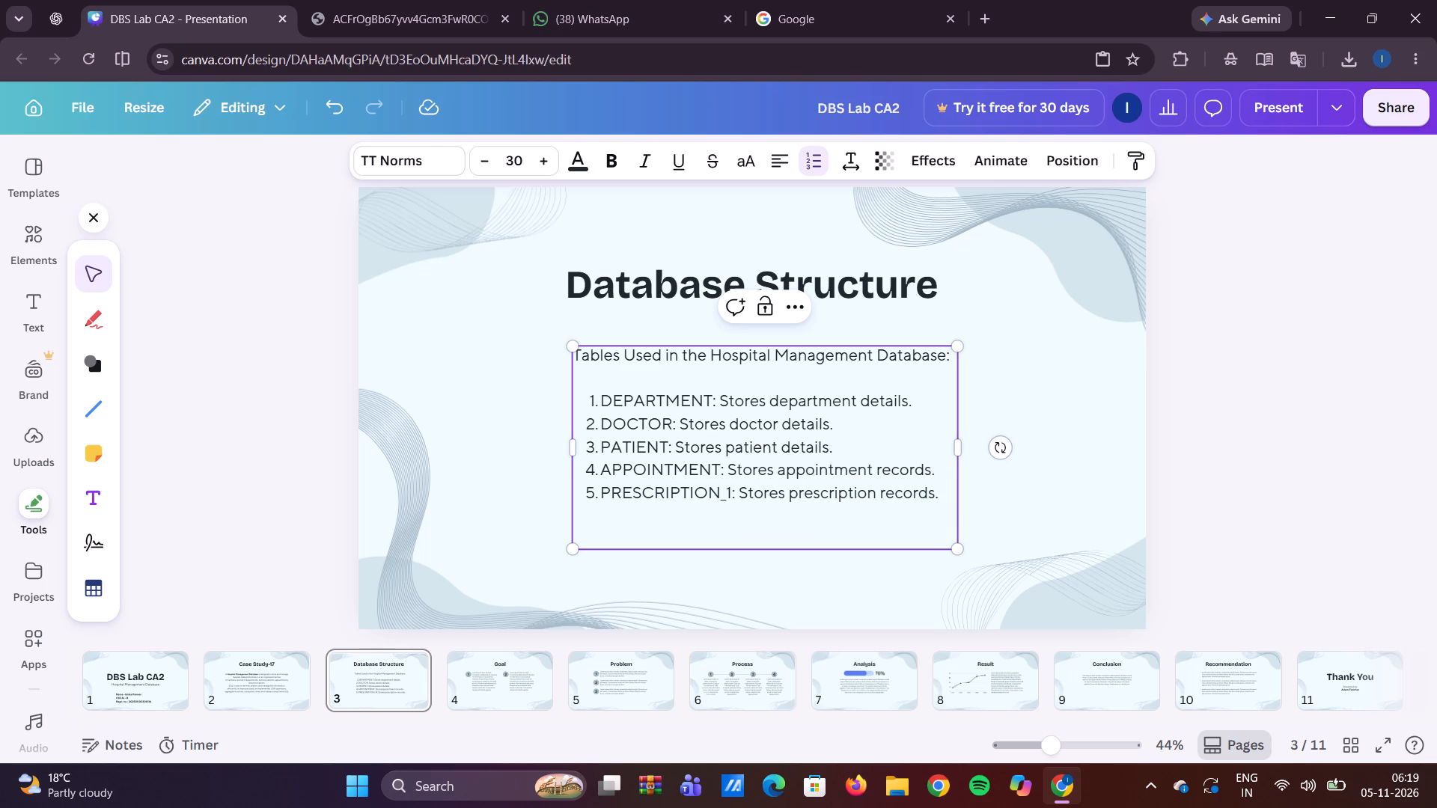
{"action": "key", "text": "BackSpace"}
{"action": "key", "text": "BackSpace"}
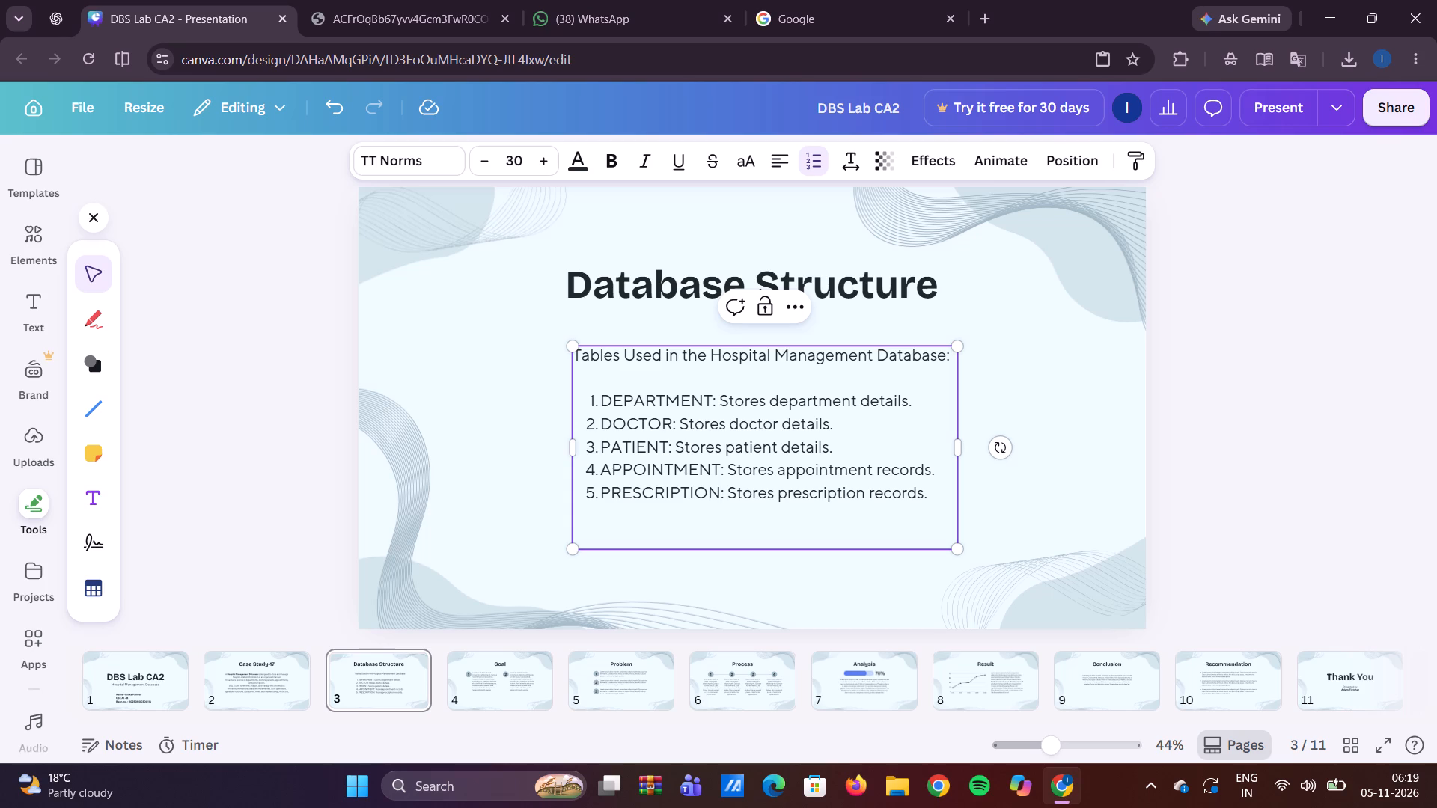
{"action": "left_click", "coordinate": [1037, 383]}
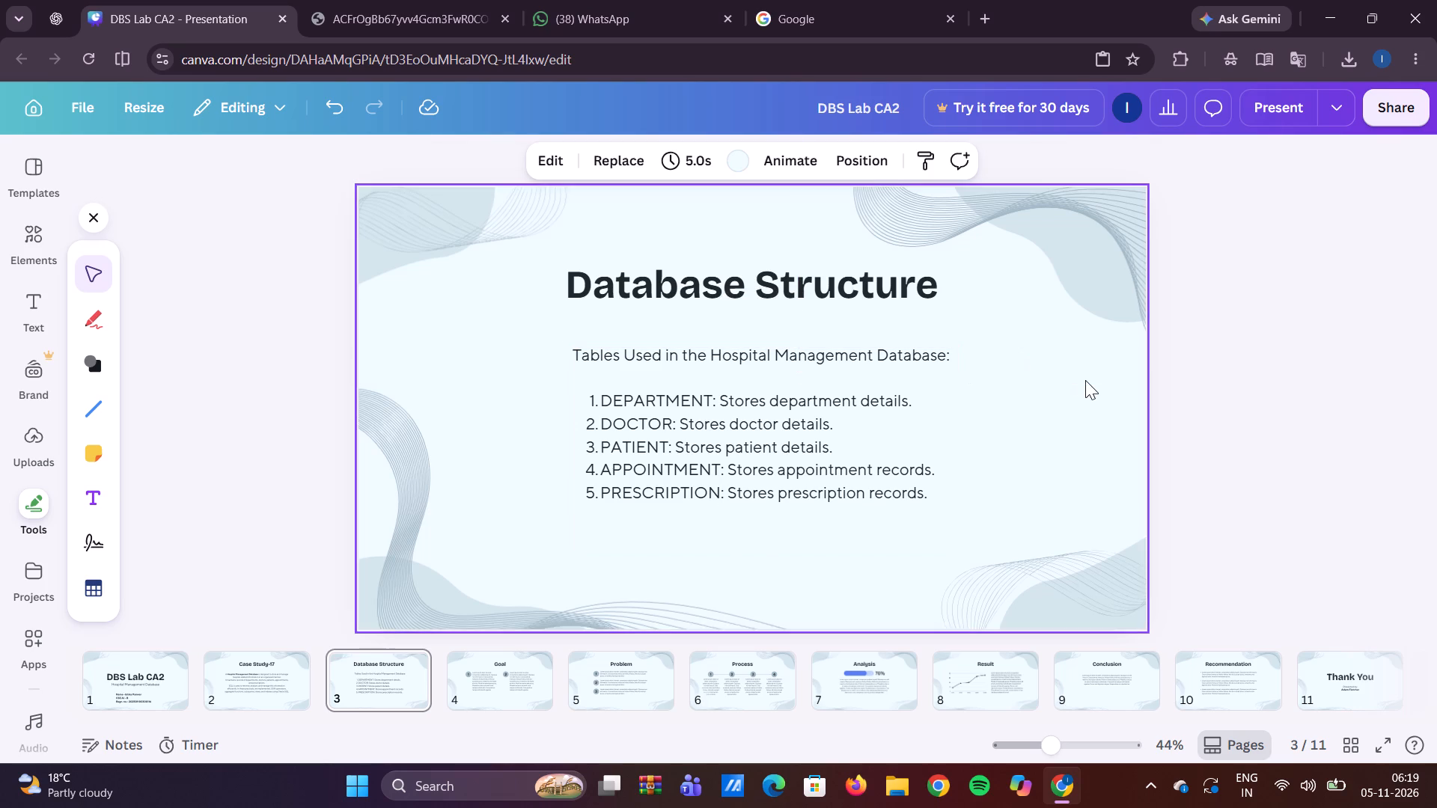
Go to slide 4, the Goal slide.
{"action": "left_click", "coordinate": [504, 661]}
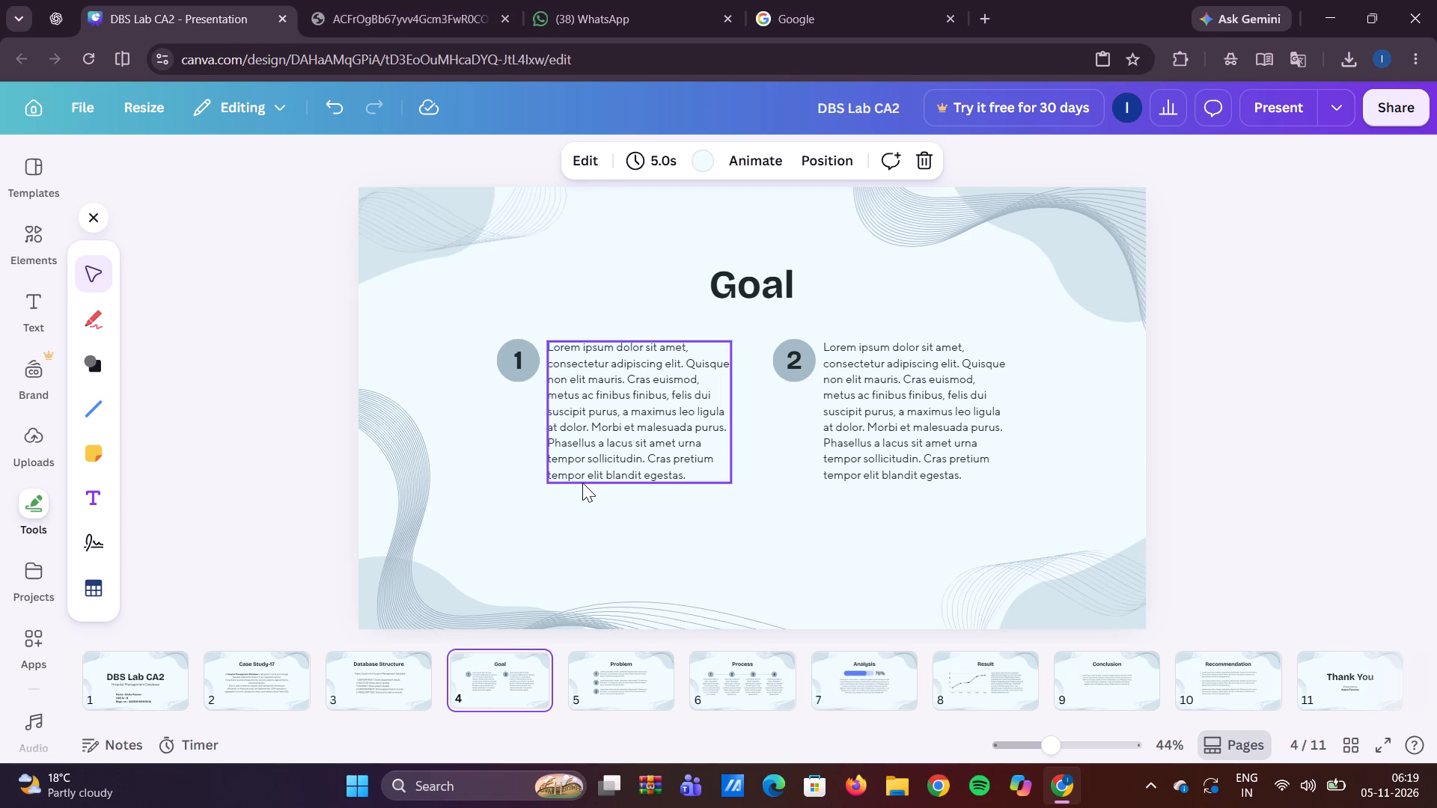
Open the downloaded PDF reports for labs 7, 6 and 5 from the browser's recent downloads.
{"action": "left_click", "coordinate": [1357, 59]}
{"action": "double_click", "coordinate": [1242, 162]}
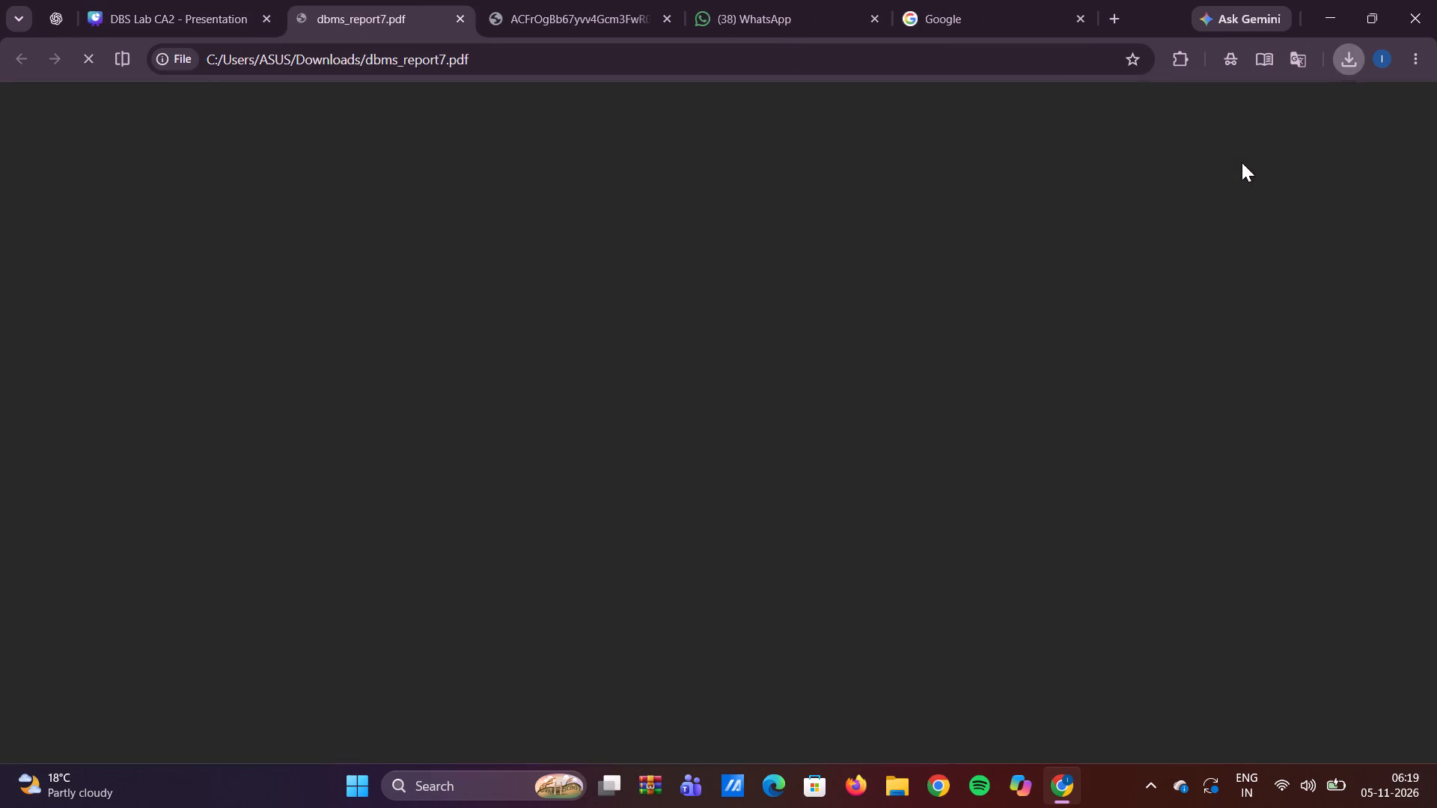
{"action": "left_click", "coordinate": [1346, 49]}
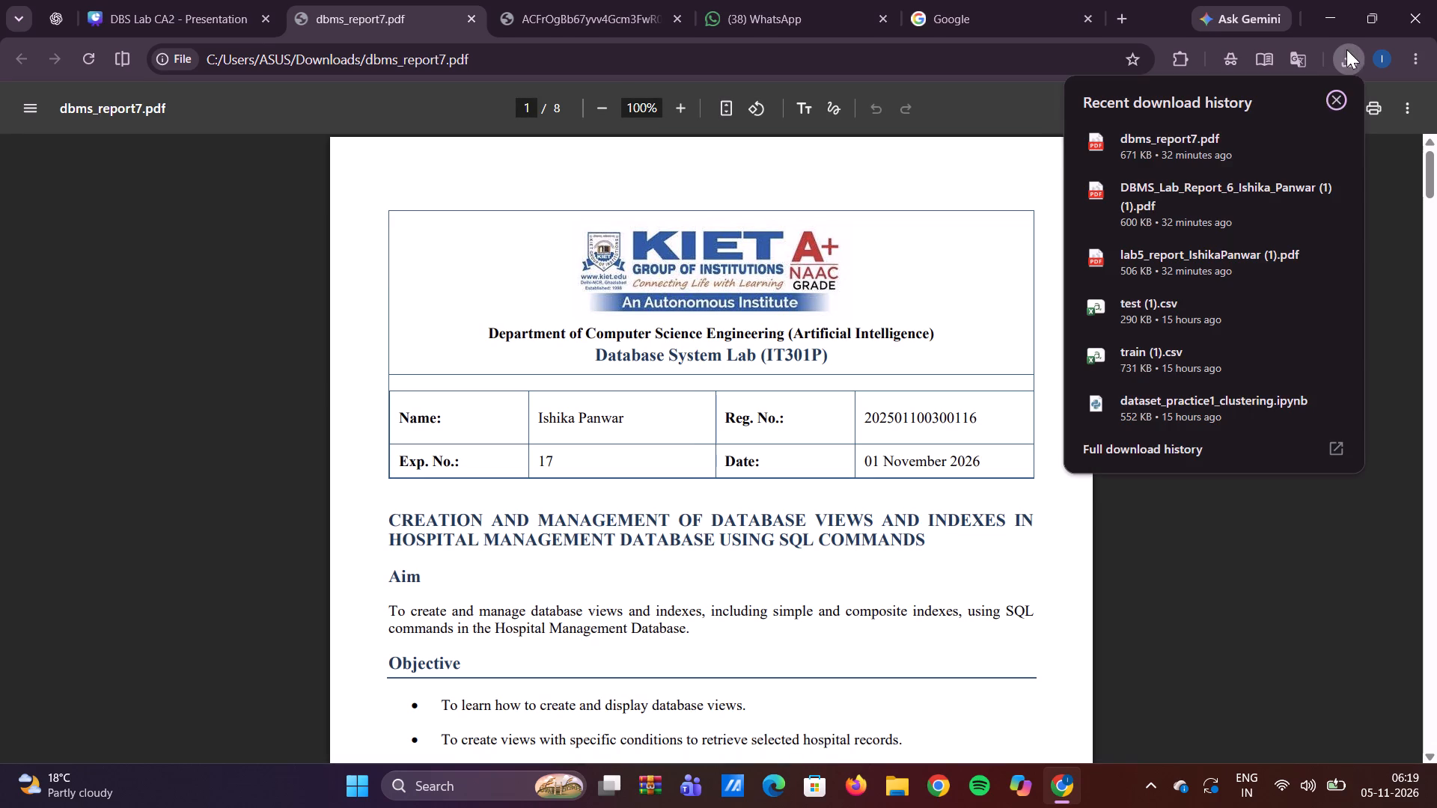
{"action": "double_click", "coordinate": [1248, 192]}
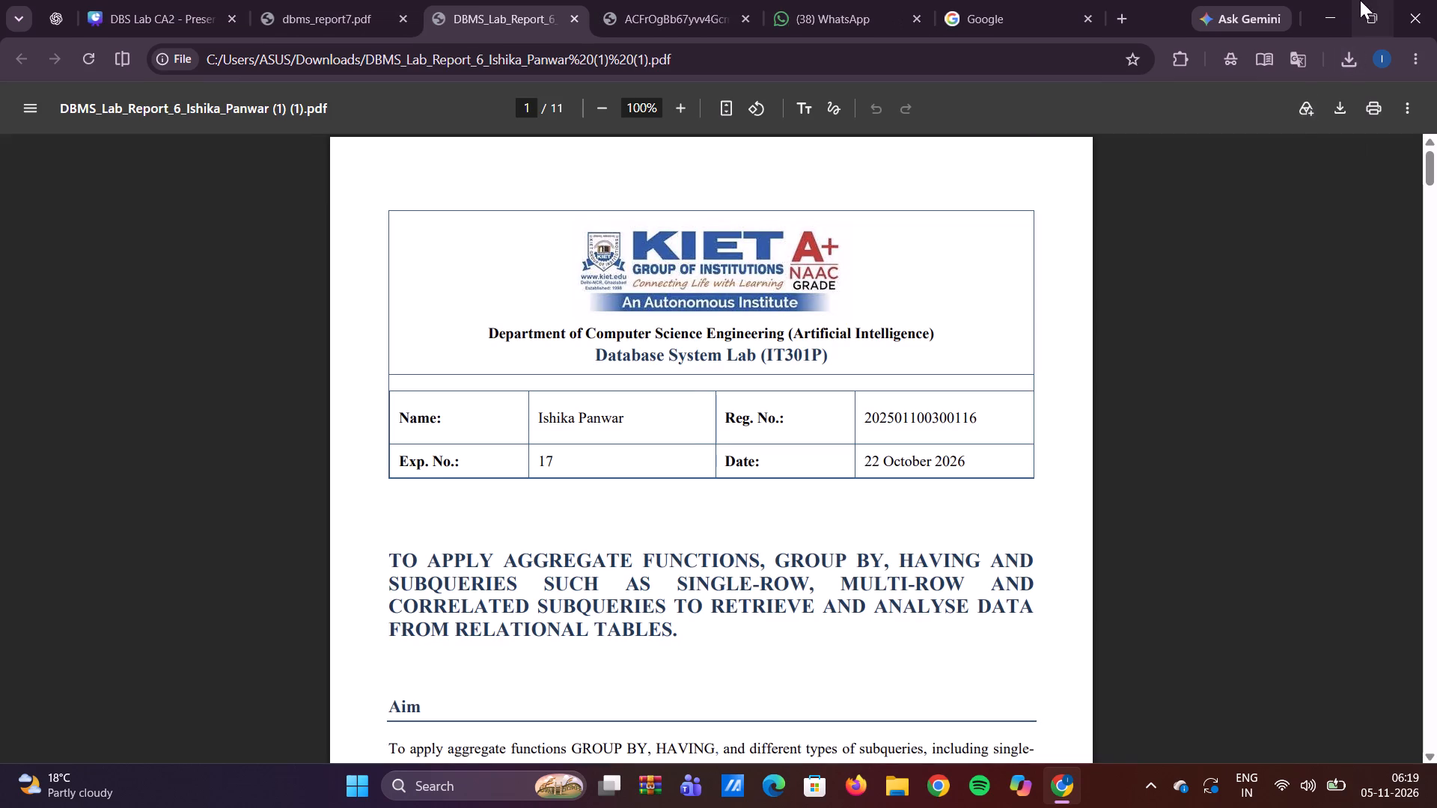
{"action": "left_click", "coordinate": [1355, 61]}
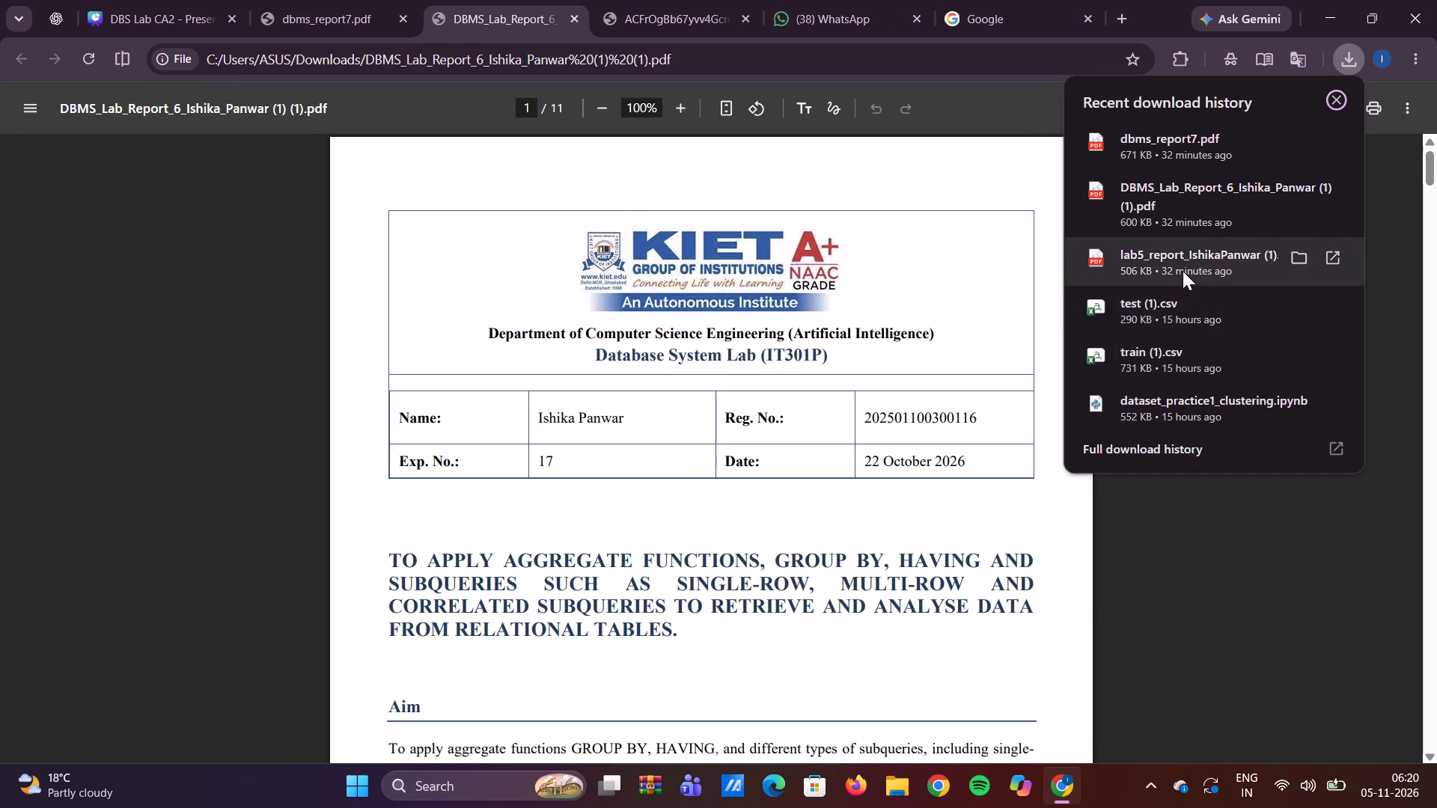
{"action": "double_click", "coordinate": [1183, 271]}
Look through the lab 5 report, examining its case study and the SQL JOIN output sections.
{"action": "scroll", "coordinate": [492, 557], "scroll_direction": "down", "scroll_amount": 2}
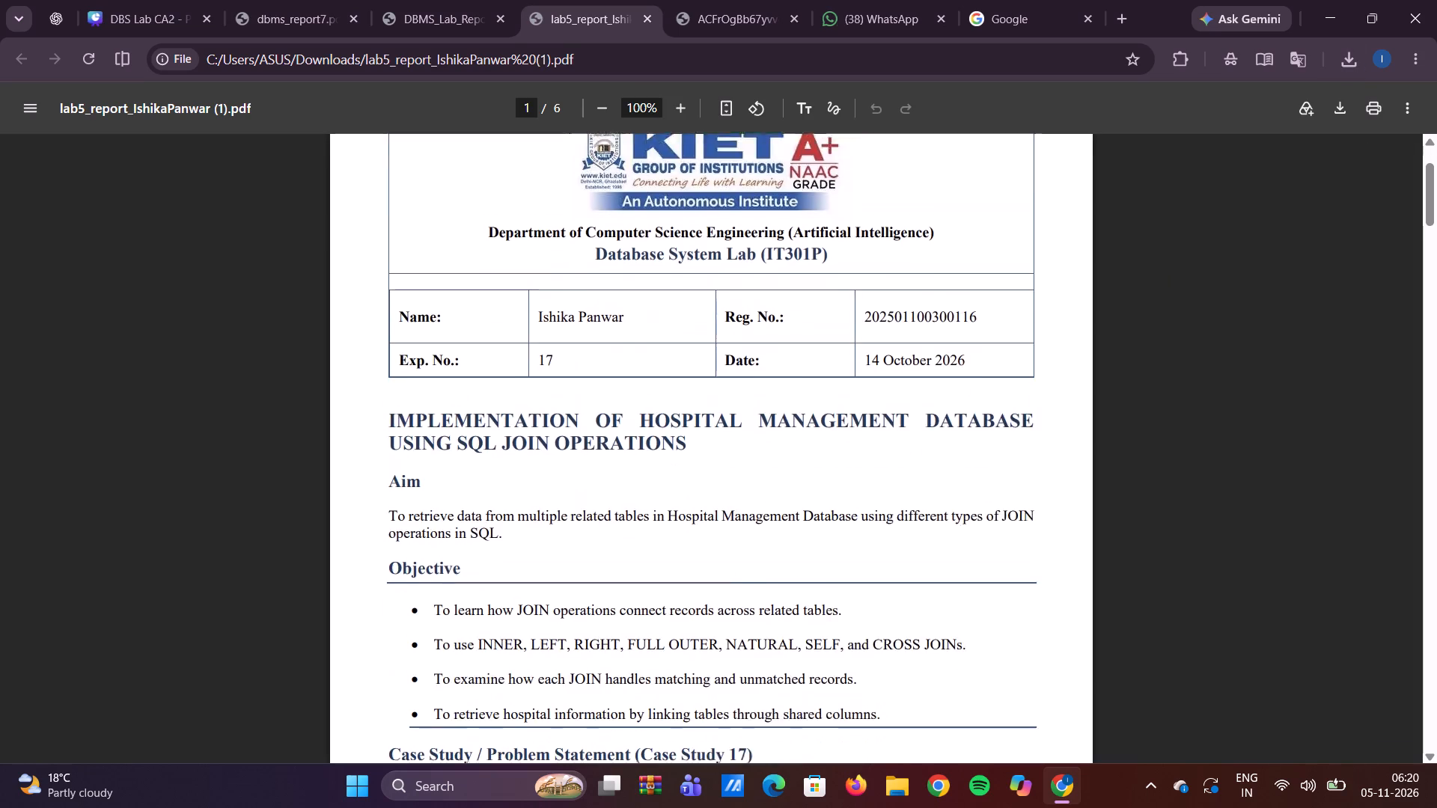
{"action": "scroll", "coordinate": [492, 557], "scroll_direction": "down", "scroll_amount": 5}
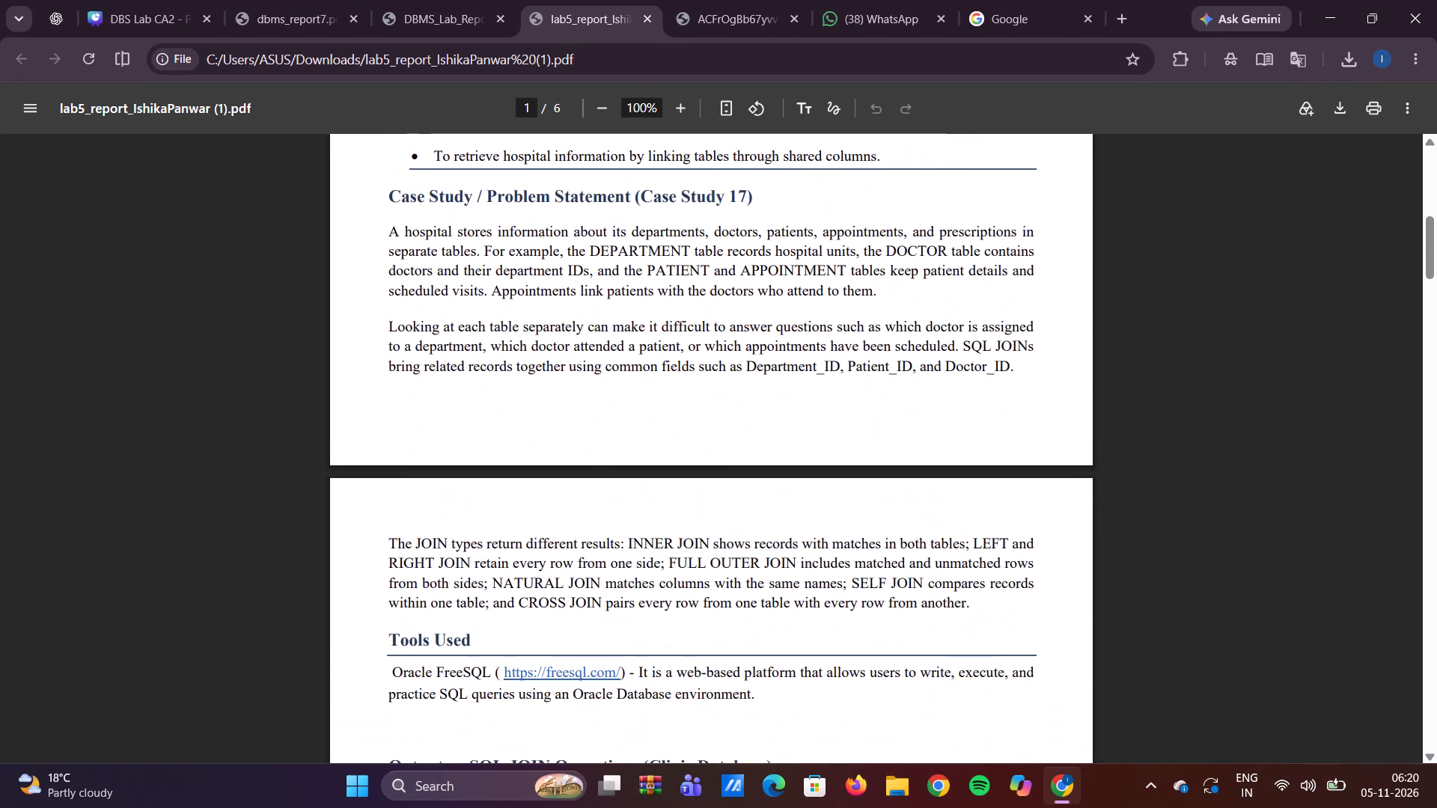
{"action": "scroll", "coordinate": [492, 557], "scroll_direction": "down", "scroll_amount": 3}
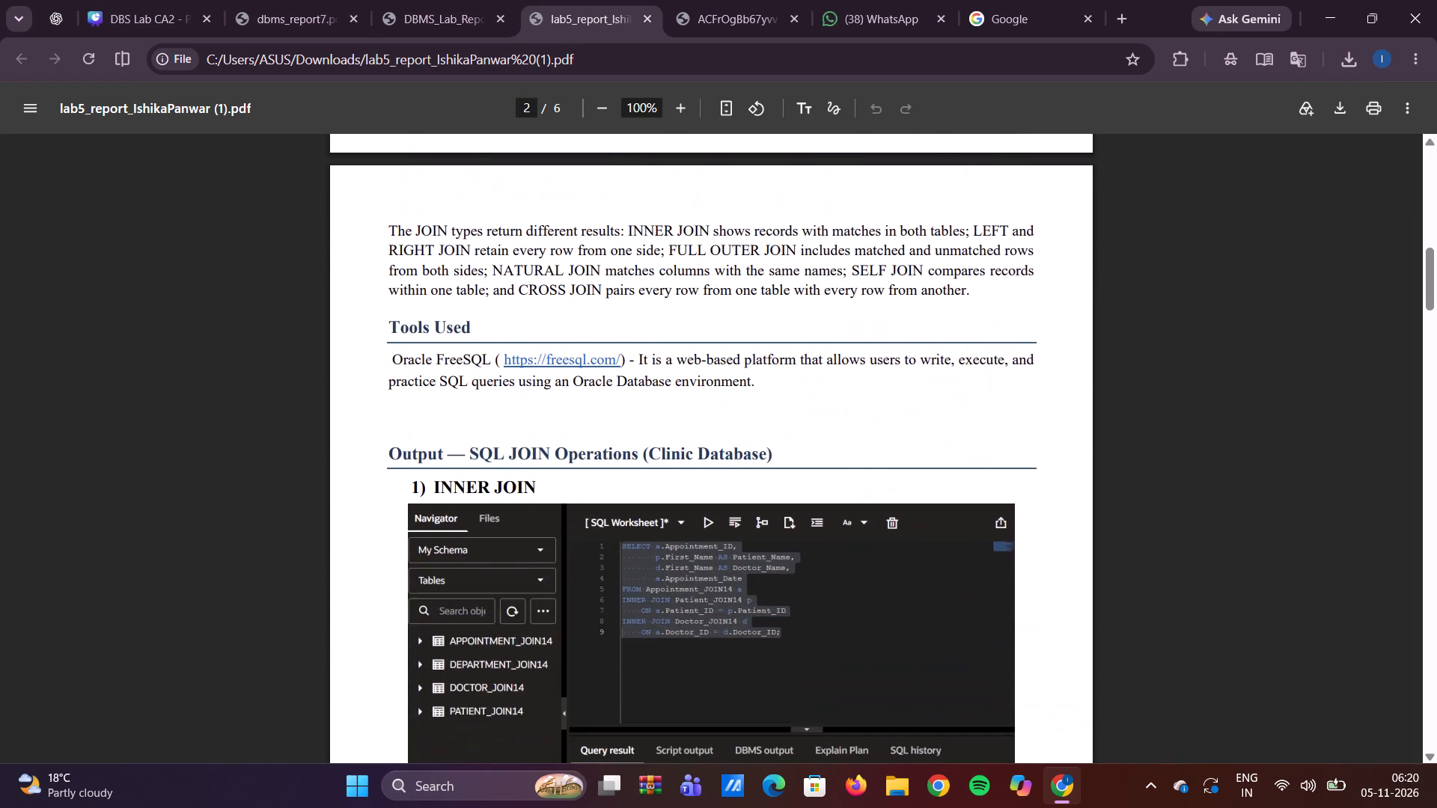
{"action": "scroll", "coordinate": [492, 557], "scroll_direction": "down", "scroll_amount": 2}
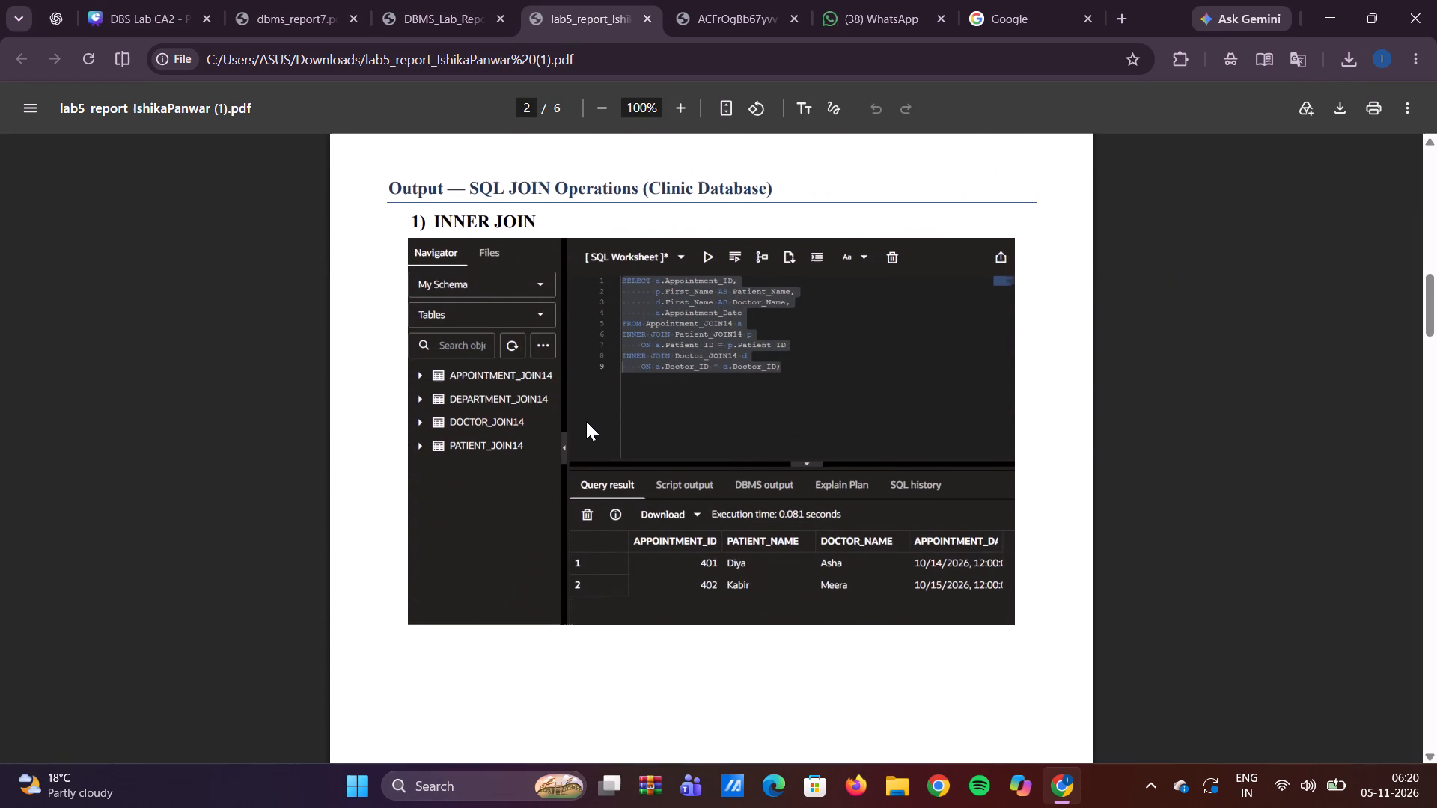
{"action": "scroll", "coordinate": [586, 421], "scroll_direction": "down", "scroll_amount": 5}
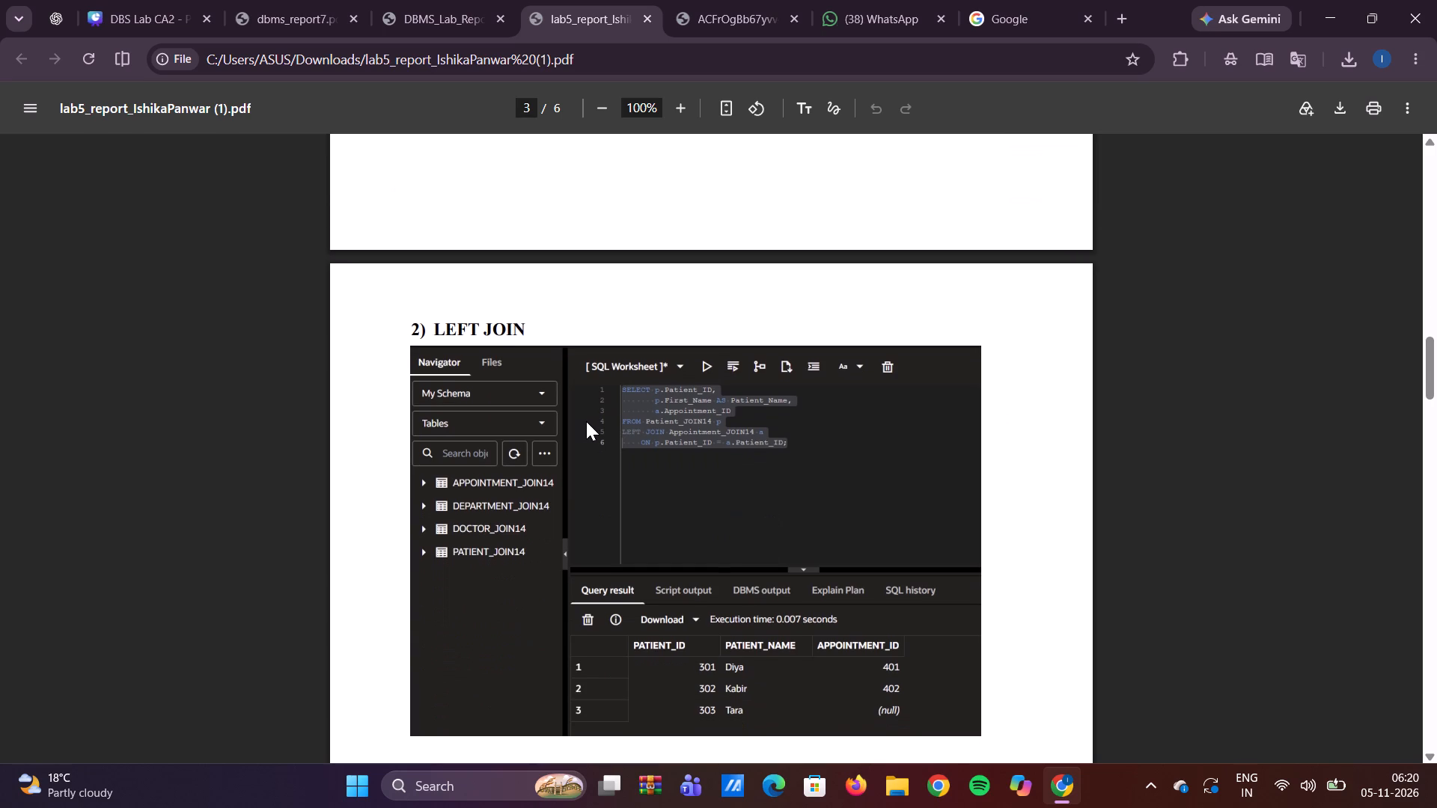
{"action": "scroll", "coordinate": [586, 421], "scroll_direction": "down", "scroll_amount": 7}
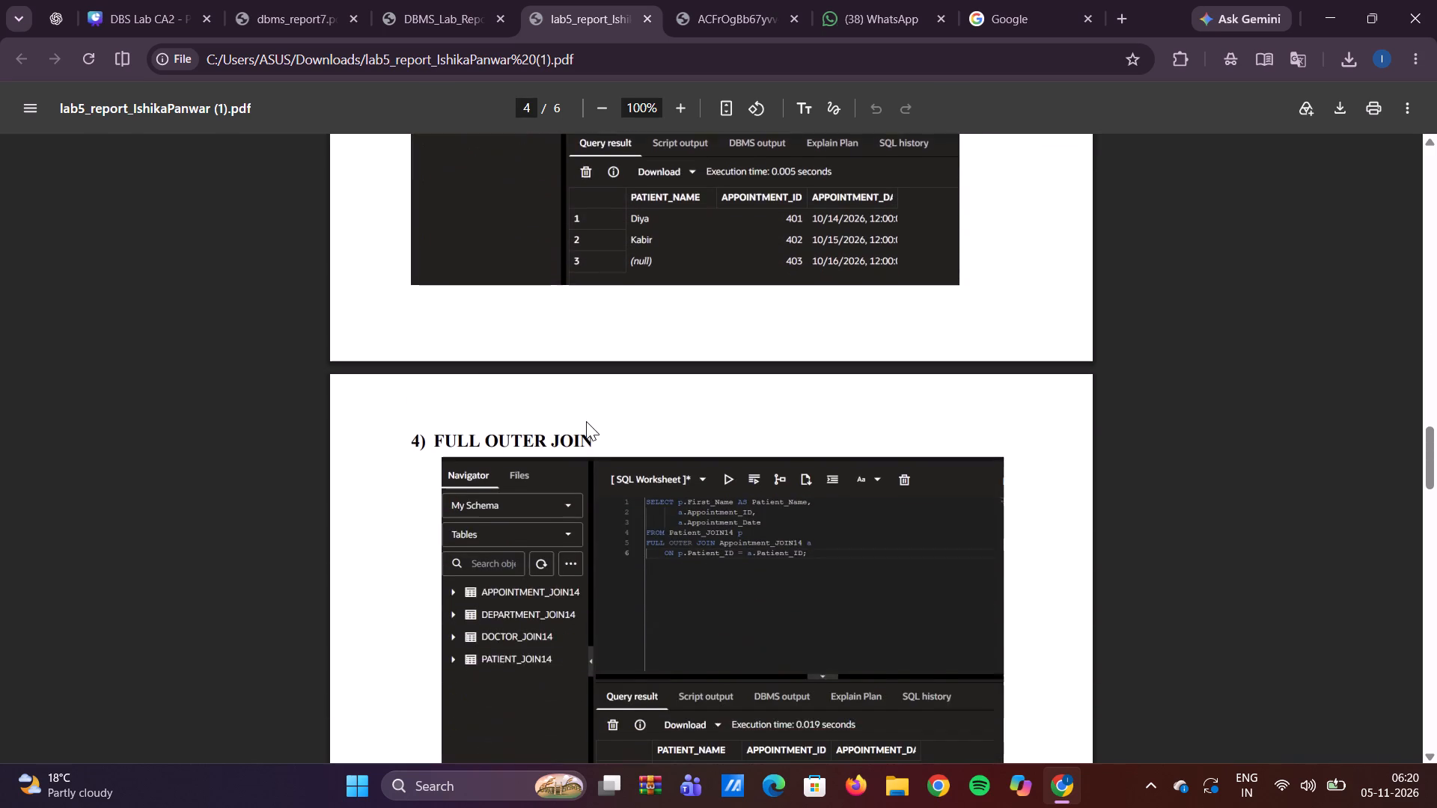
{"action": "scroll", "coordinate": [586, 421], "scroll_direction": "down", "scroll_amount": 4}
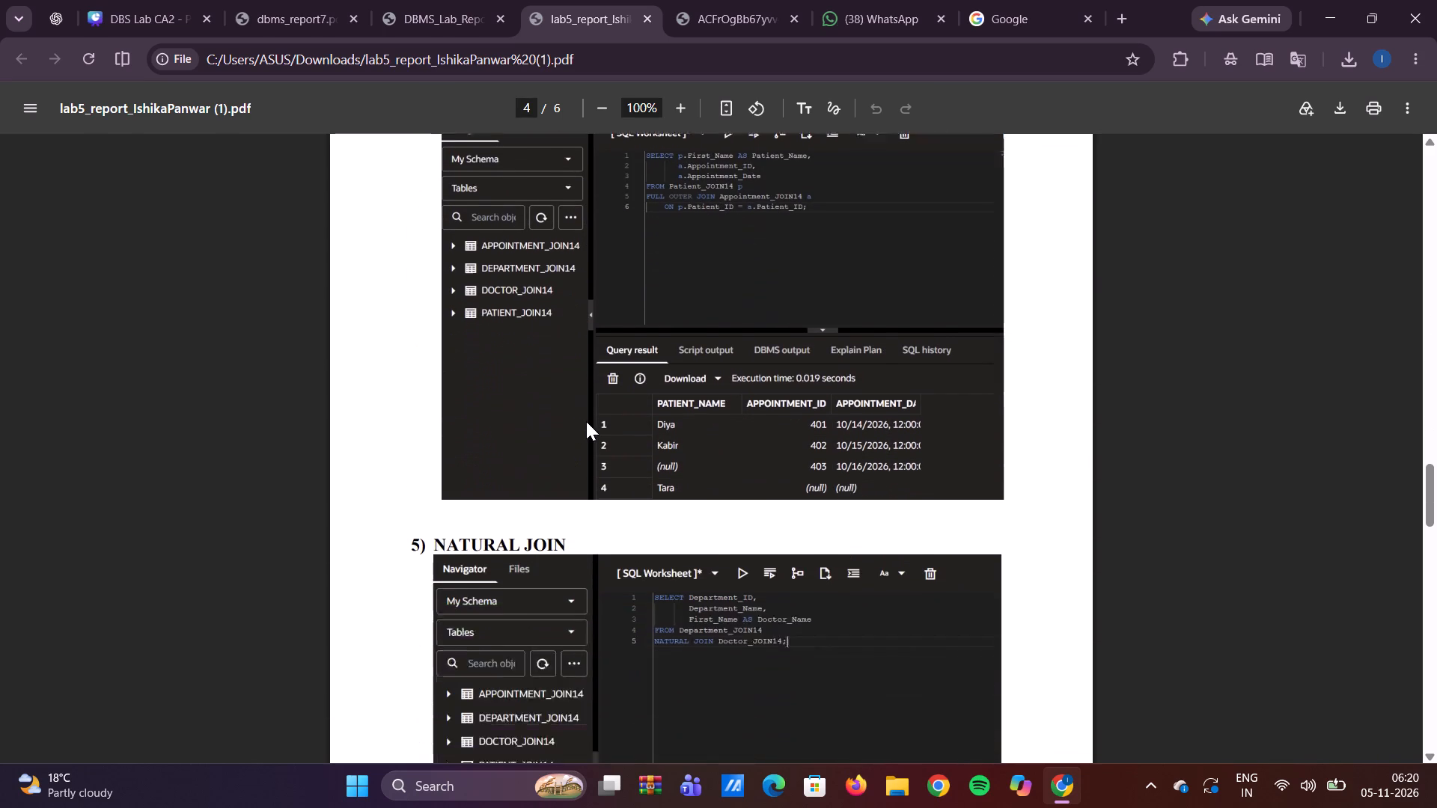
{"action": "scroll", "coordinate": [586, 421], "scroll_direction": "down", "scroll_amount": 1}
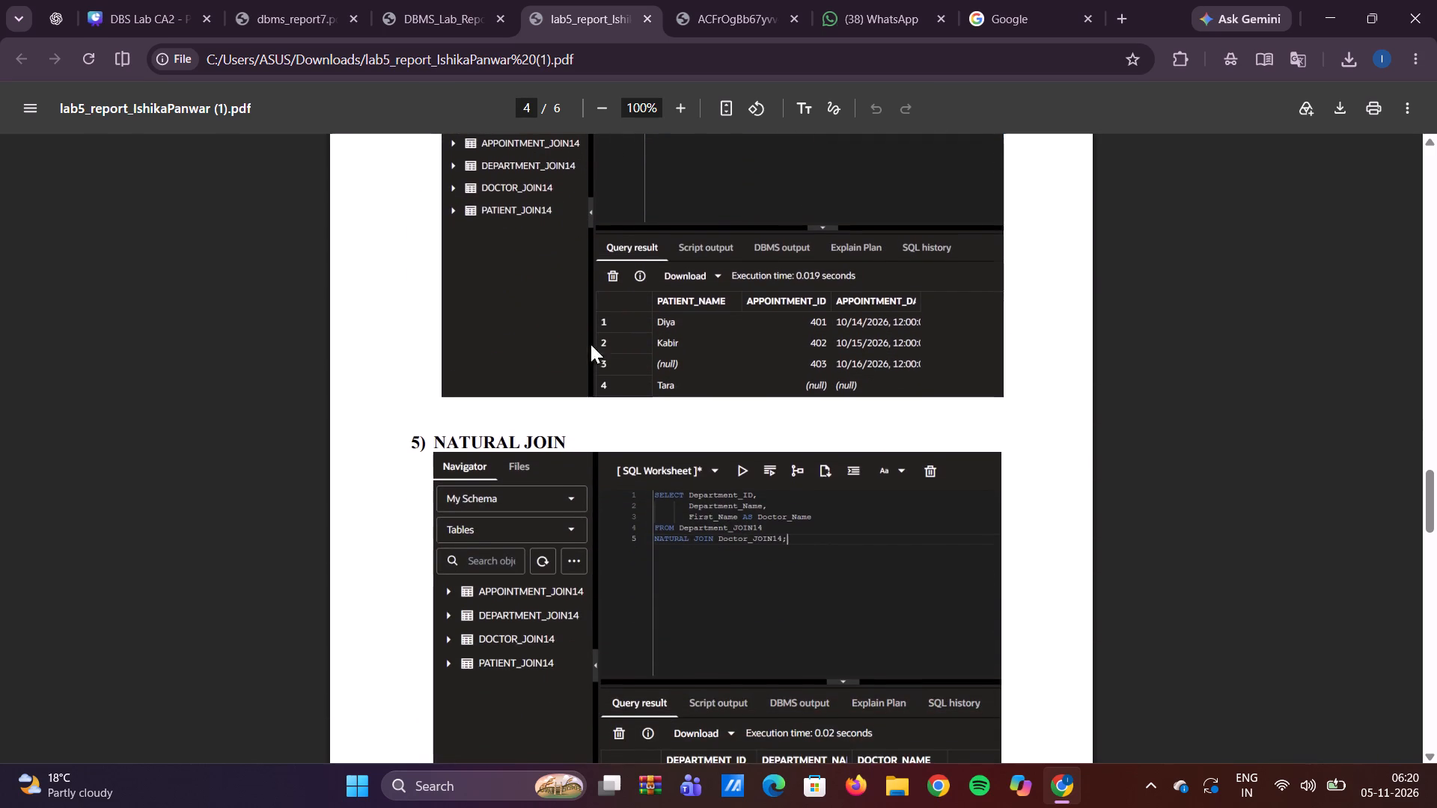
{"action": "scroll", "coordinate": [600, 325], "scroll_direction": "up", "scroll_amount": 13}
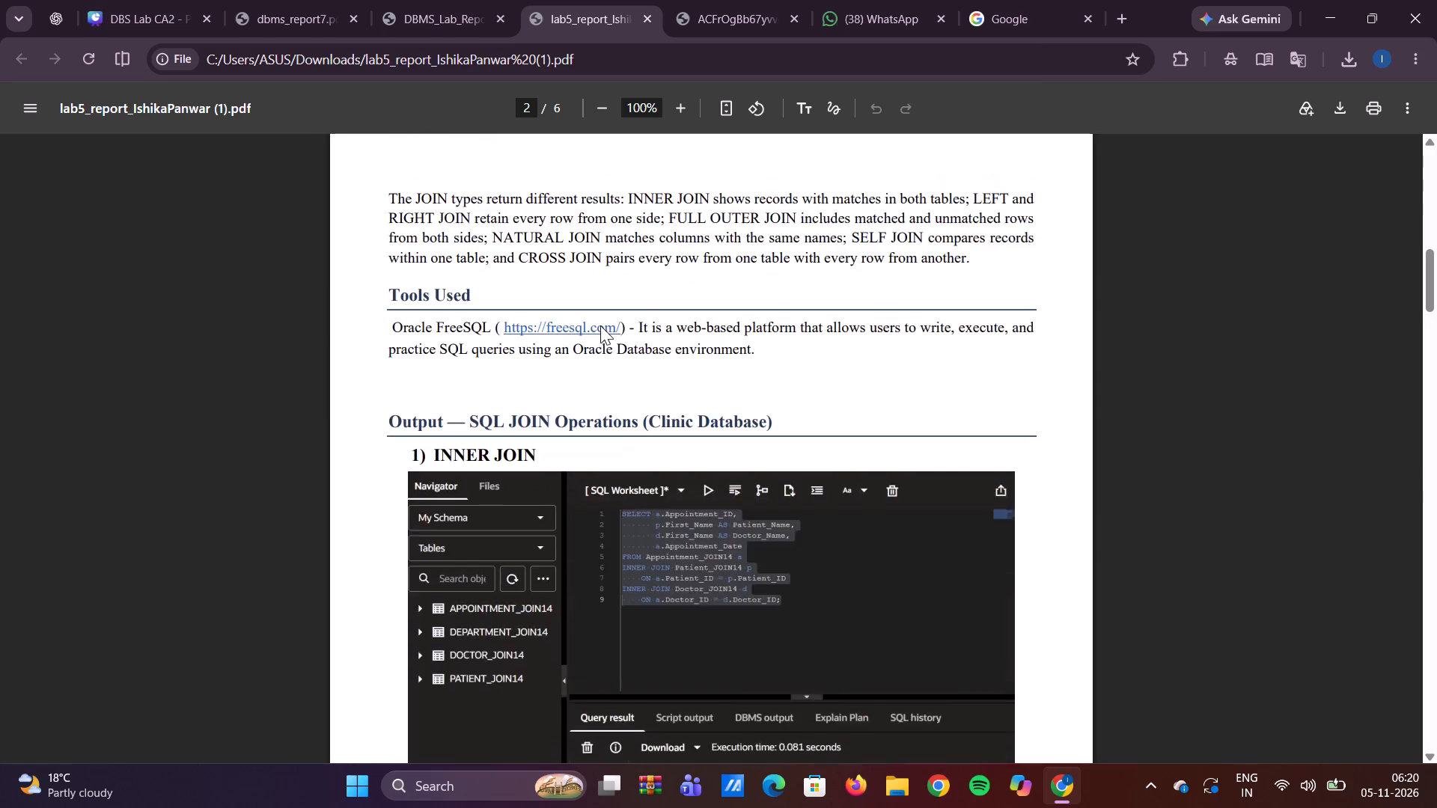
{"action": "scroll", "coordinate": [600, 325], "scroll_direction": "up", "scroll_amount": 1}
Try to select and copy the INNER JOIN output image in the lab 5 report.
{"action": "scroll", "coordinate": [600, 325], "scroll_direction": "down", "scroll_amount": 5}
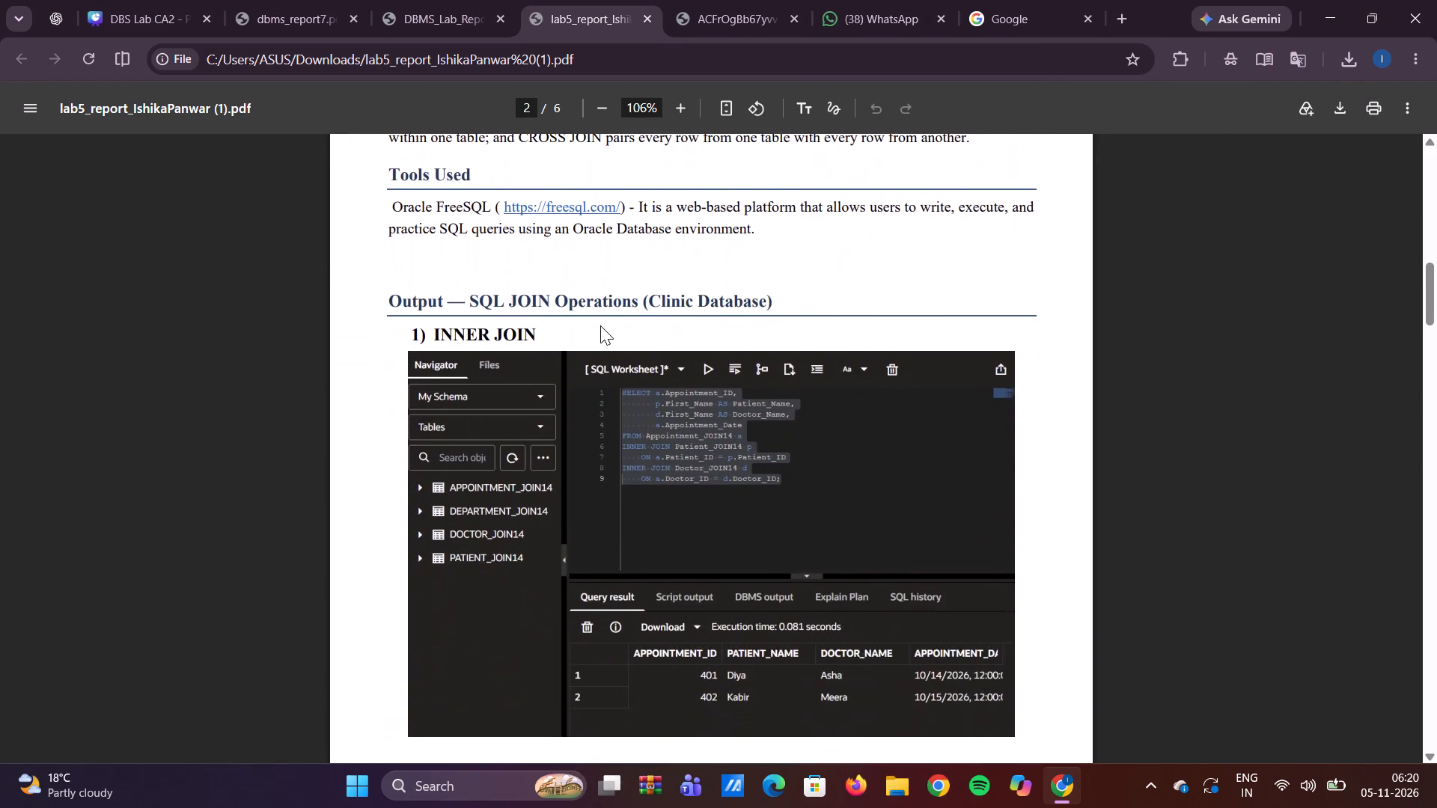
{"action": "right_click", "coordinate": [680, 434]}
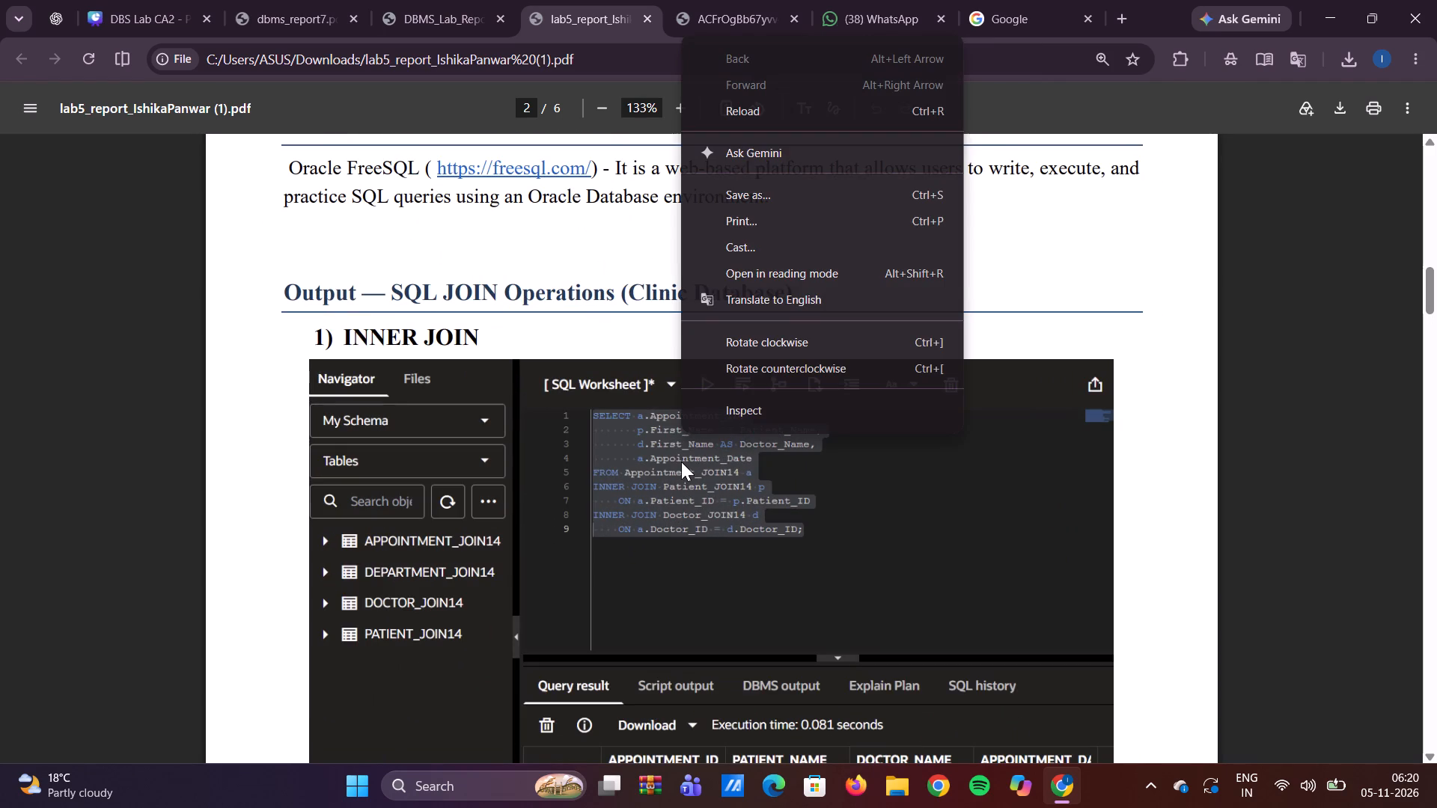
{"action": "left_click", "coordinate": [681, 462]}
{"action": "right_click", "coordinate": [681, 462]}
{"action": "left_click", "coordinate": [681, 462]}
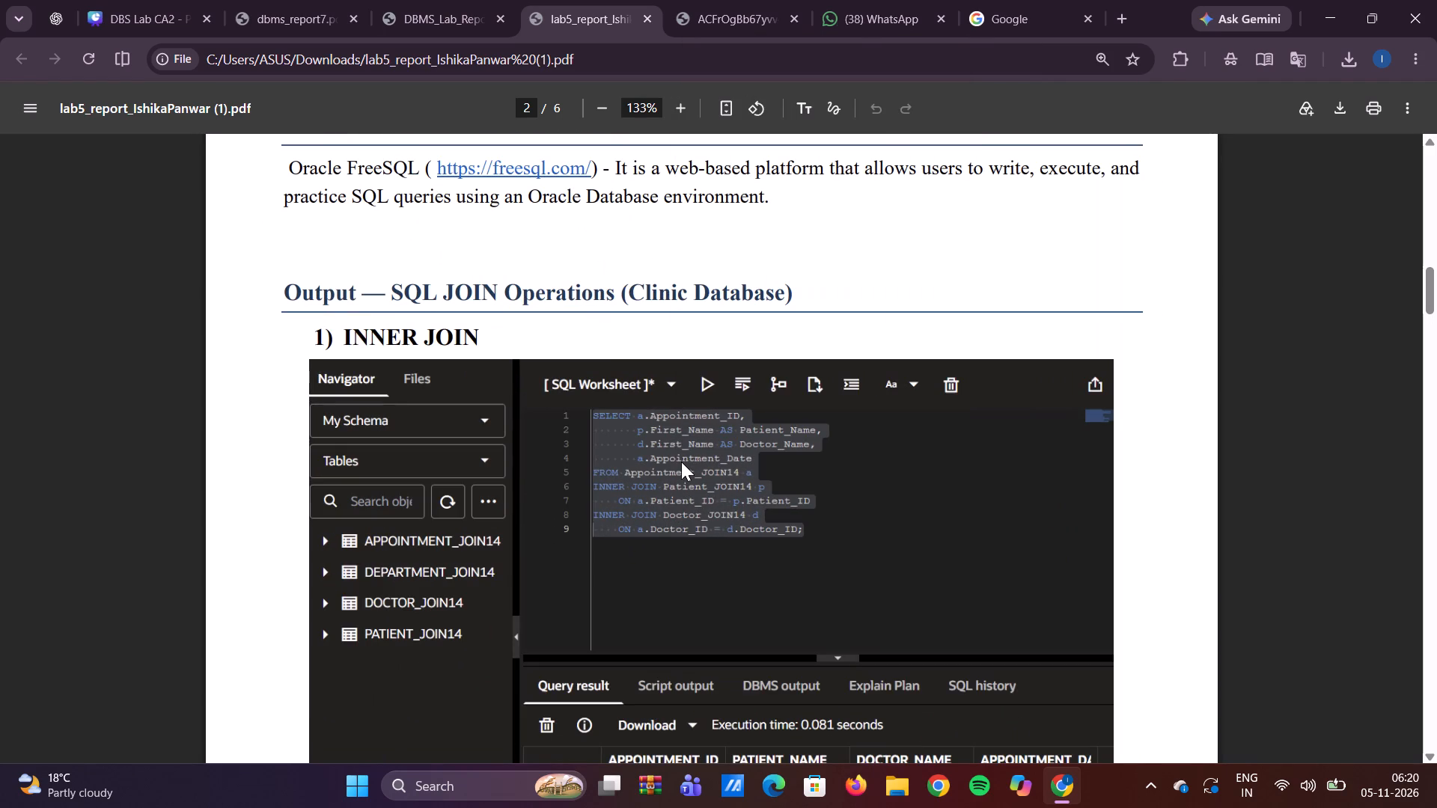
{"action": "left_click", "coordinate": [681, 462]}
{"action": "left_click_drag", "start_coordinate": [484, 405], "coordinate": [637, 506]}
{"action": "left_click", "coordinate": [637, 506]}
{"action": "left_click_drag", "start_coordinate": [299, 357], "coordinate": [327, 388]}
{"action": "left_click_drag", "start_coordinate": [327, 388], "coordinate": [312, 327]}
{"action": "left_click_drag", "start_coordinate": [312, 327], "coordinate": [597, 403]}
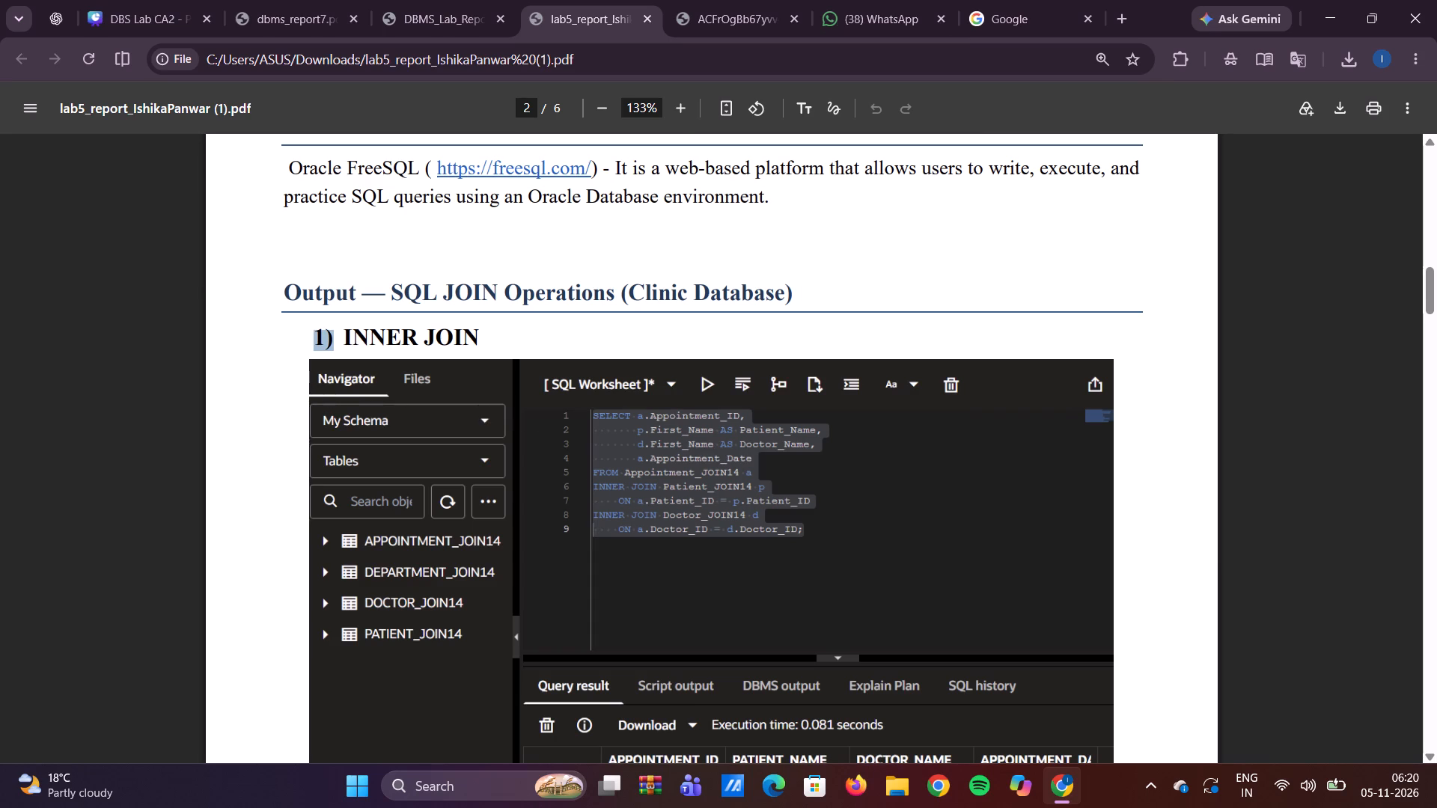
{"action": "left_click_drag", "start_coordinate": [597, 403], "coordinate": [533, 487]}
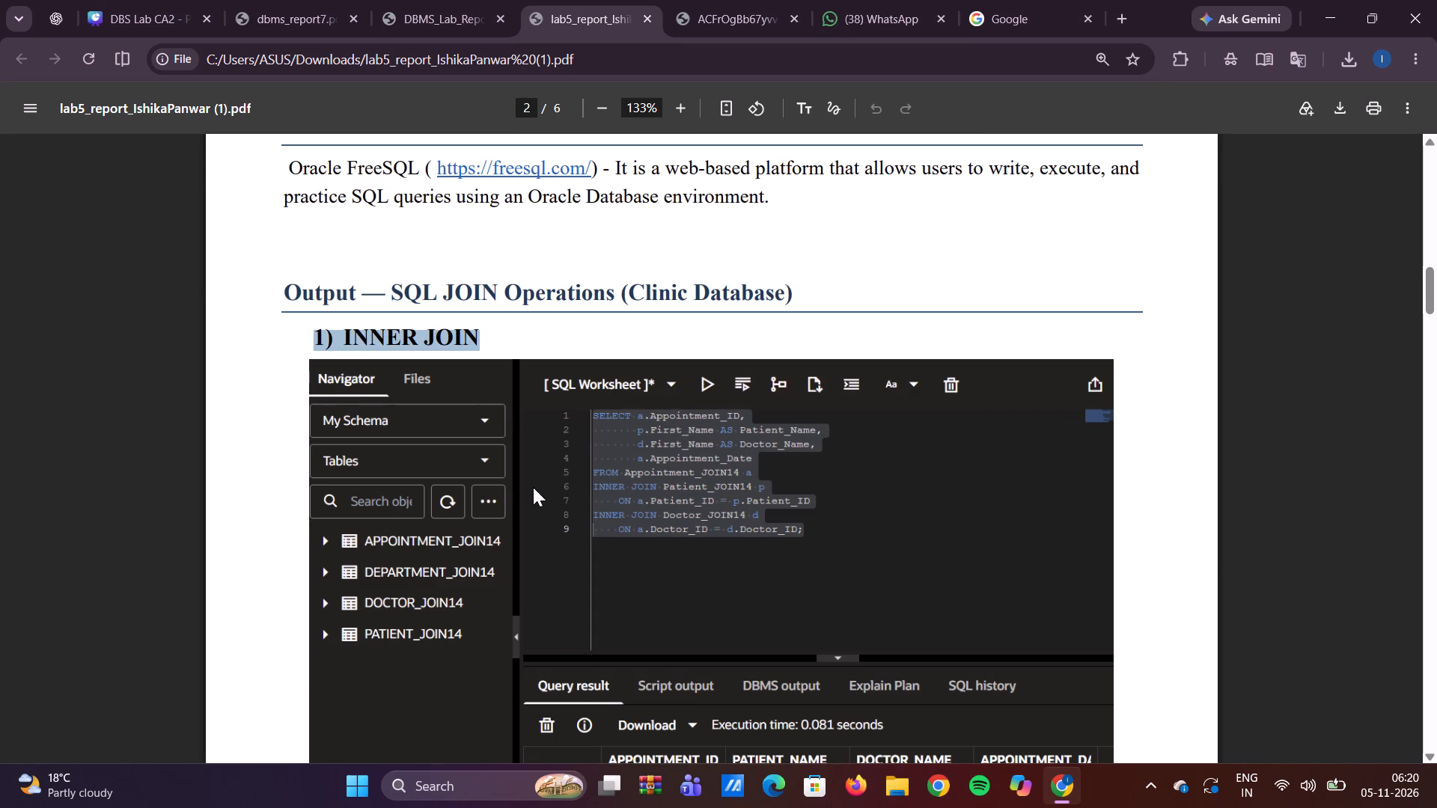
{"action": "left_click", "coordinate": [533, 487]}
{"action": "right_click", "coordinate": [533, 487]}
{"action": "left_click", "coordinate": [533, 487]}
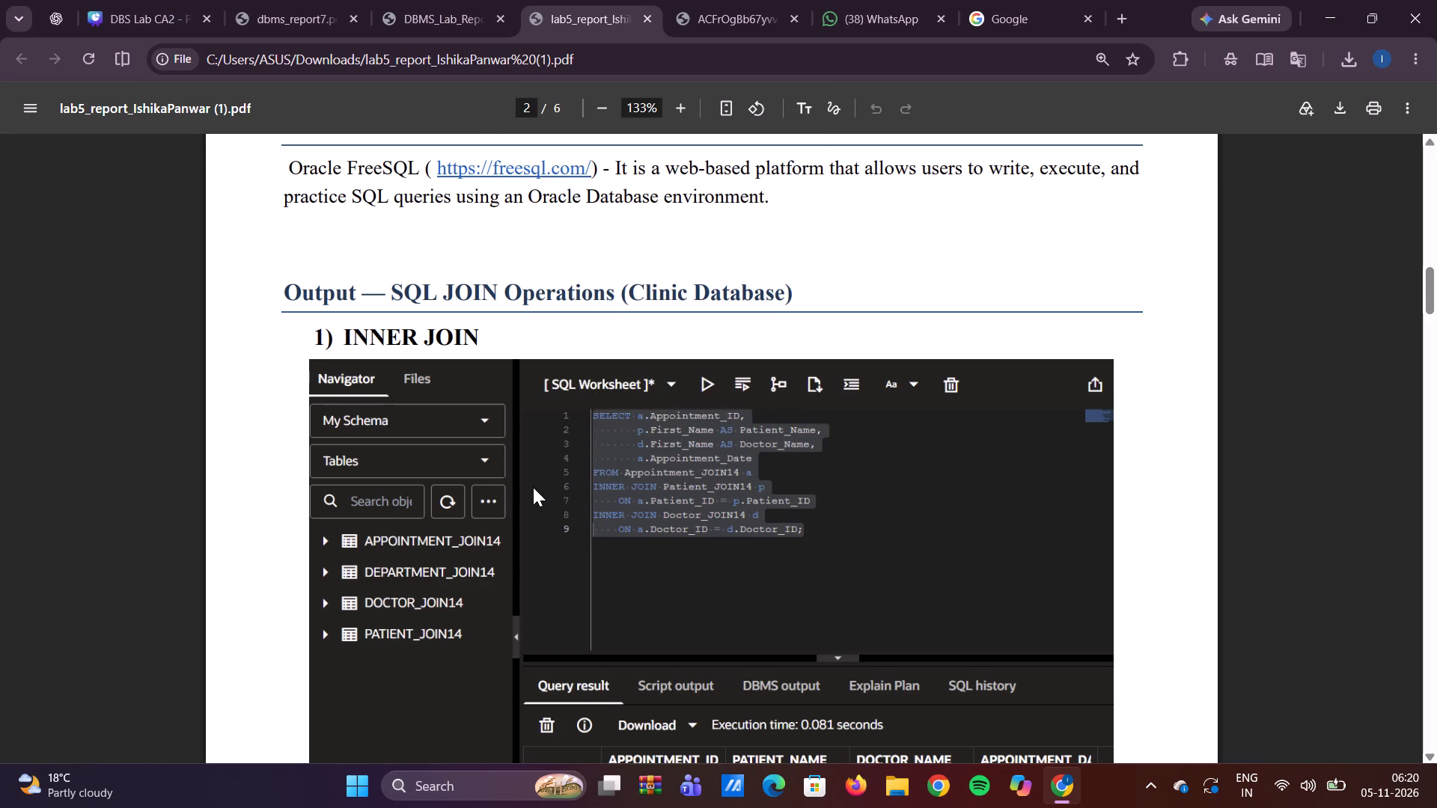
Capture a screen snip of the INNER JOIN output image in the lab 5 report, covering the query and its result rows.
{"action": "scroll", "coordinate": [533, 487], "scroll_direction": "down", "scroll_amount": 3}
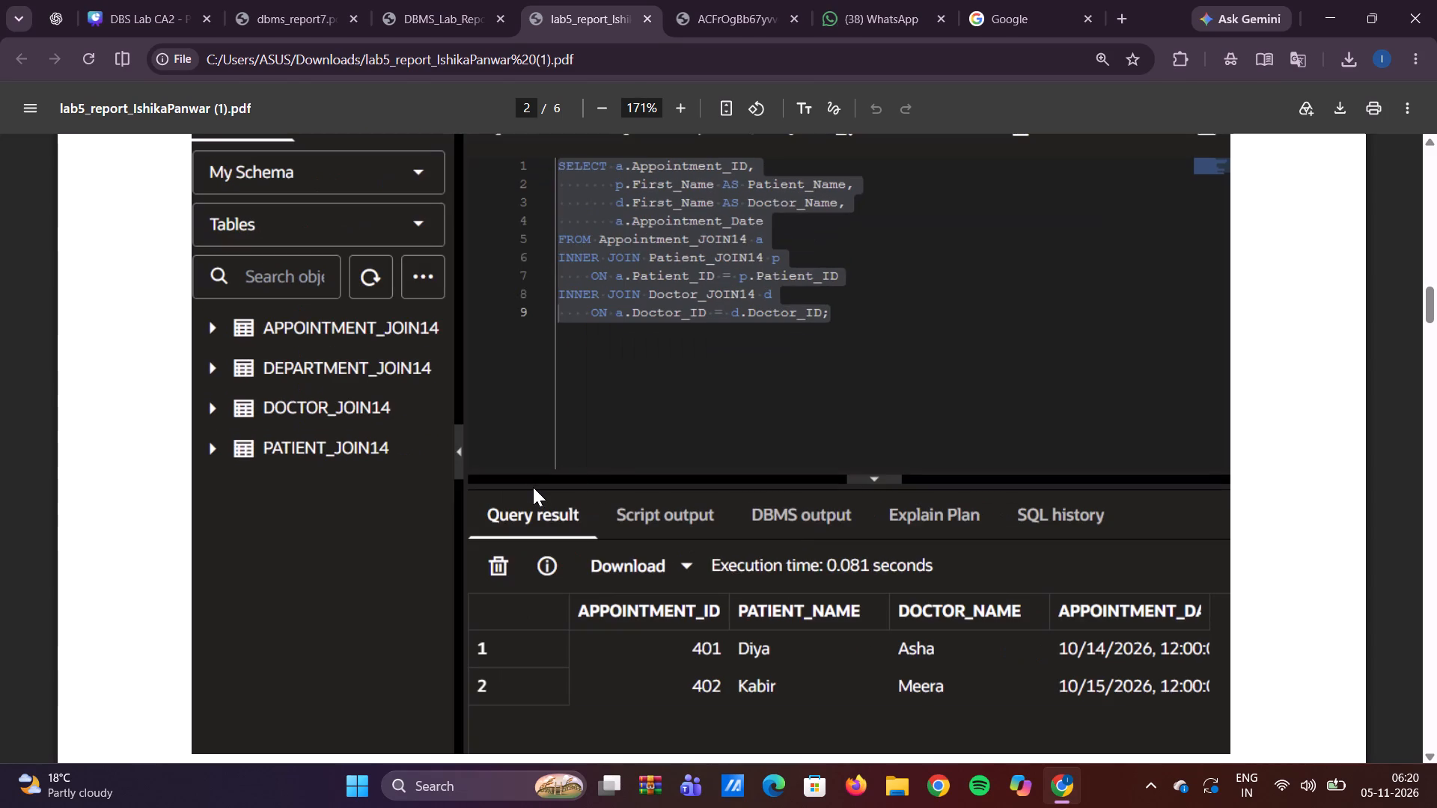
{"action": "scroll", "coordinate": [612, 441], "scroll_direction": "up", "scroll_amount": 3}
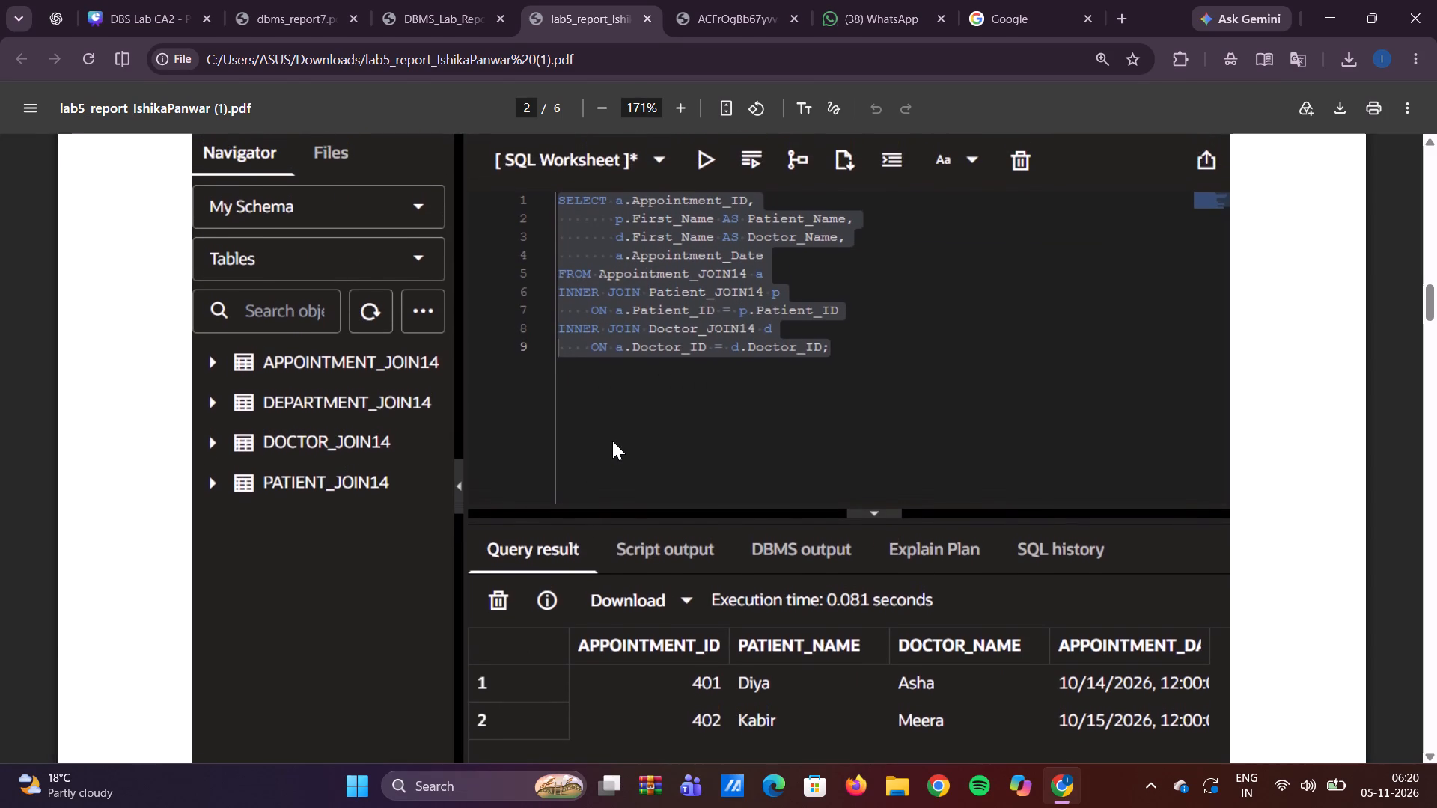
{"action": "scroll", "coordinate": [612, 441], "scroll_direction": "up", "scroll_amount": 1}
{"action": "key", "text": "shift+super+s"}
{"action": "left_click", "coordinate": [187, 137]}
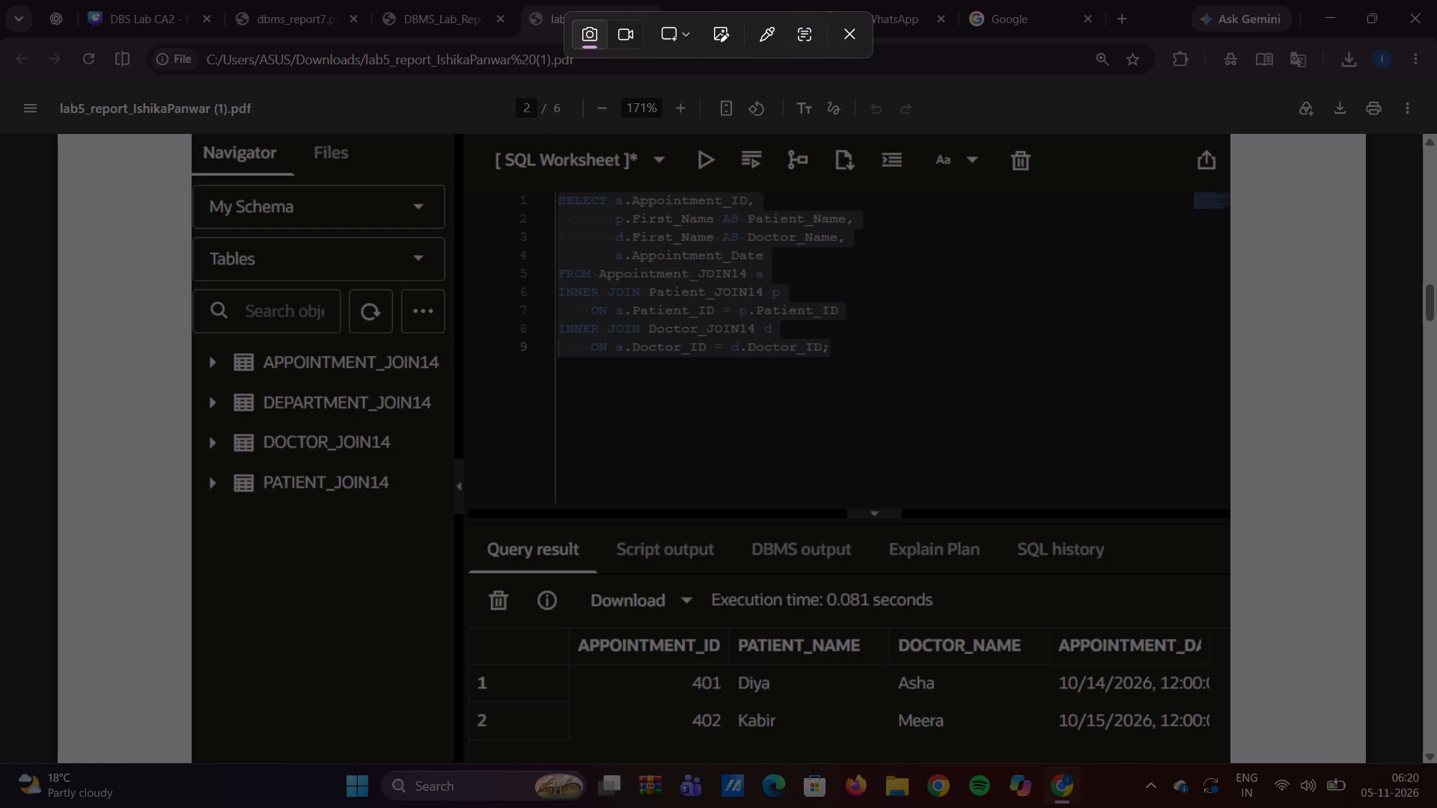
{"action": "left_click_drag", "start_coordinate": [192, 135], "coordinate": [1076, 638]}
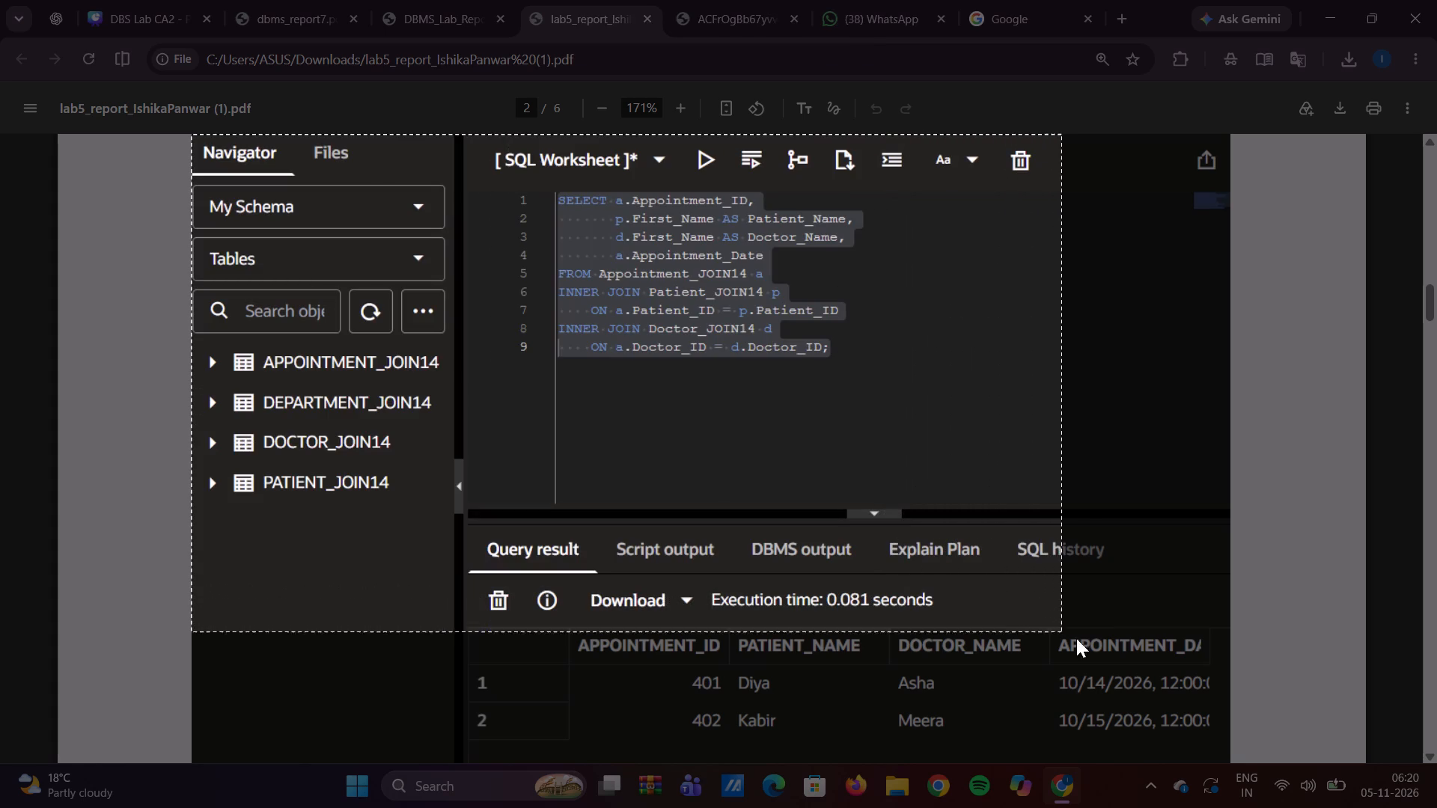
{"action": "left_click_drag", "start_coordinate": [1076, 638], "coordinate": [1217, 749]}
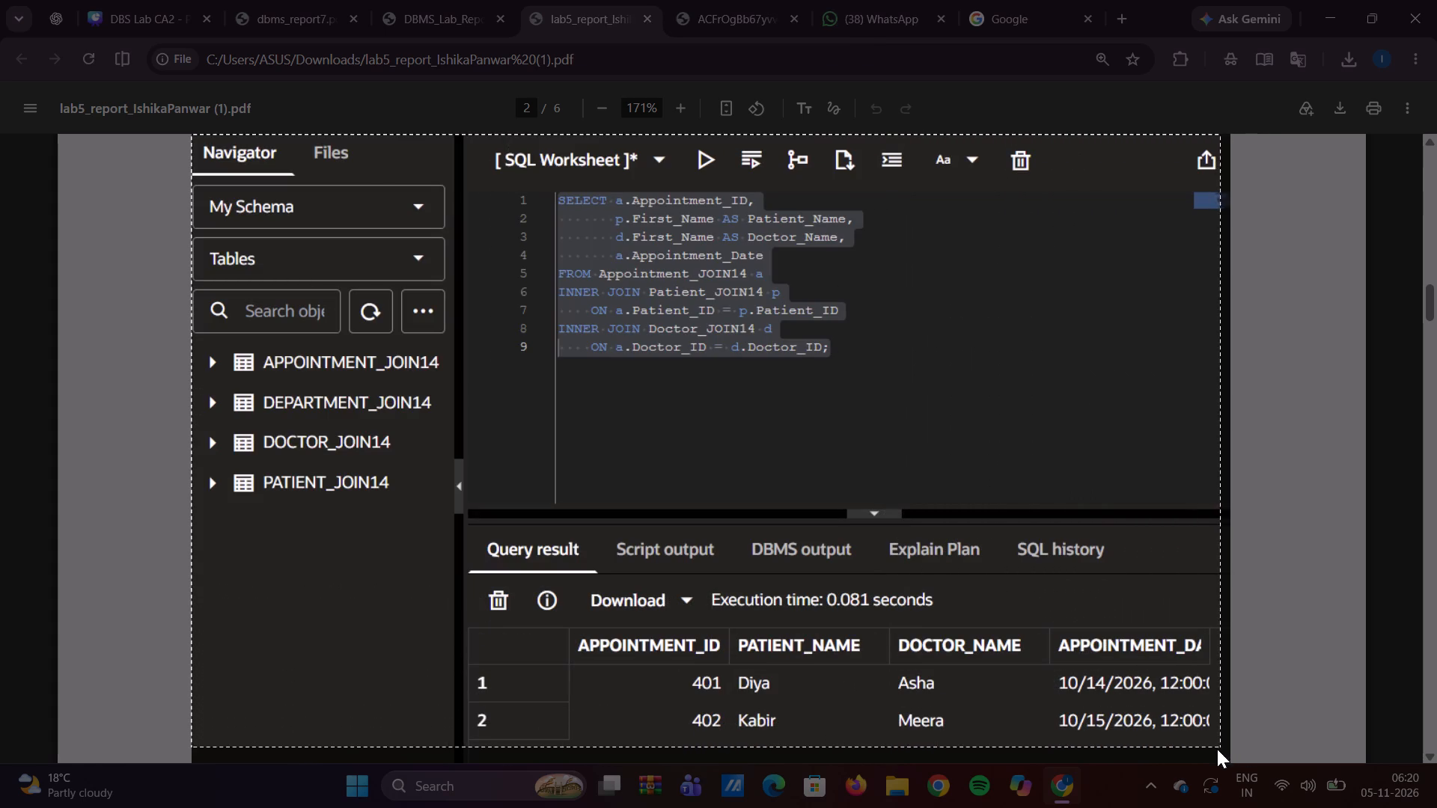
{"action": "left_click_drag", "start_coordinate": [1217, 749], "coordinate": [1226, 743]}
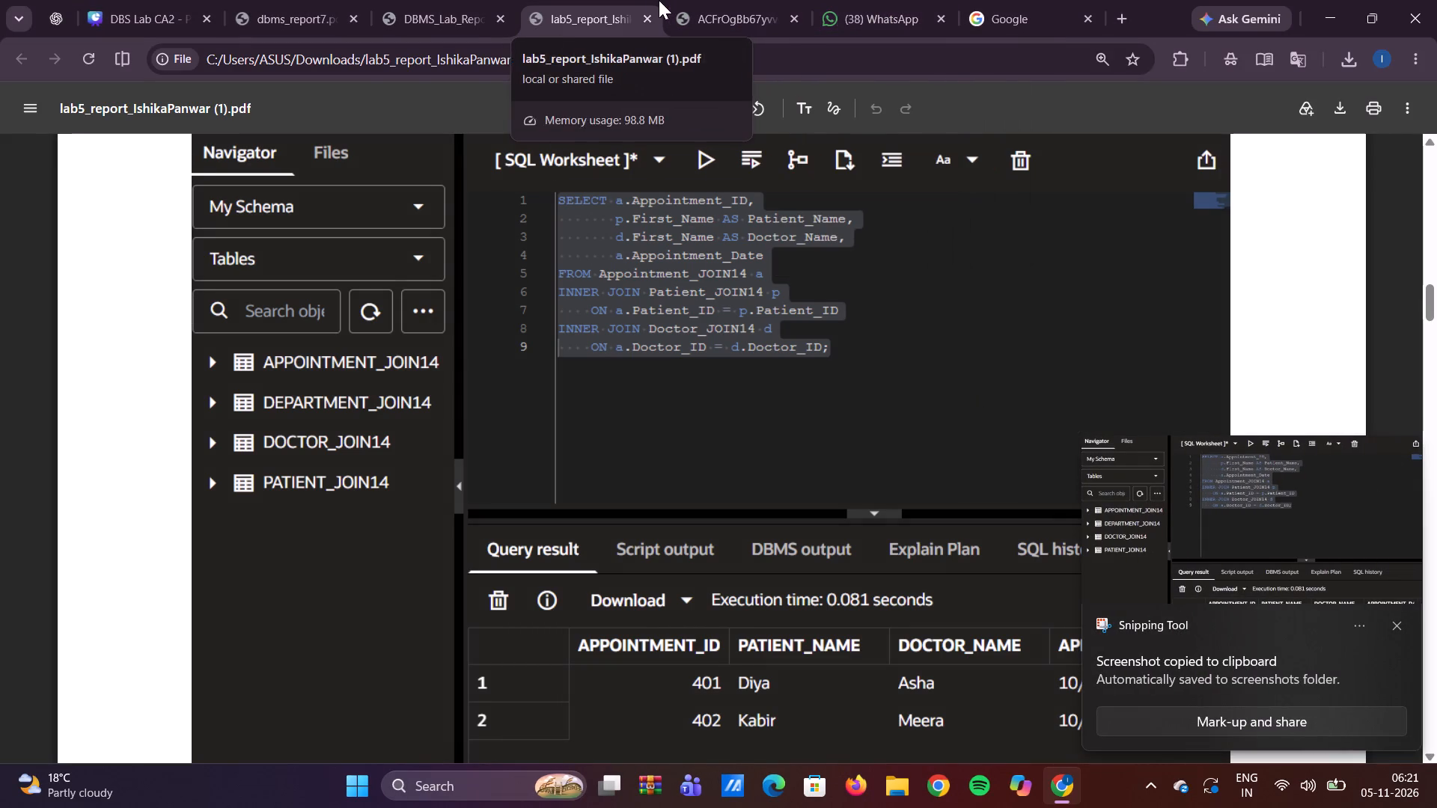
Switch to the Canva presentation and replace the first placeholder paragraph on the Goal slide with the captured INNER JOIN image.
{"action": "left_click", "coordinate": [294, 10]}
{"action": "left_click", "coordinate": [159, 0]}
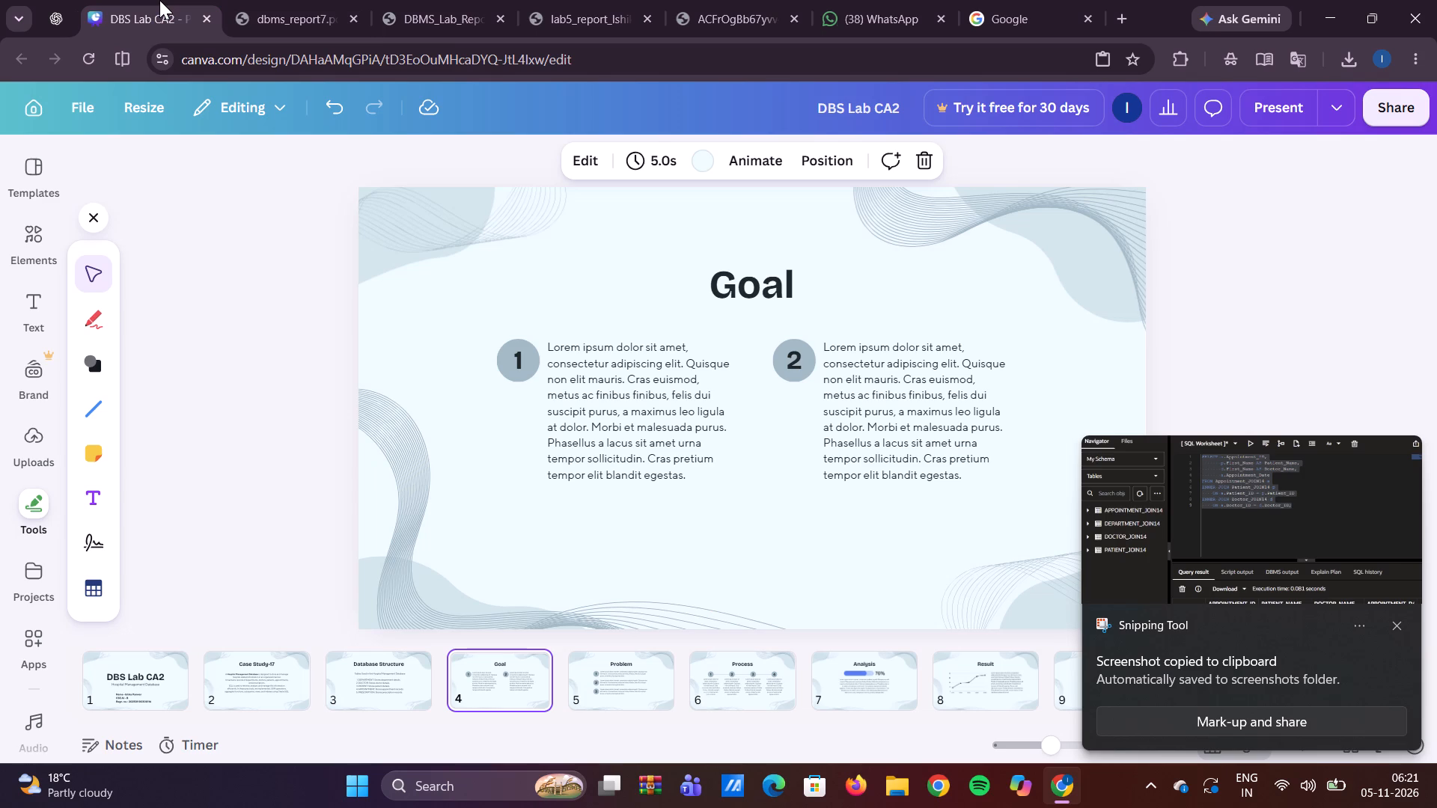
{"action": "left_click", "coordinate": [564, 6]}
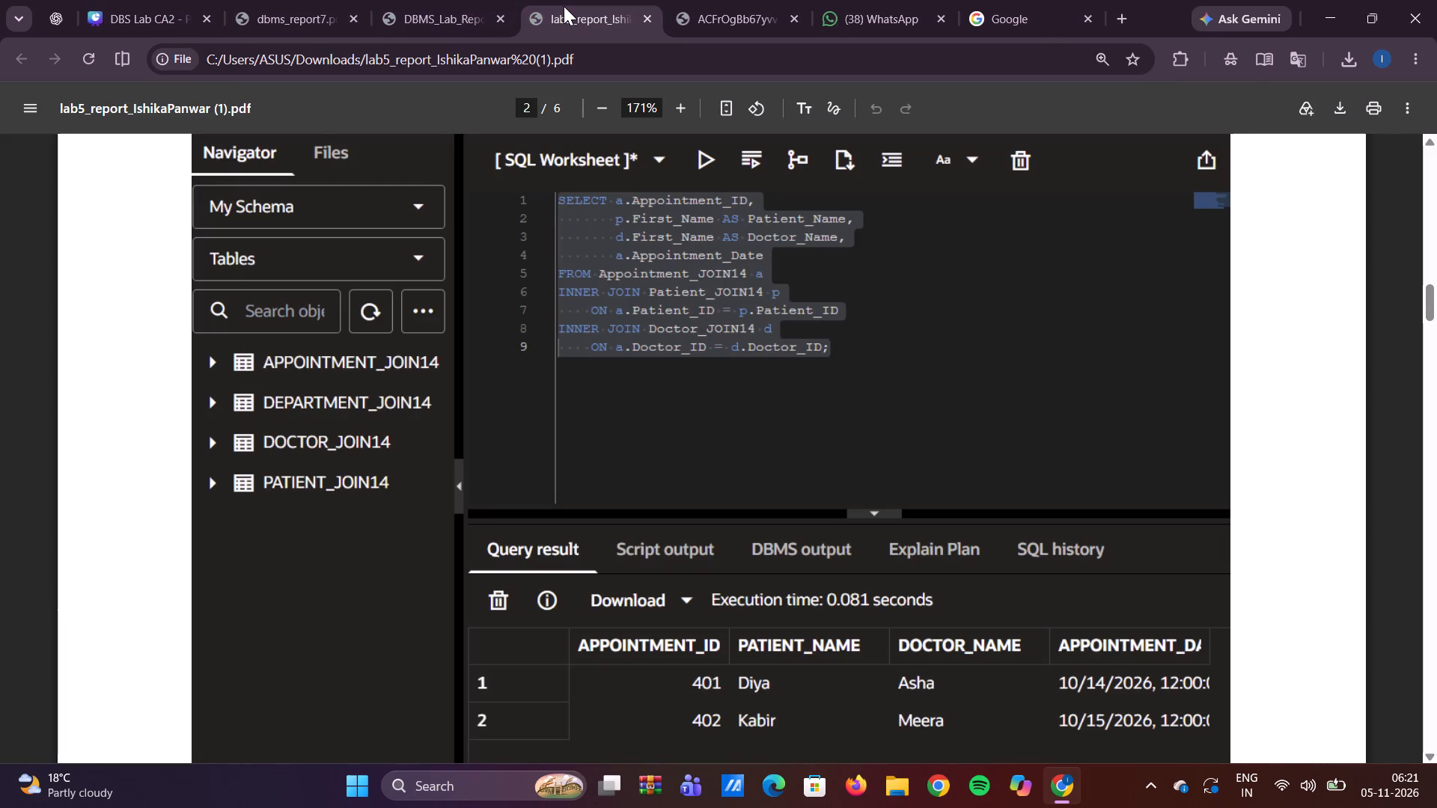
{"action": "left_click", "coordinate": [564, 6]}
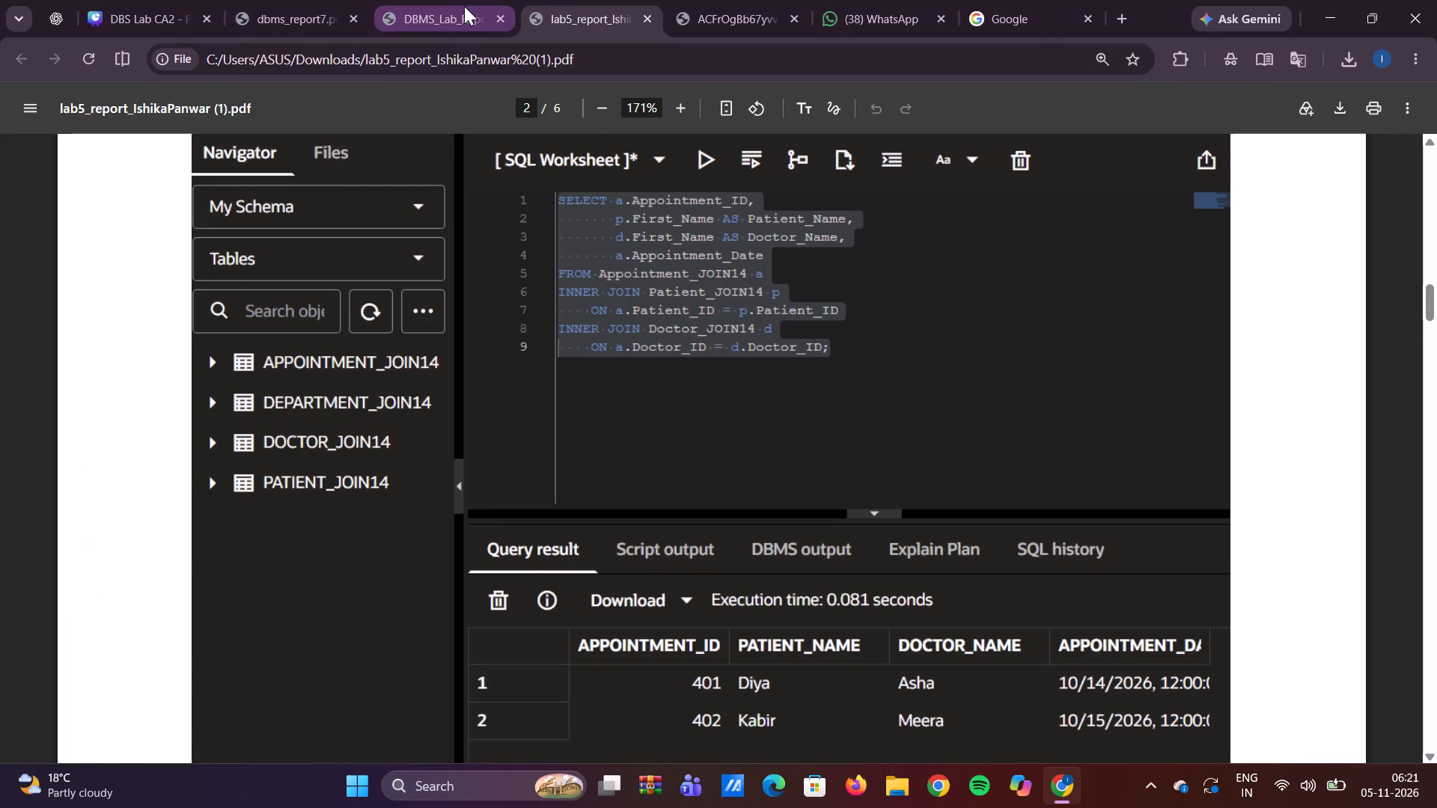
{"action": "left_click", "coordinate": [155, 0]}
{"action": "left_click", "coordinate": [674, 380]}
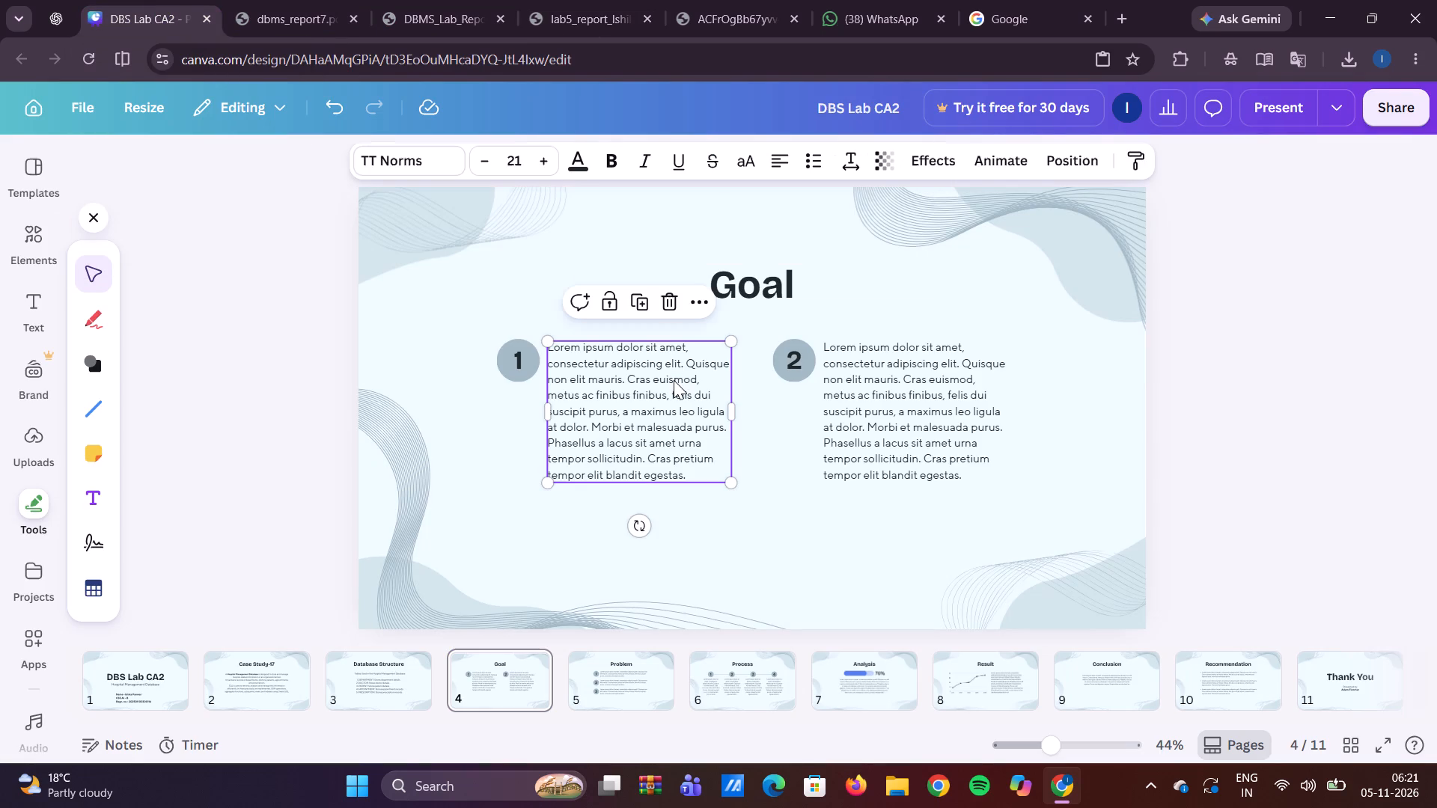
{"action": "key", "text": "Delete"}
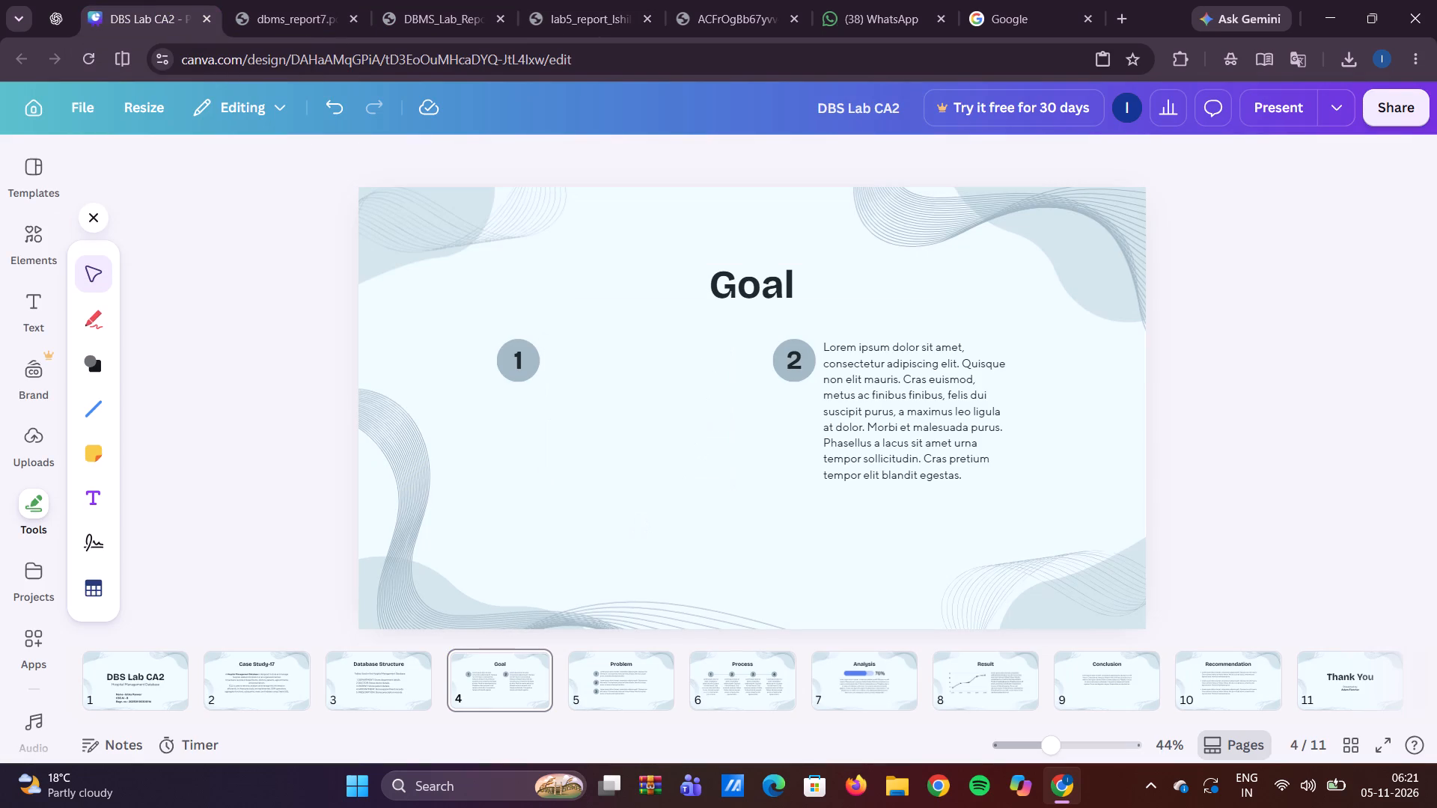
{"action": "right_click", "coordinate": [650, 325]}
{"action": "left_click", "coordinate": [749, 382]}
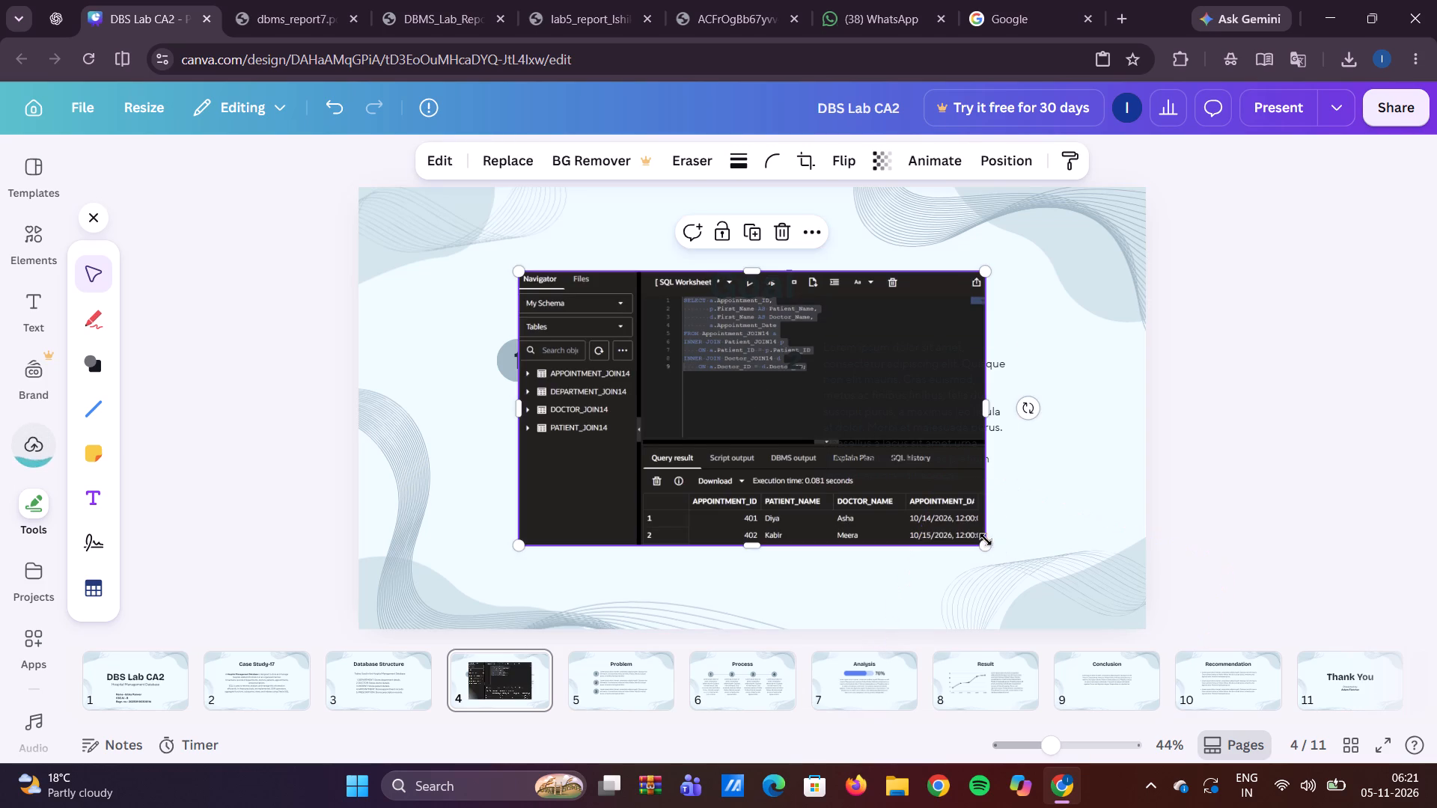
Resize the INNER JOIN image to about 592 high and place it against the slide's left edge, below the Goal title.
{"action": "left_click_drag", "start_coordinate": [984, 545], "coordinate": [769, 455]}
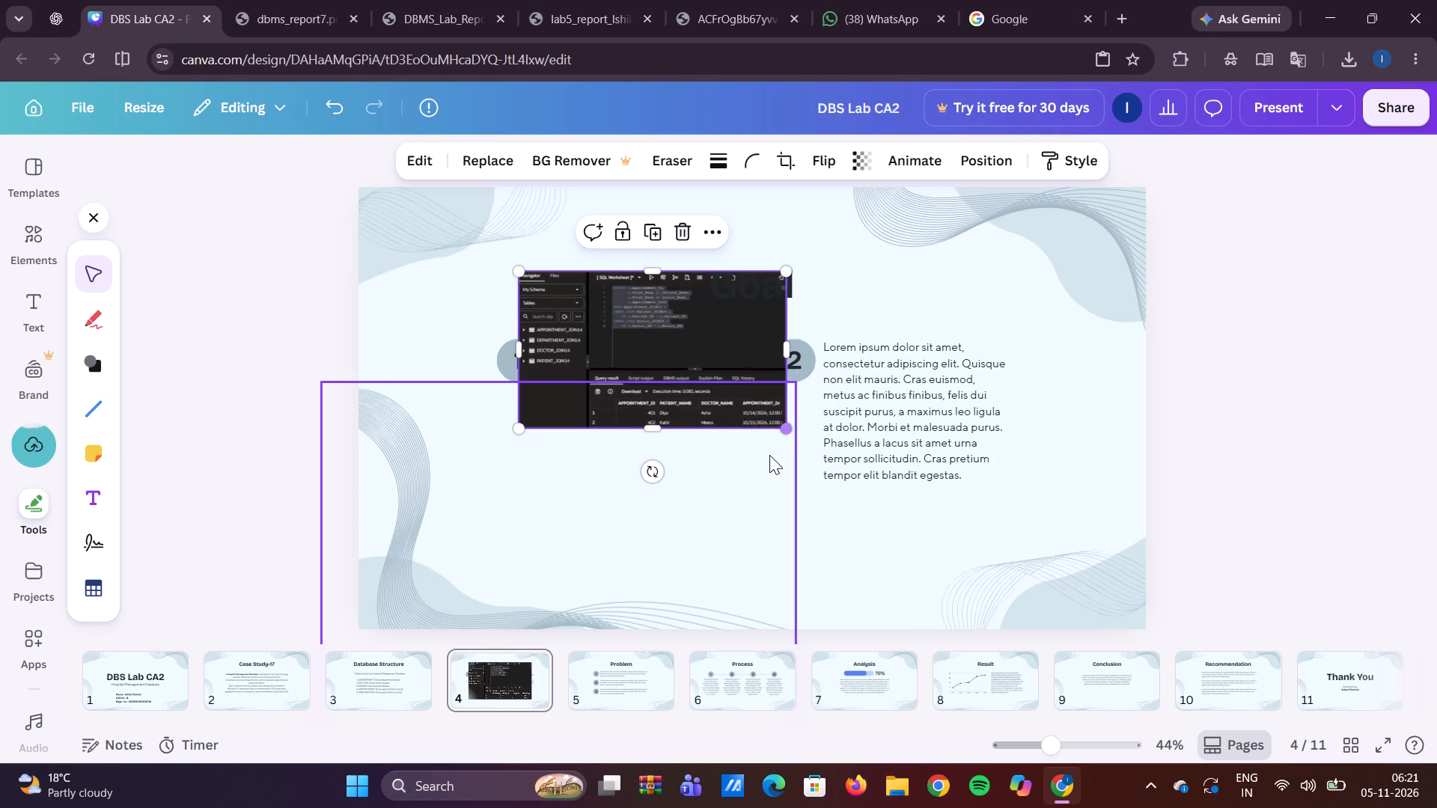
{"action": "left_click_drag", "start_coordinate": [677, 310], "coordinate": [622, 500]}
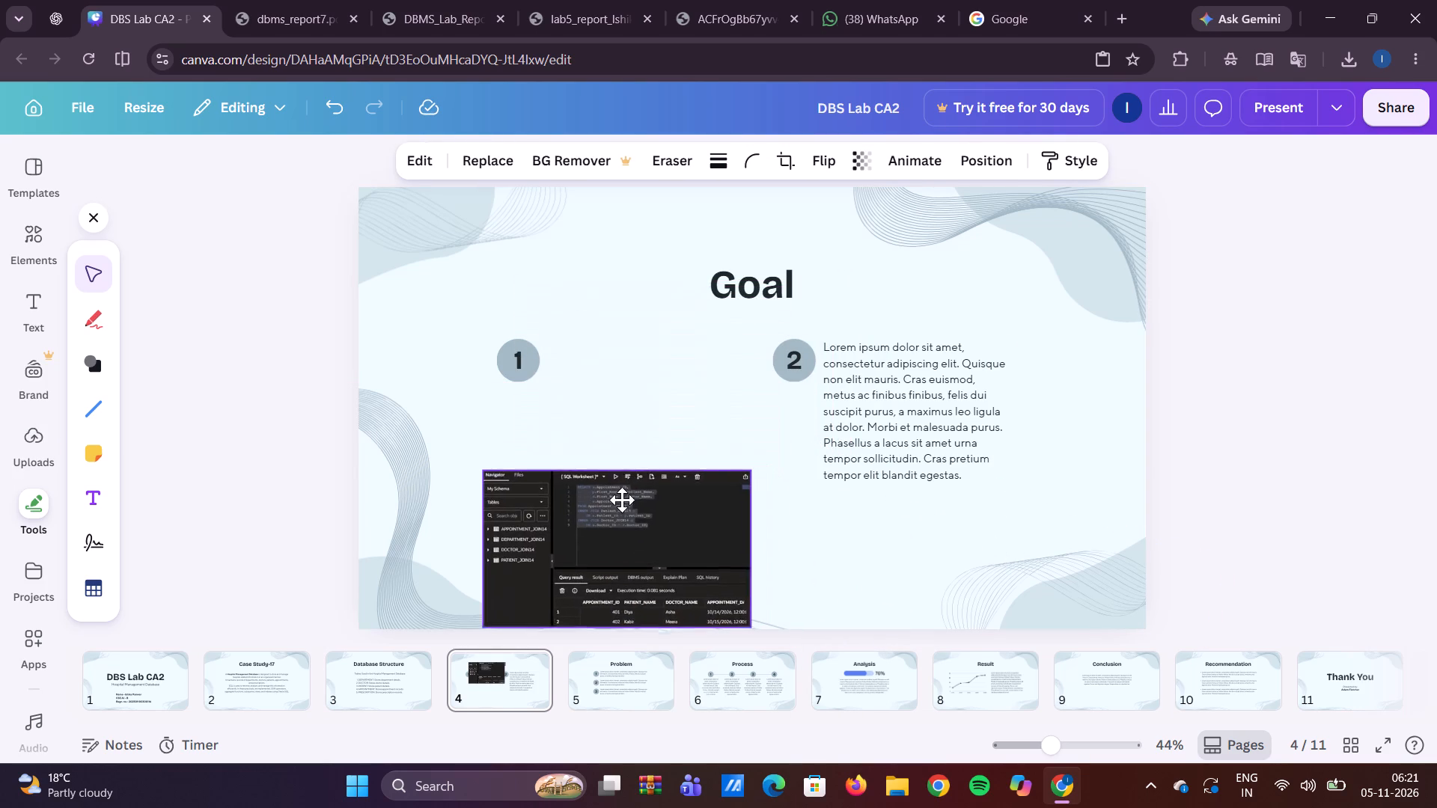
{"action": "left_click_drag", "start_coordinate": [622, 500], "coordinate": [568, 334]}
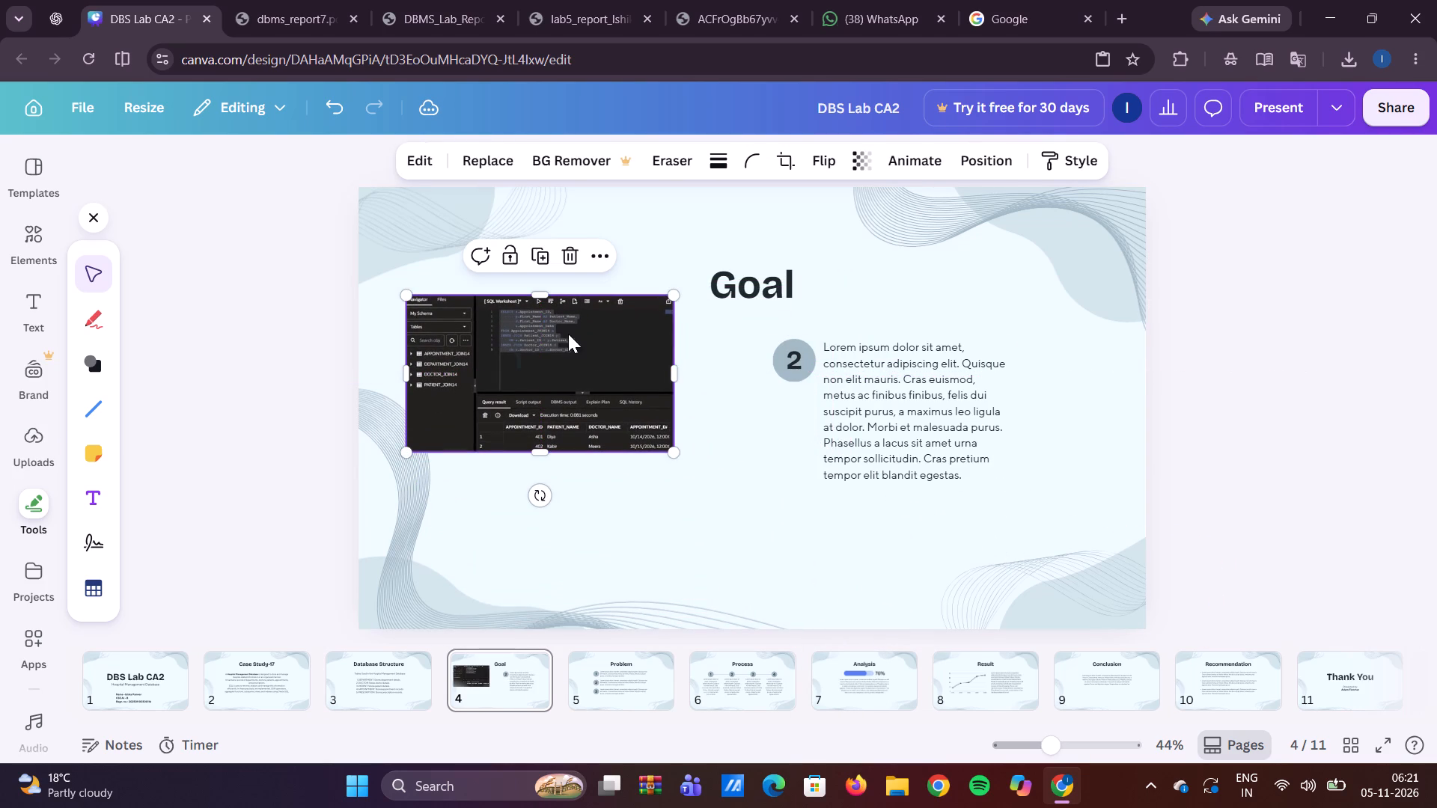
{"action": "left_click_drag", "start_coordinate": [675, 452], "coordinate": [706, 591]}
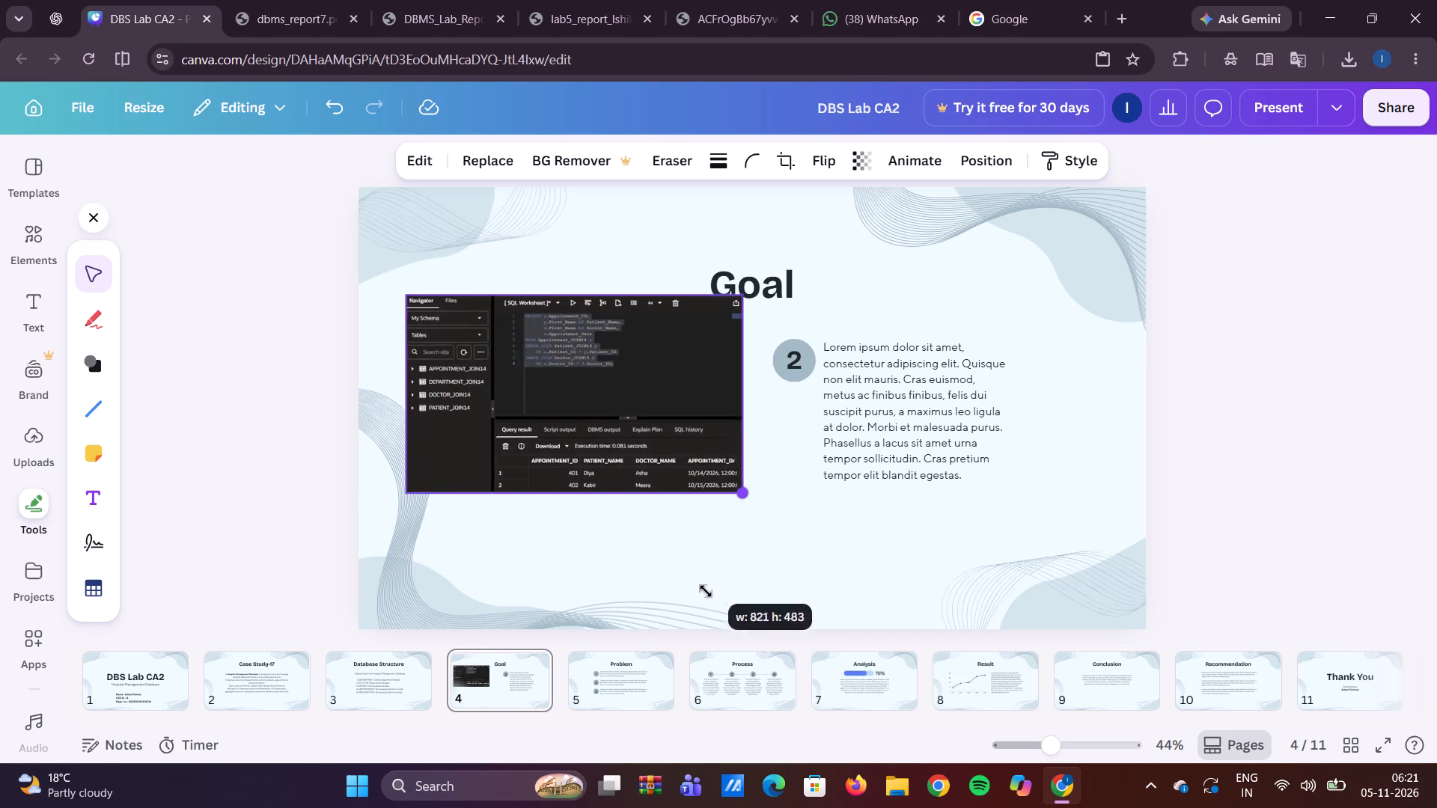
{"action": "left_click_drag", "start_coordinate": [706, 591], "coordinate": [710, 605]}
{"action": "left_click_drag", "start_coordinate": [599, 364], "coordinate": [558, 393]}
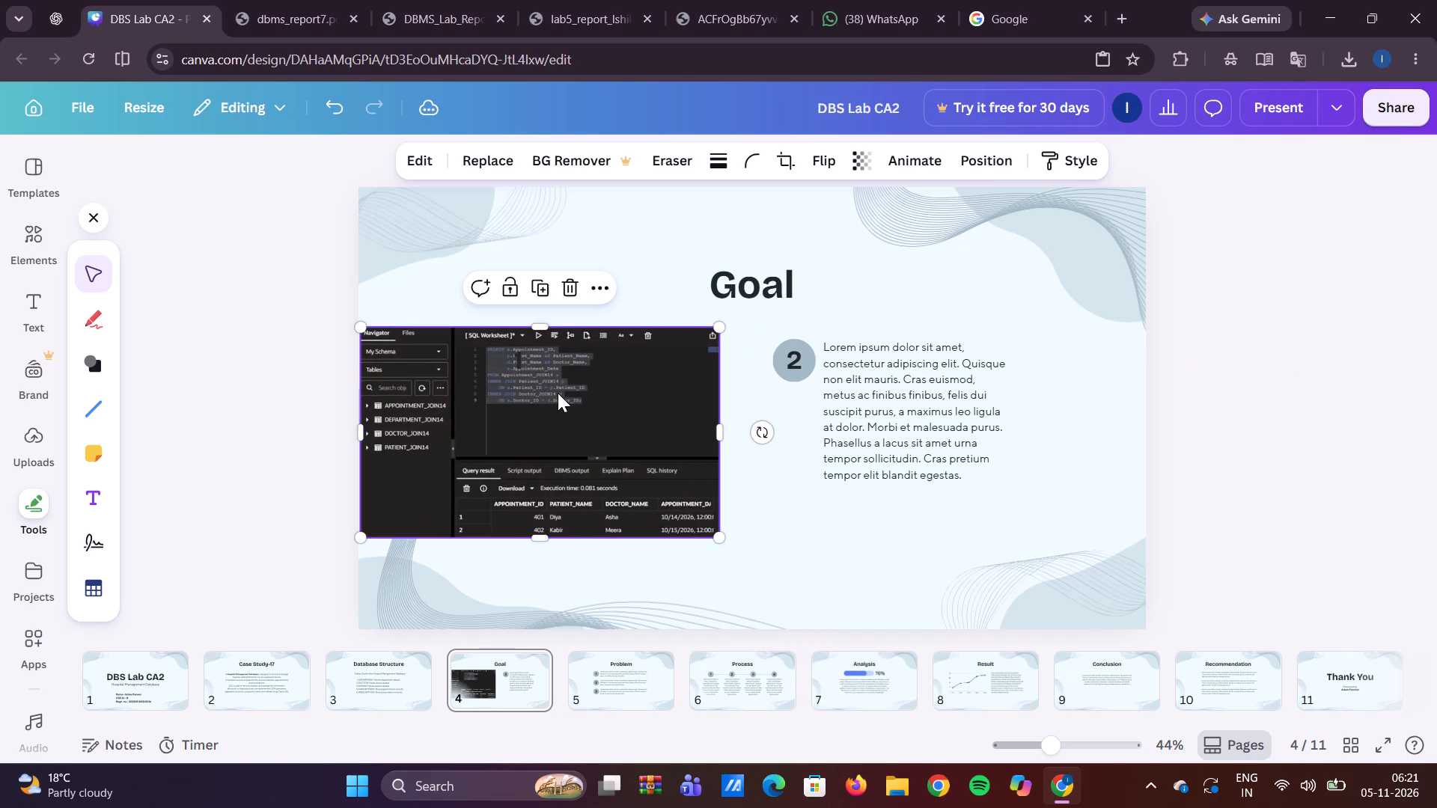
{"action": "left_click_drag", "start_coordinate": [718, 537], "coordinate": [743, 581]}
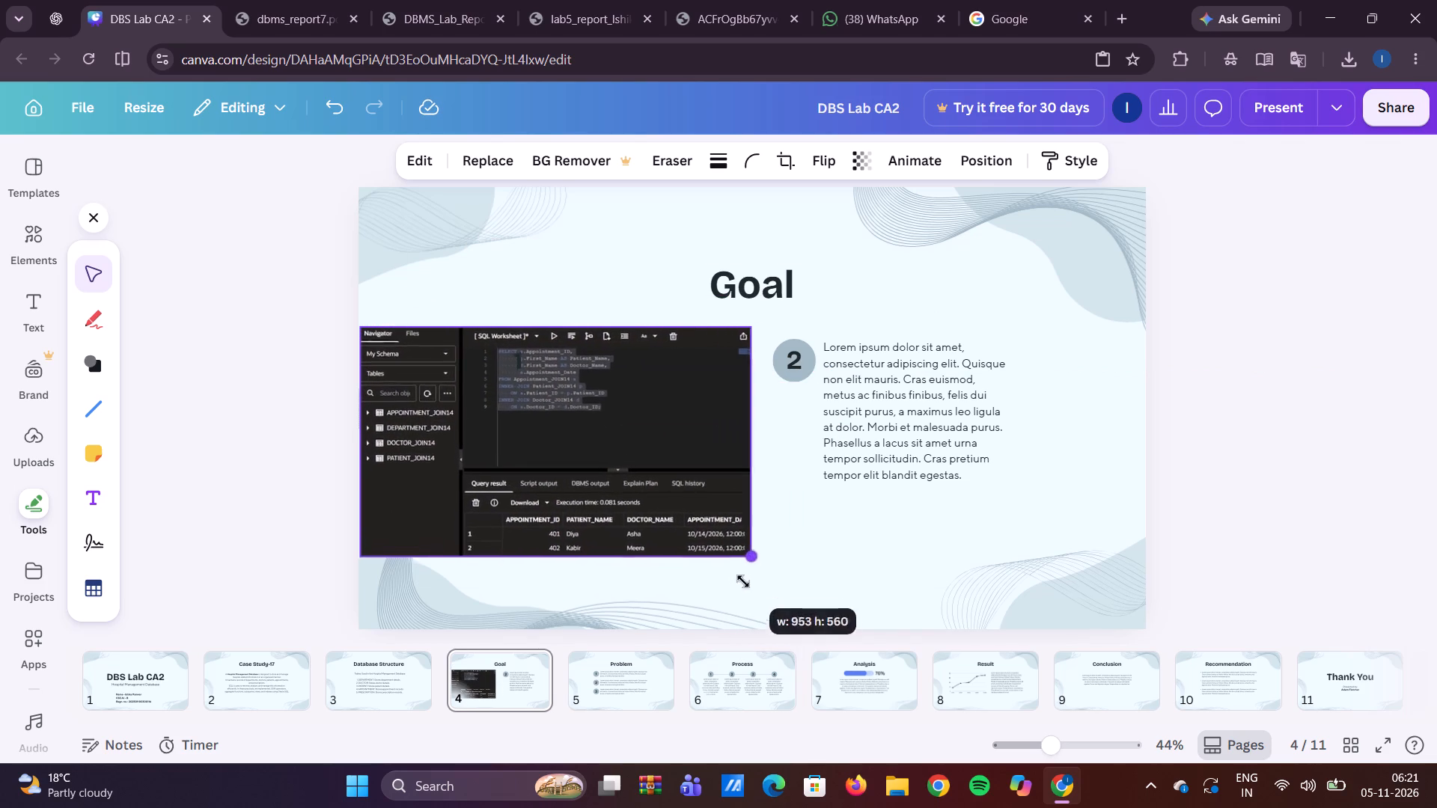
{"action": "left_click_drag", "start_coordinate": [743, 581], "coordinate": [753, 598]}
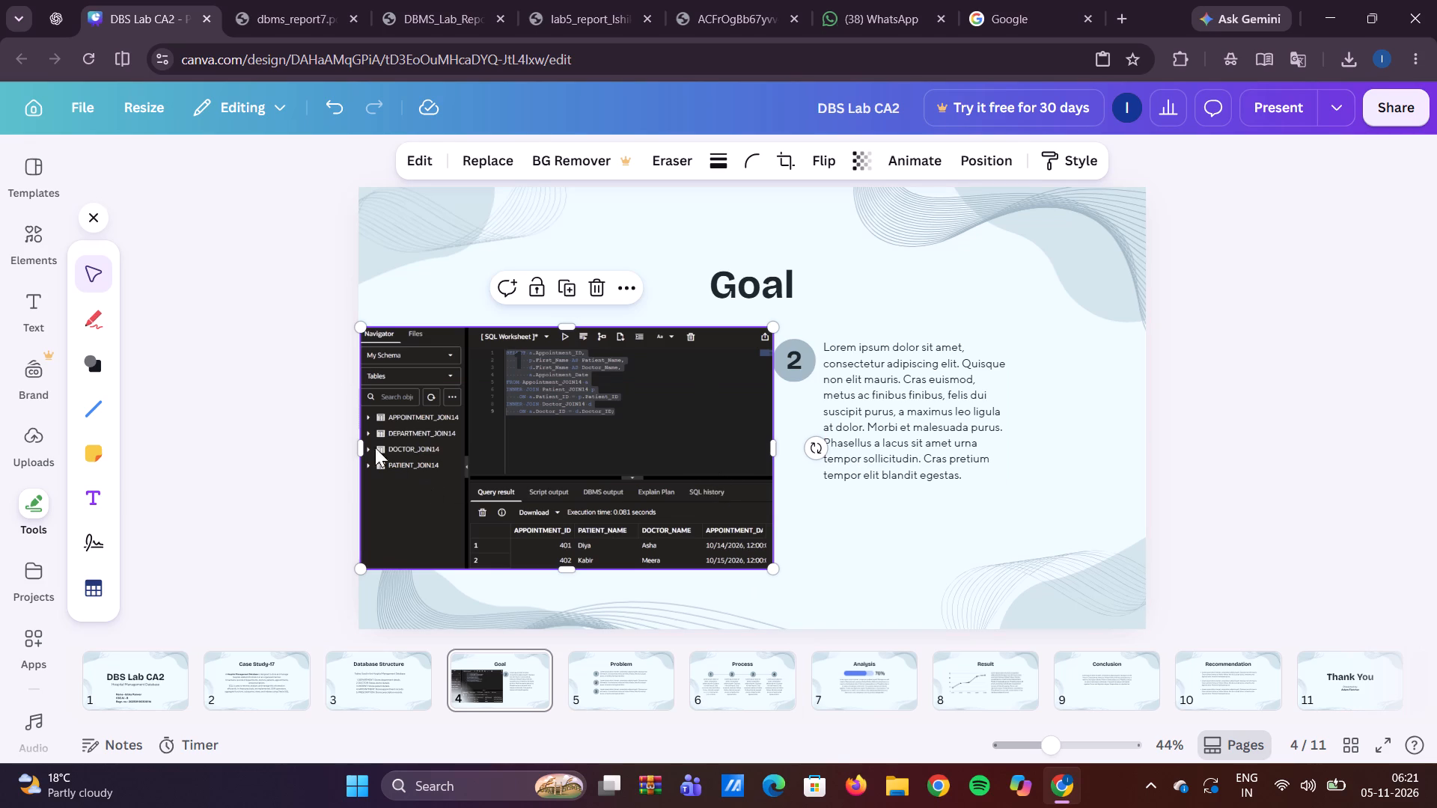
Crop the Navigator pane off the INNER JOIN image, leaving it about 760 wide and 592 high.
{"action": "left_click_drag", "start_coordinate": [361, 444], "coordinate": [454, 465]}
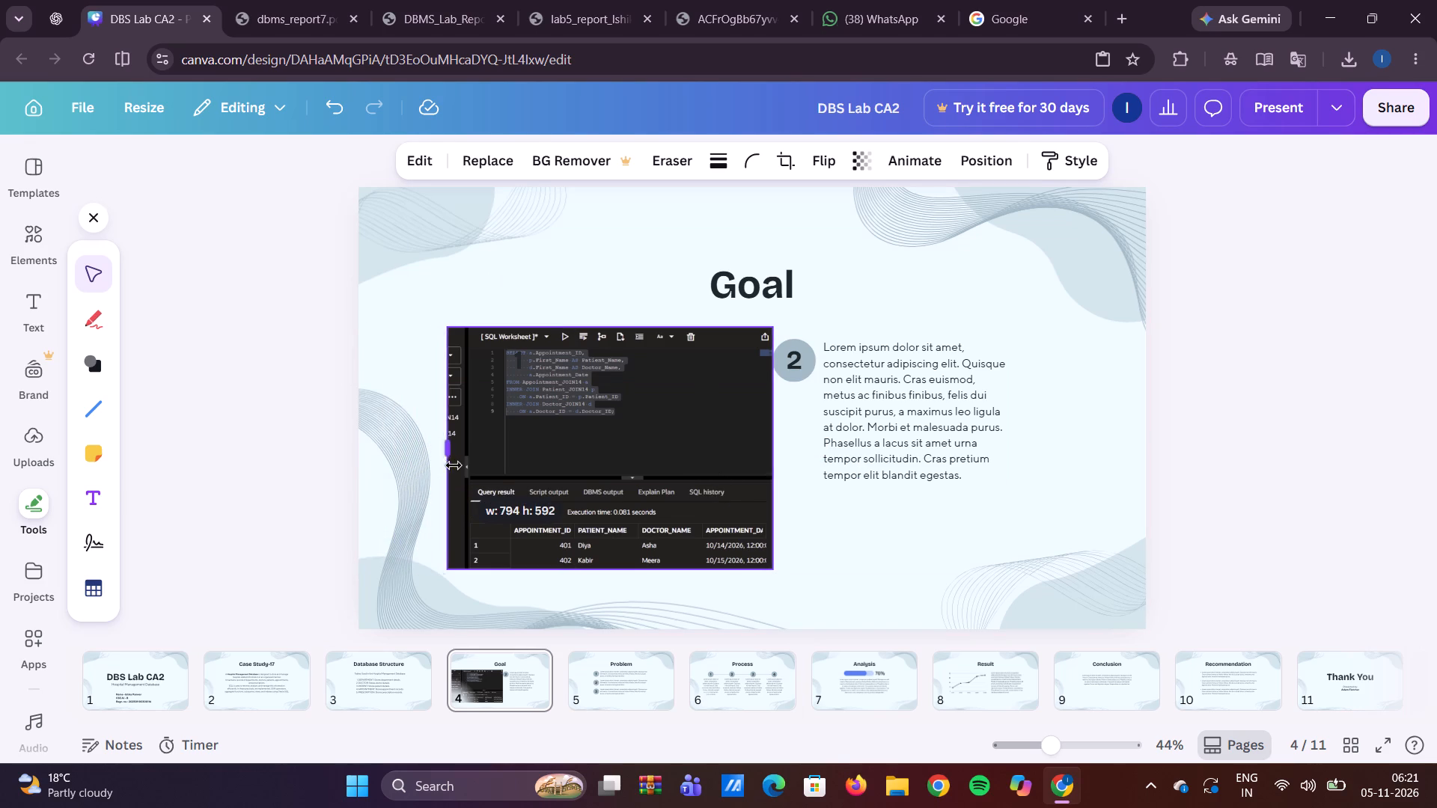
{"action": "left_click_drag", "start_coordinate": [454, 465], "coordinate": [462, 469]}
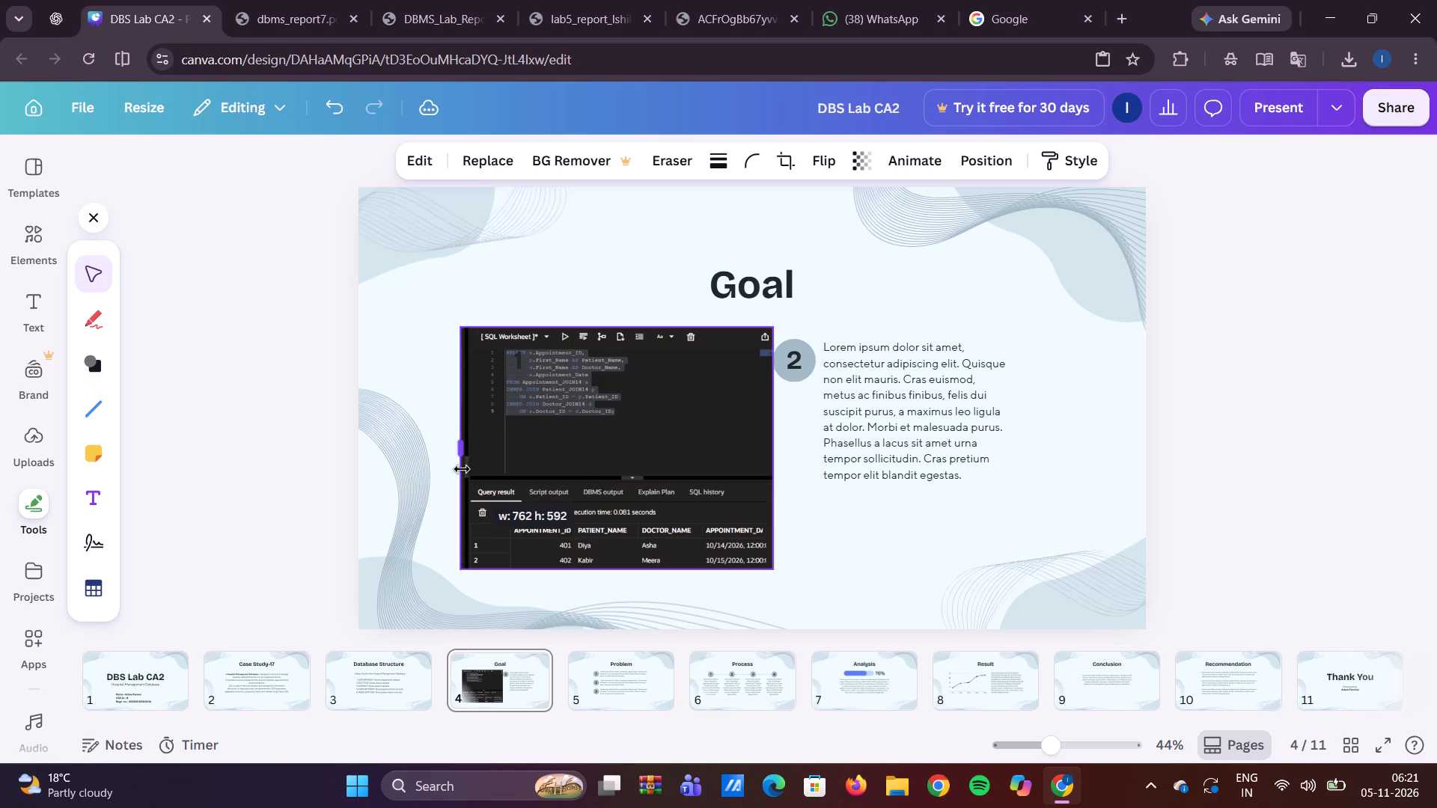
{"action": "left_click_drag", "start_coordinate": [462, 469], "coordinate": [466, 469]}
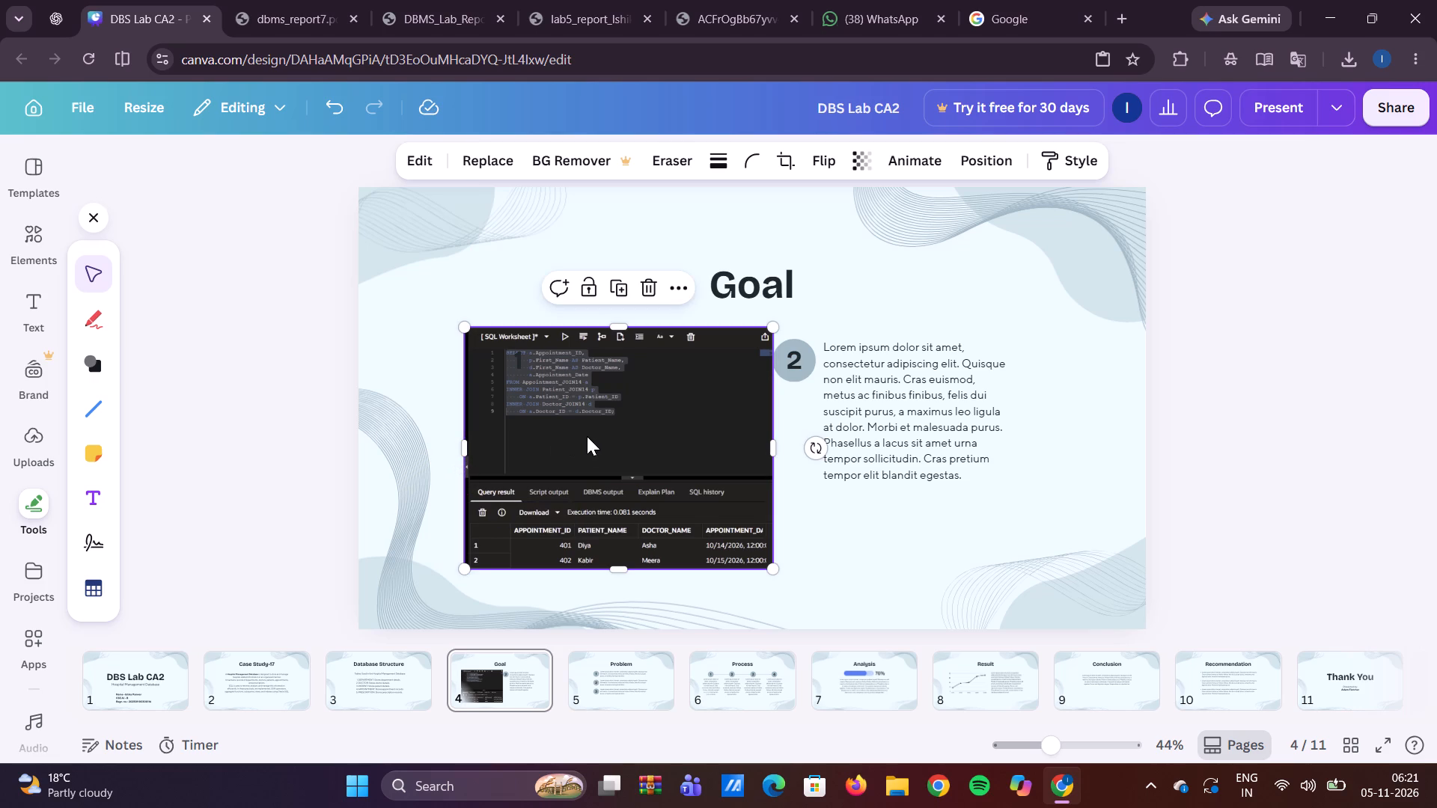
Move the cropped INNER JOIN image back to the slide's left edge and enlarge it to nearly reach the slide's bottom.
{"action": "left_click_drag", "start_coordinate": [587, 436], "coordinate": [486, 426]}
{"action": "left_click_drag", "start_coordinate": [671, 554], "coordinate": [695, 588]}
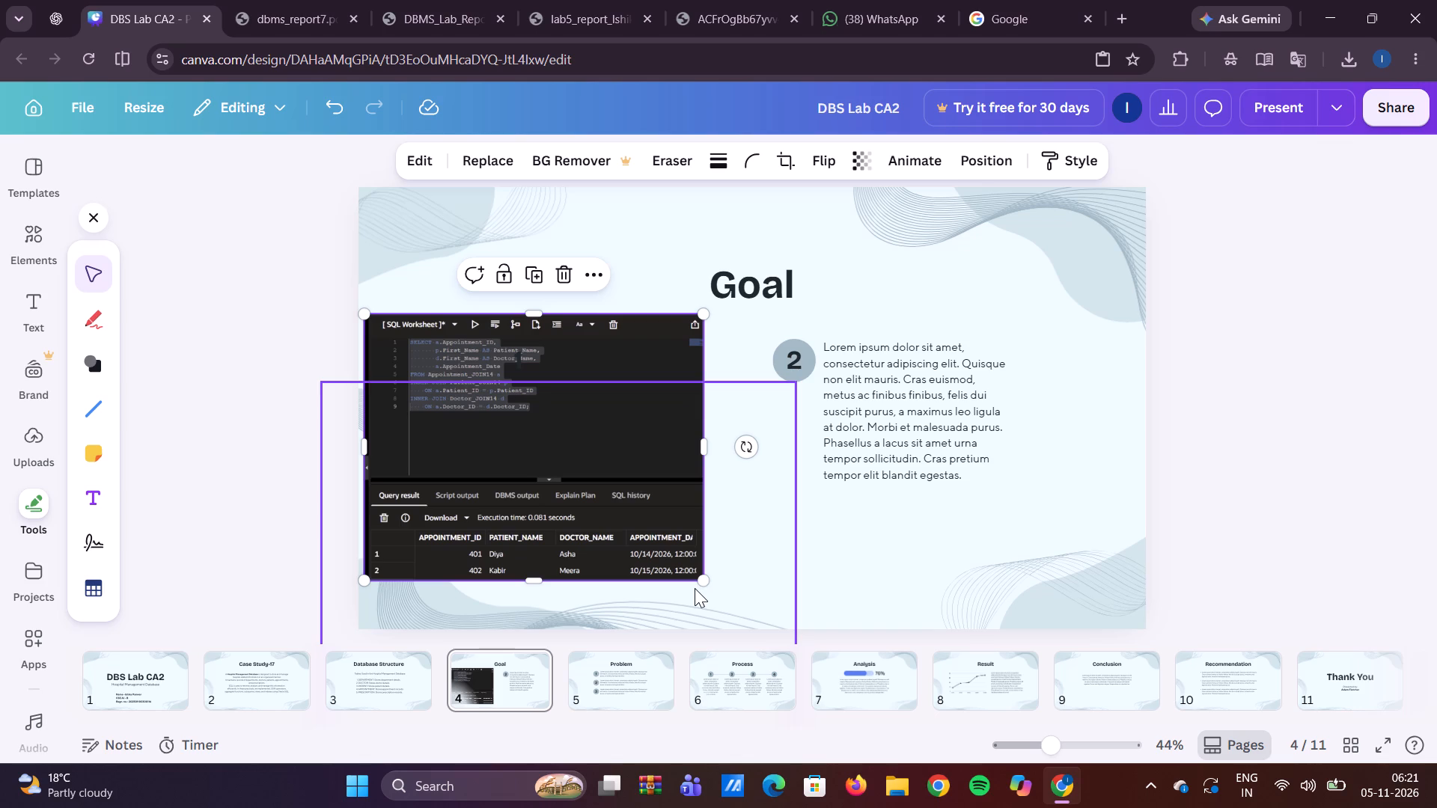
{"action": "left_click_drag", "start_coordinate": [704, 578], "coordinate": [717, 612]}
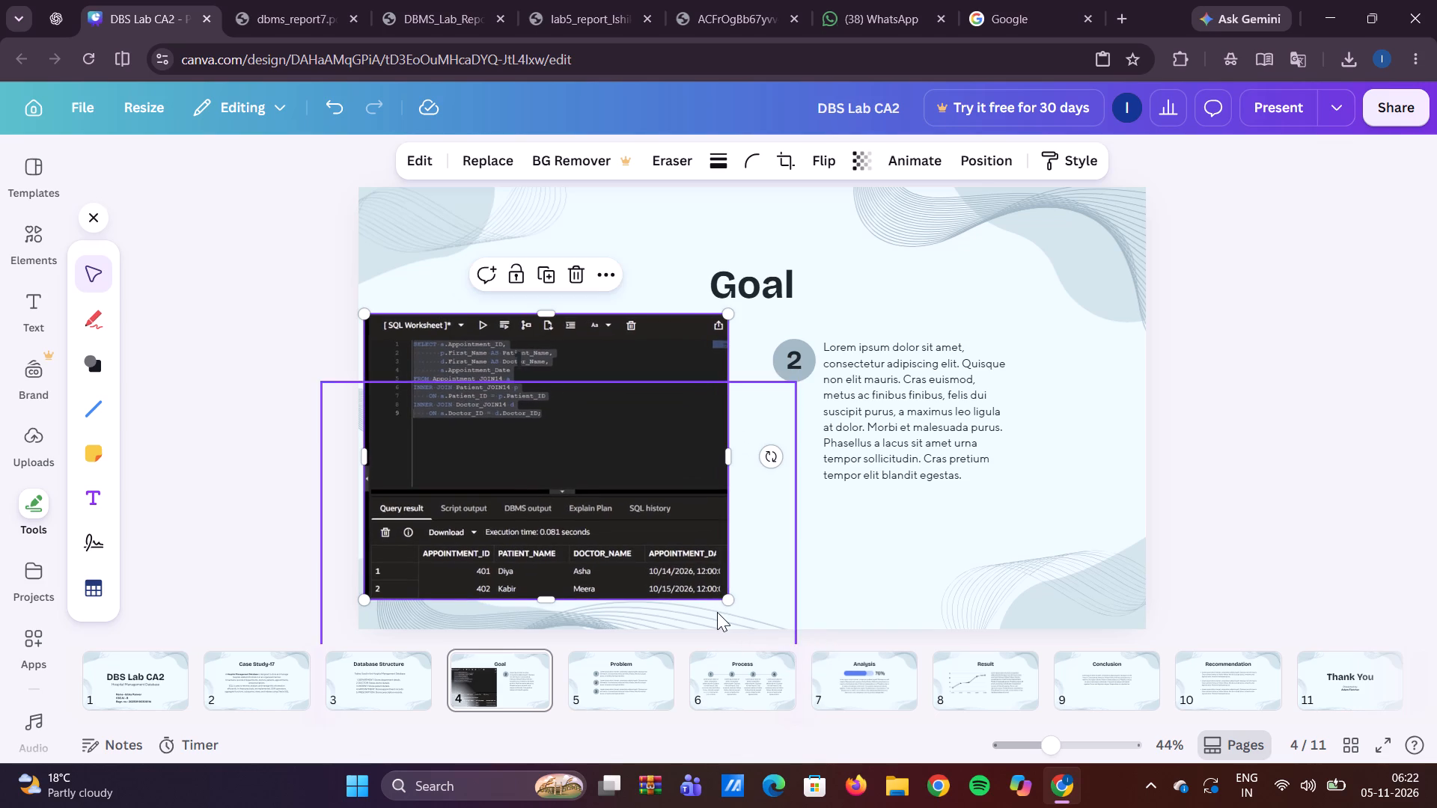
Nudge the Goal title slightly upward and delete the second placeholder paragraph beside number 2.
{"action": "left_click_drag", "start_coordinate": [761, 293], "coordinate": [758, 266]}
{"action": "left_click", "coordinate": [885, 401]}
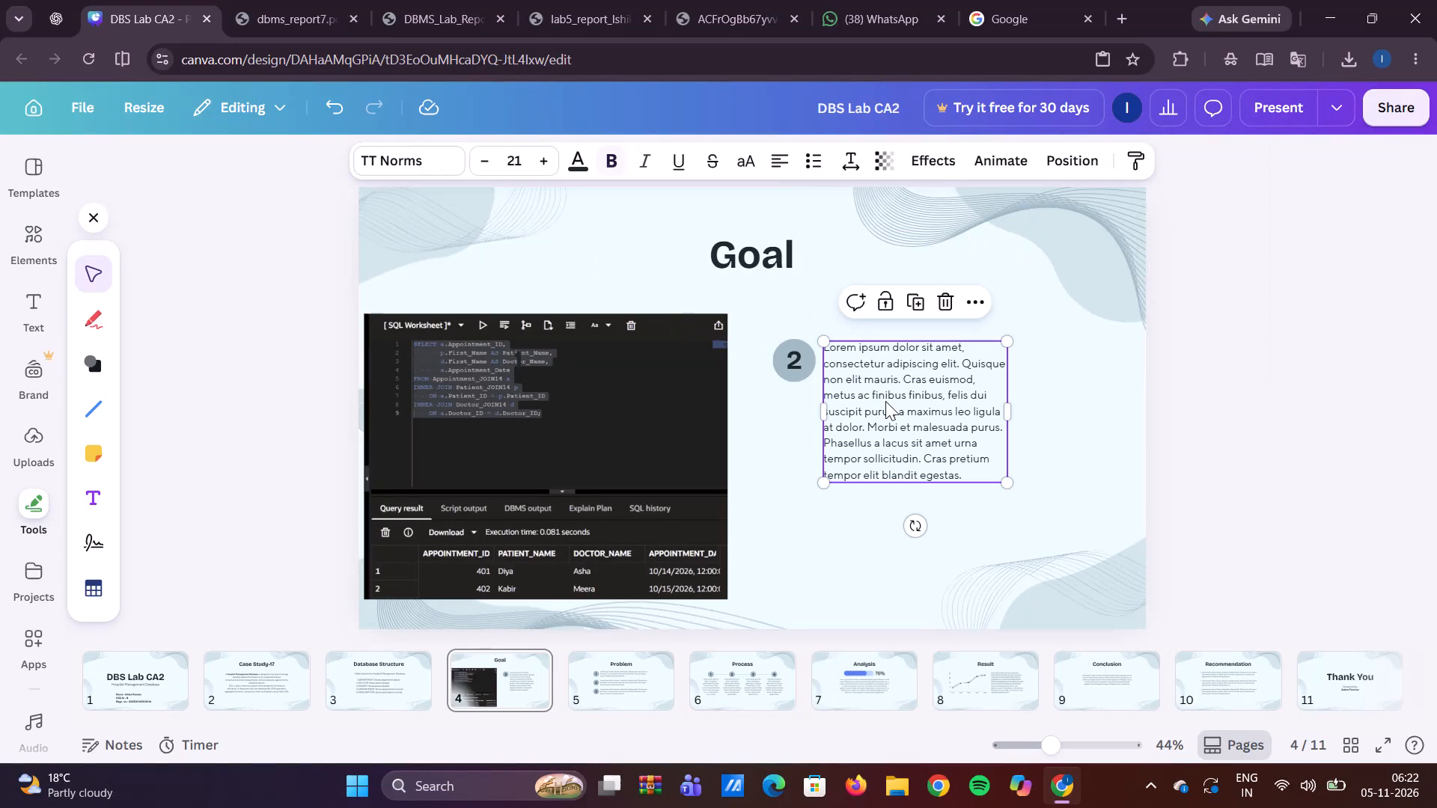
{"action": "left_click", "coordinate": [942, 295]}
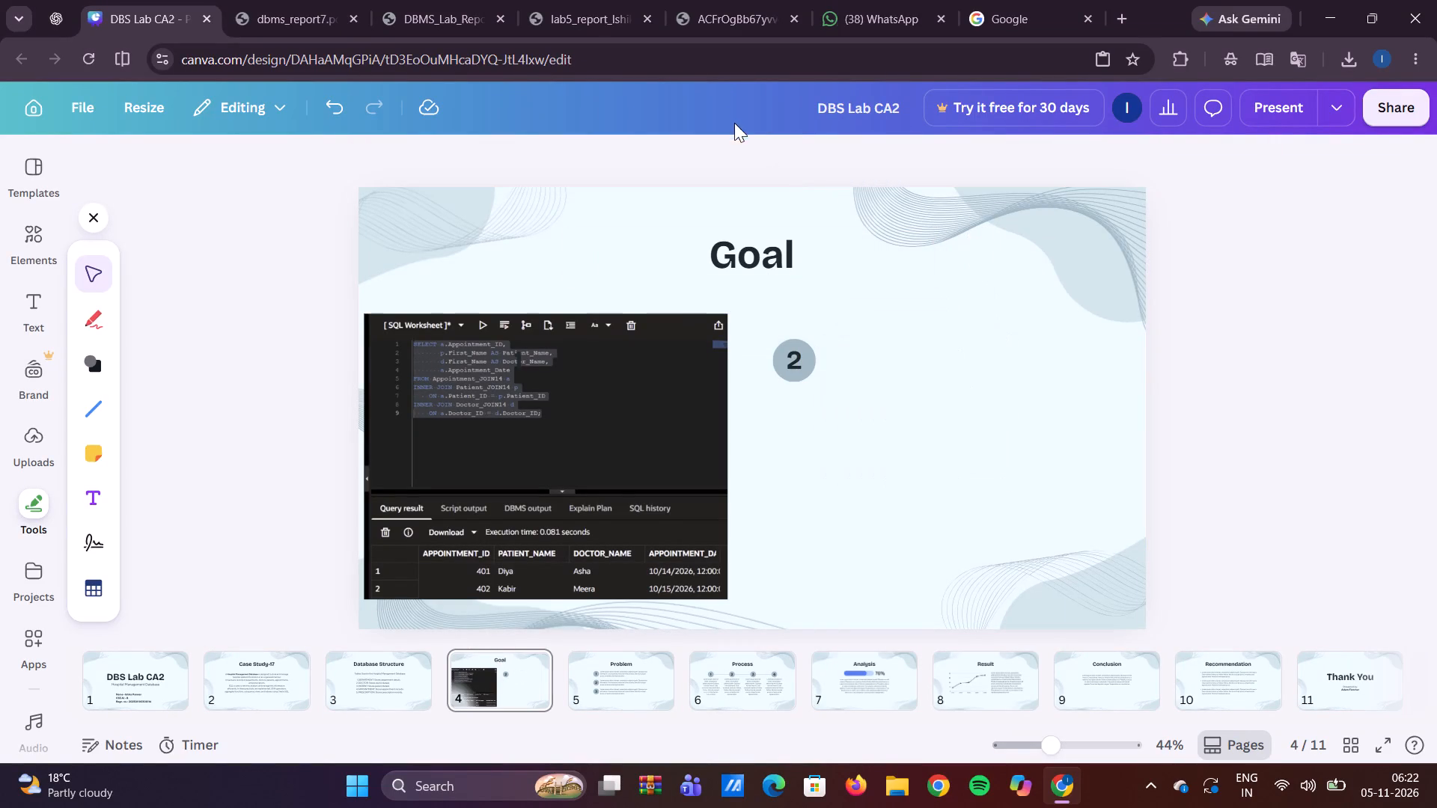
Find the lab 5 report among the open reports, place its tab beside the presentation's, and view its LEFT JOIN output.
{"action": "left_click", "coordinate": [297, 1]}
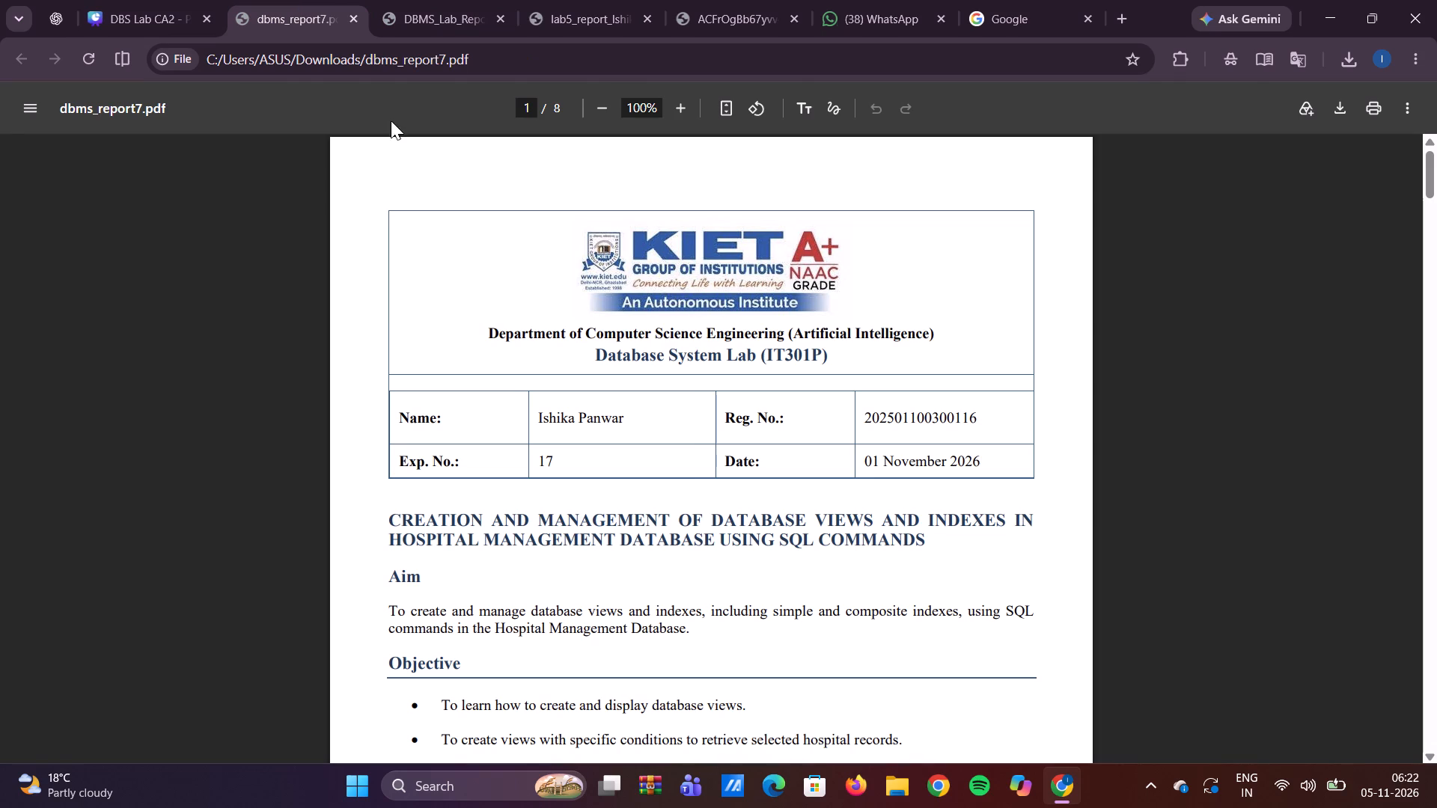
{"action": "left_click", "coordinate": [446, 1]}
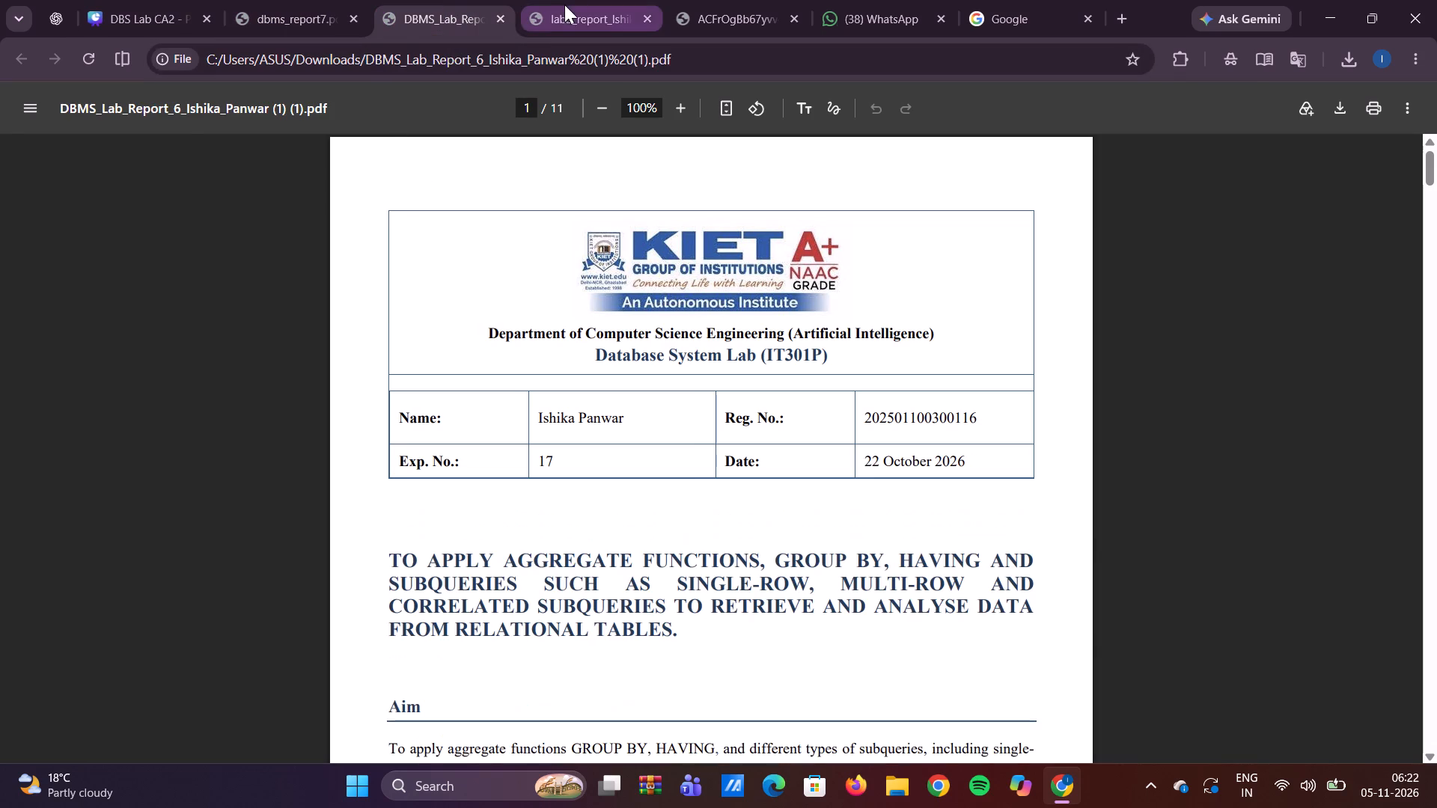
{"action": "left_click_drag", "start_coordinate": [564, 4], "coordinate": [293, 0]}
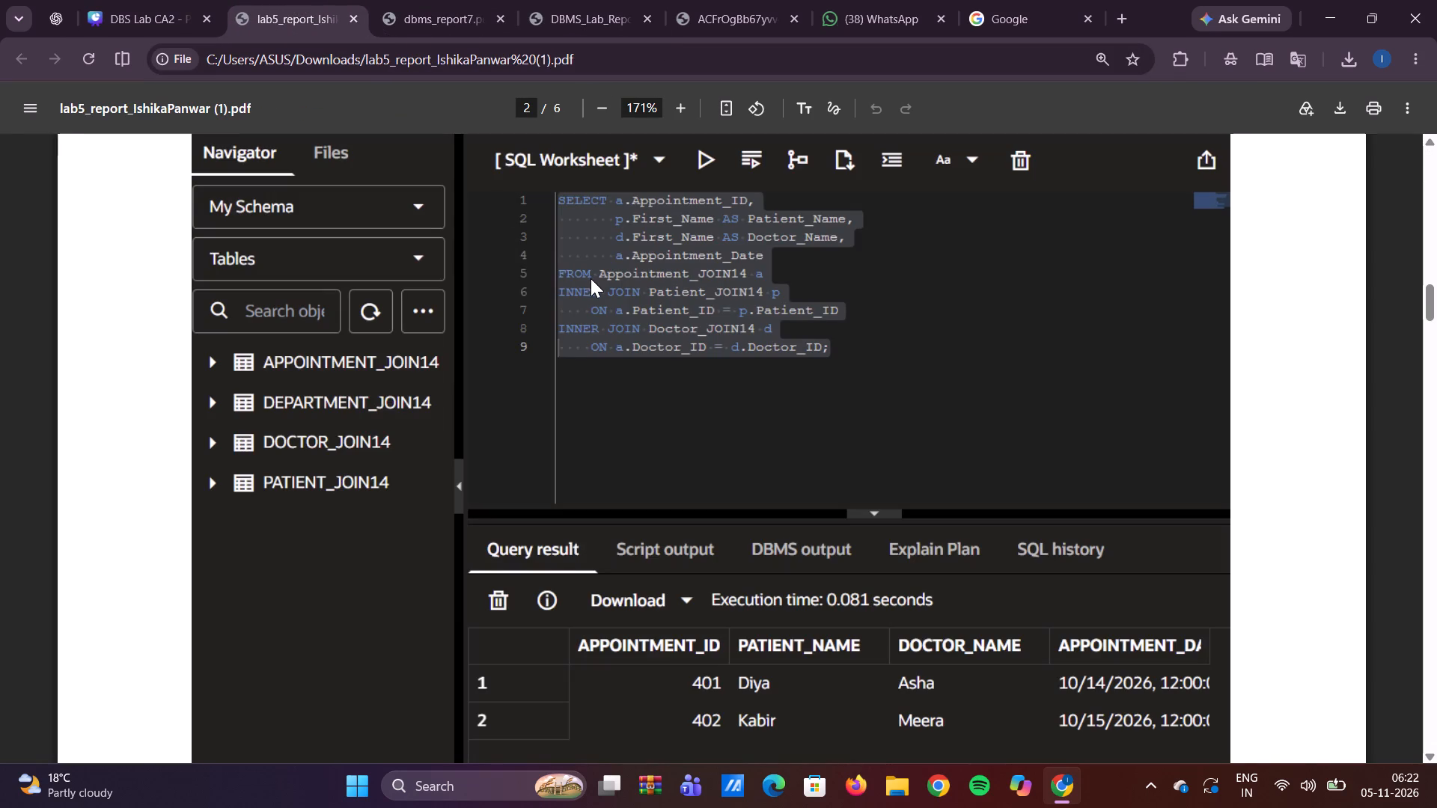
{"action": "scroll", "coordinate": [644, 450], "scroll_direction": "down", "scroll_amount": 1}
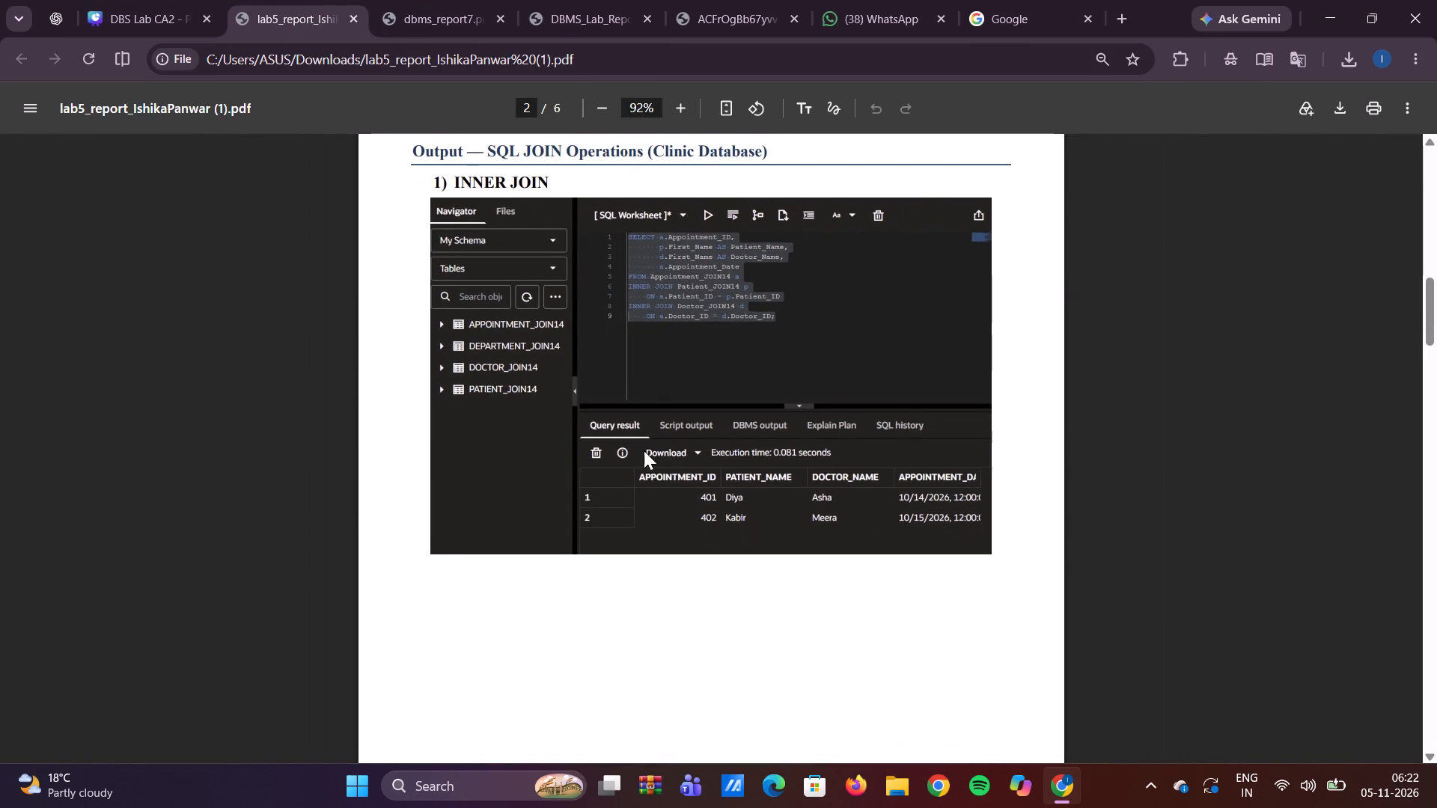
{"action": "scroll", "coordinate": [644, 450], "scroll_direction": "down", "scroll_amount": 4}
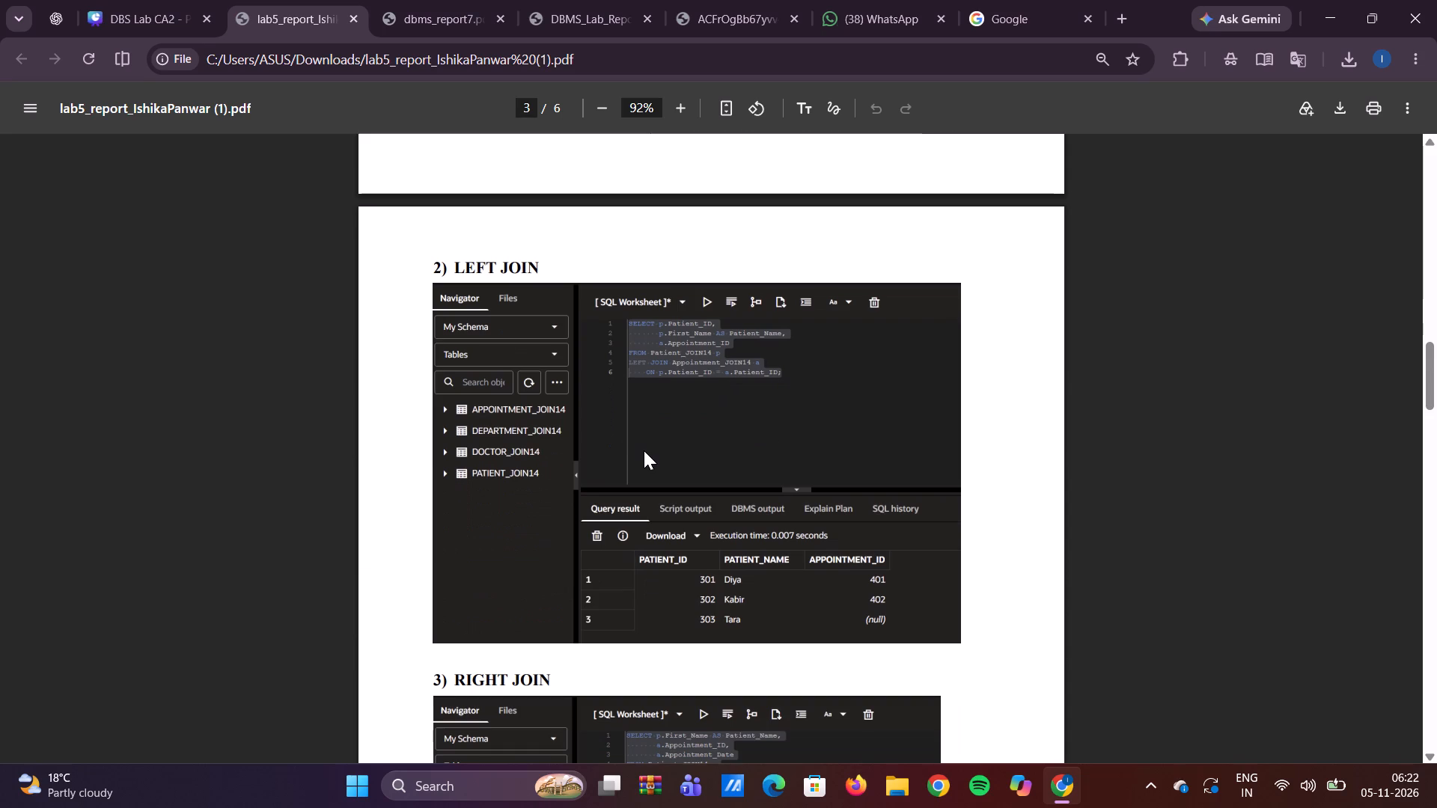
Move the Goal title on slide 4 of the presentation so it sits directly above the INNER JOIN image.
{"action": "left_click", "coordinate": [164, 5]}
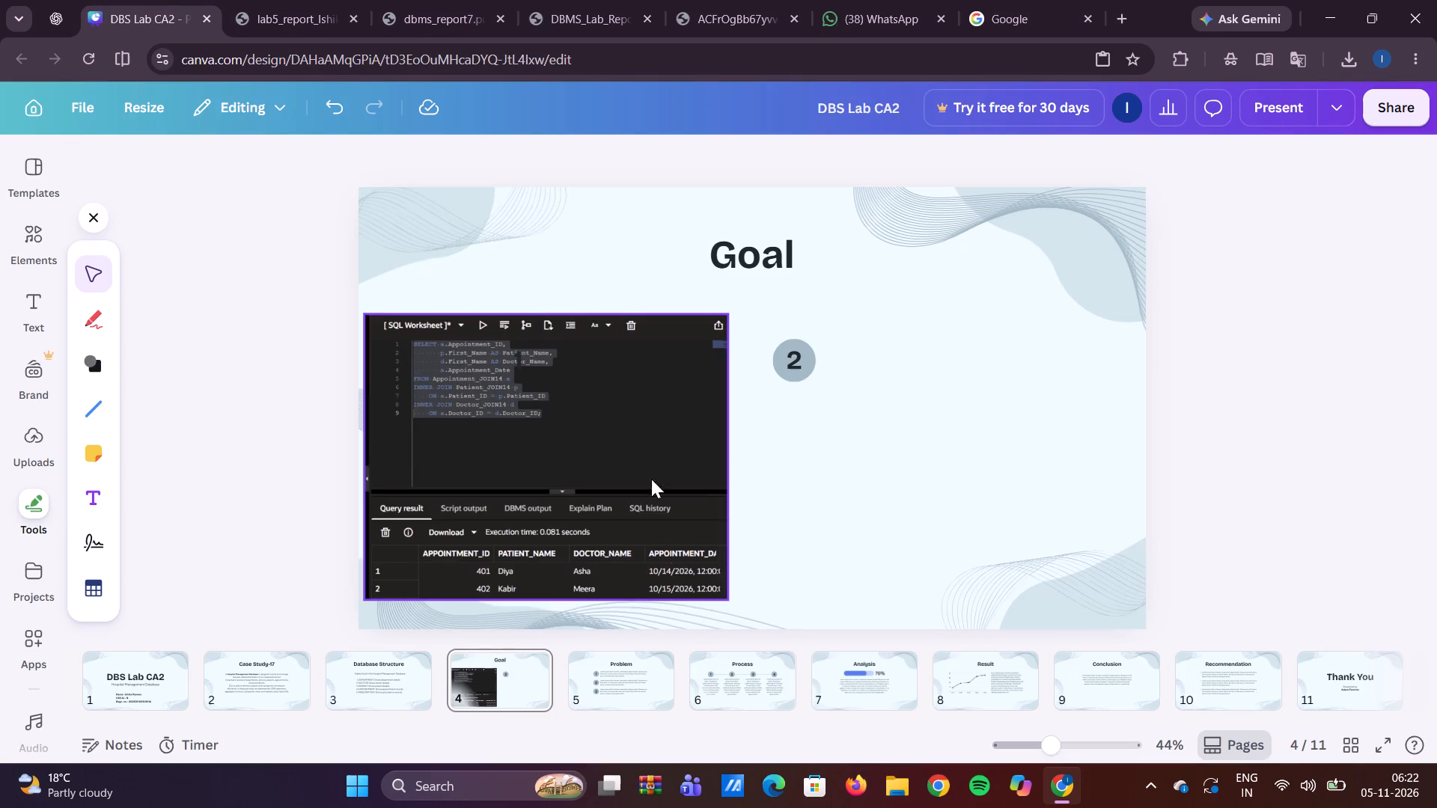
{"action": "left_click", "coordinate": [772, 248]}
{"action": "left_click_drag", "start_coordinate": [772, 248], "coordinate": [529, 311]}
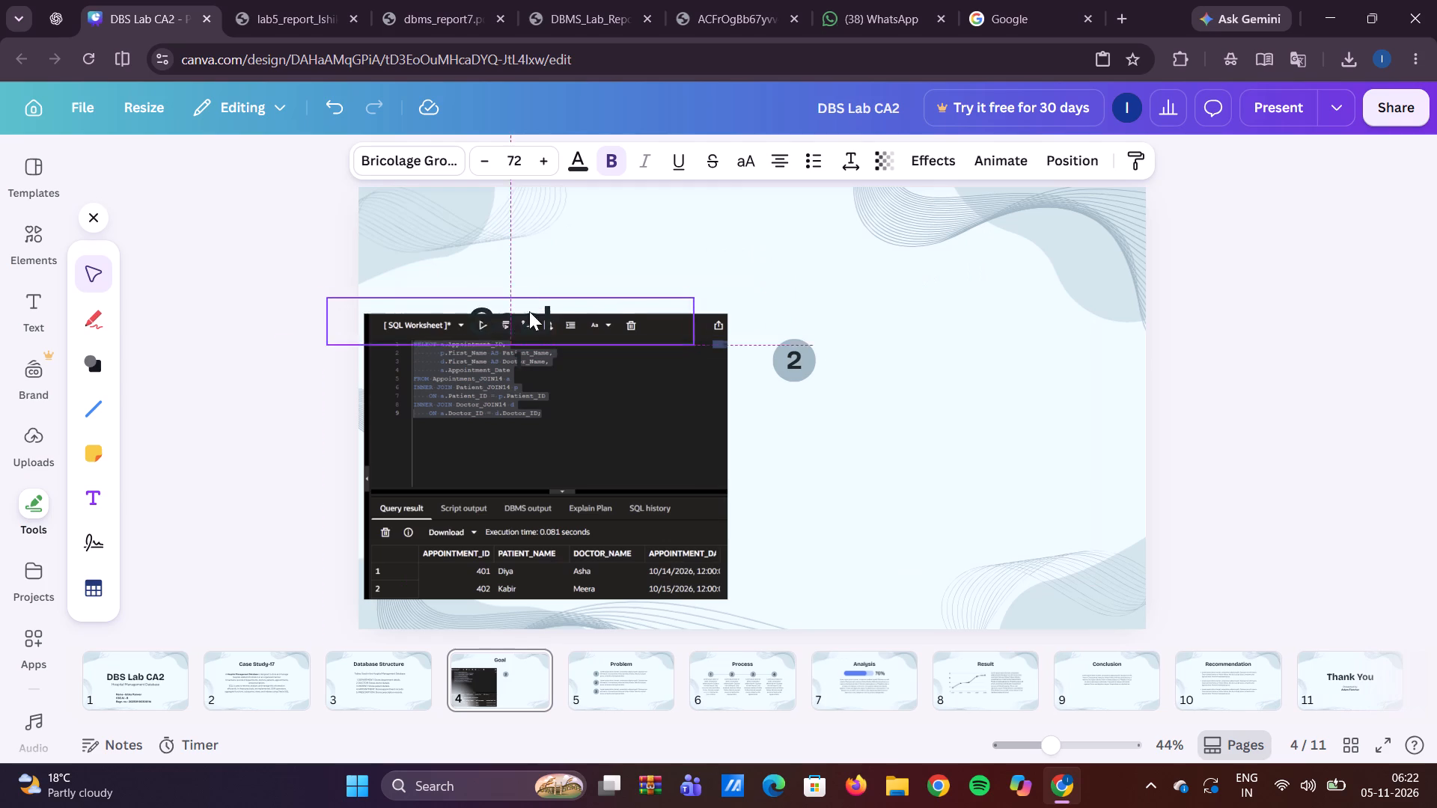
{"action": "left_click_drag", "start_coordinate": [529, 311], "coordinate": [570, 271]}
Replace the Goal title text with "Inner Join".
{"action": "left_click", "coordinate": [570, 271]}
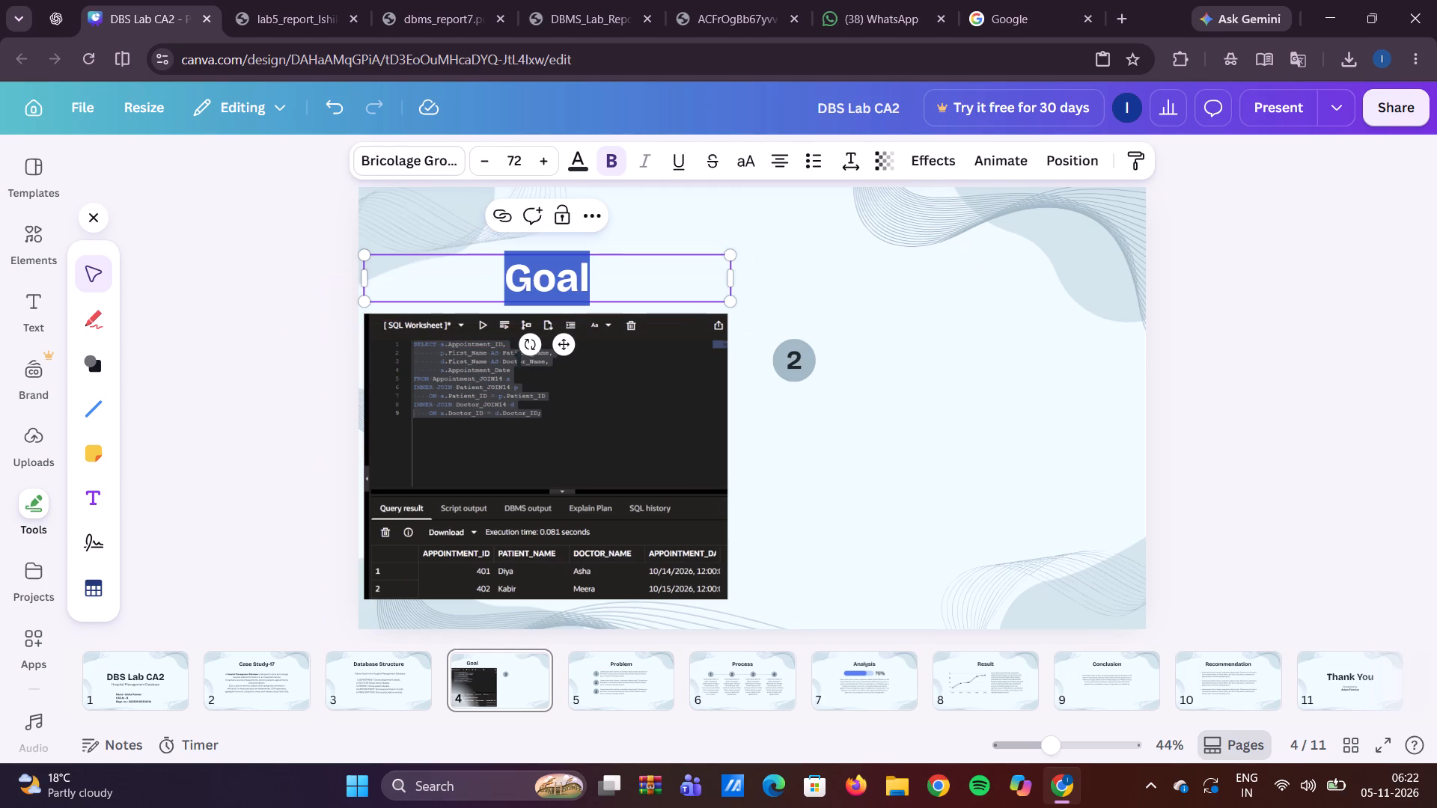
{"action": "type", "text": "Innner==="}
{"action": "key", "text": "BackSpace"}
{"action": "key", "text": "BackSpace"}
{"action": "key", "text": "BackSpace"}
{"action": "key", "text": "BackSpace"}
{"action": "key", "text": "BackSpace"}
{"action": "key", "text": "BackSpace"}
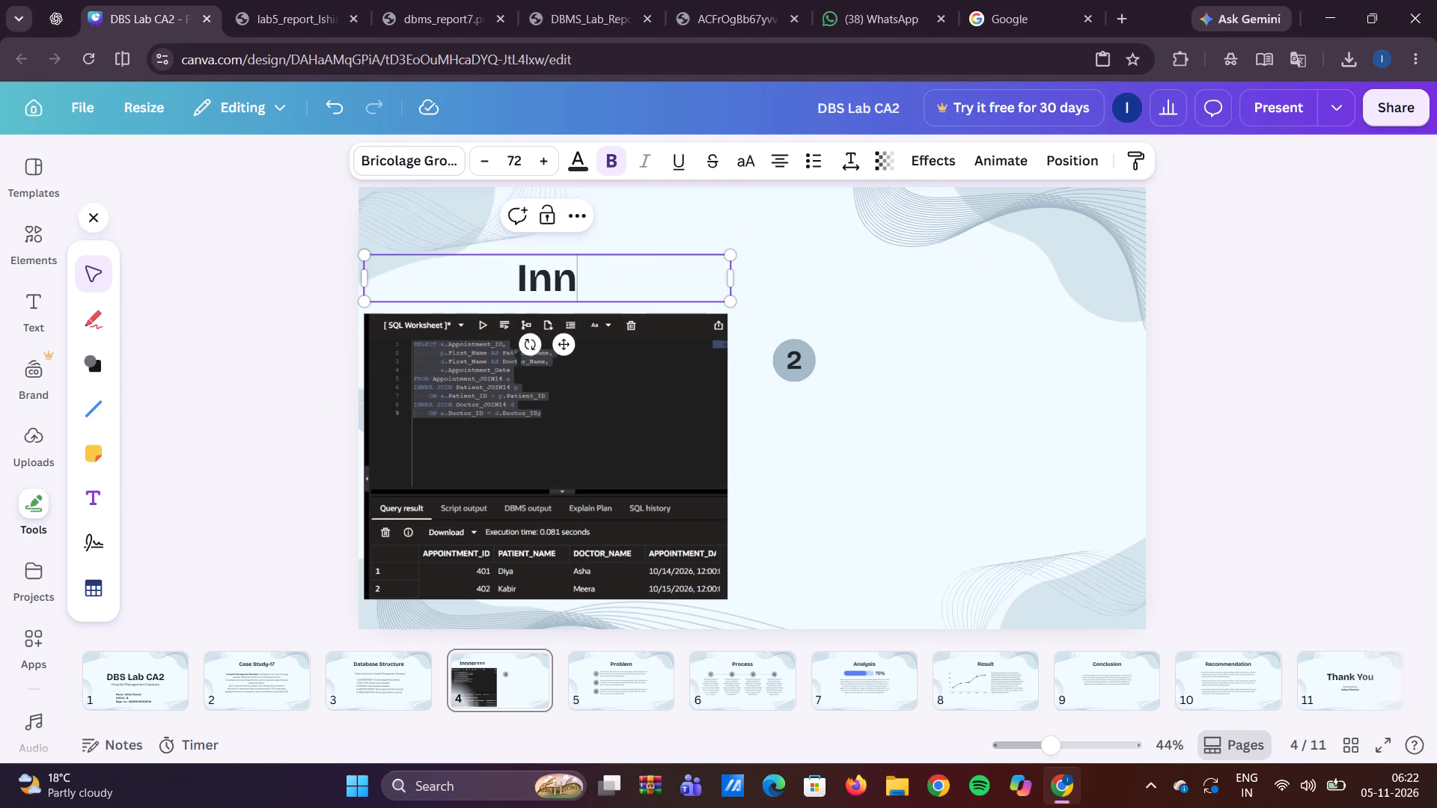
{"action": "type", "text": "er Join"}
{"action": "left_click", "coordinate": [847, 452]}
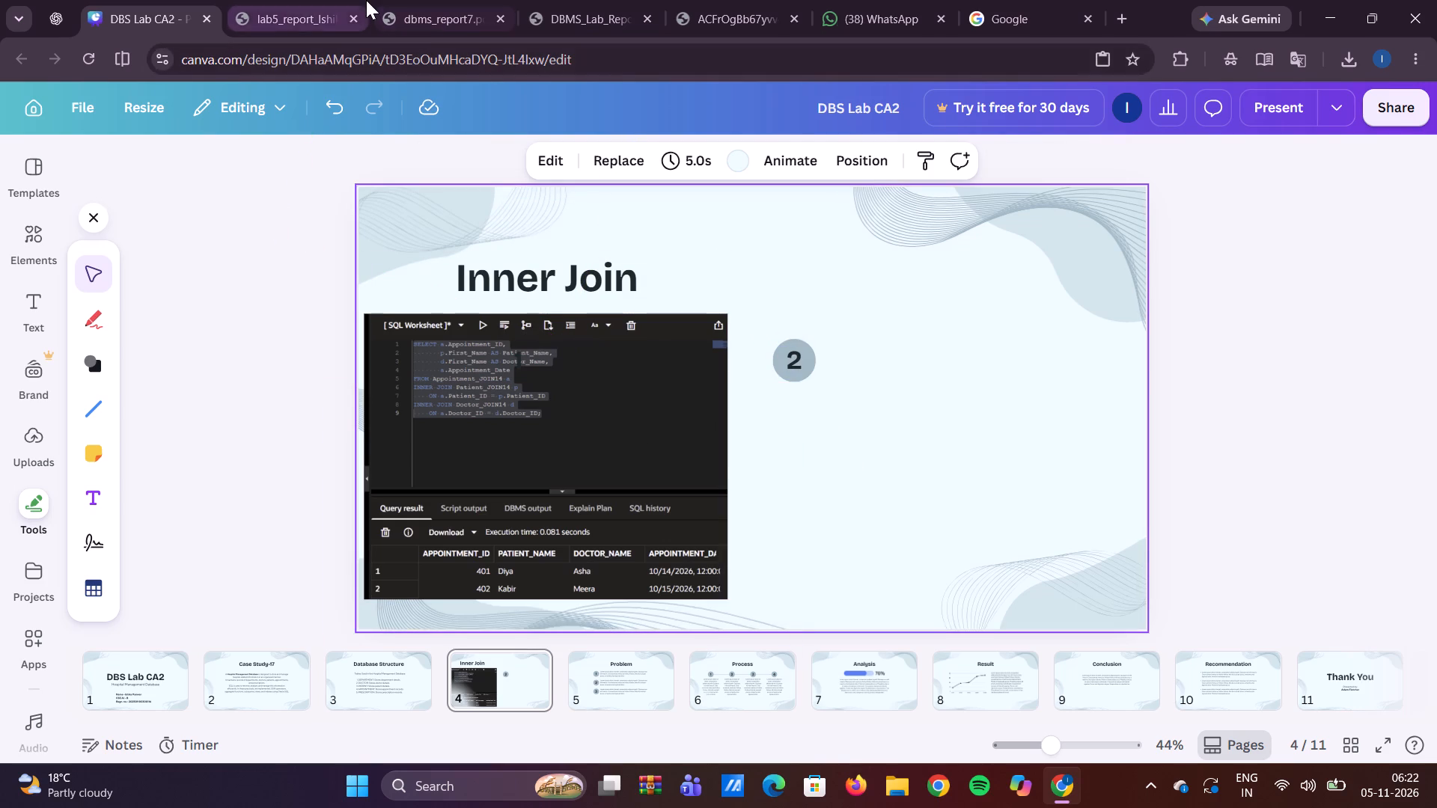
Look through the JOIN outputs in the lab 5 report, from LEFT JOIN to CROSS JOIN, and return to LEFT JOIN.
{"action": "left_click", "coordinate": [300, 0]}
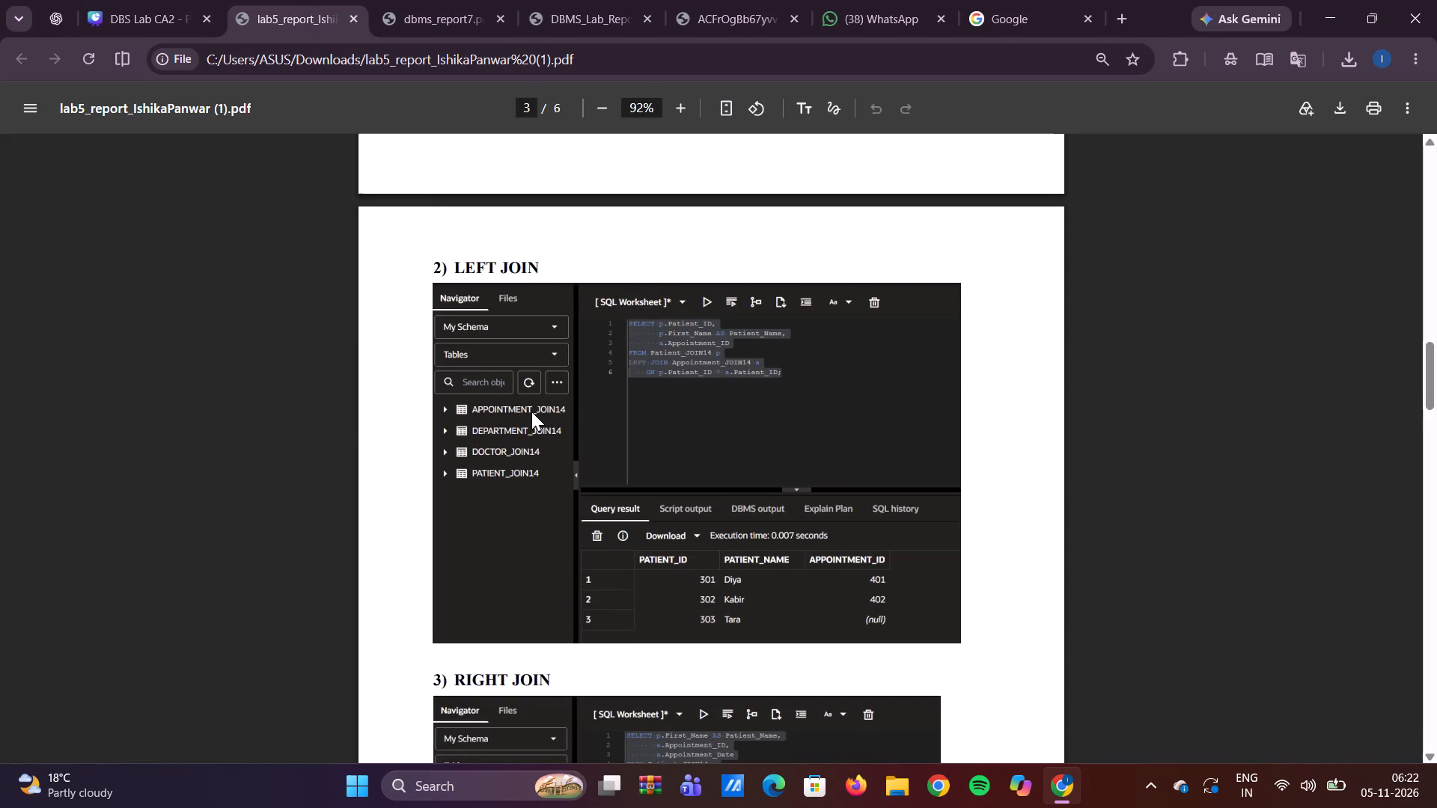
{"action": "key", "text": "shift+super+s"}
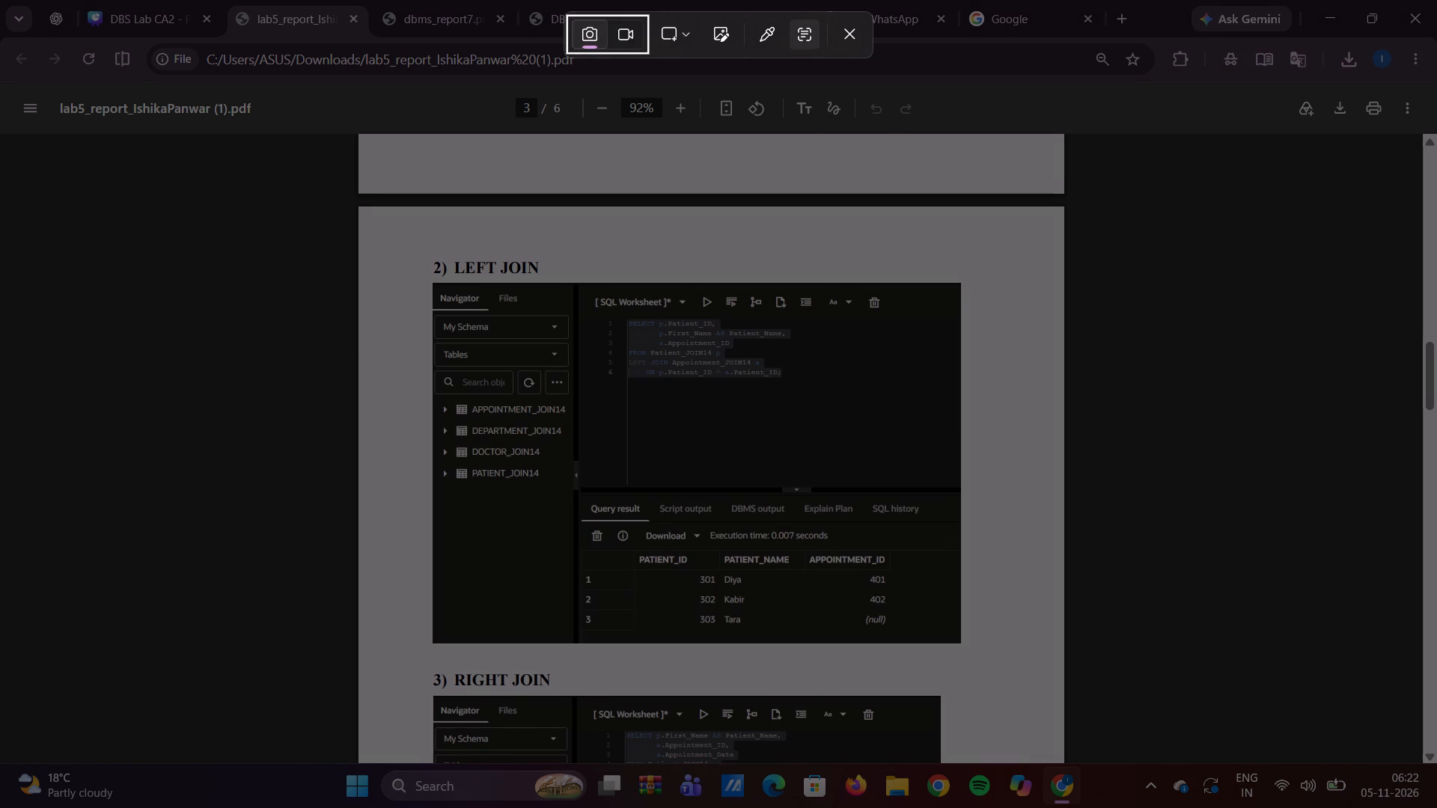
{"action": "left_click", "coordinate": [843, 35]}
{"action": "scroll", "coordinate": [736, 462], "scroll_direction": "down", "scroll_amount": 2}
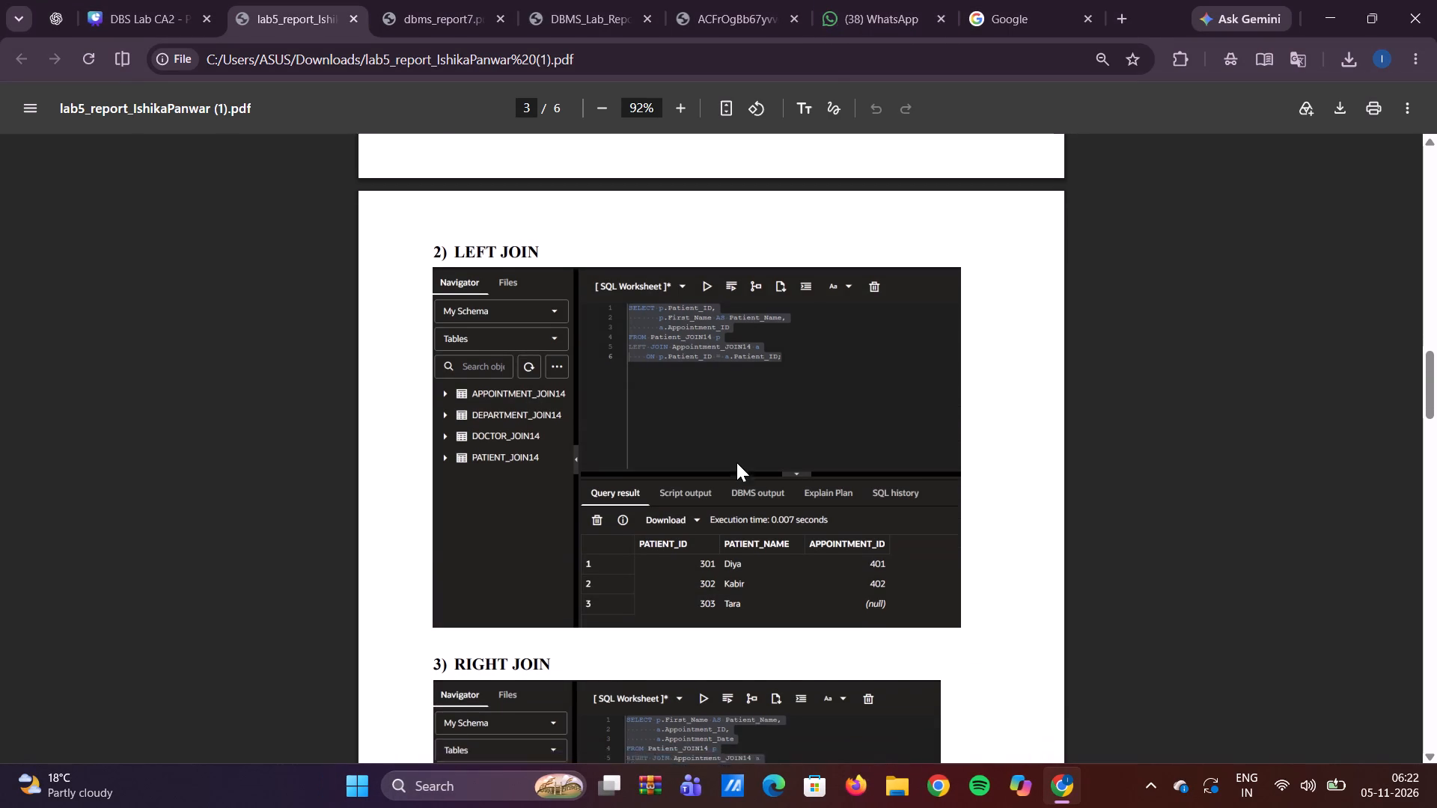
{"action": "scroll", "coordinate": [736, 462], "scroll_direction": "down", "scroll_amount": 11}
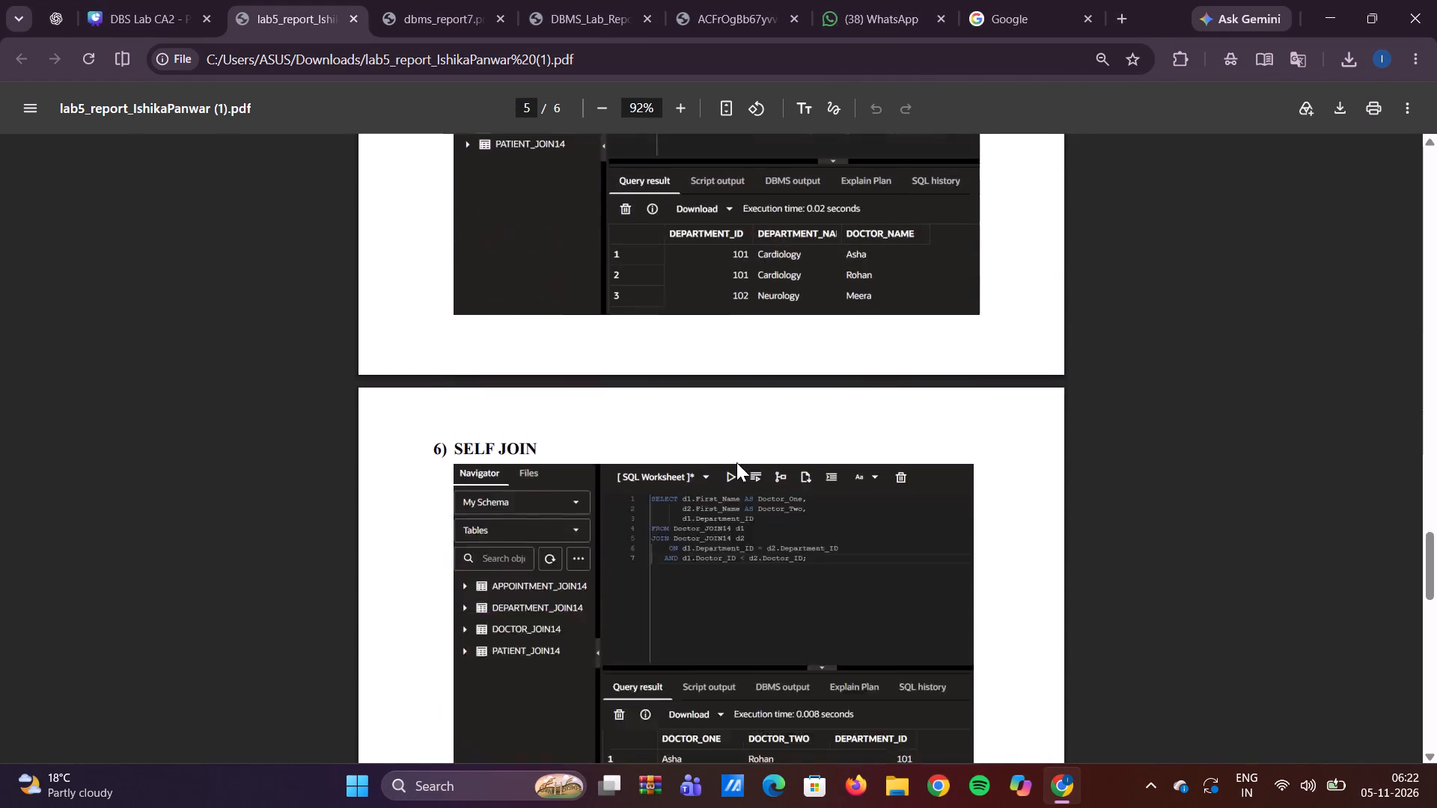
{"action": "scroll", "coordinate": [736, 462], "scroll_direction": "down", "scroll_amount": 2}
{"action": "scroll", "coordinate": [736, 462], "scroll_direction": "up", "scroll_amount": 3}
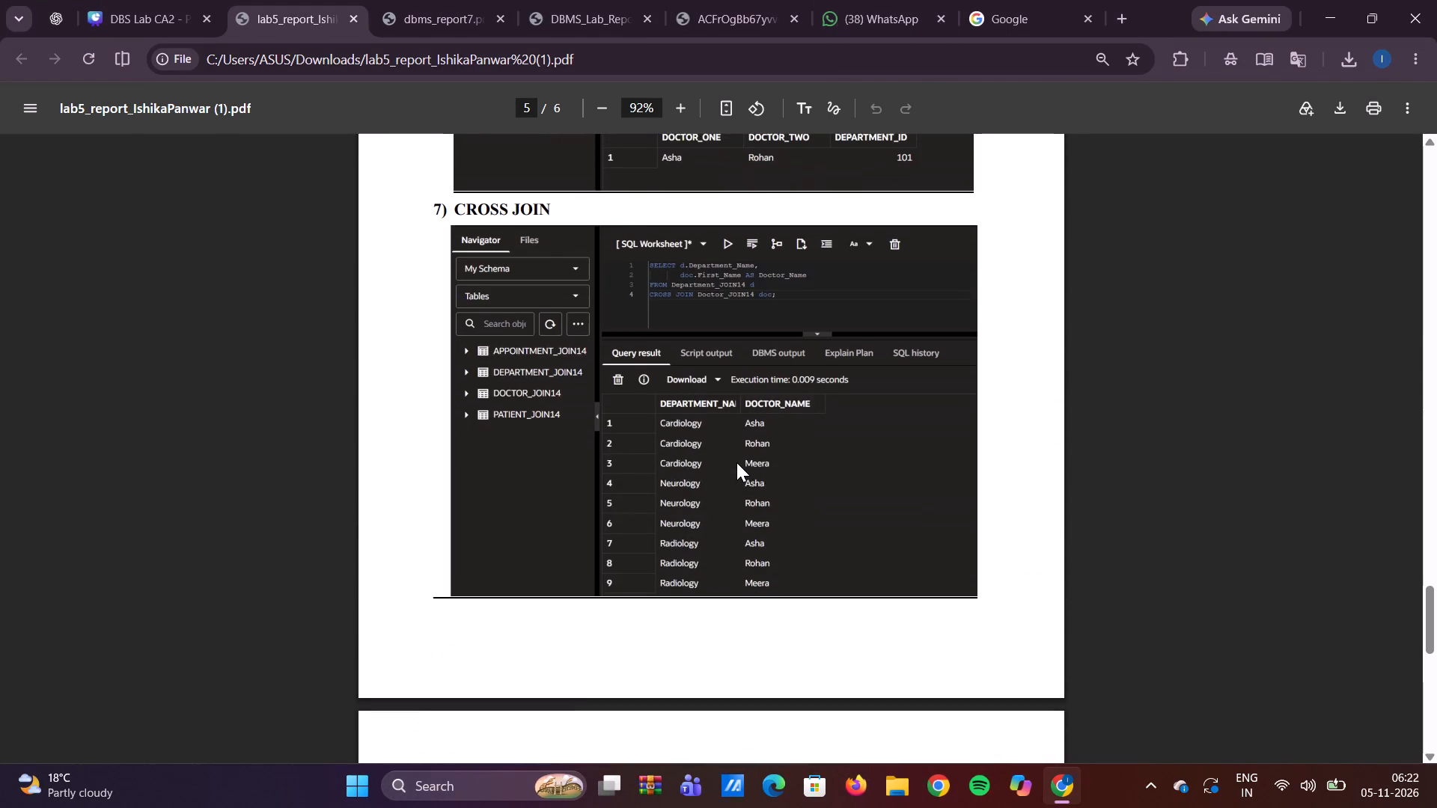
{"action": "scroll", "coordinate": [736, 462], "scroll_direction": "up", "scroll_amount": 11}
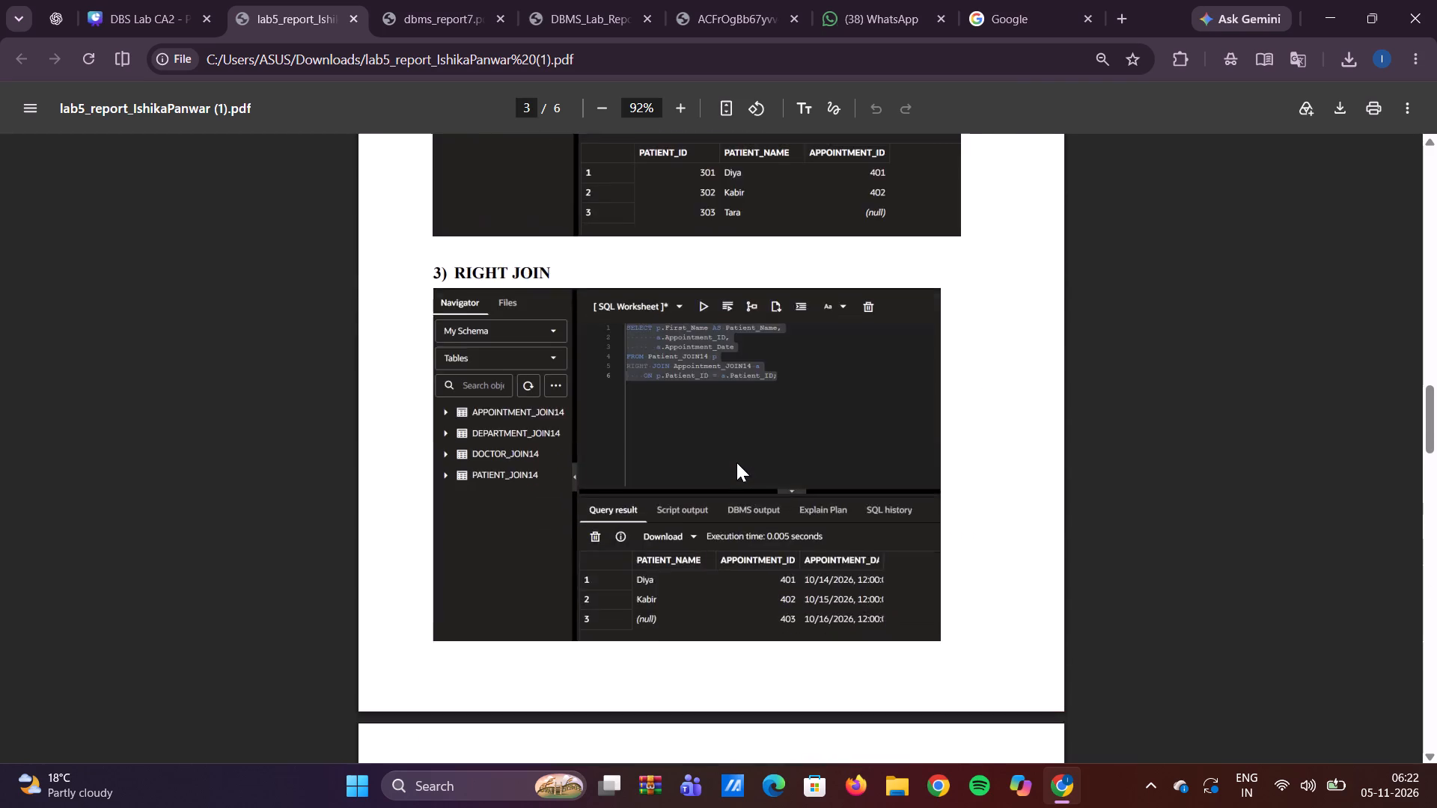
{"action": "scroll", "coordinate": [736, 462], "scroll_direction": "up", "scroll_amount": 6}
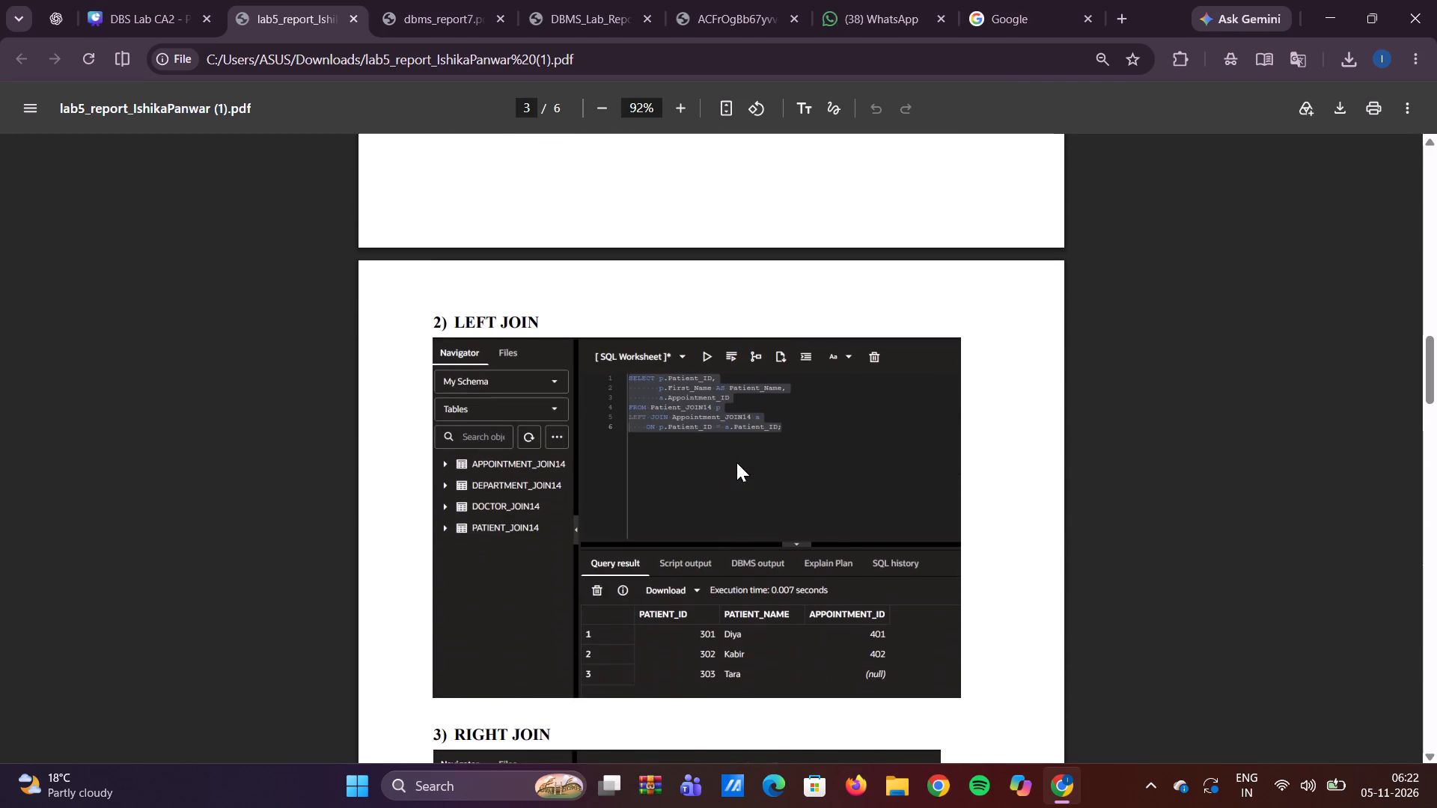
Enlarge the LEFT JOIN output in the report and capture its SQL worksheet and query result without the Navigator pane.
{"action": "key", "text": "shift+super+s"}
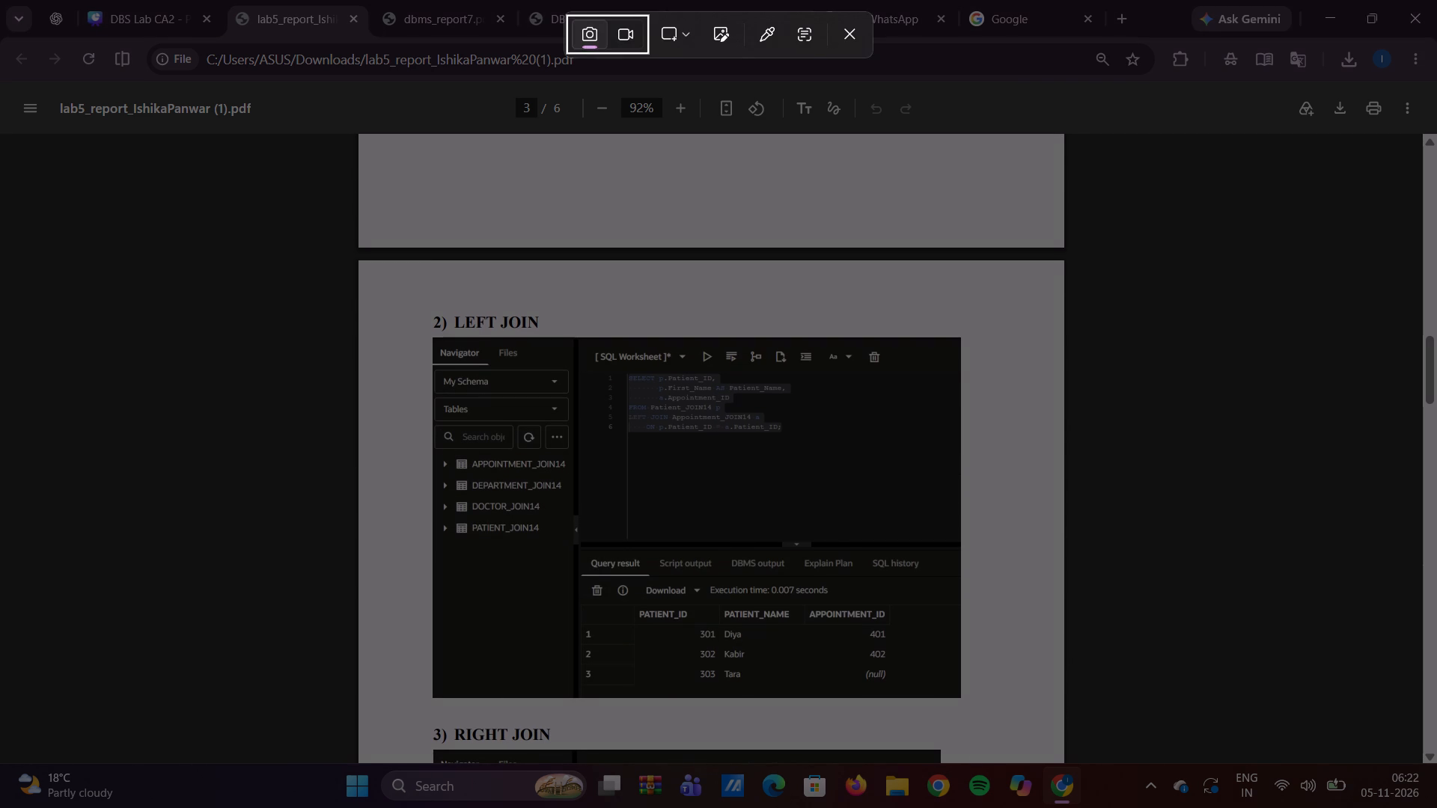
{"action": "left_click", "coordinate": [849, 31]}
{"action": "scroll", "coordinate": [808, 394], "scroll_direction": "down", "scroll_amount": 1}
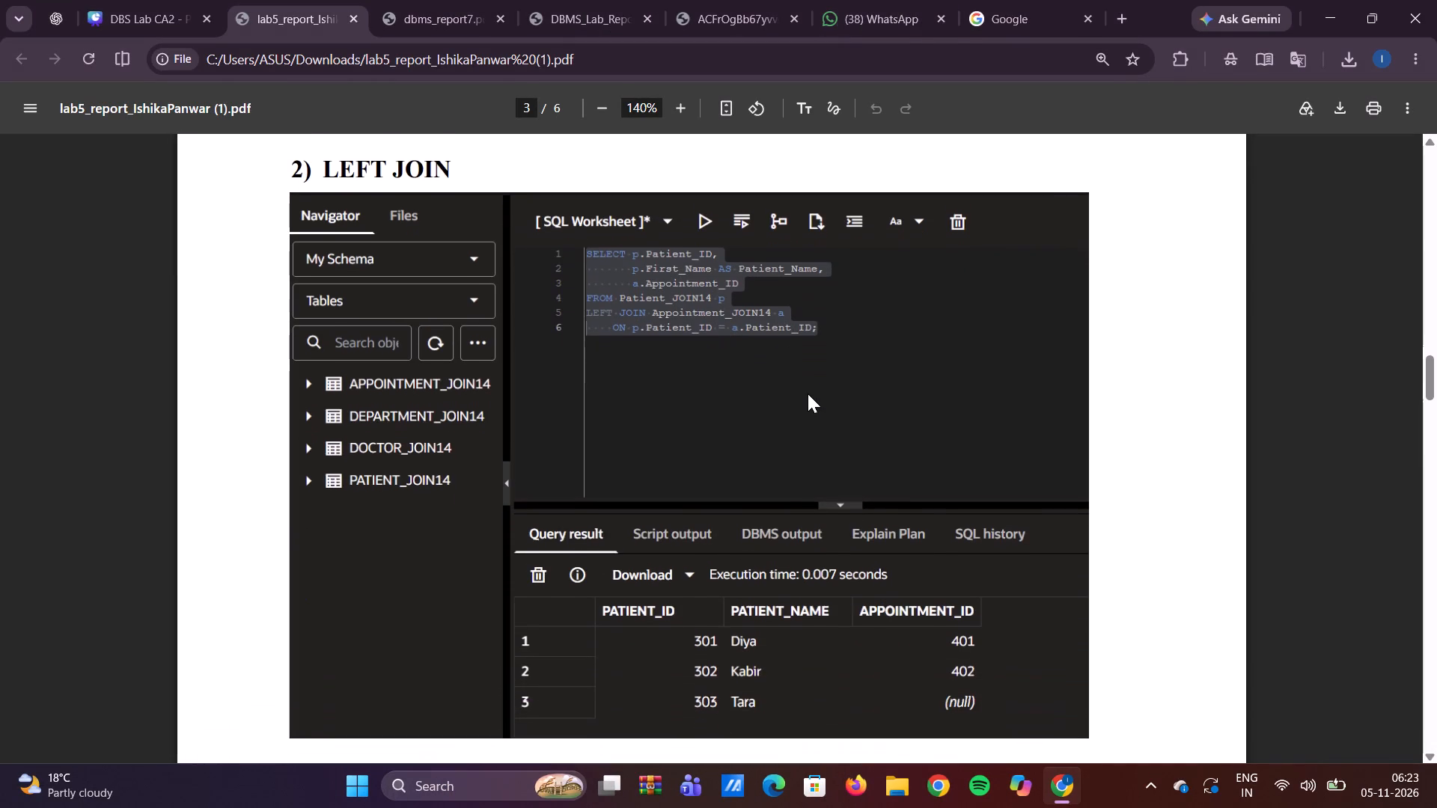
{"action": "scroll", "coordinate": [808, 394], "scroll_direction": "down", "scroll_amount": 1}
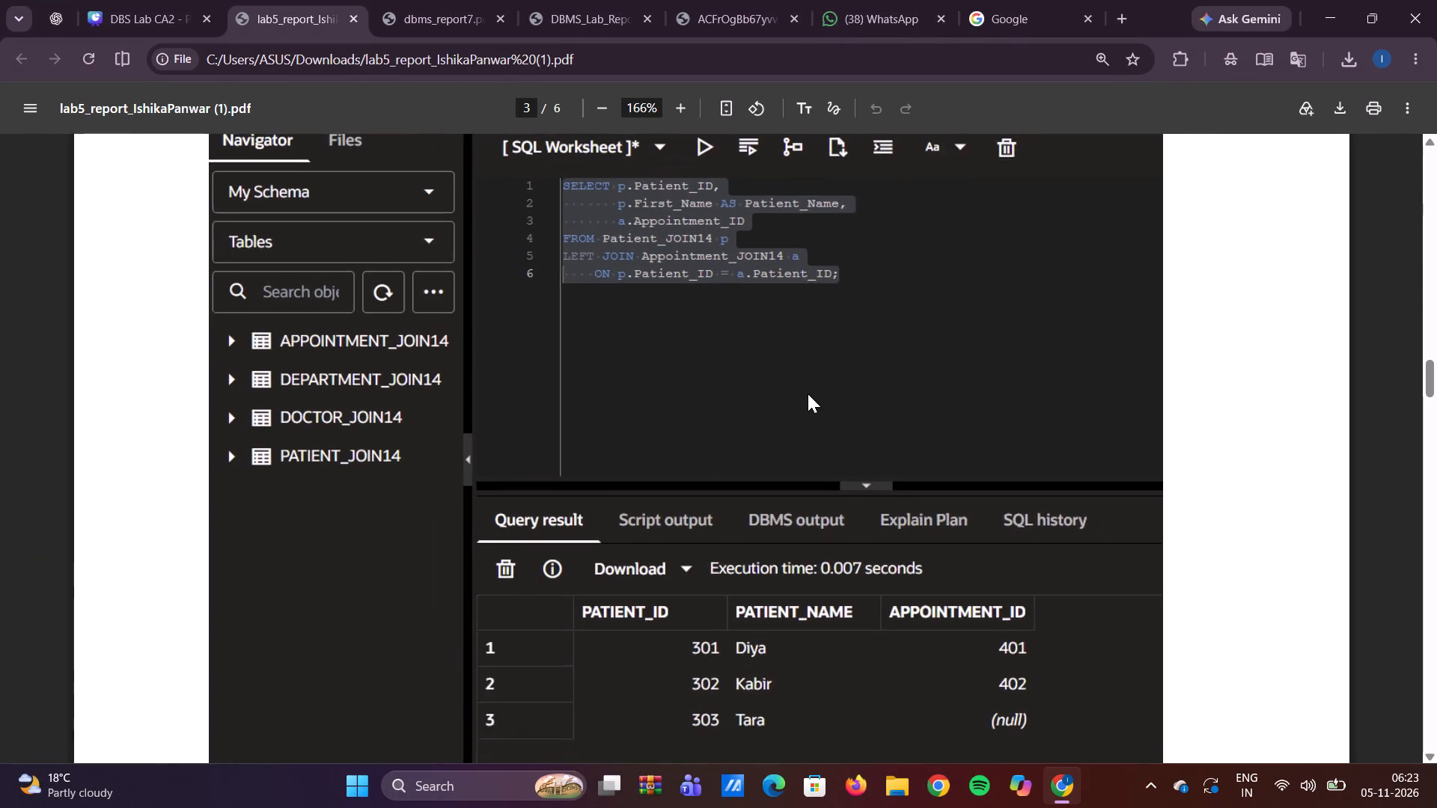
{"action": "scroll", "coordinate": [808, 394], "scroll_direction": "up", "scroll_amount": 1}
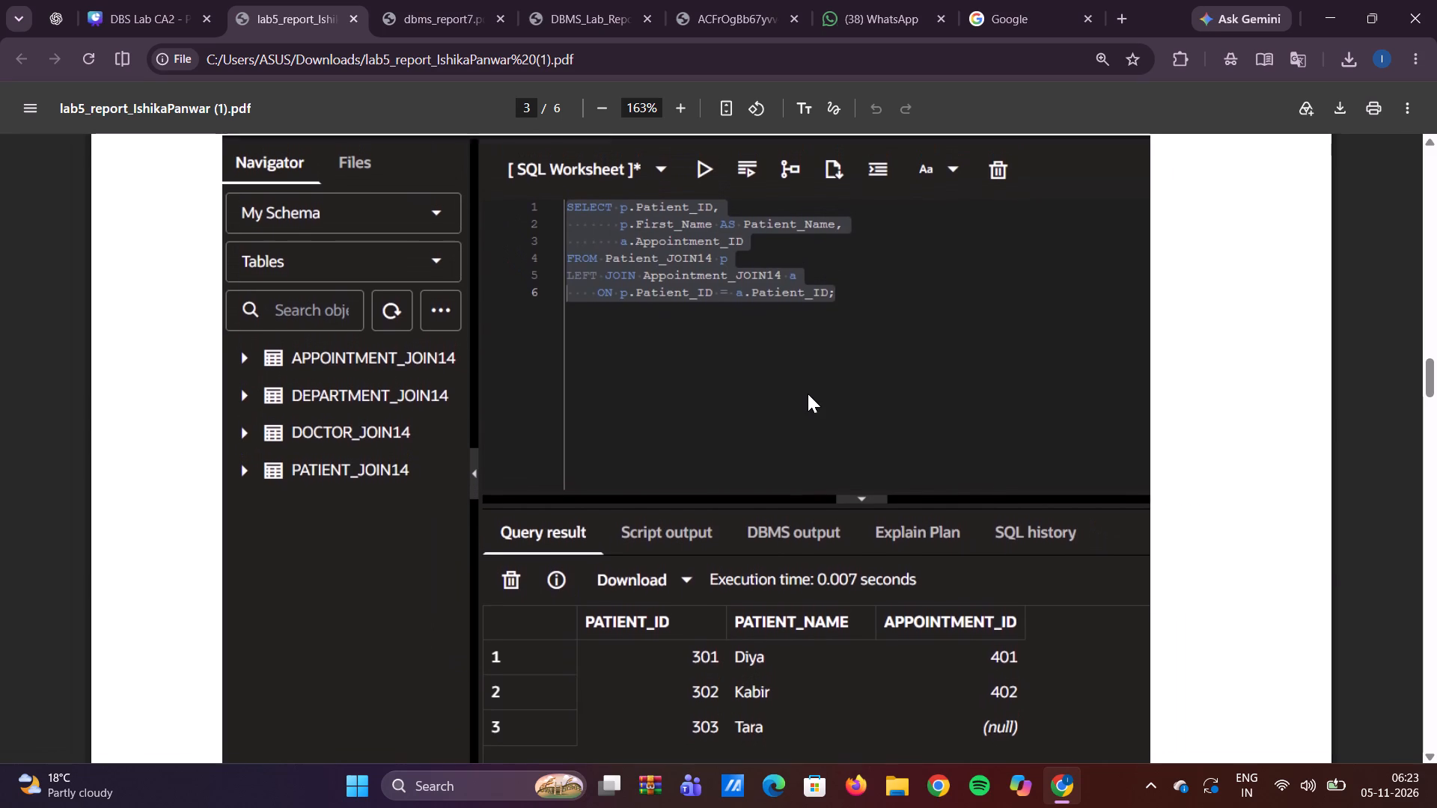
{"action": "scroll", "coordinate": [808, 394], "scroll_direction": "up", "scroll_amount": 1}
{"action": "key", "text": "shift+super+s"}
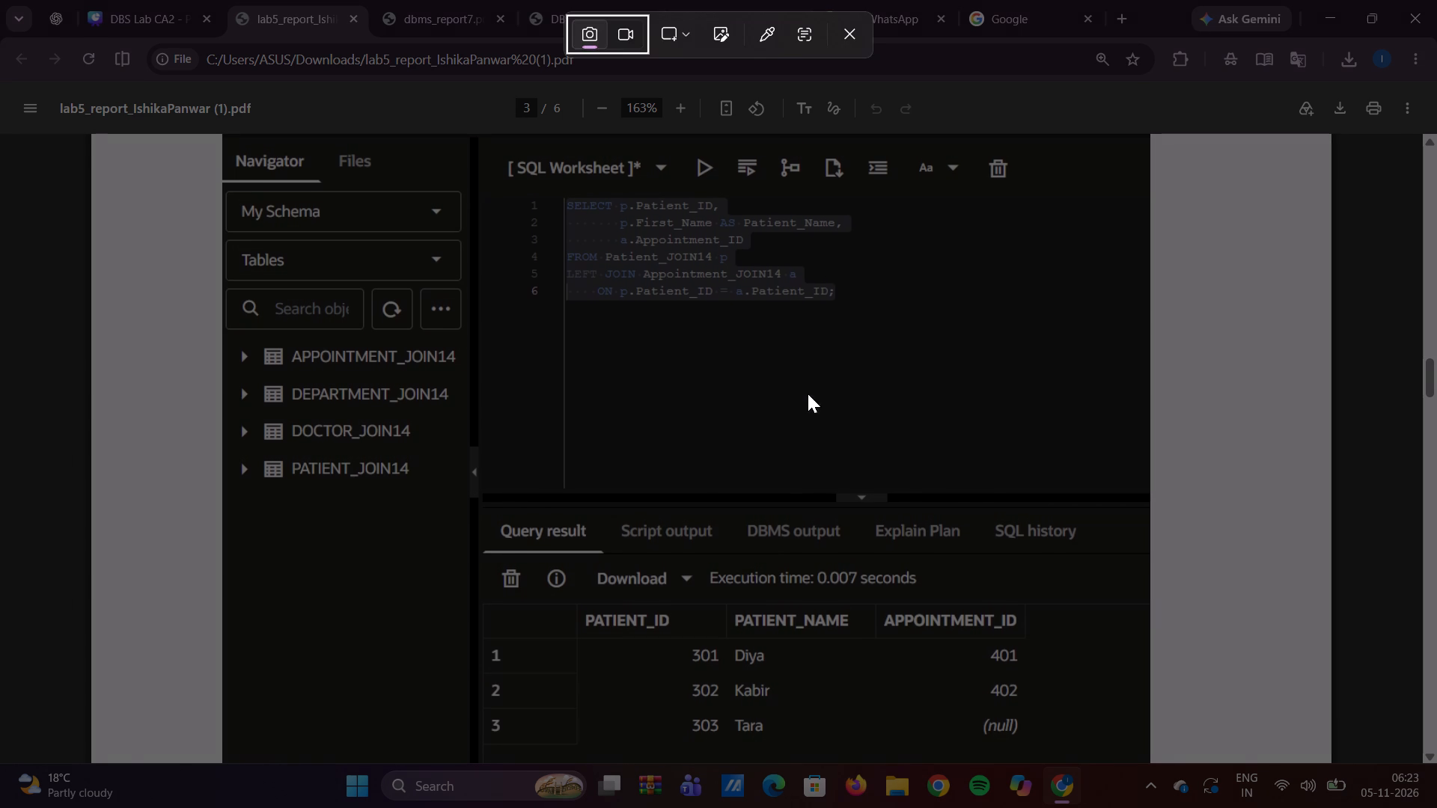
{"action": "left_click_drag", "start_coordinate": [480, 139], "coordinate": [1146, 732]}
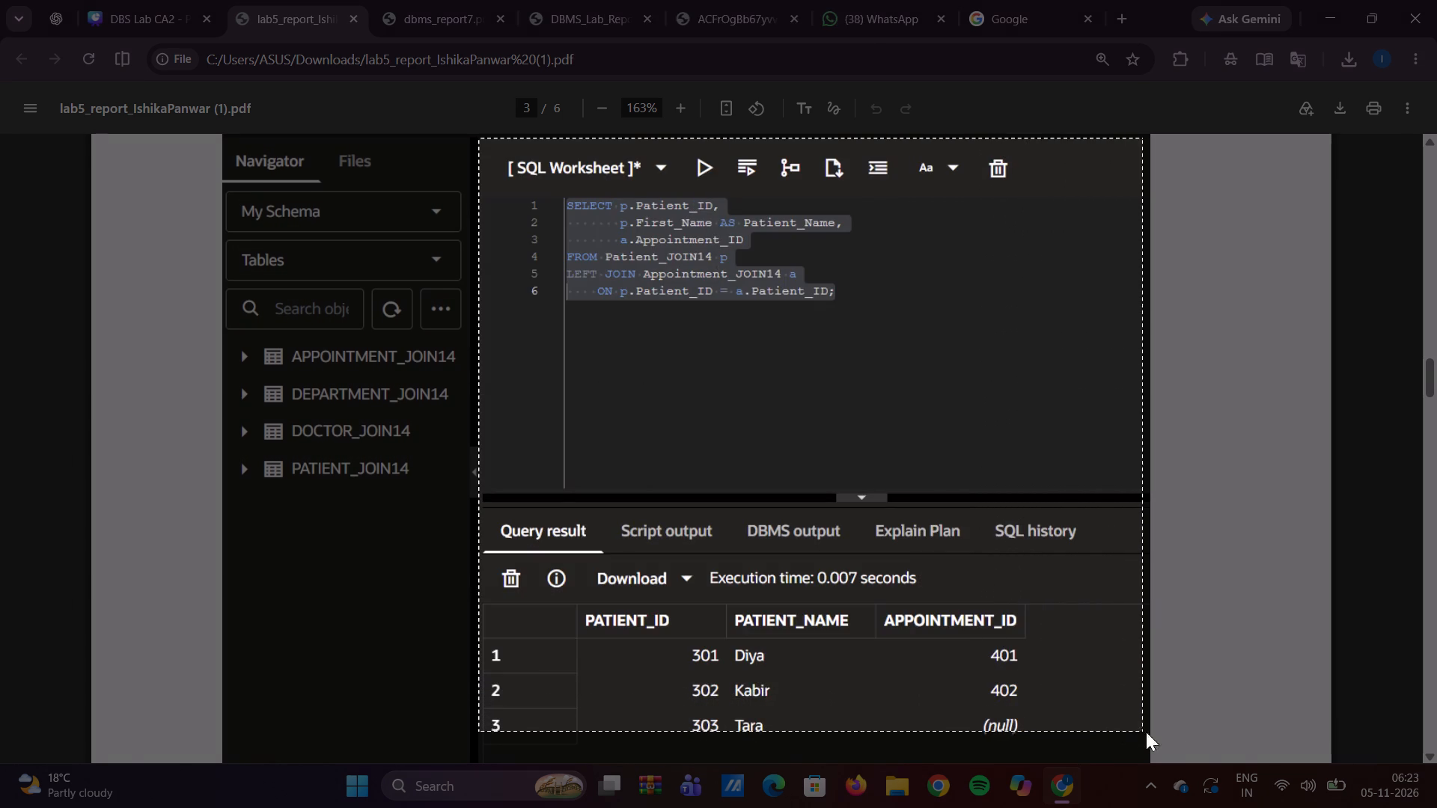
{"action": "left_click_drag", "start_coordinate": [1146, 732], "coordinate": [1141, 754]}
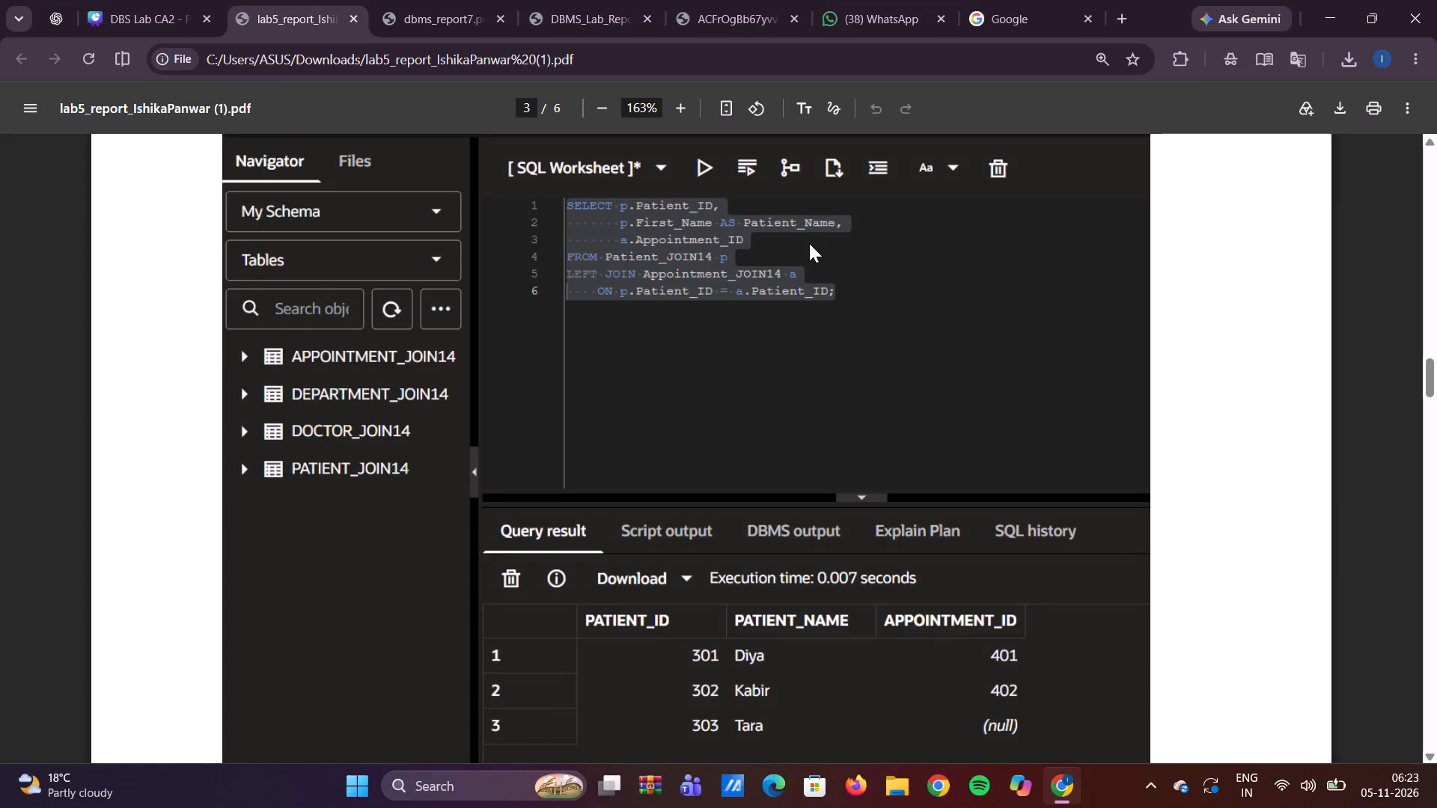
Paste the captured LEFT JOIN image onto slide 4 of the presentation.
{"action": "left_click", "coordinate": [111, 2]}
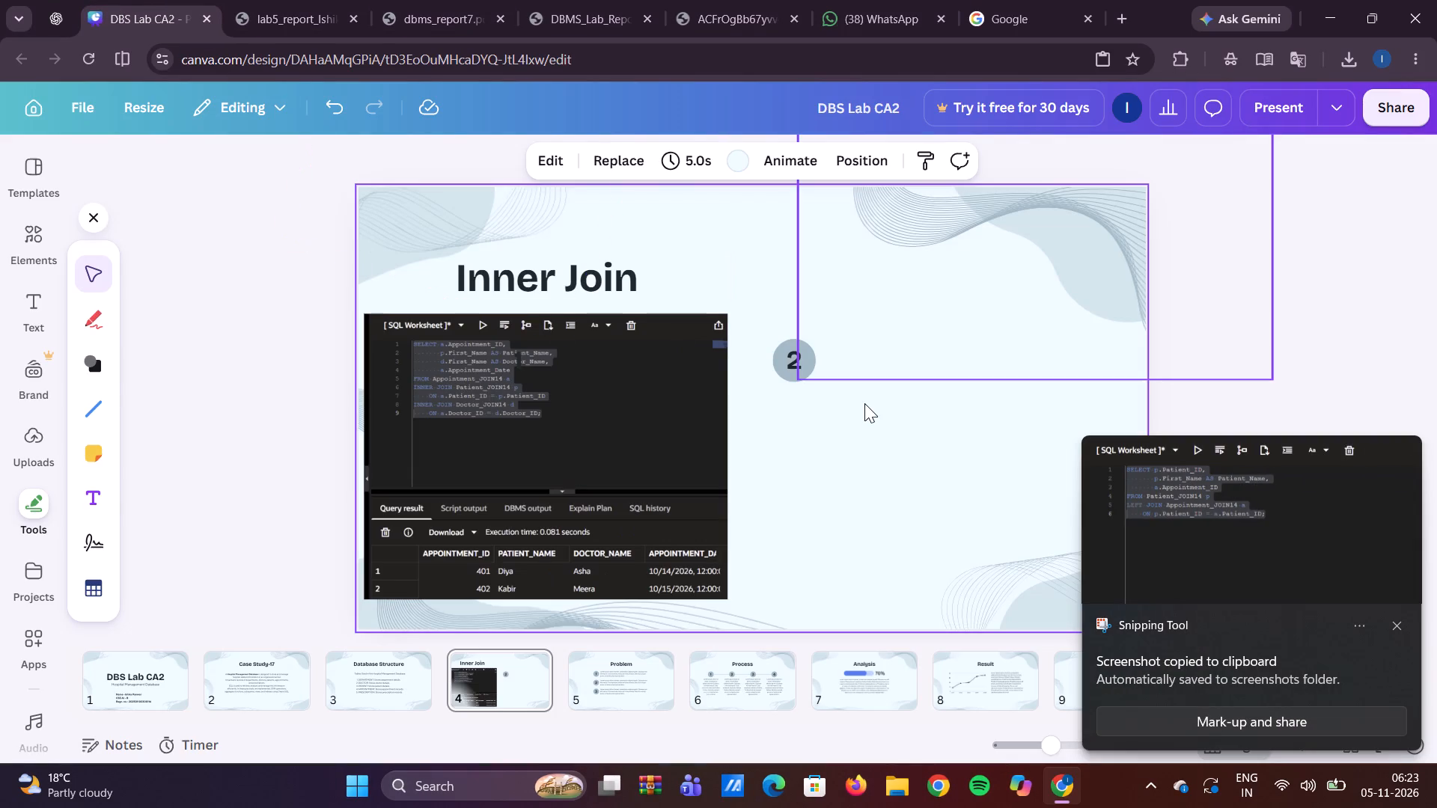
{"action": "right_click", "coordinate": [864, 403]}
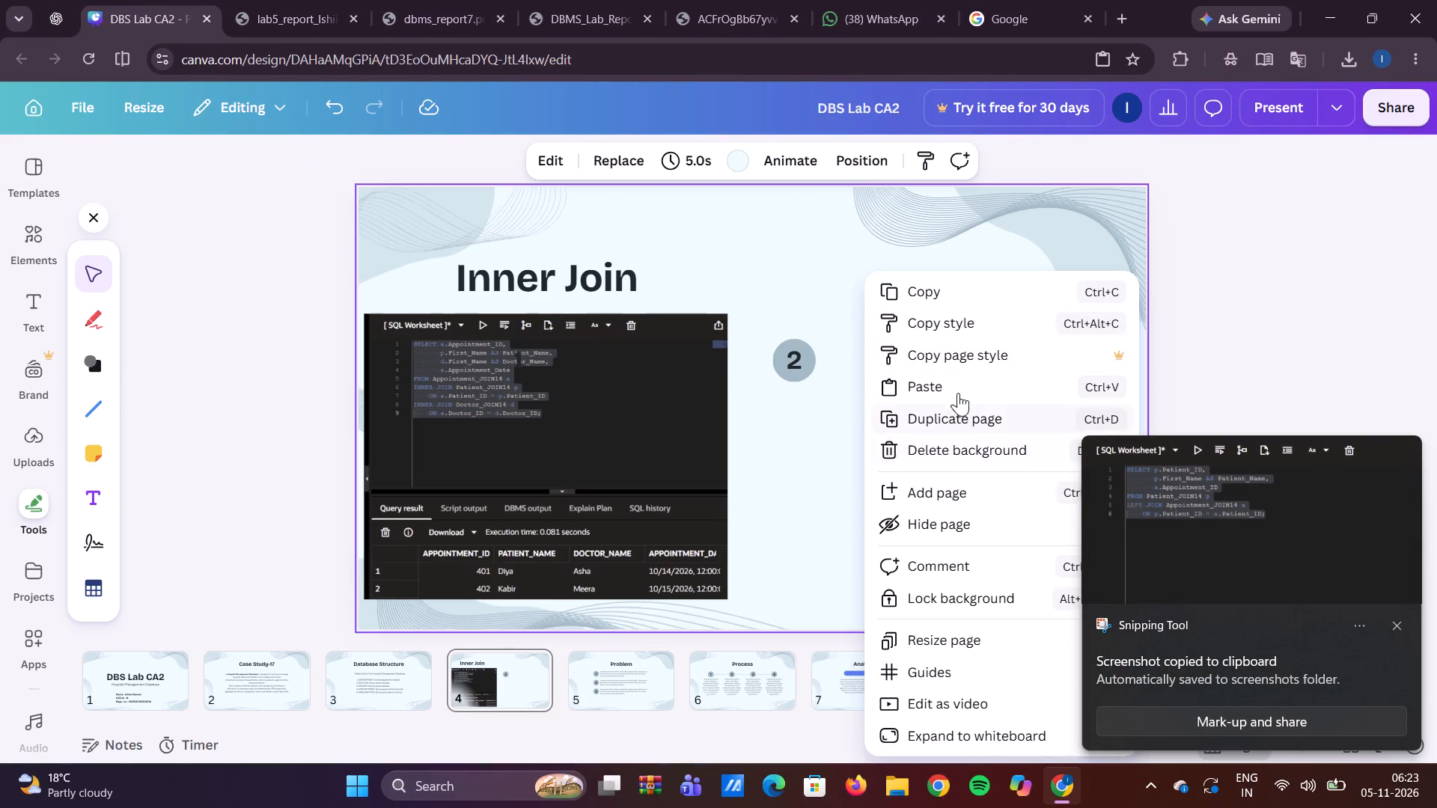
{"action": "left_click", "coordinate": [952, 377]}
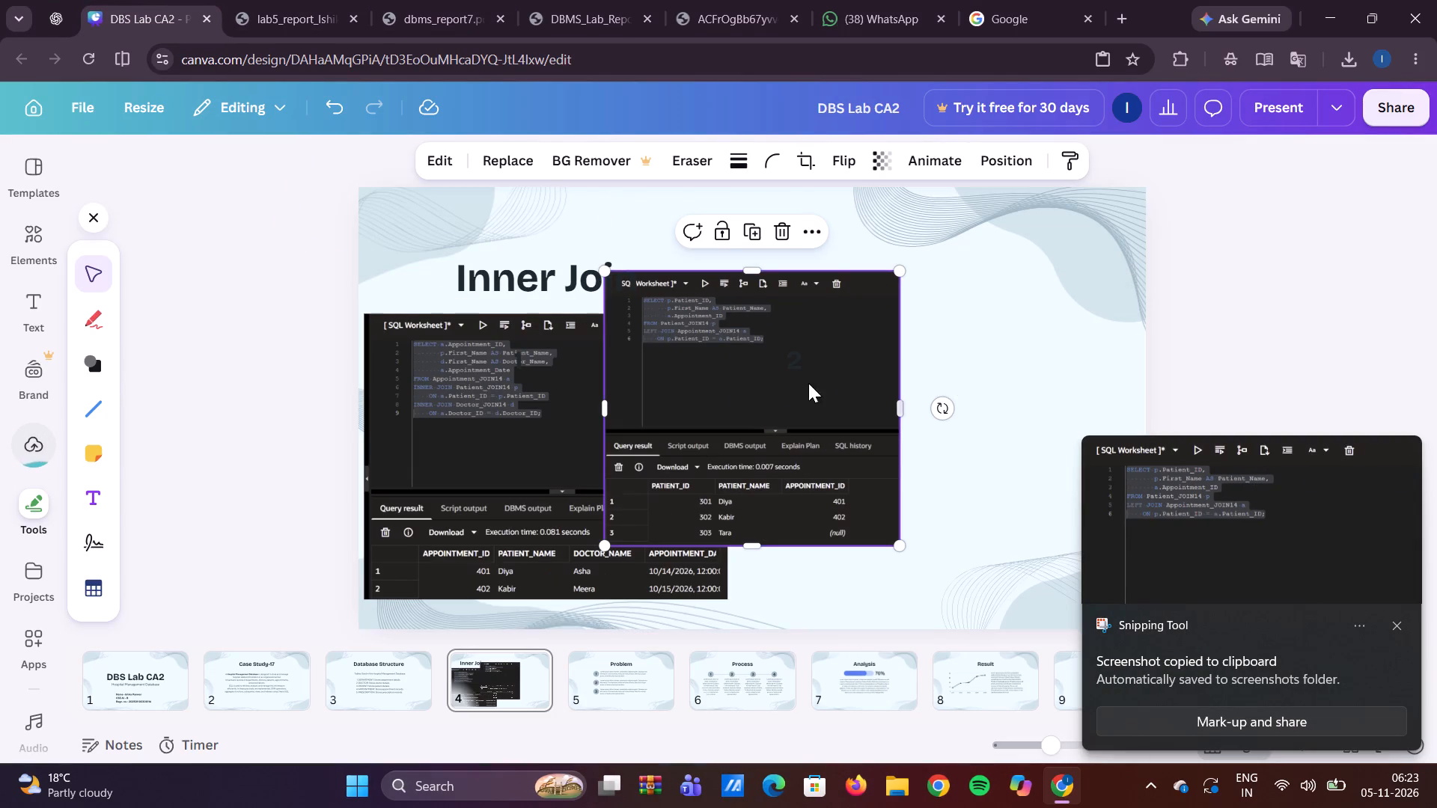
Place the LEFT JOIN image near the slide's right edge, enlarged to the INNER JOIN image's height and aligned with it.
{"action": "left_click_drag", "start_coordinate": [780, 389], "coordinate": [979, 446]}
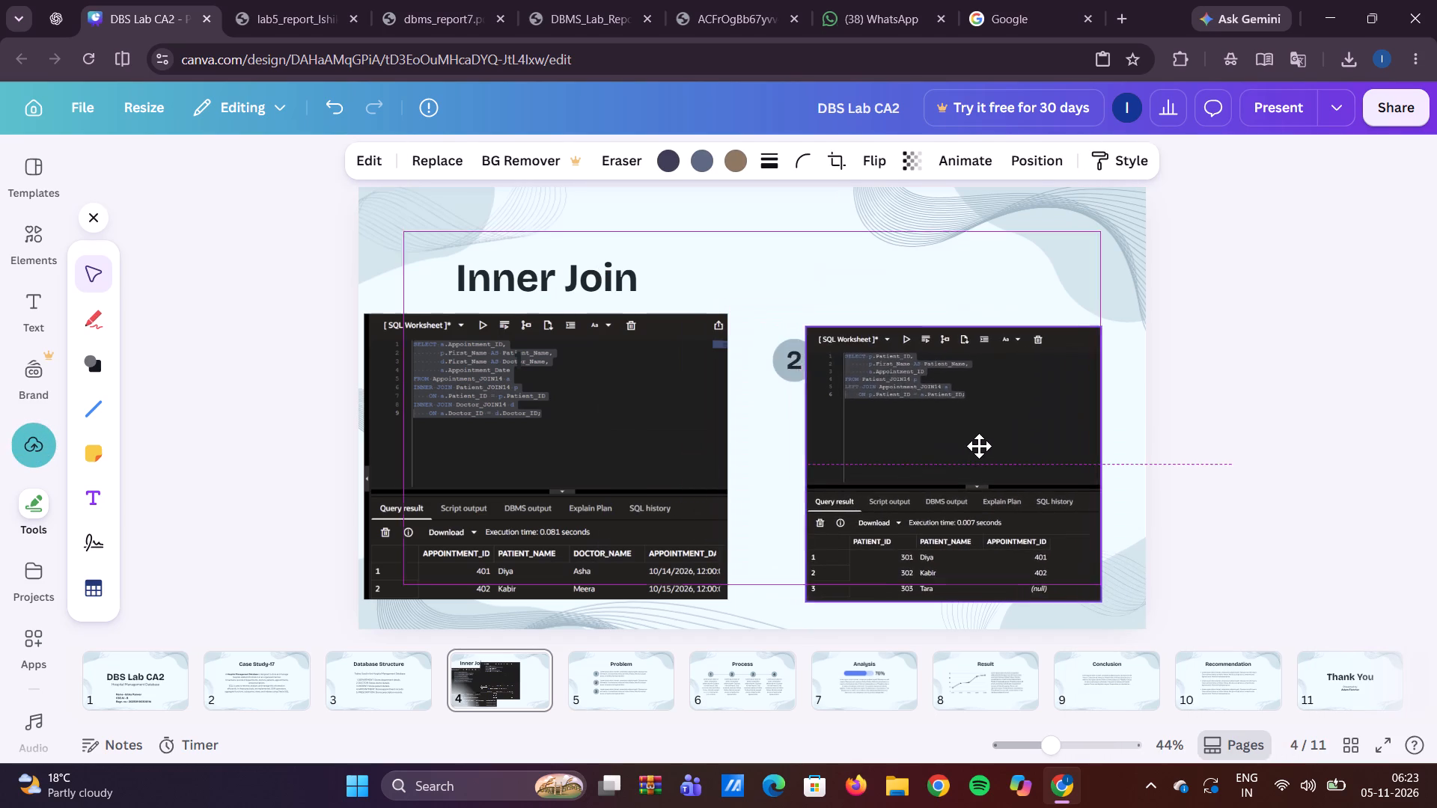
{"action": "left_click_drag", "start_coordinate": [979, 446], "coordinate": [939, 432]}
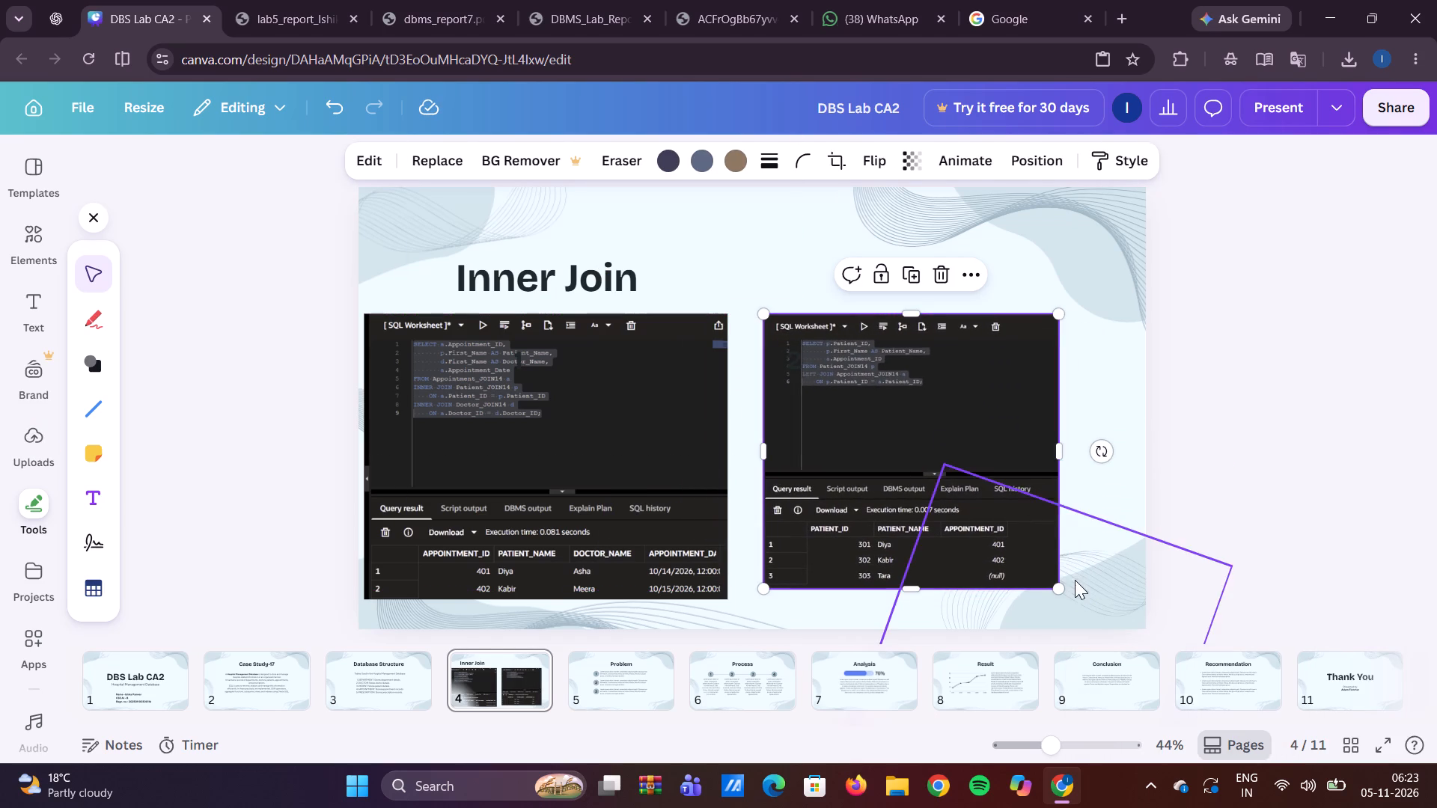
{"action": "left_click_drag", "start_coordinate": [1057, 585], "coordinate": [1109, 591]}
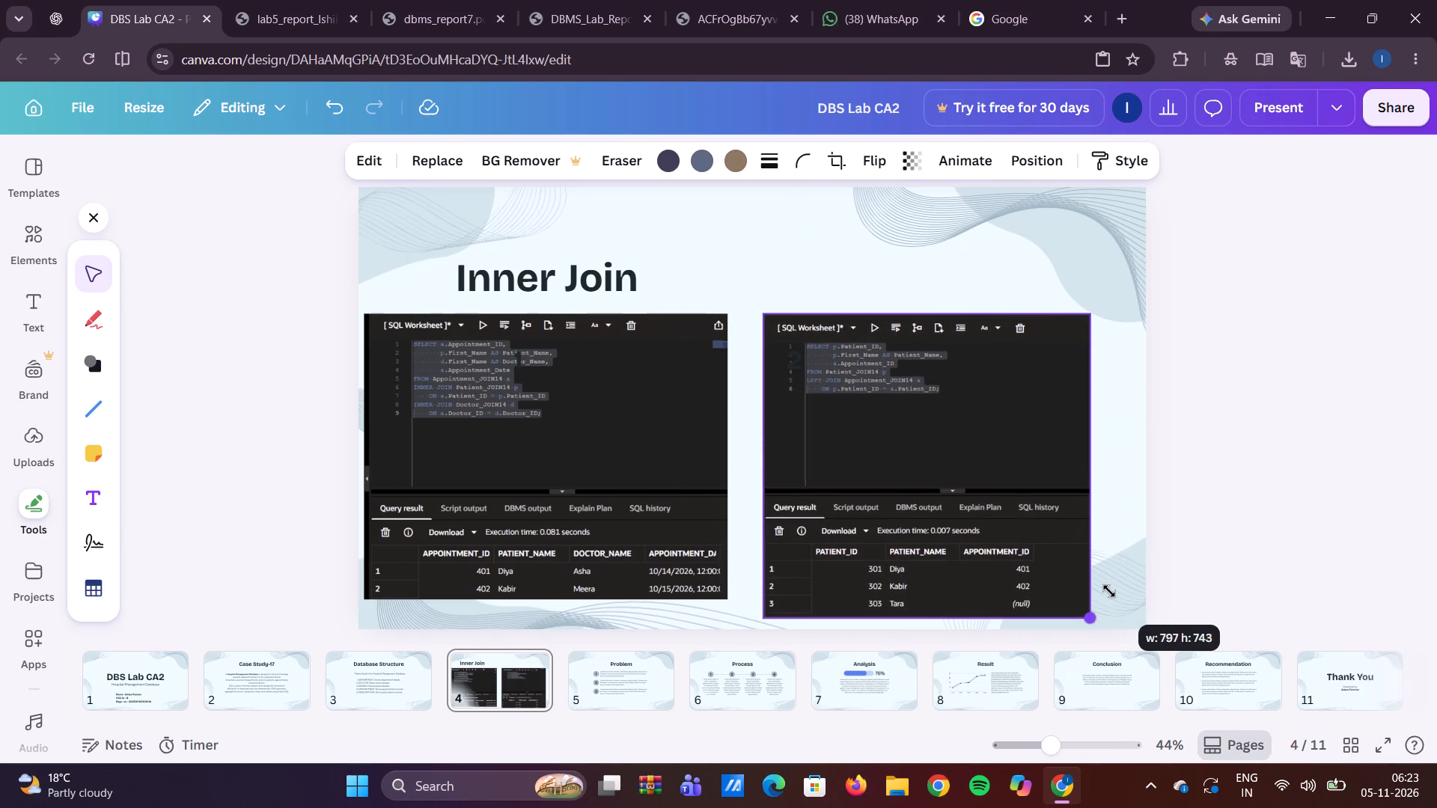
{"action": "left_click_drag", "start_coordinate": [1109, 591], "coordinate": [1089, 581]}
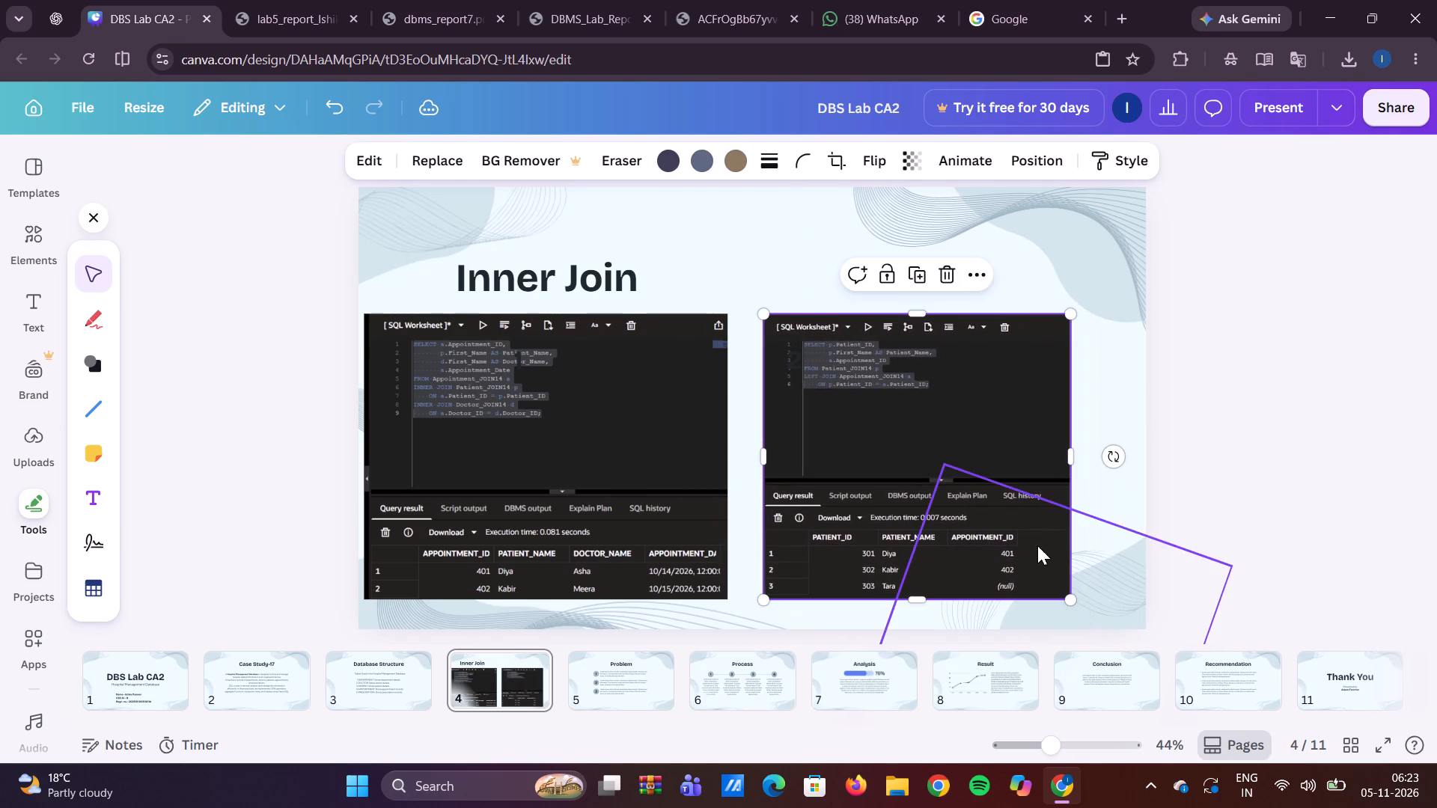
{"action": "left_click_drag", "start_coordinate": [939, 458], "coordinate": [962, 457]}
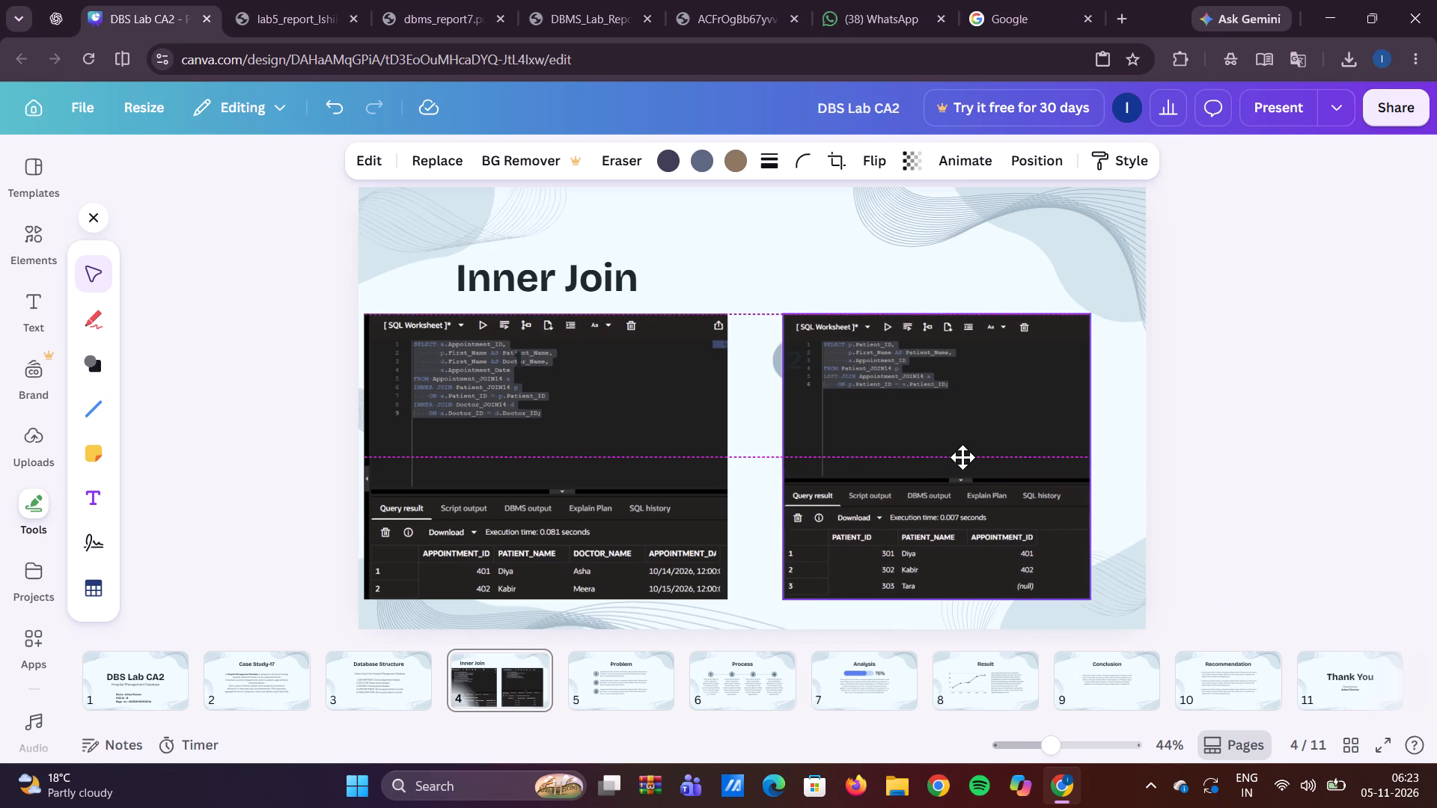
{"action": "left_click_drag", "start_coordinate": [962, 457], "coordinate": [989, 462]}
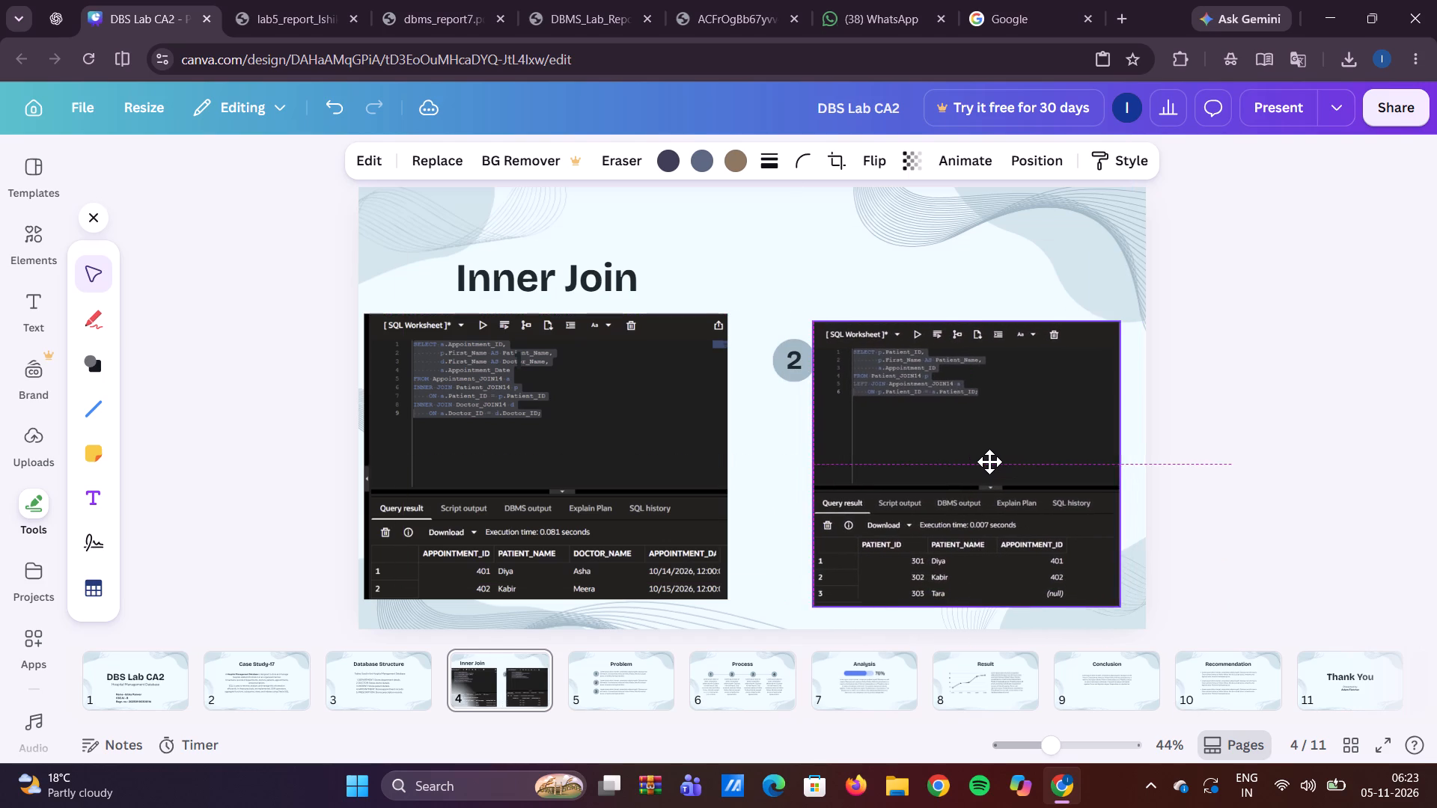
{"action": "left_click_drag", "start_coordinate": [989, 462], "coordinate": [986, 456]}
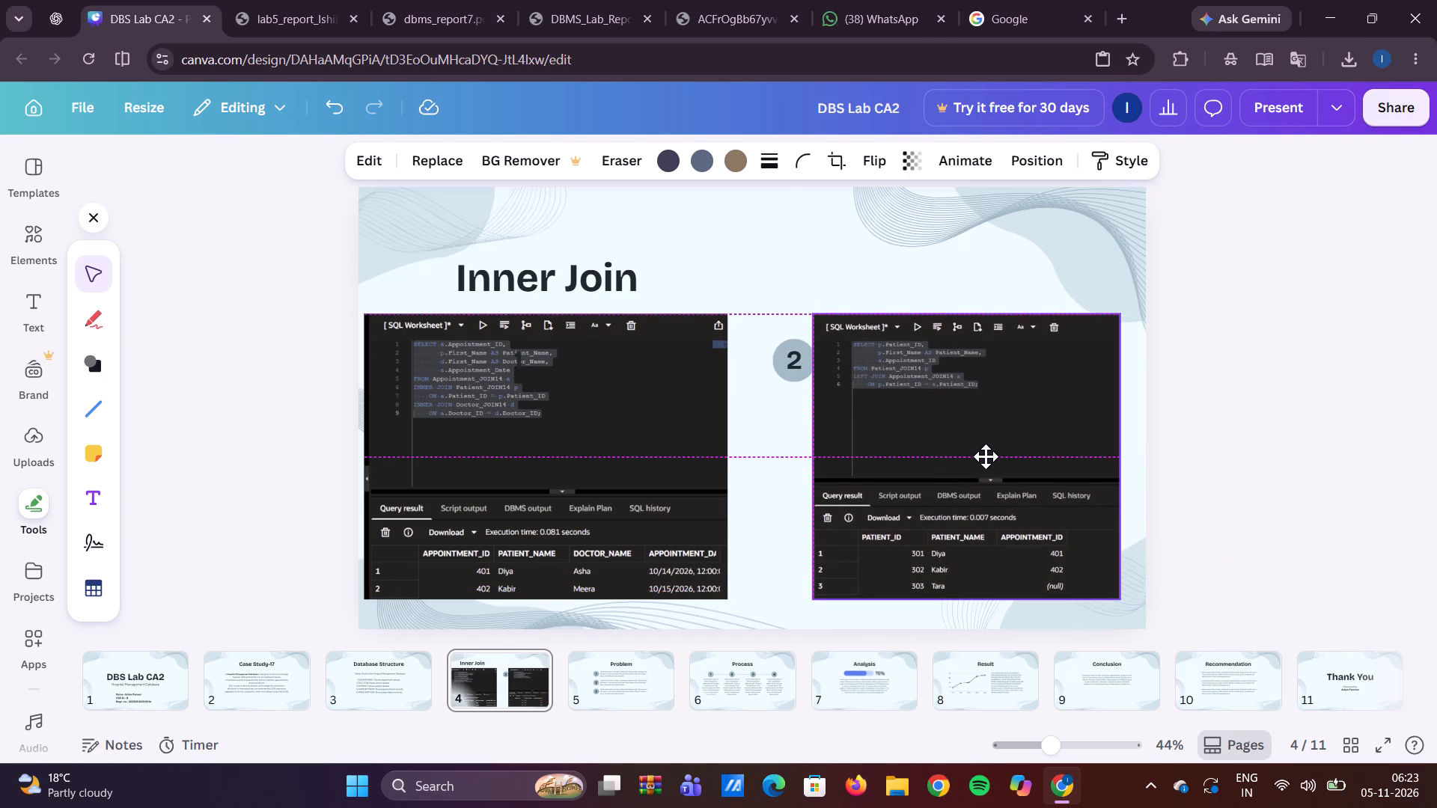
{"action": "left_click_drag", "start_coordinate": [986, 456], "coordinate": [986, 456]}
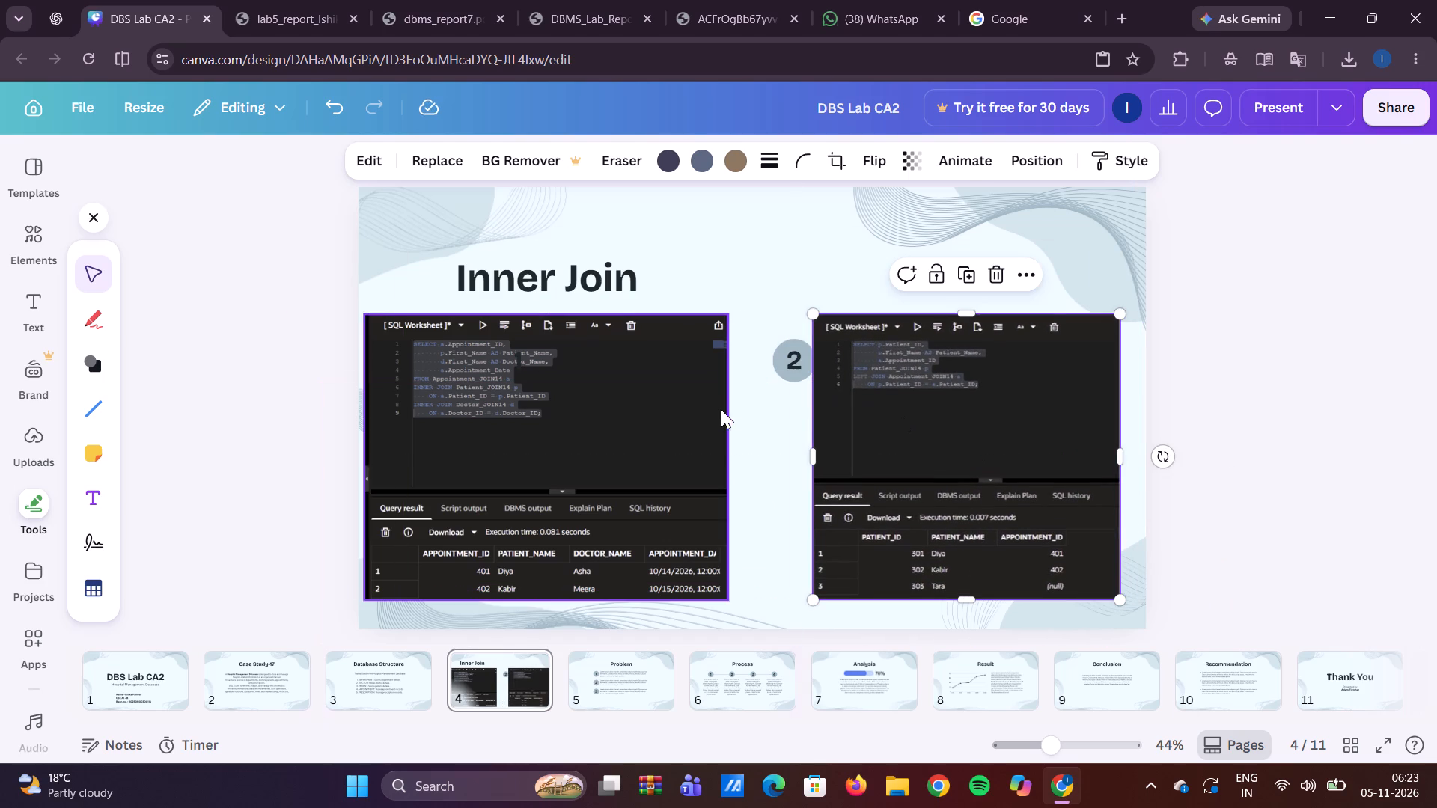
Delete the number 2 and its circle between the two JOIN images.
{"action": "left_click", "coordinate": [779, 364]}
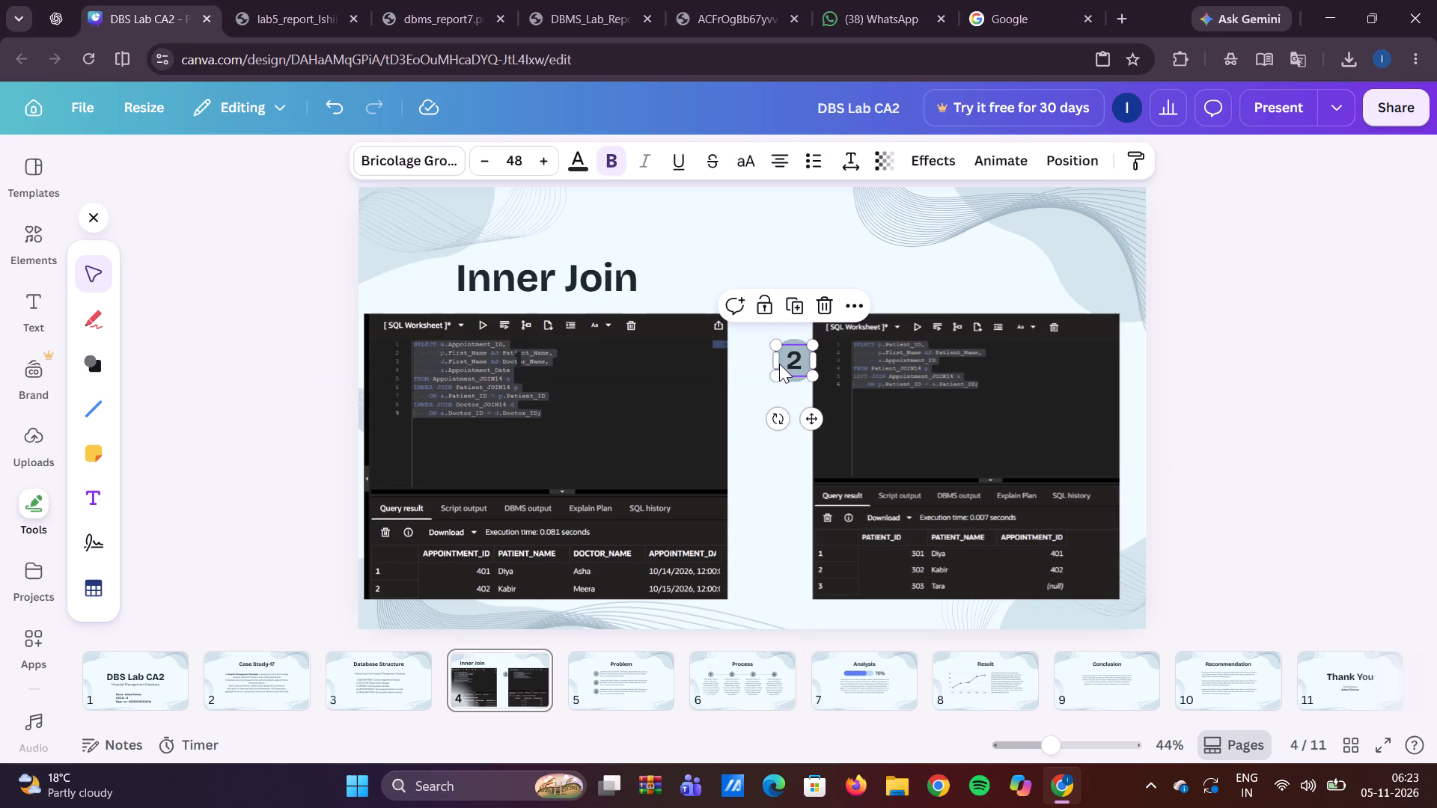
{"action": "left_click", "coordinate": [823, 307]}
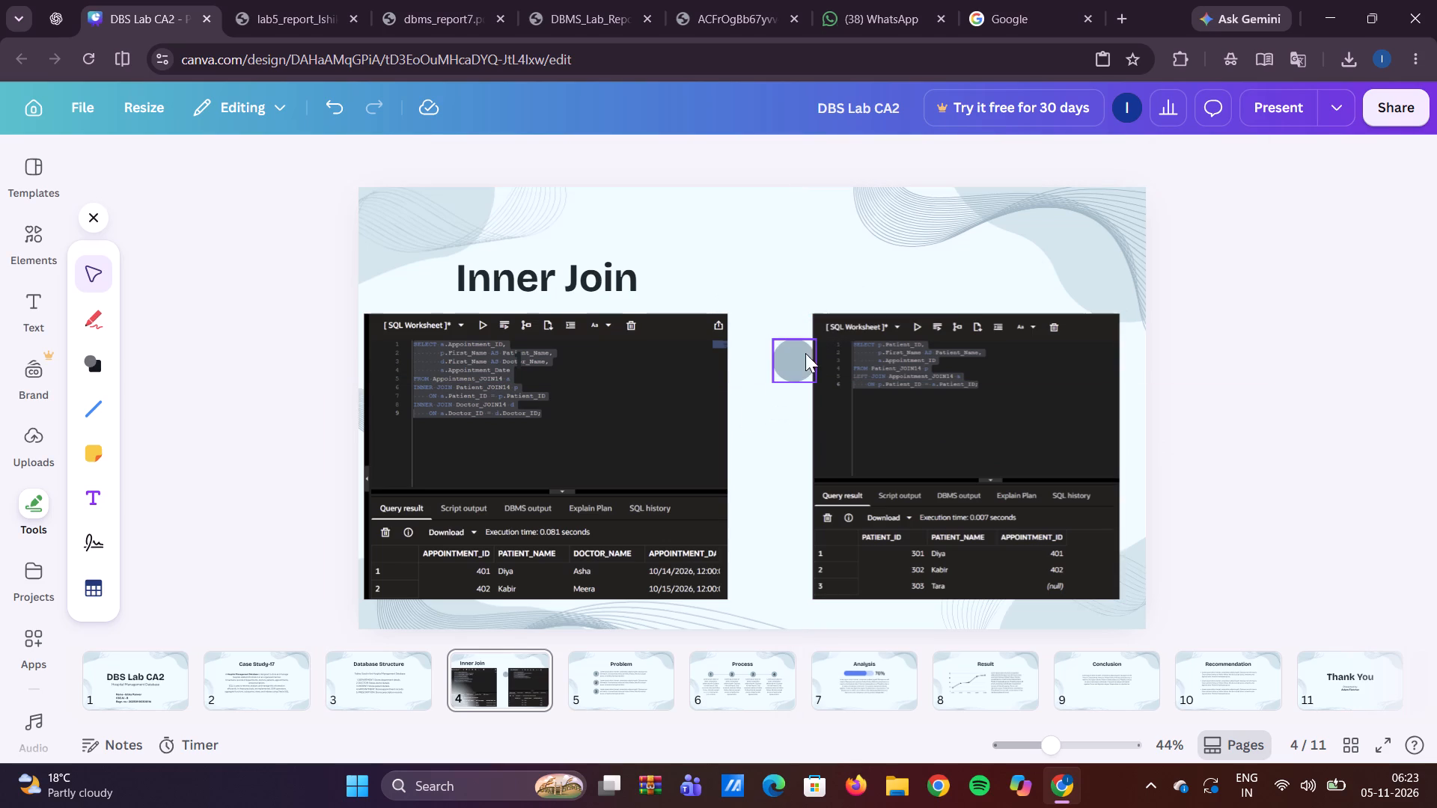
{"action": "left_click", "coordinate": [795, 360]}
{"action": "left_click", "coordinate": [825, 292]}
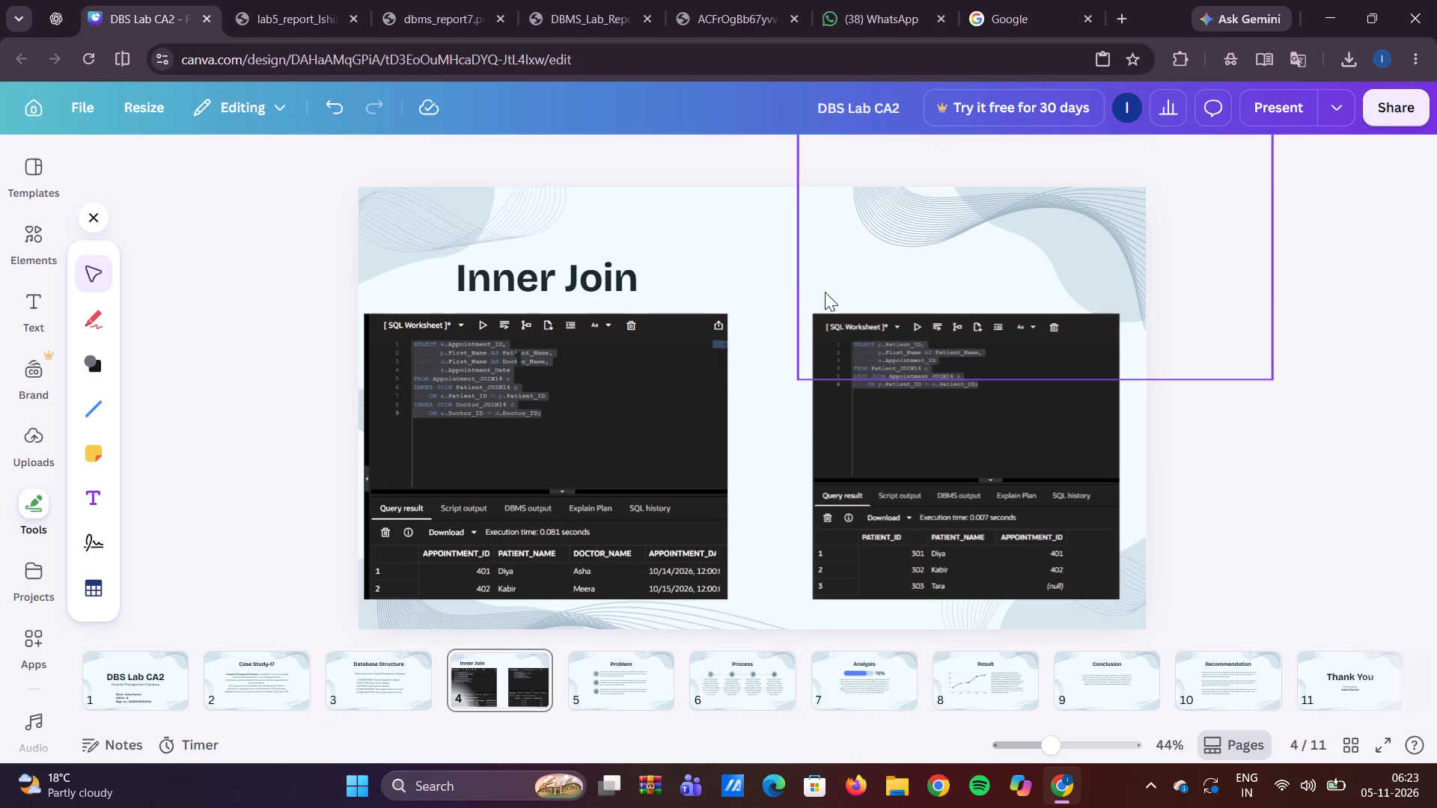
Duplicate the Inner Join heading, place the copy above the LEFT JOIN image, and change its text to "Left Join".
{"action": "left_click", "coordinate": [612, 260]}
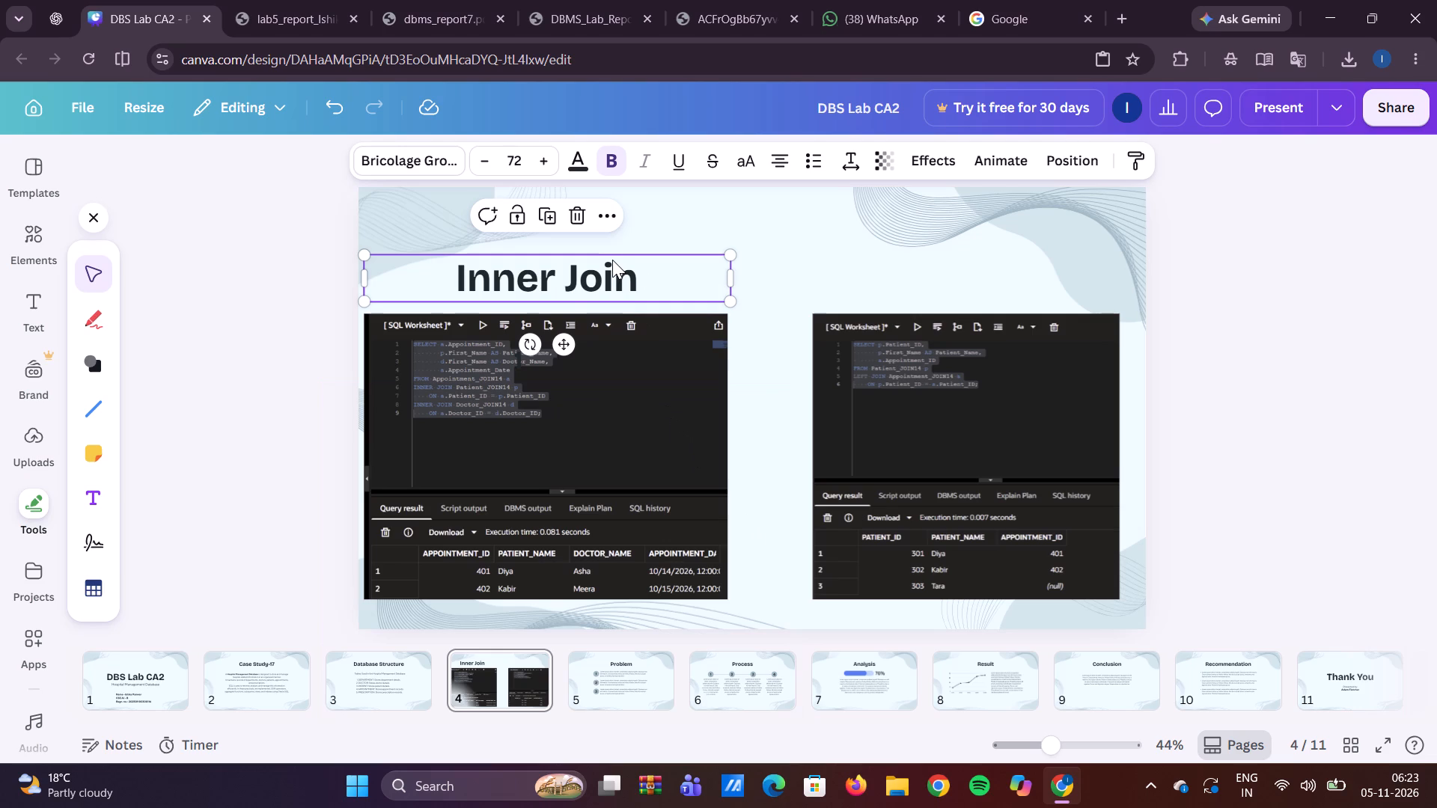
{"action": "right_click", "coordinate": [644, 268]}
{"action": "left_click", "coordinate": [552, 223]}
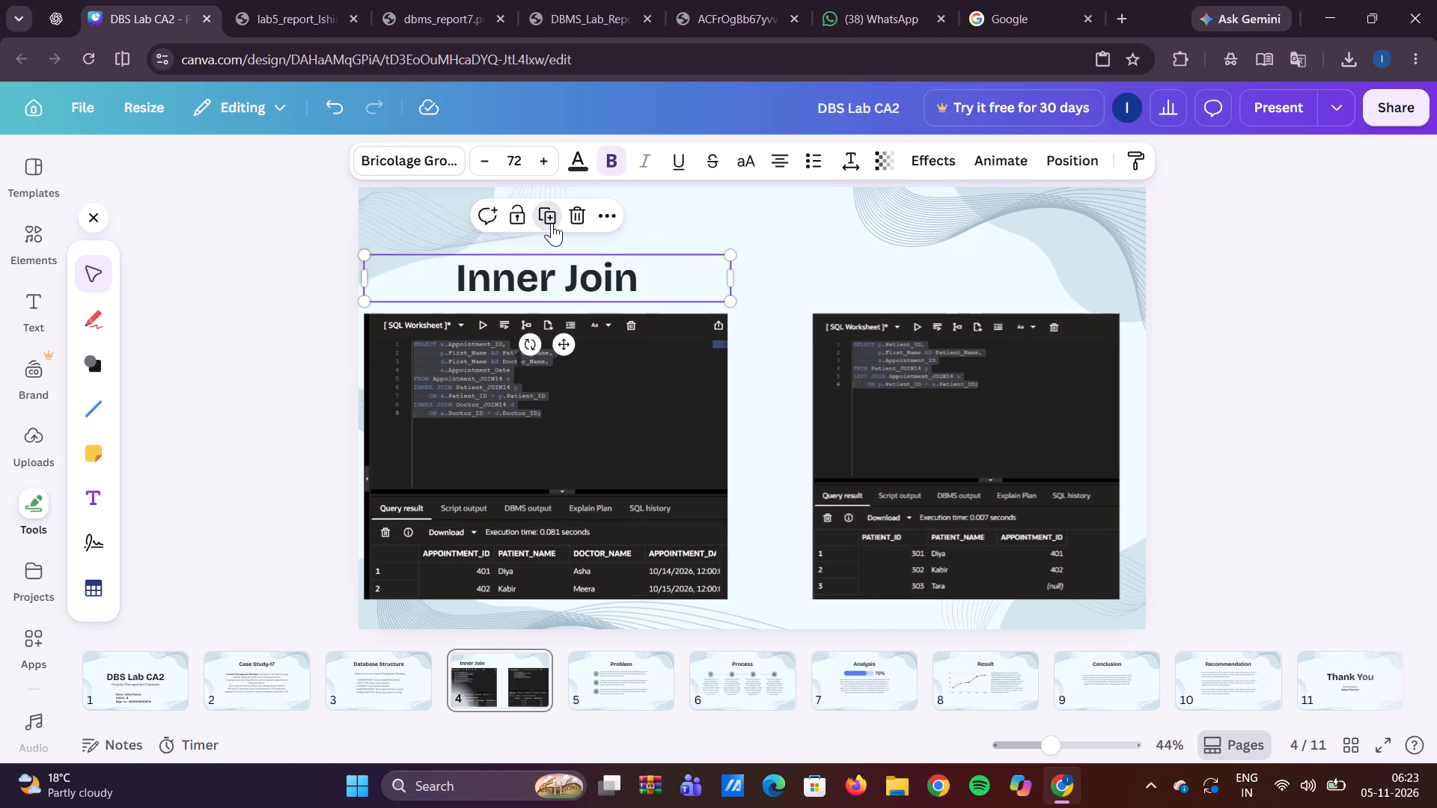
{"action": "left_click", "coordinate": [552, 223]}
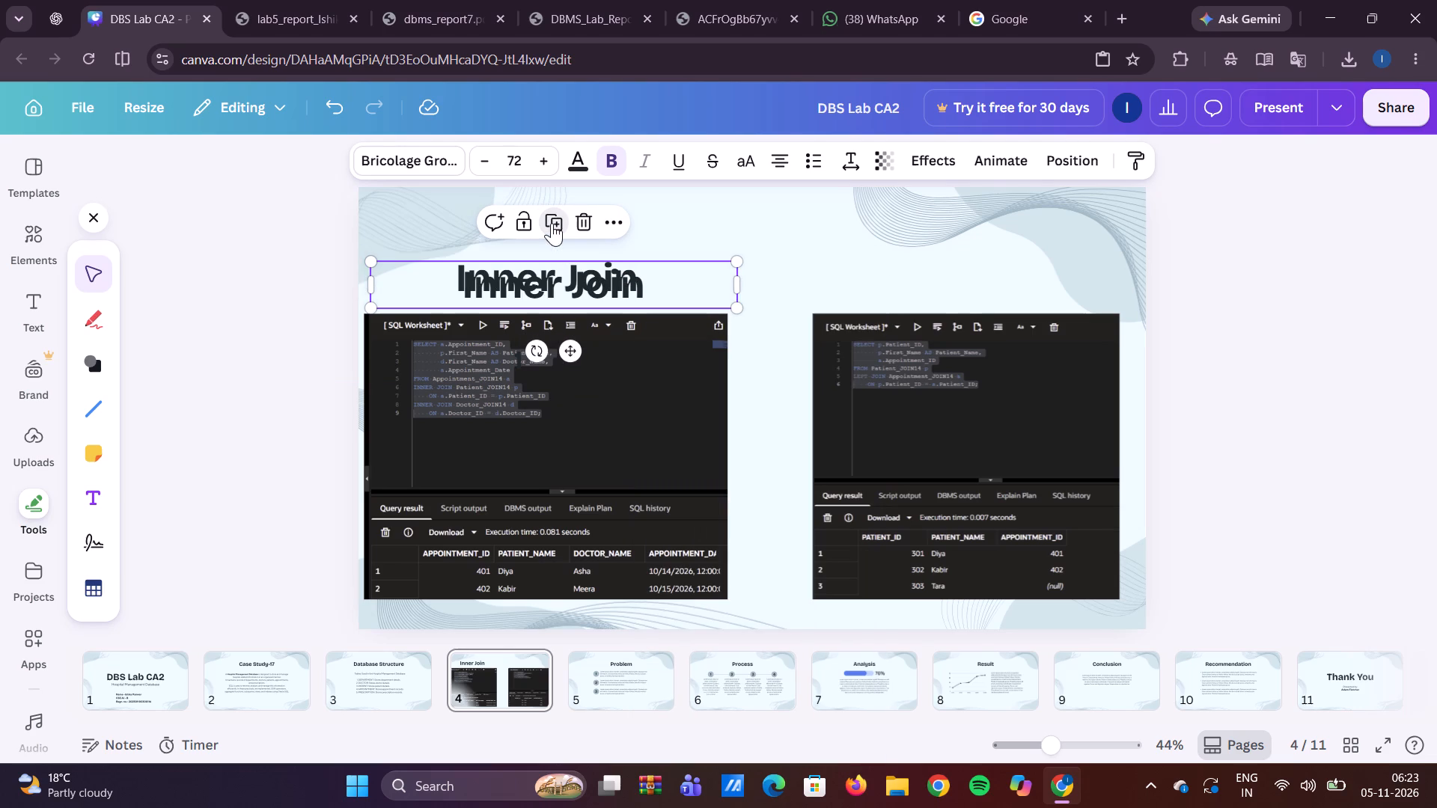
{"action": "left_click_drag", "start_coordinate": [664, 278], "coordinate": [1022, 272]}
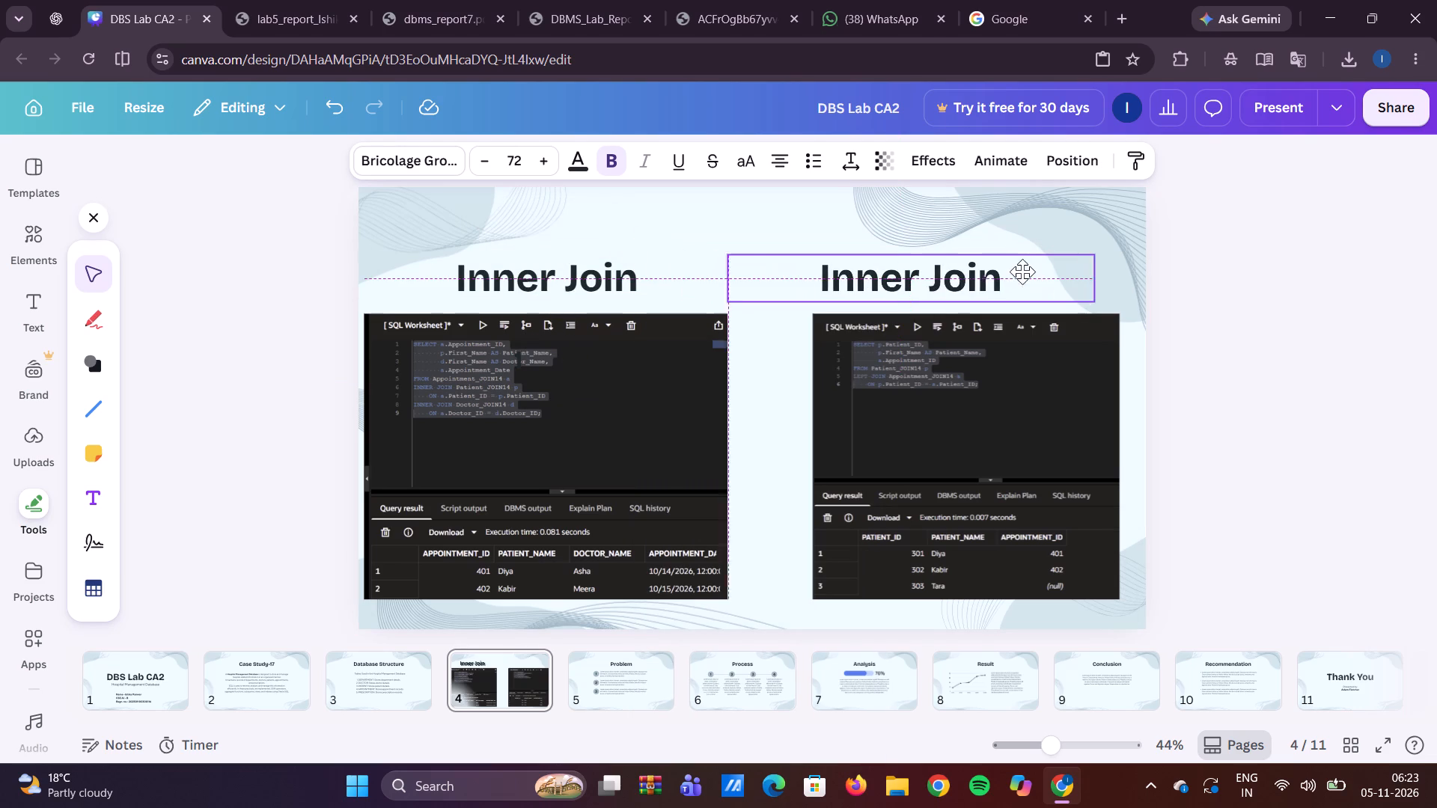
{"action": "left_click_drag", "start_coordinate": [1022, 272], "coordinate": [1059, 277]}
{"action": "left_click", "coordinate": [1059, 277]}
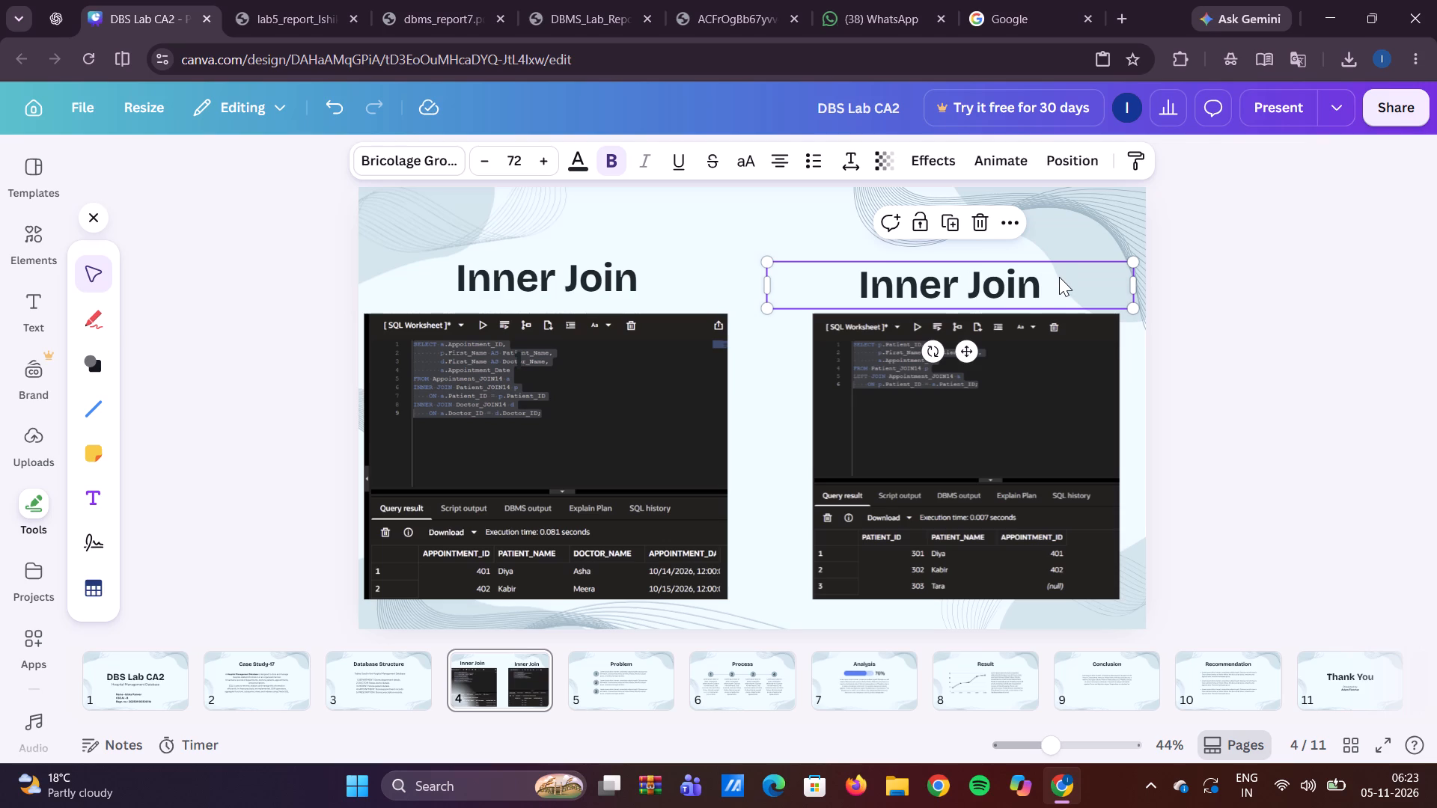
{"action": "type", "text": "Left Join"}
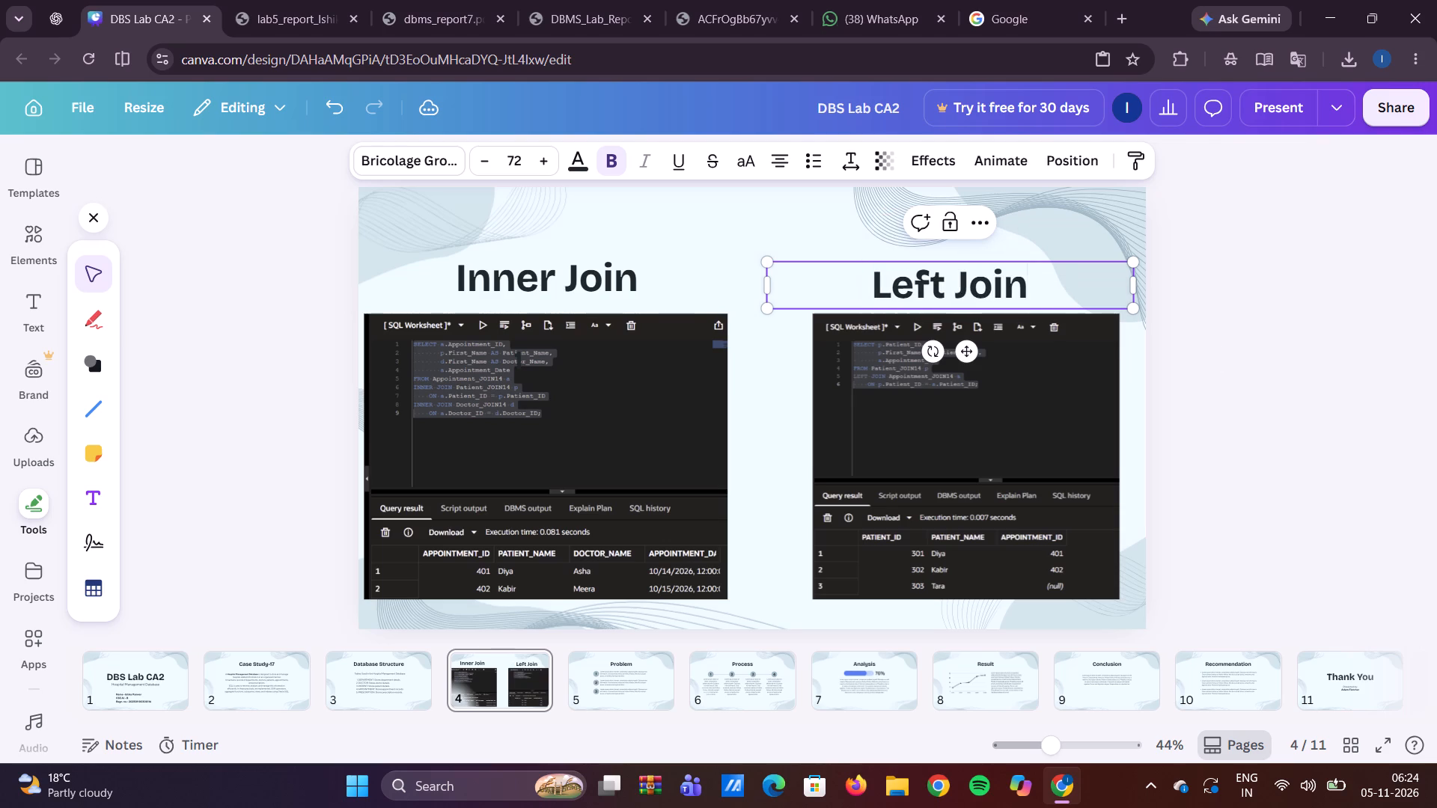
{"action": "left_click", "coordinate": [1260, 400]}
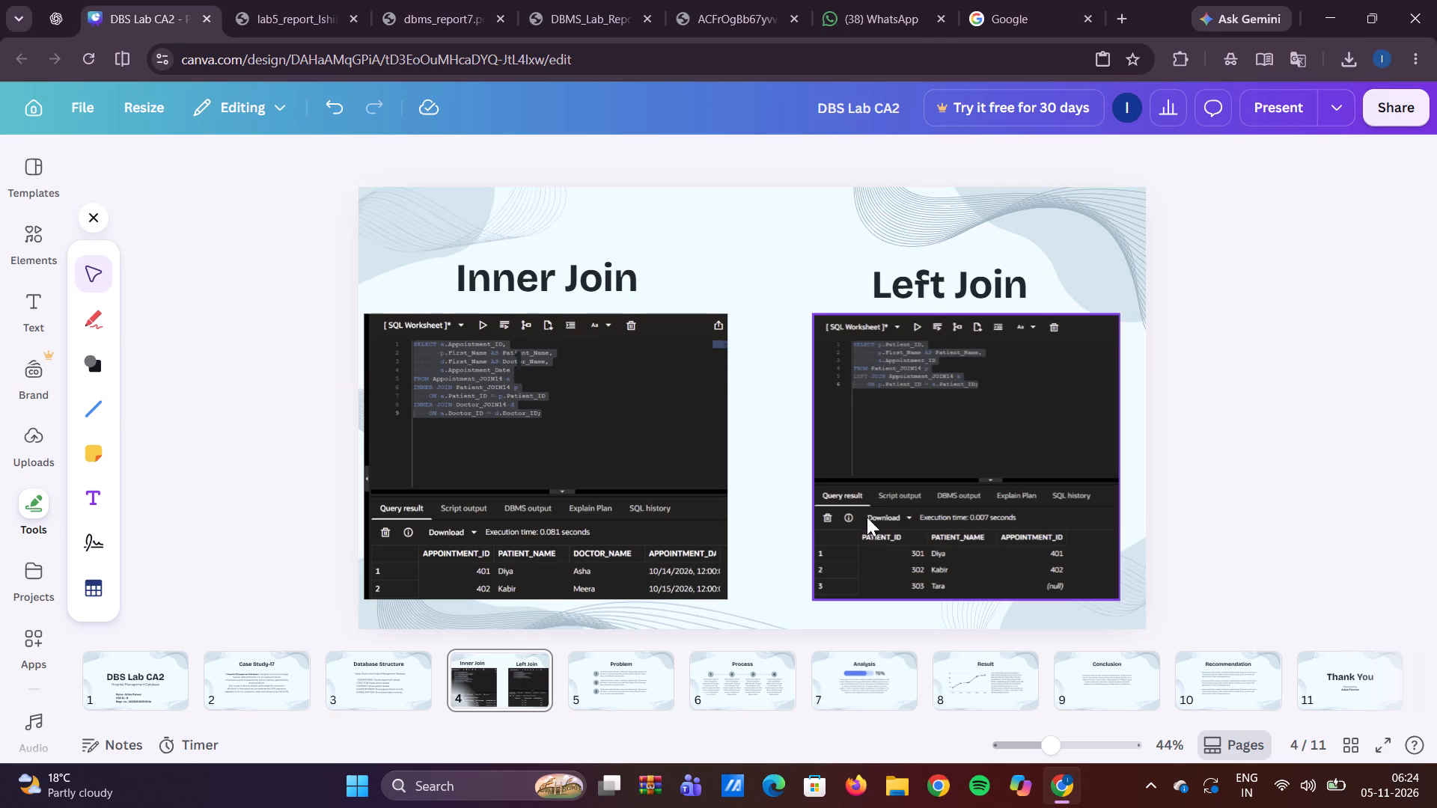
Enlarge the INNER JOIN and LEFT JOIN images slightly so their bottom edges stay level.
{"action": "left_click", "coordinate": [864, 489]}
{"action": "left_click", "coordinate": [641, 539]}
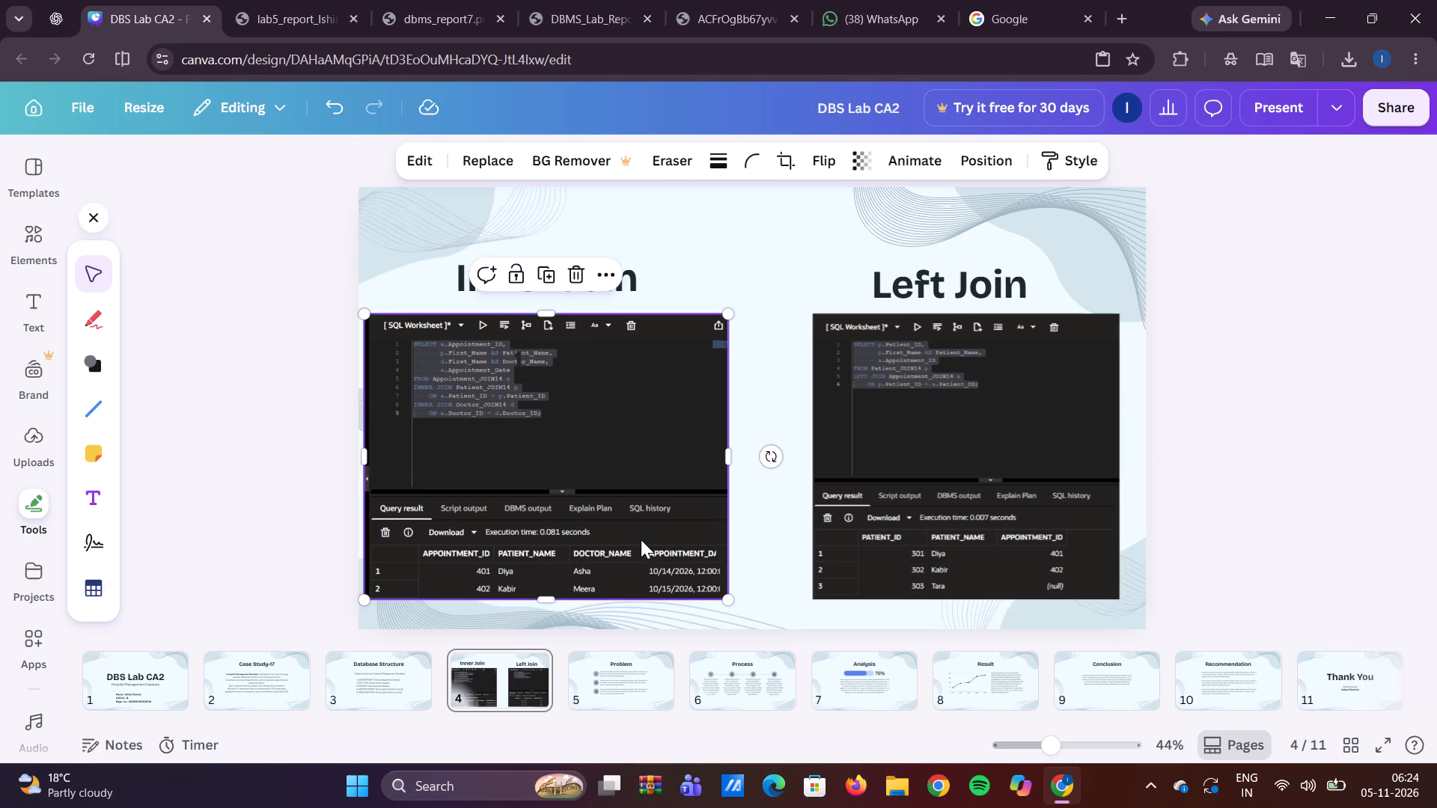
{"action": "left_click_drag", "start_coordinate": [727, 600], "coordinate": [741, 616]}
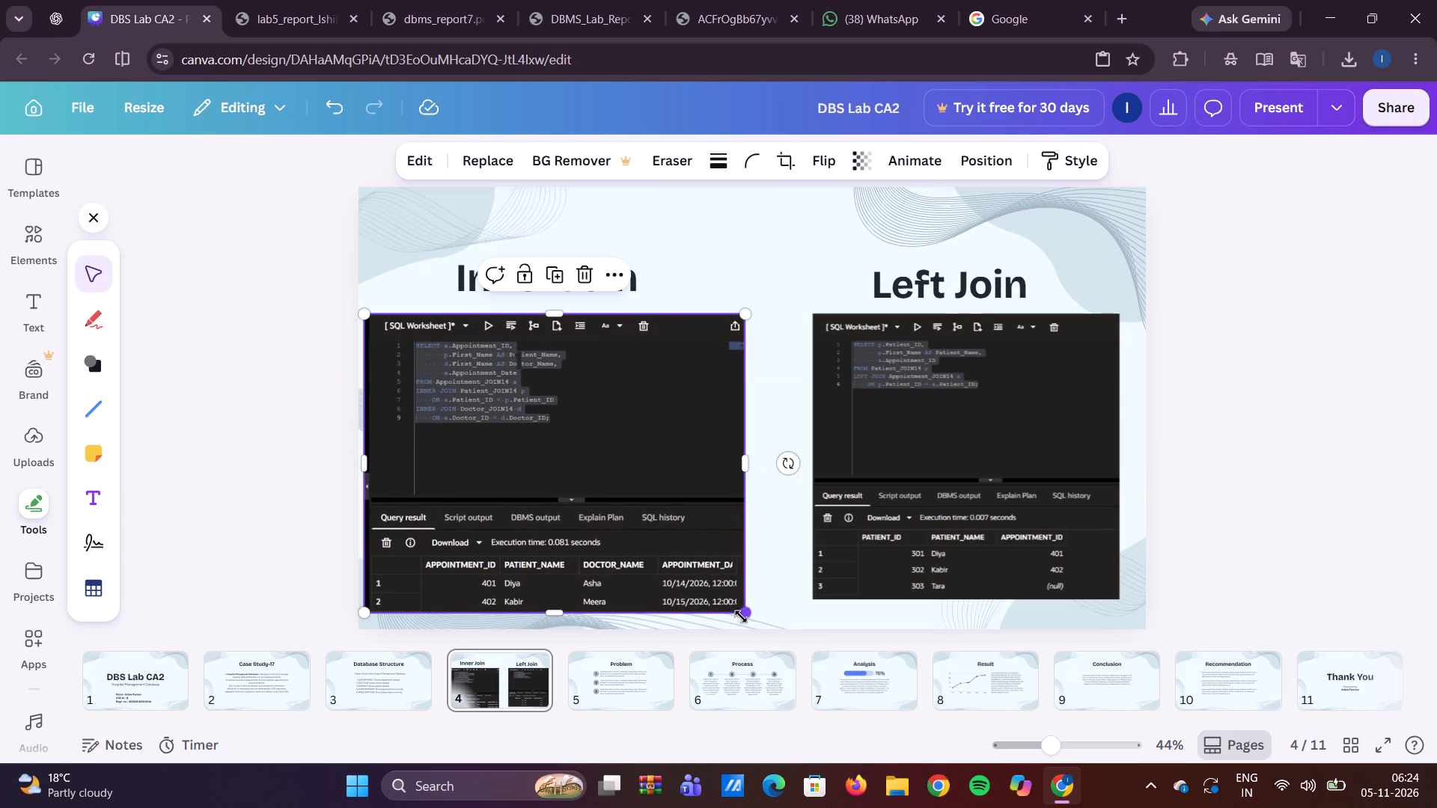
{"action": "left_click", "coordinate": [942, 586]}
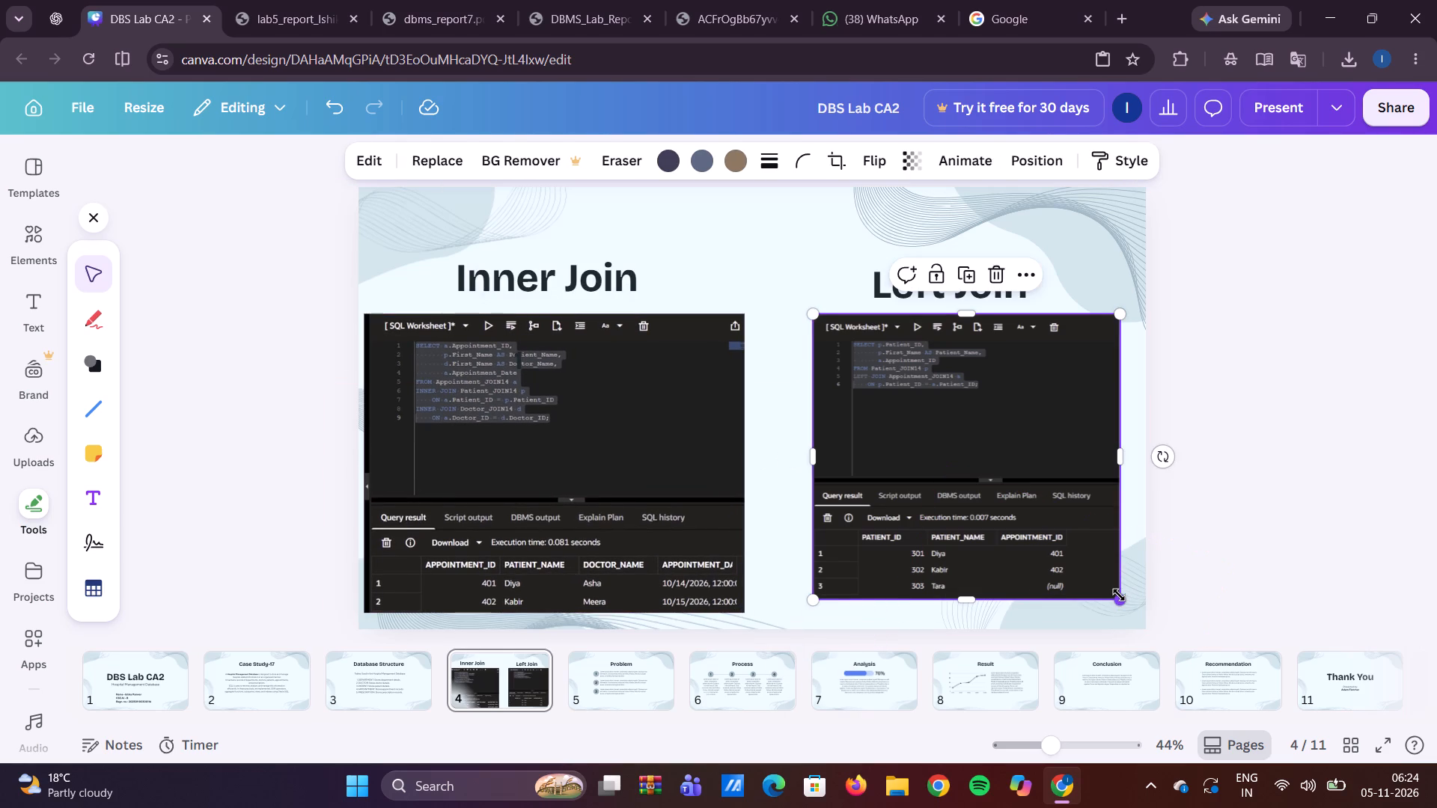
{"action": "left_click_drag", "start_coordinate": [1119, 595], "coordinate": [1130, 605]}
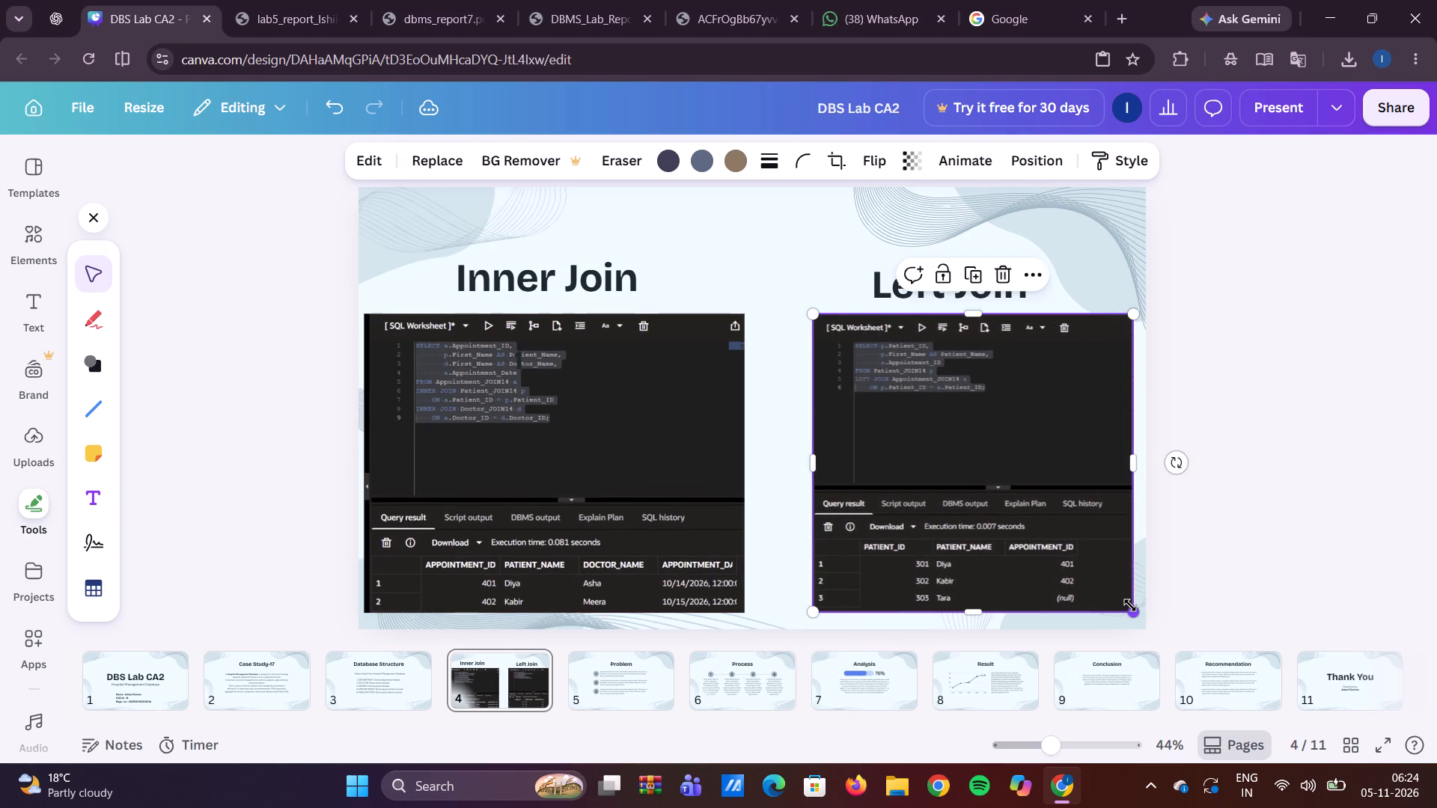
Move the Inner Join and Left Join headings up near the slide's top edge, level with each other.
{"action": "left_click_drag", "start_coordinate": [549, 255], "coordinate": [542, 230]}
{"action": "left_click_drag", "start_coordinate": [554, 272], "coordinate": [550, 247]}
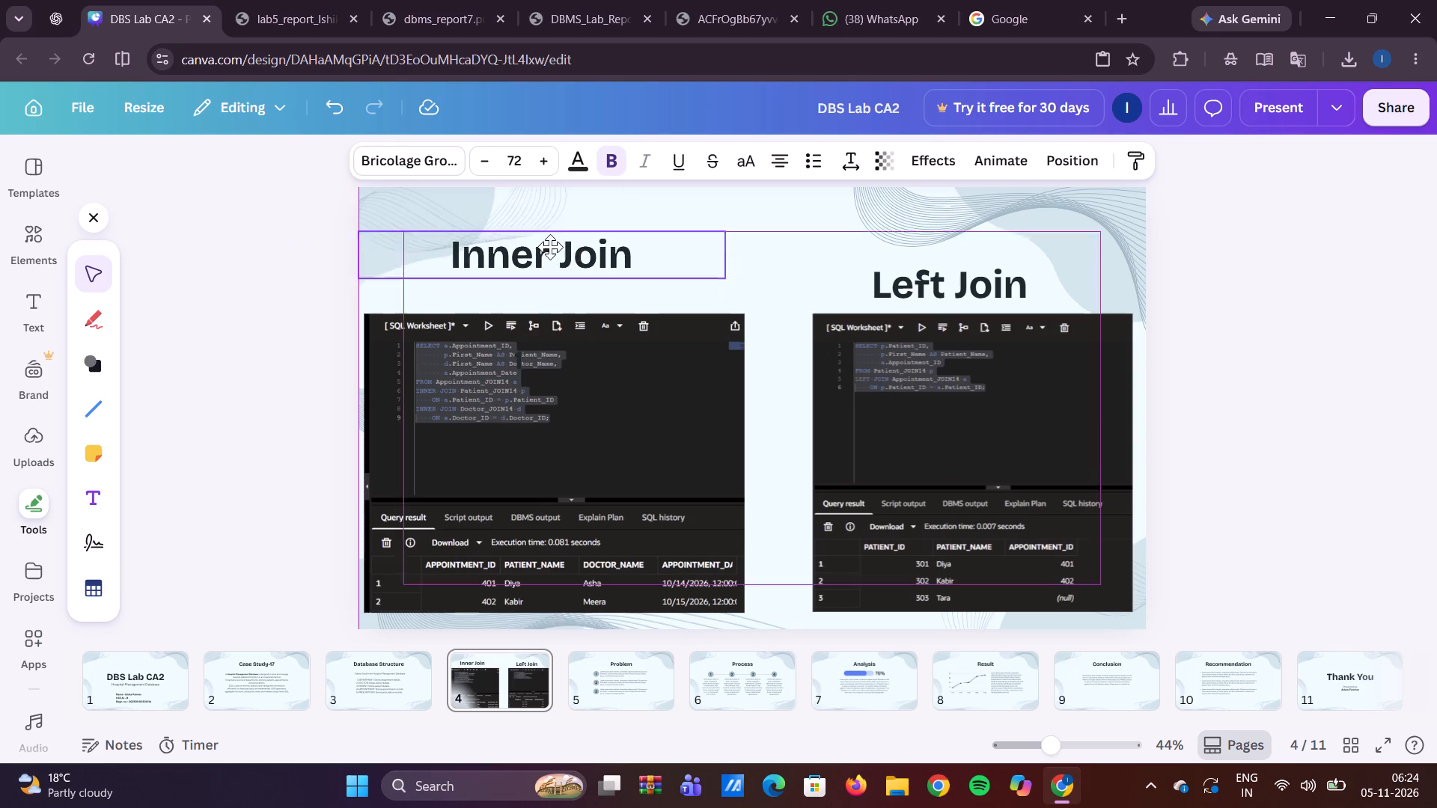
{"action": "left_click_drag", "start_coordinate": [550, 247], "coordinate": [555, 238]}
{"action": "left_click_drag", "start_coordinate": [927, 272], "coordinate": [935, 227]}
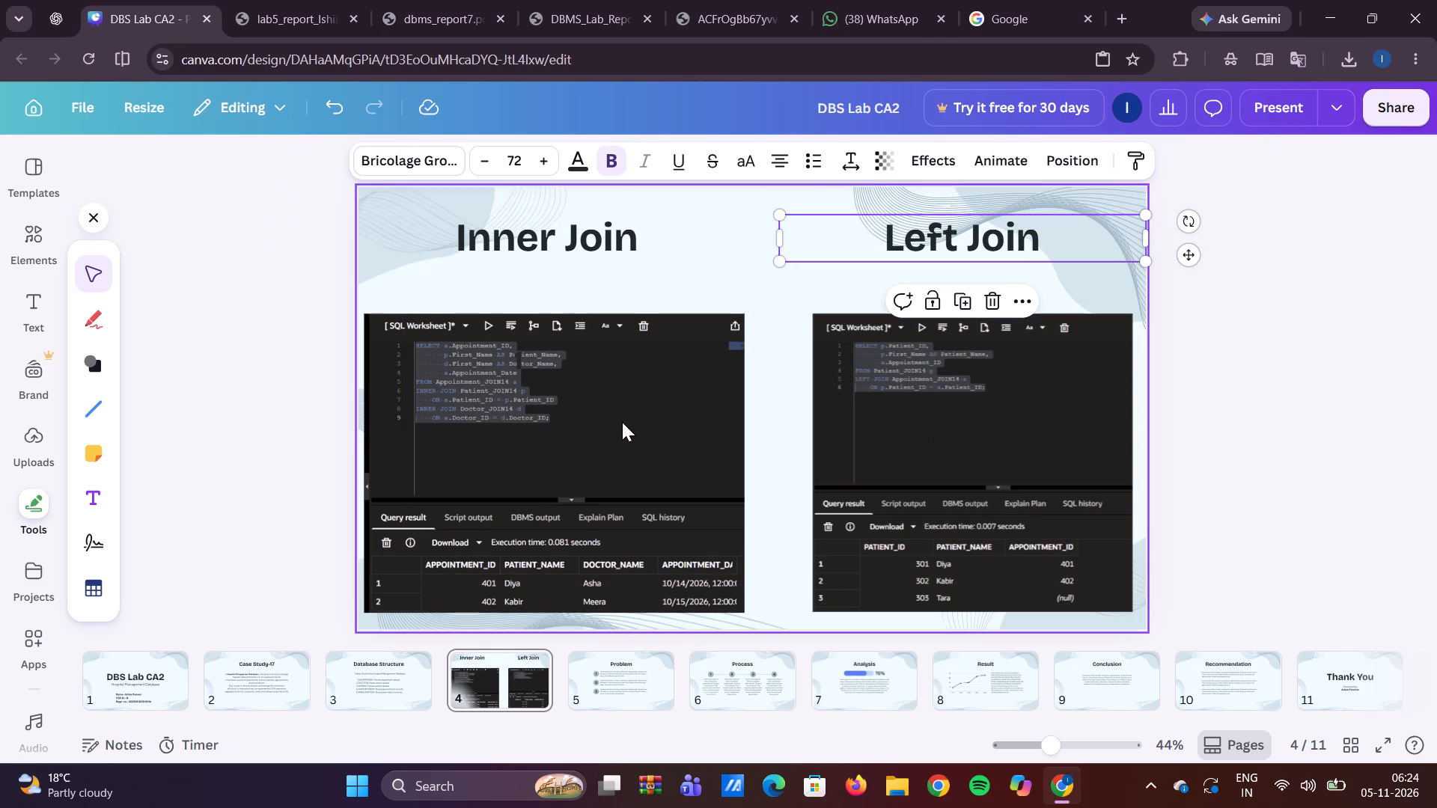
Move the INNER JOIN and LEFT JOIN images up beneath their headings, with their top edges aligned.
{"action": "left_click_drag", "start_coordinate": [622, 422], "coordinate": [614, 396]}
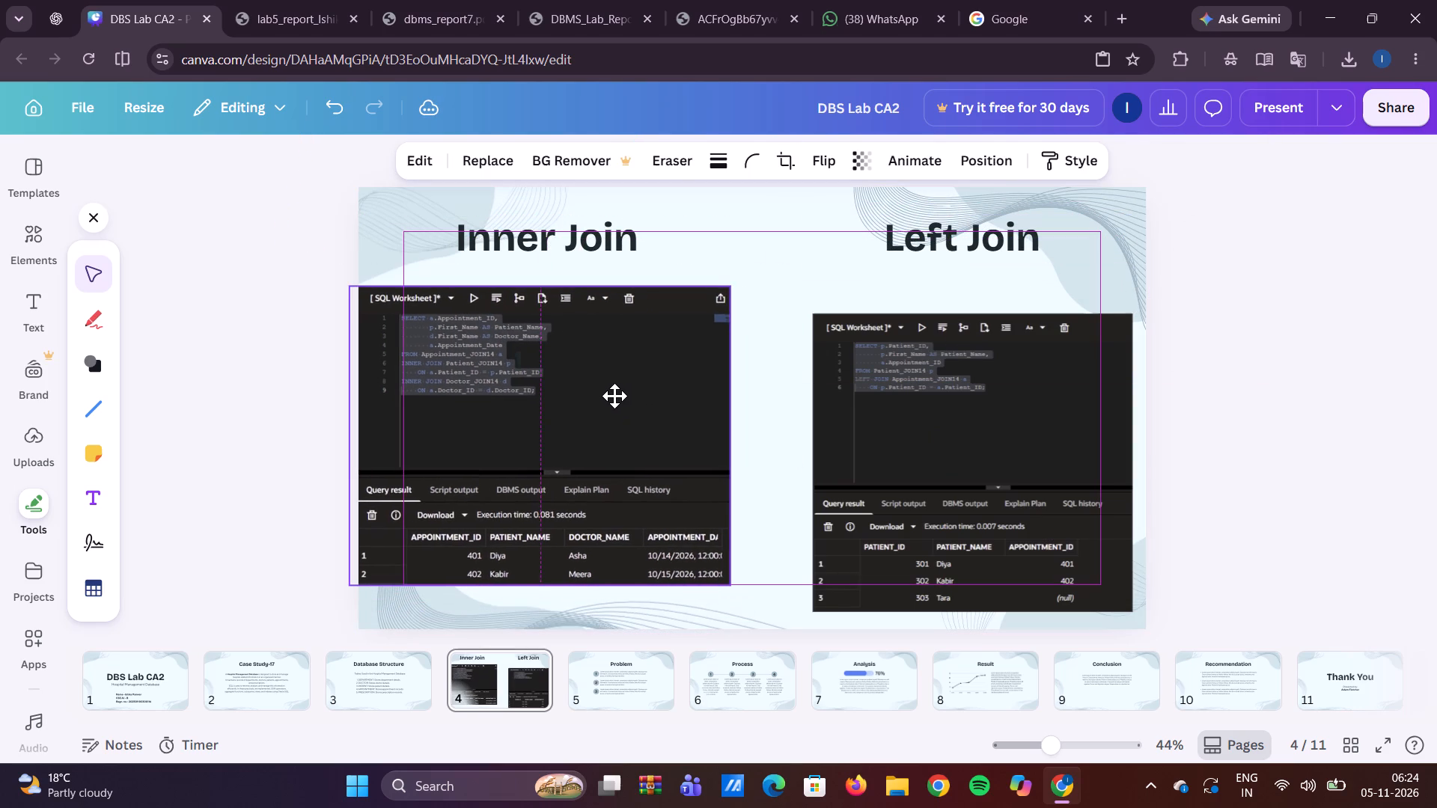
{"action": "left_click_drag", "start_coordinate": [614, 396], "coordinate": [619, 392]}
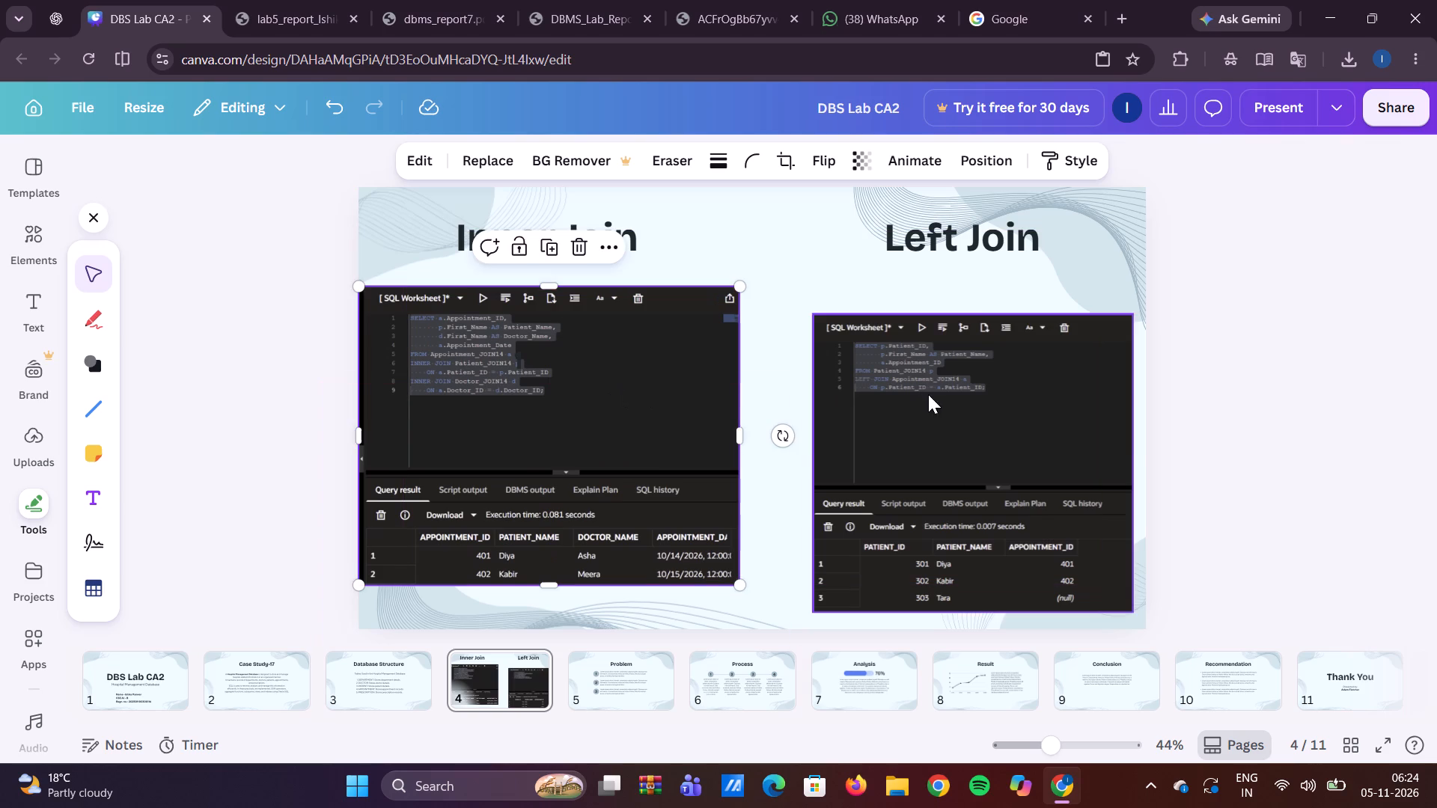
{"action": "left_click_drag", "start_coordinate": [928, 394], "coordinate": [926, 361]}
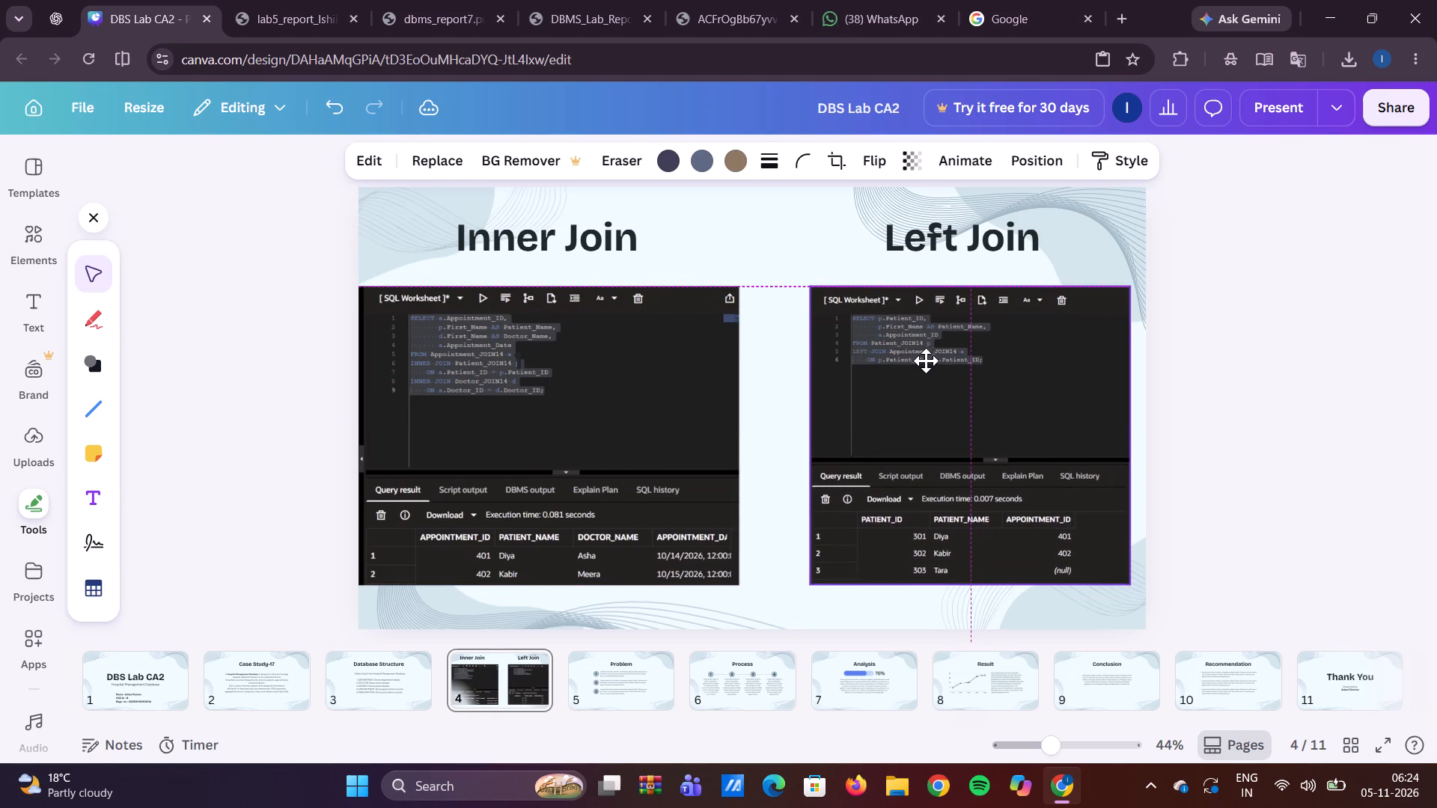
{"action": "left_click_drag", "start_coordinate": [926, 361], "coordinate": [924, 366]}
{"action": "left_click", "coordinate": [665, 424]}
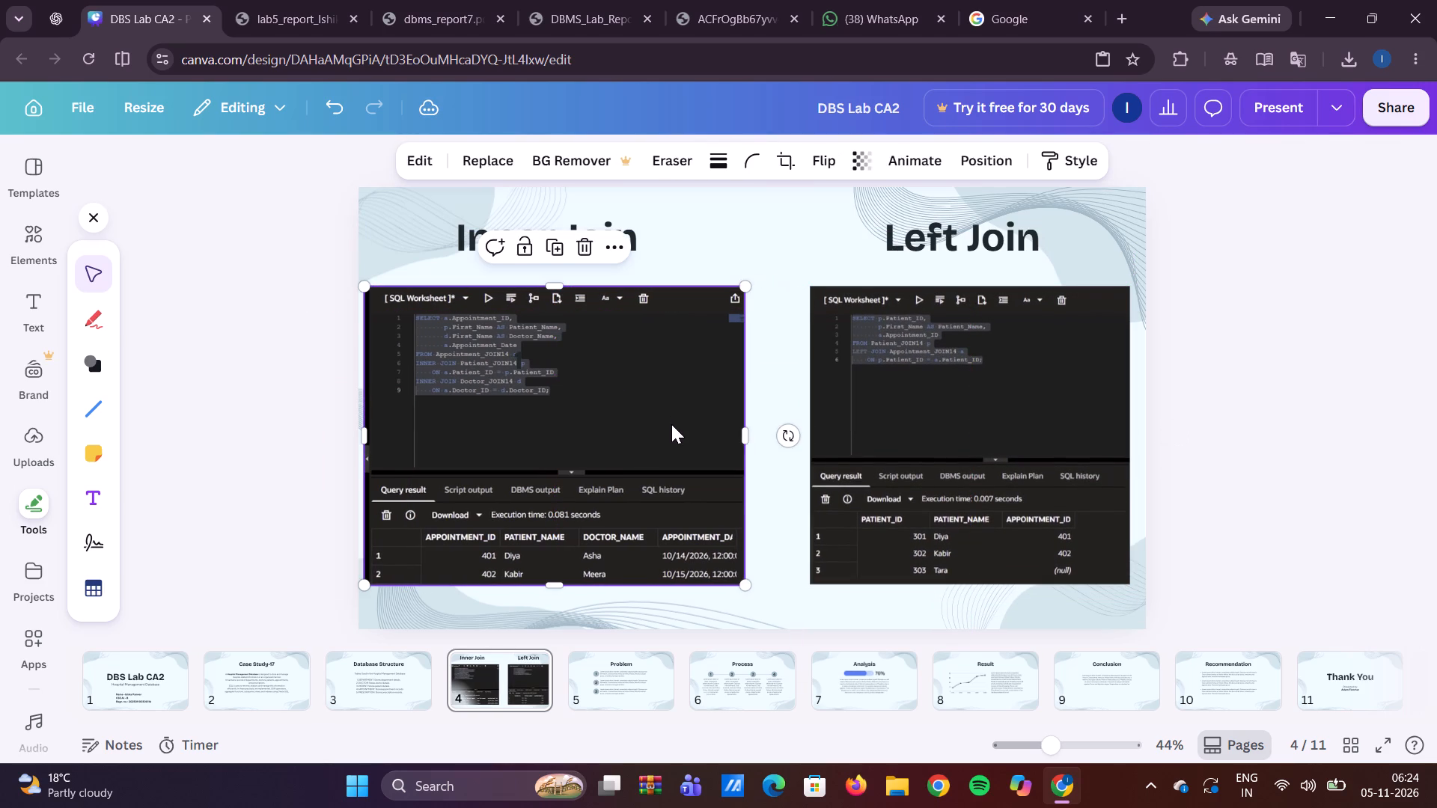
{"action": "left_click", "coordinate": [1183, 471]}
{"action": "left_click", "coordinate": [1006, 442]}
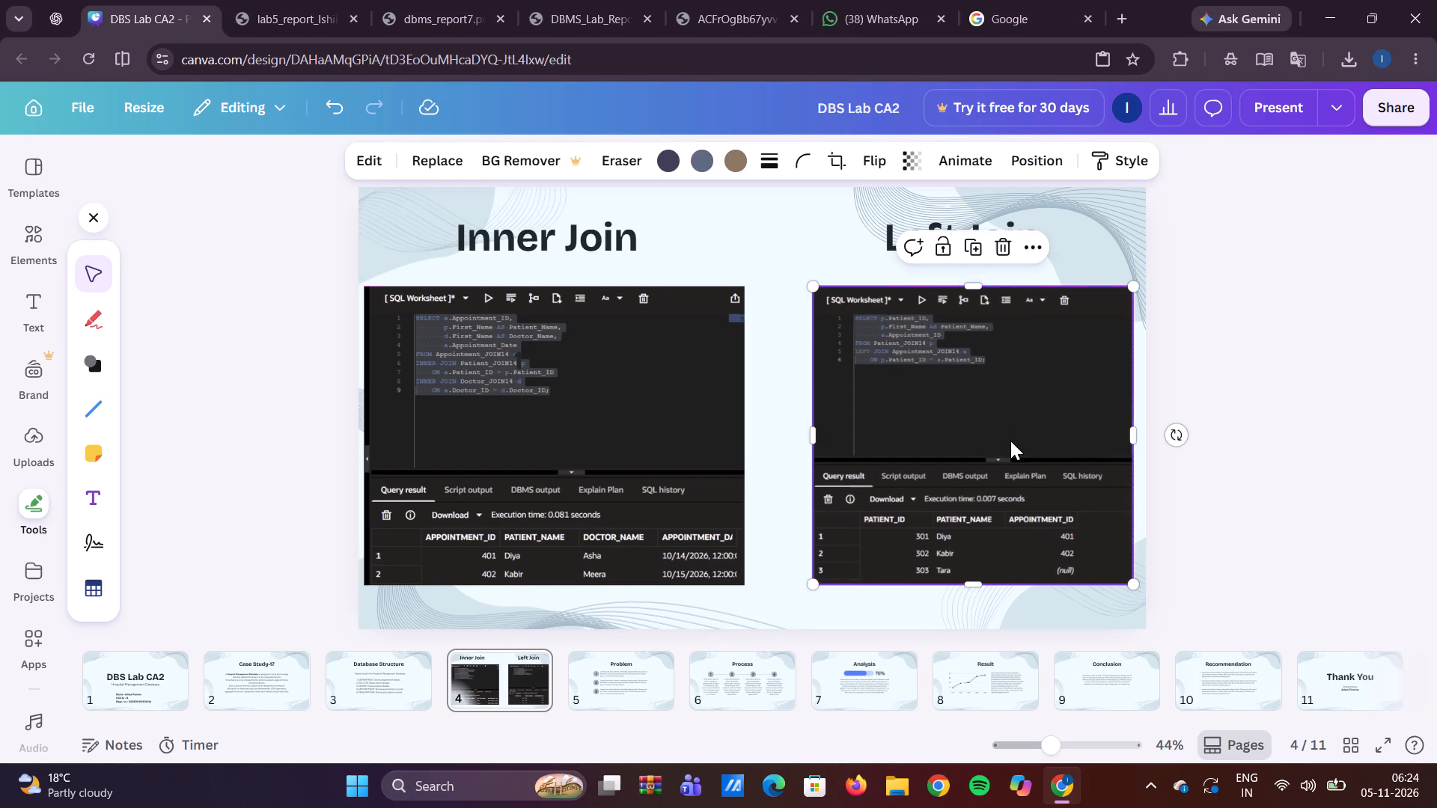
{"action": "left_click", "coordinate": [1324, 401]}
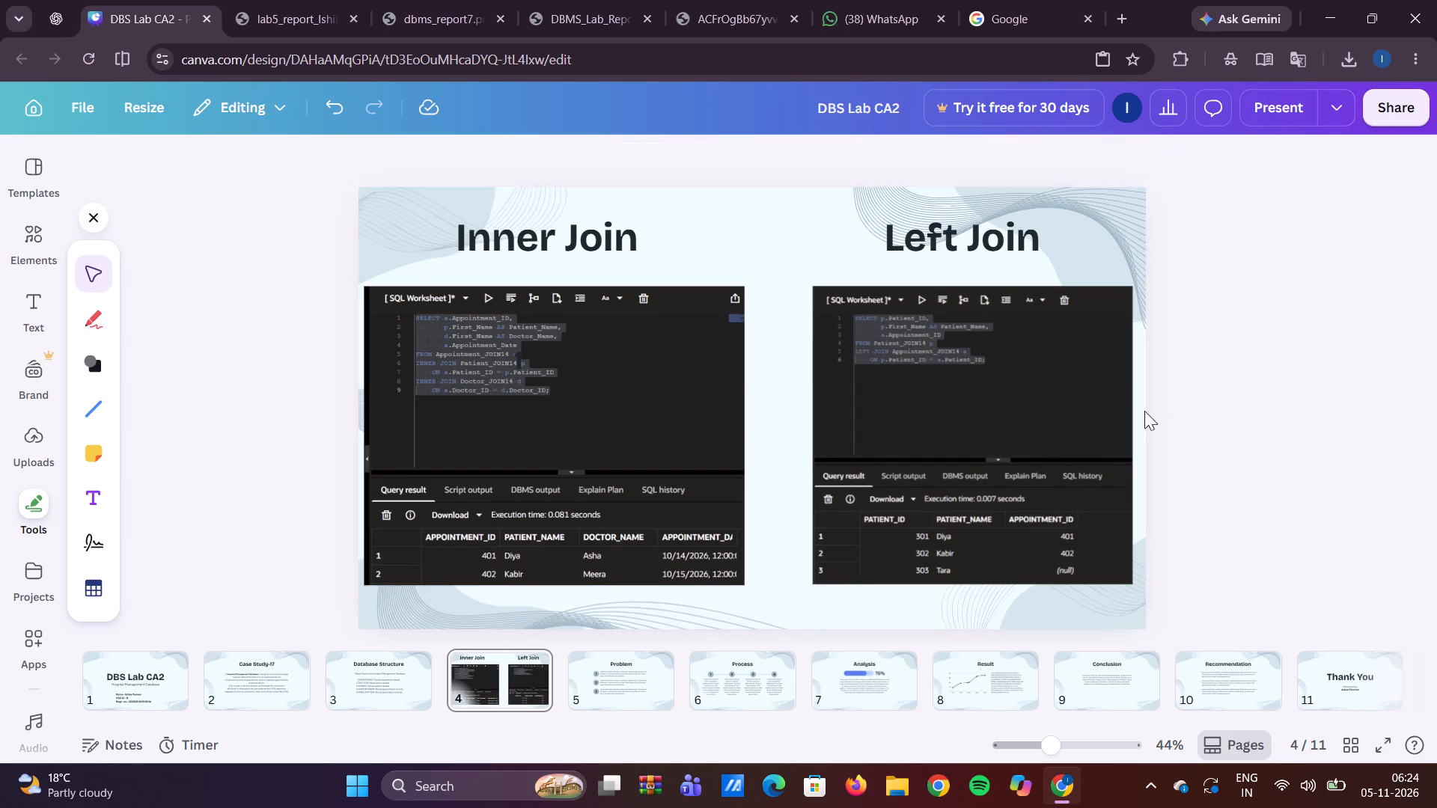
Duplicate the finished Inner Join and Left Join slide eleven times, so the copies fill slides 5 to 15.
{"action": "right_click", "coordinate": [537, 673]}
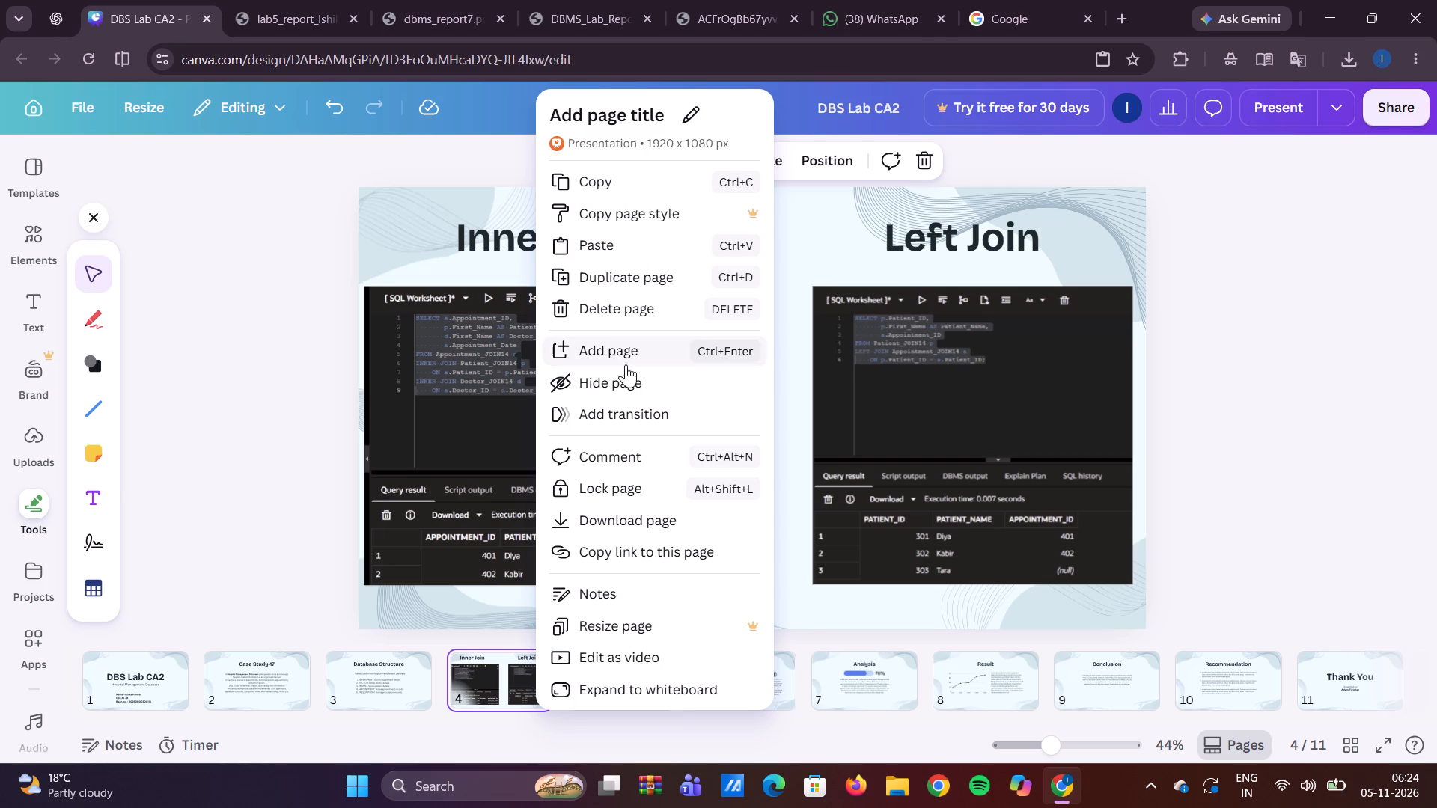
{"action": "left_click", "coordinate": [608, 280]}
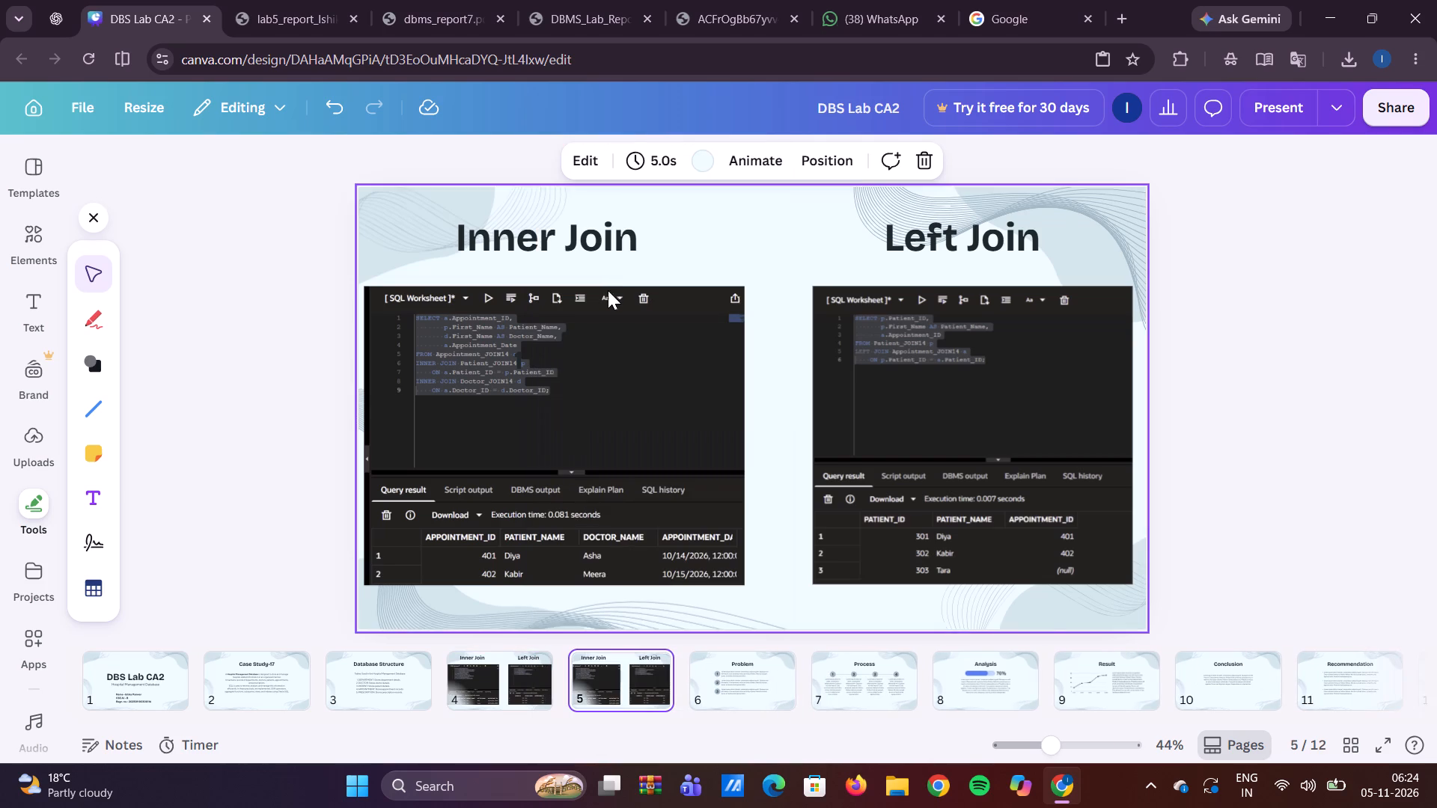
{"action": "right_click", "coordinate": [610, 655]}
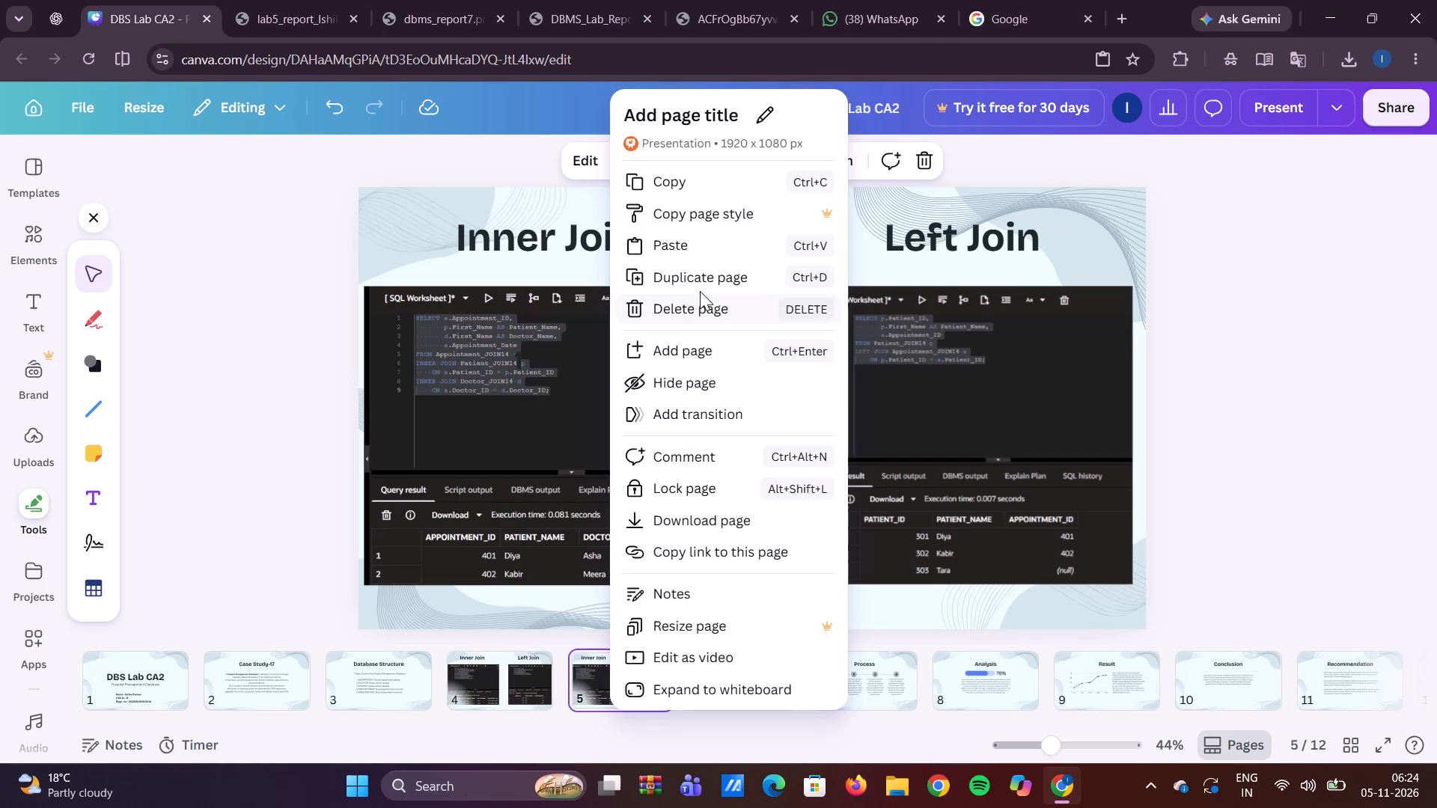
{"action": "left_click", "coordinate": [698, 276]}
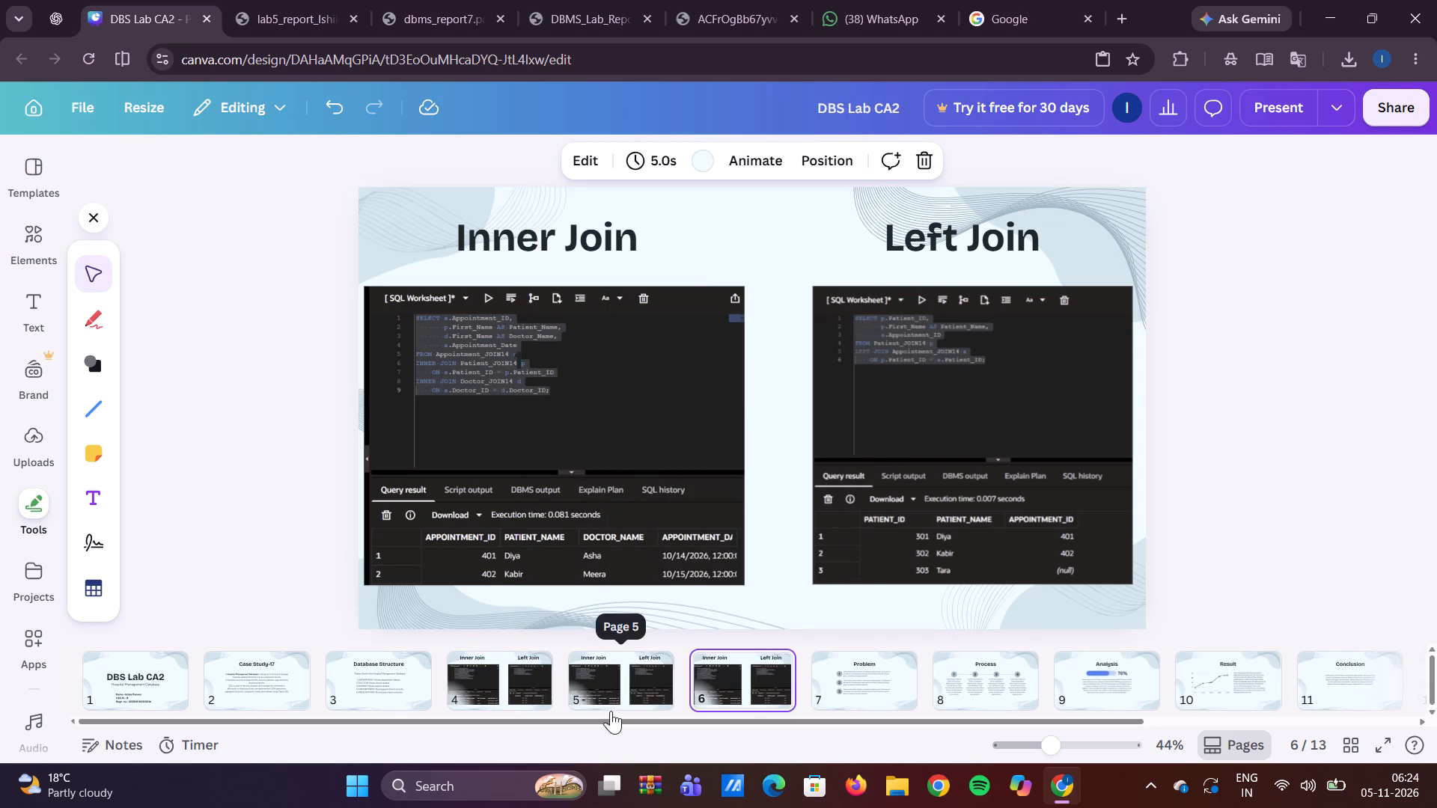
{"action": "left_click", "coordinate": [605, 694]}
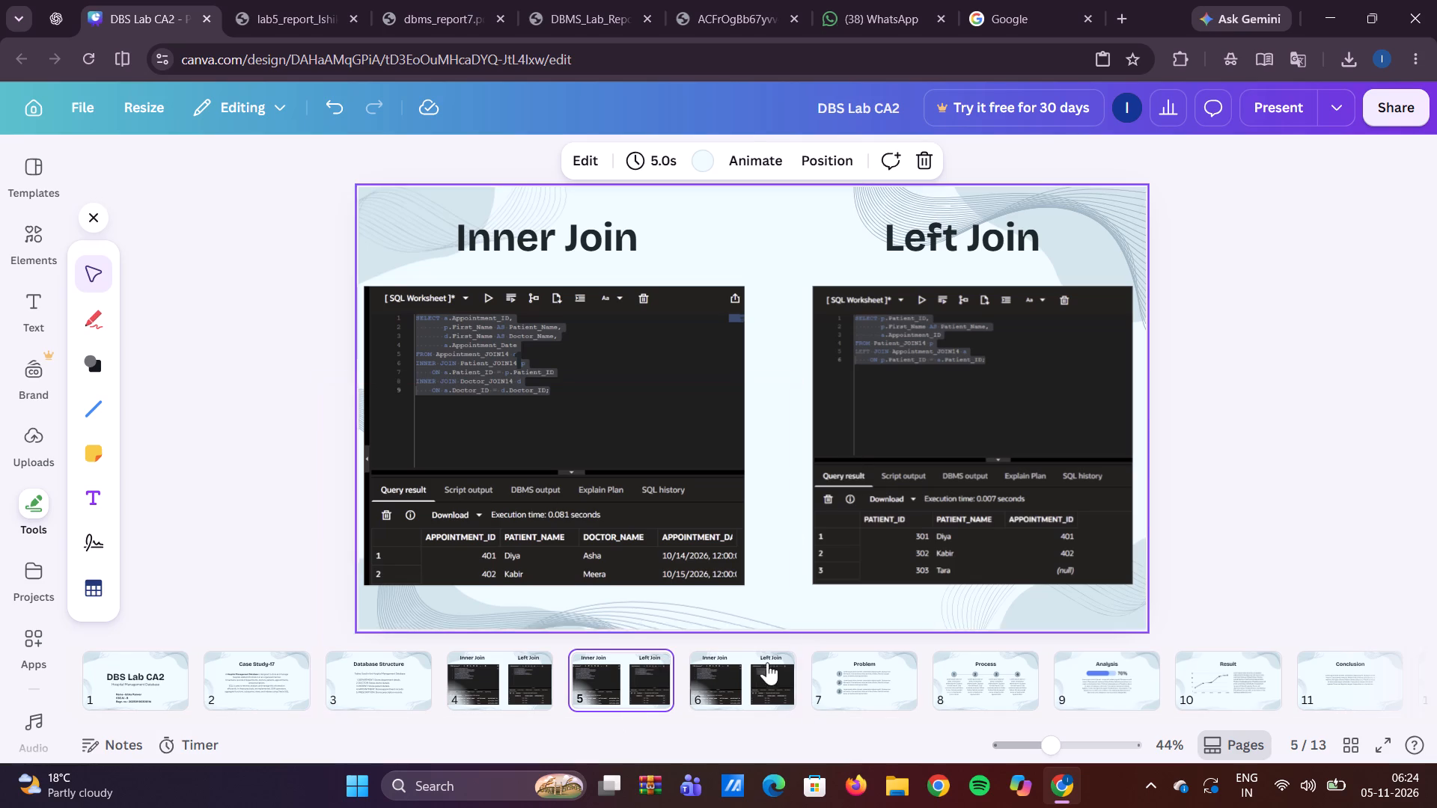
{"action": "right_click", "coordinate": [751, 688]}
{"action": "left_click", "coordinate": [826, 277]}
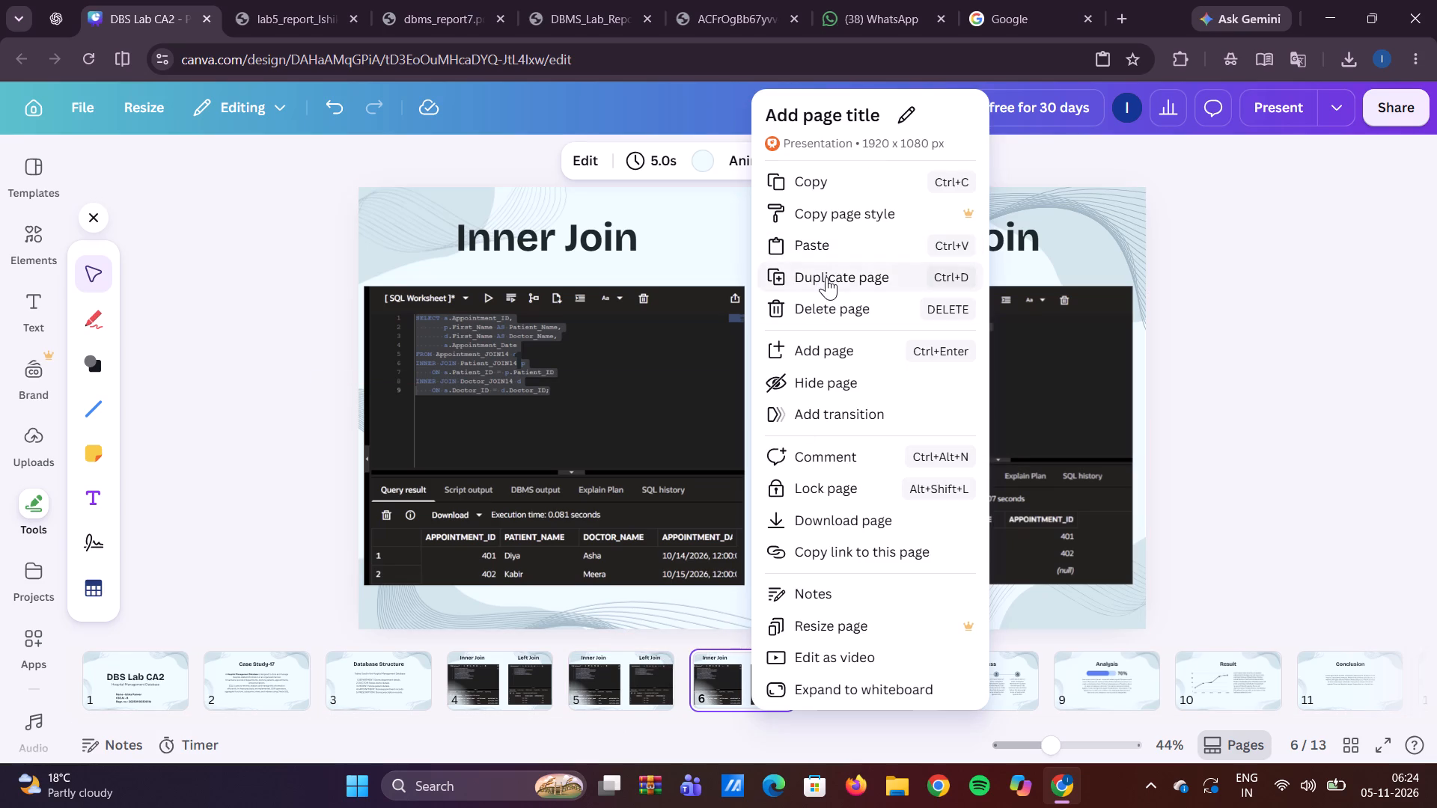
{"action": "right_click", "coordinate": [852, 658]}
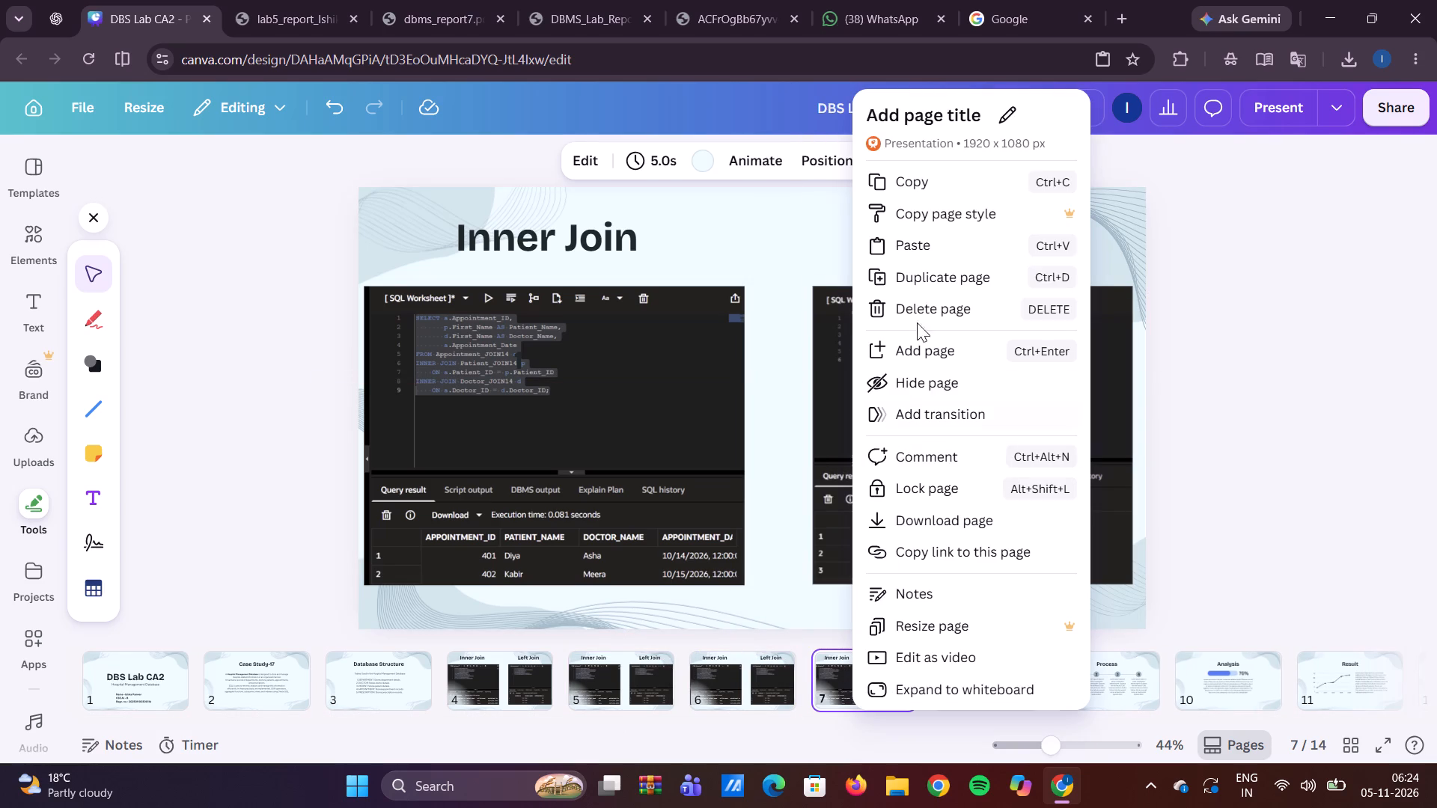
{"action": "left_click", "coordinate": [921, 287]}
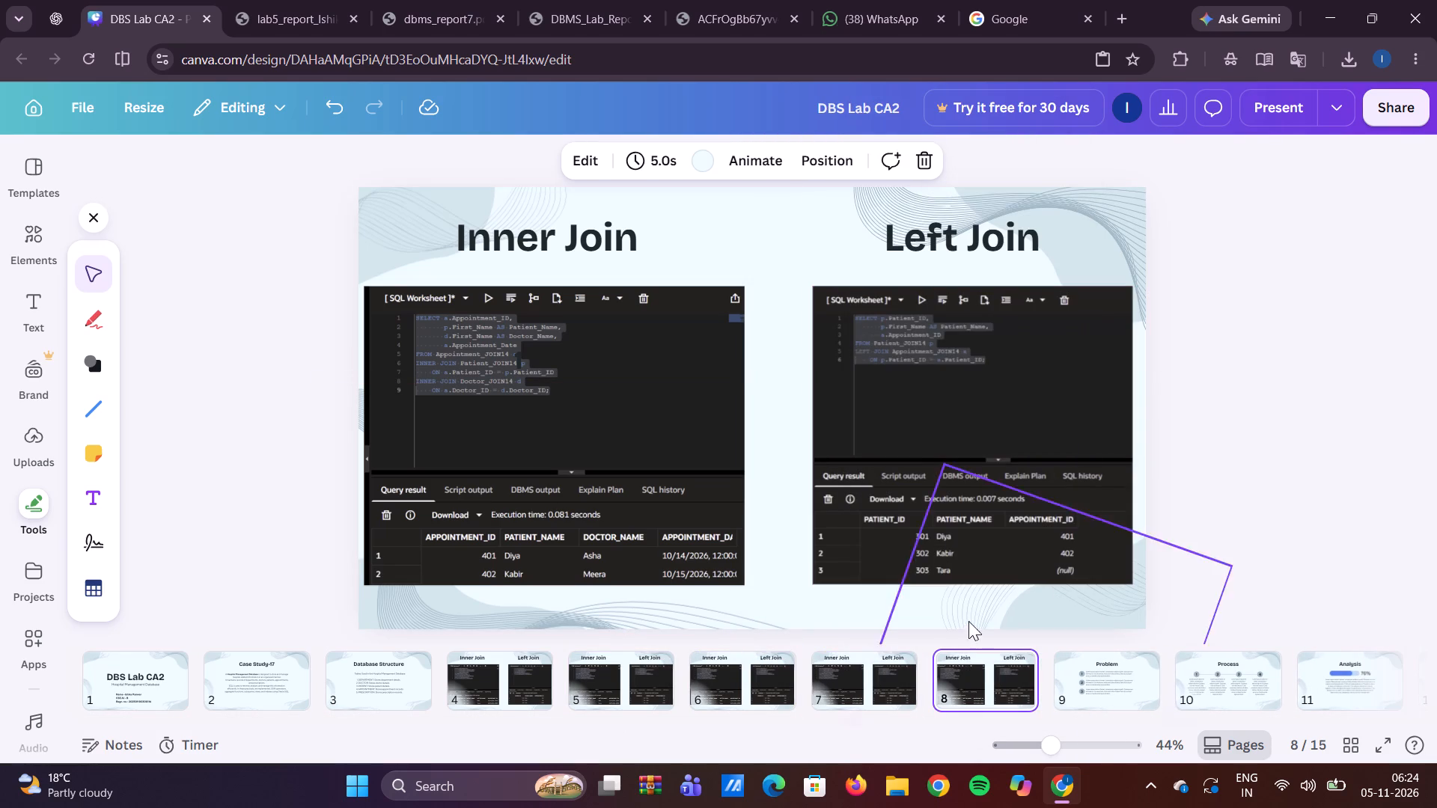
{"action": "right_click", "coordinate": [977, 668]}
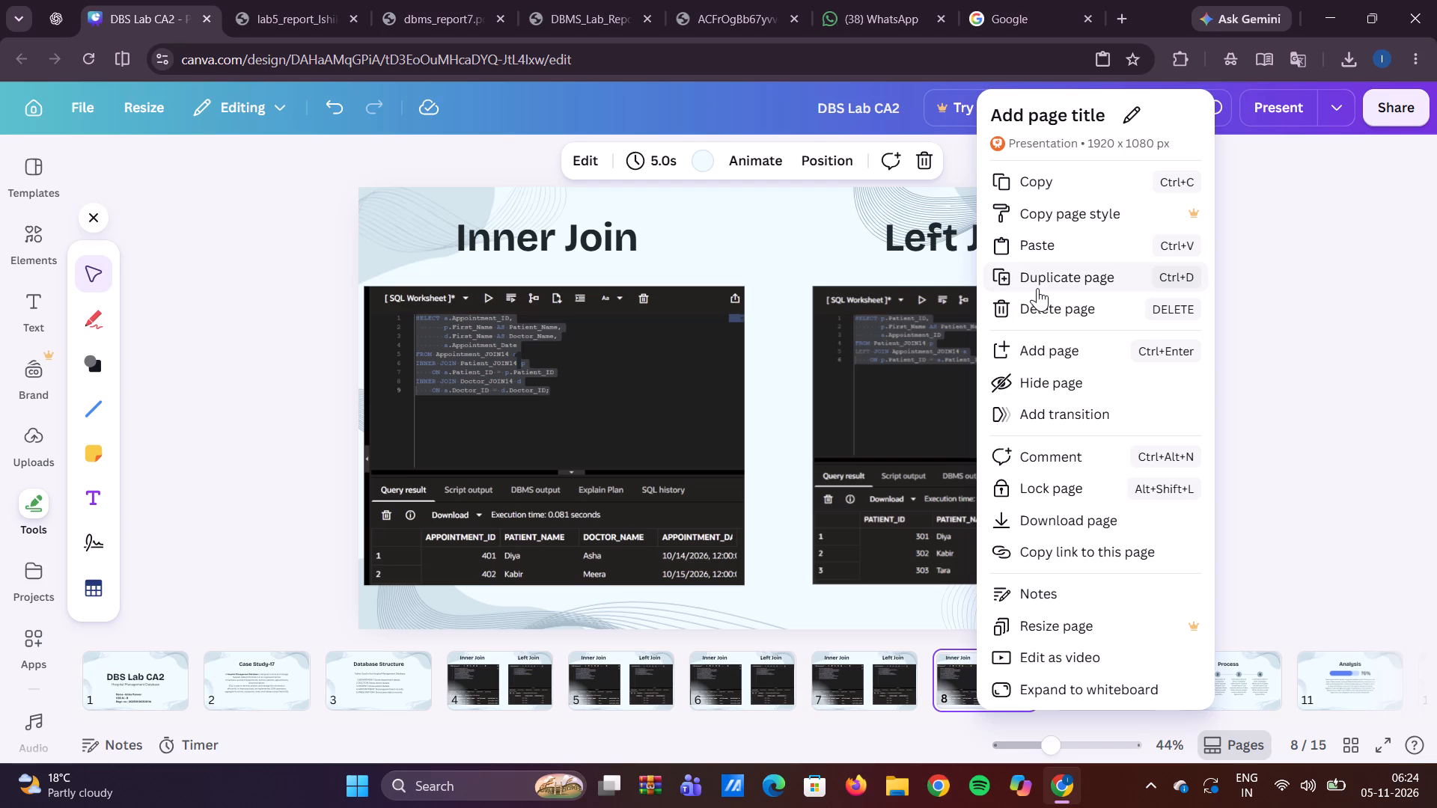
{"action": "left_click", "coordinate": [1037, 288]}
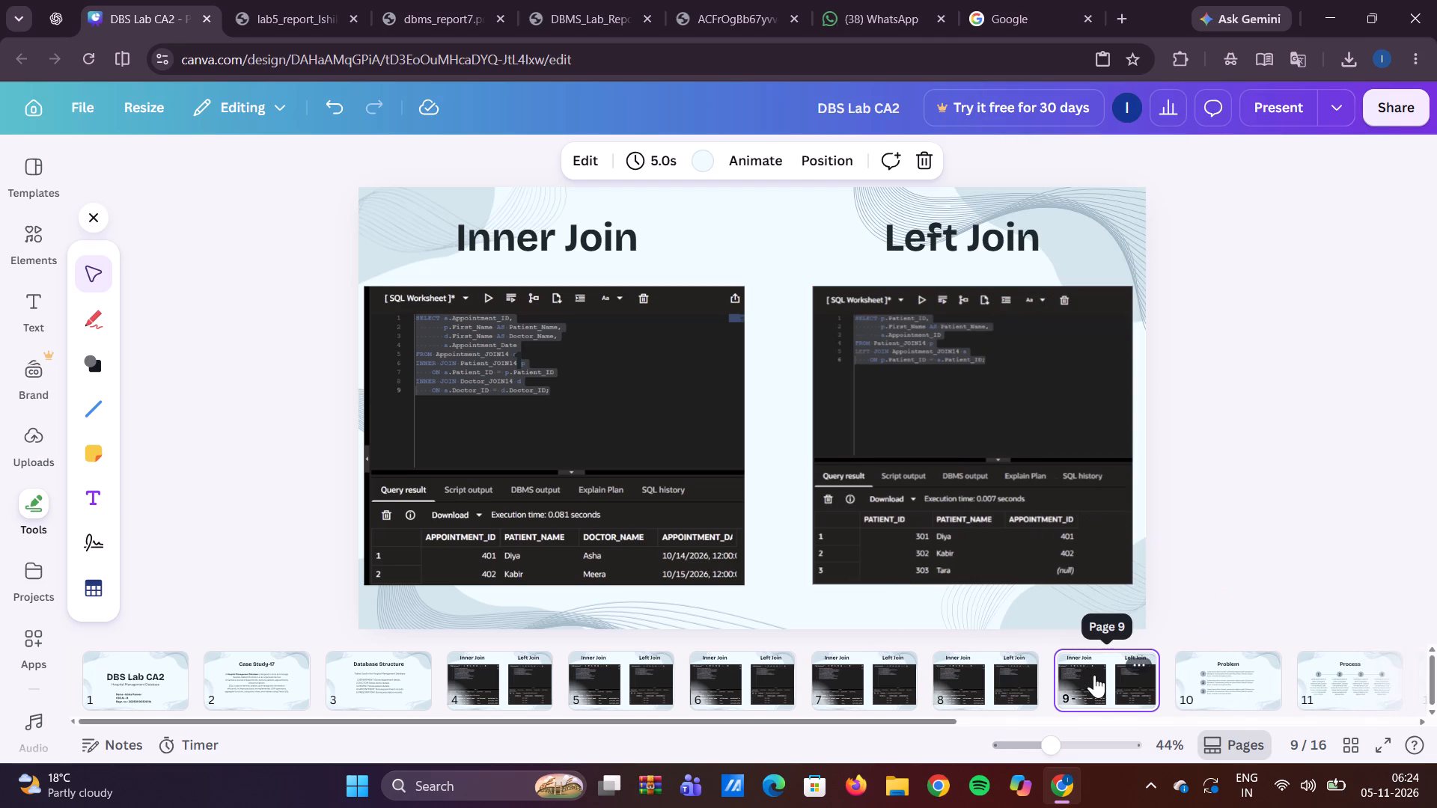
{"action": "key", "text": "ctrl+d"}
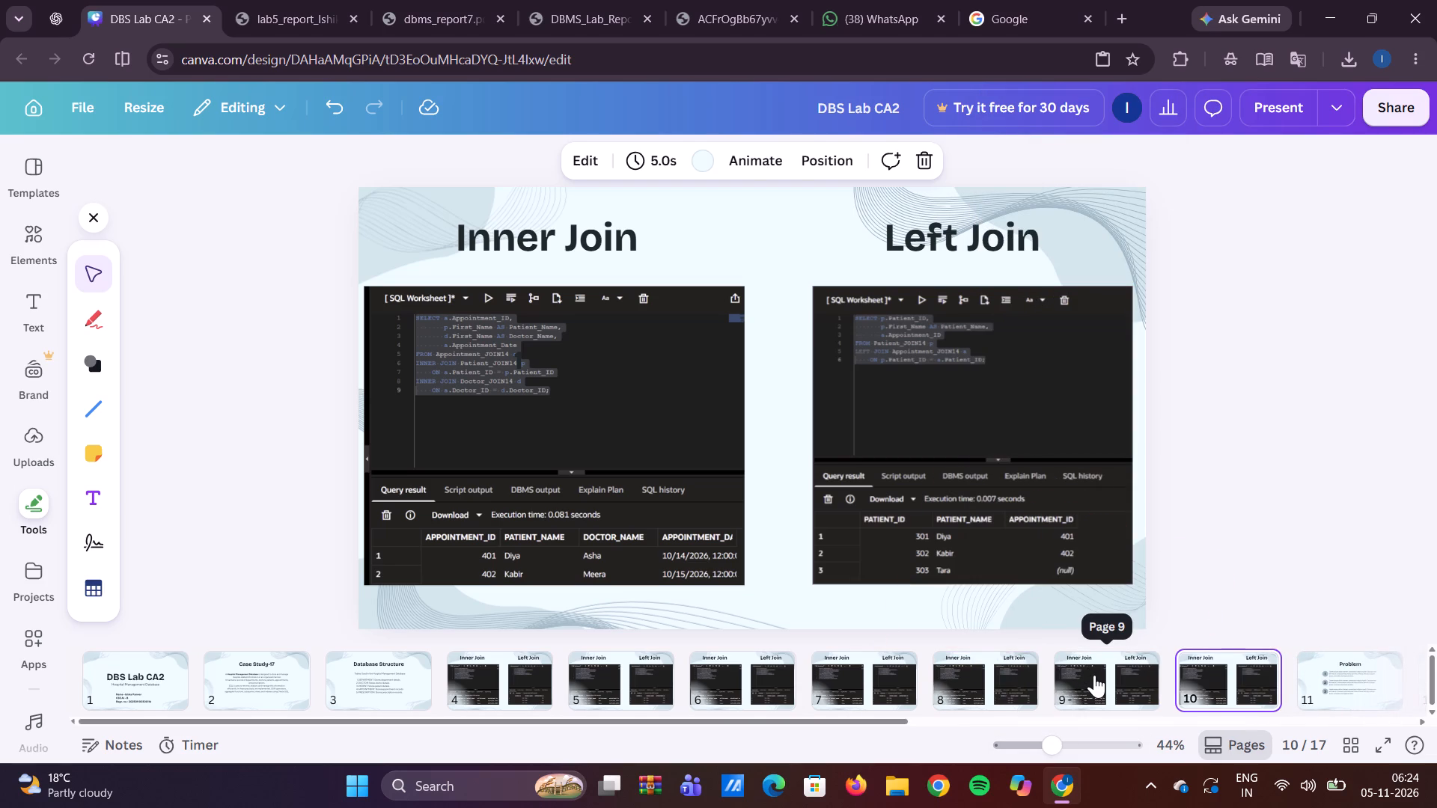
{"action": "key", "text": "ctrl+d"}
{"action": "key", "text": "ctrl+d"}
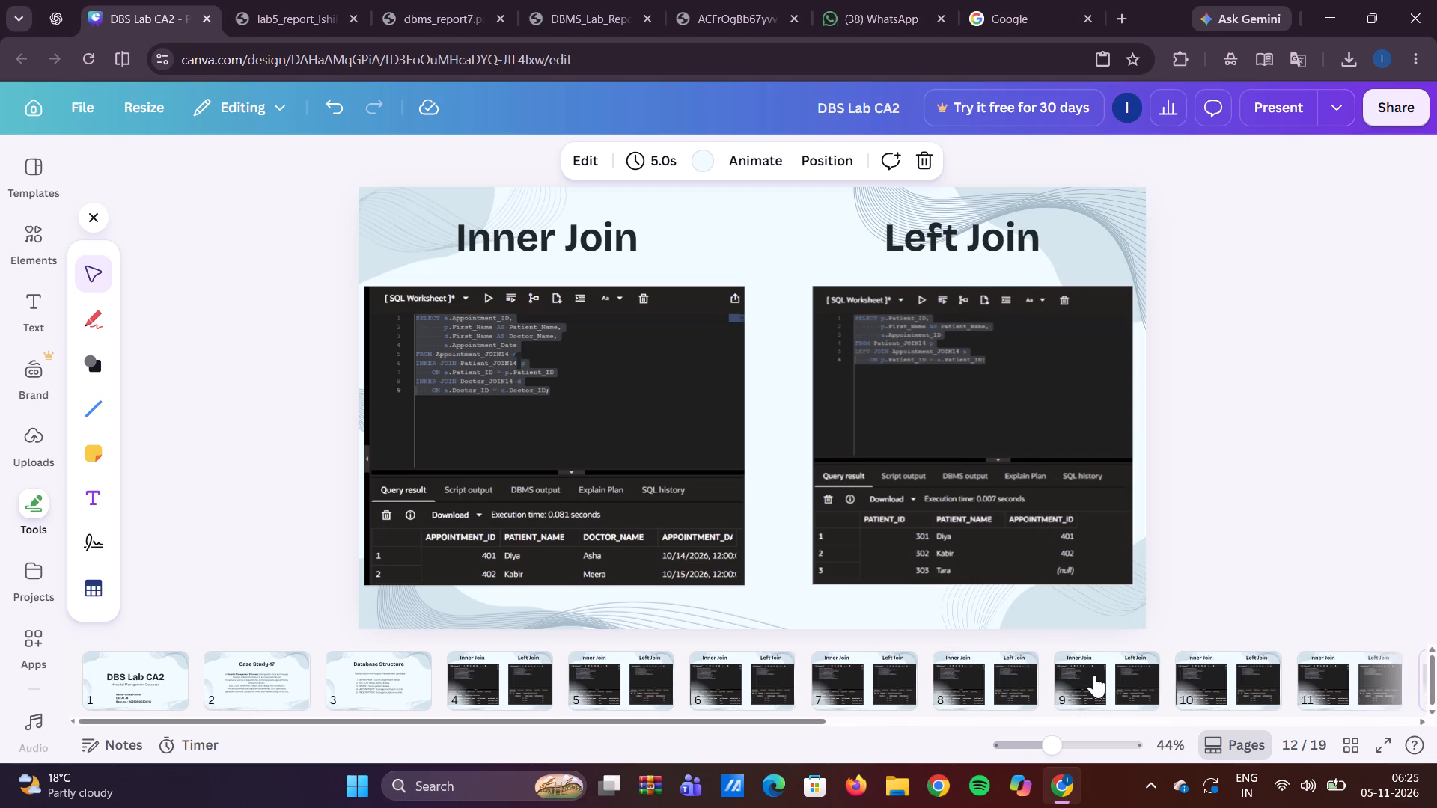
{"action": "key", "text": "ctrl+d"}
{"action": "key", "text": "ctrl+d"}
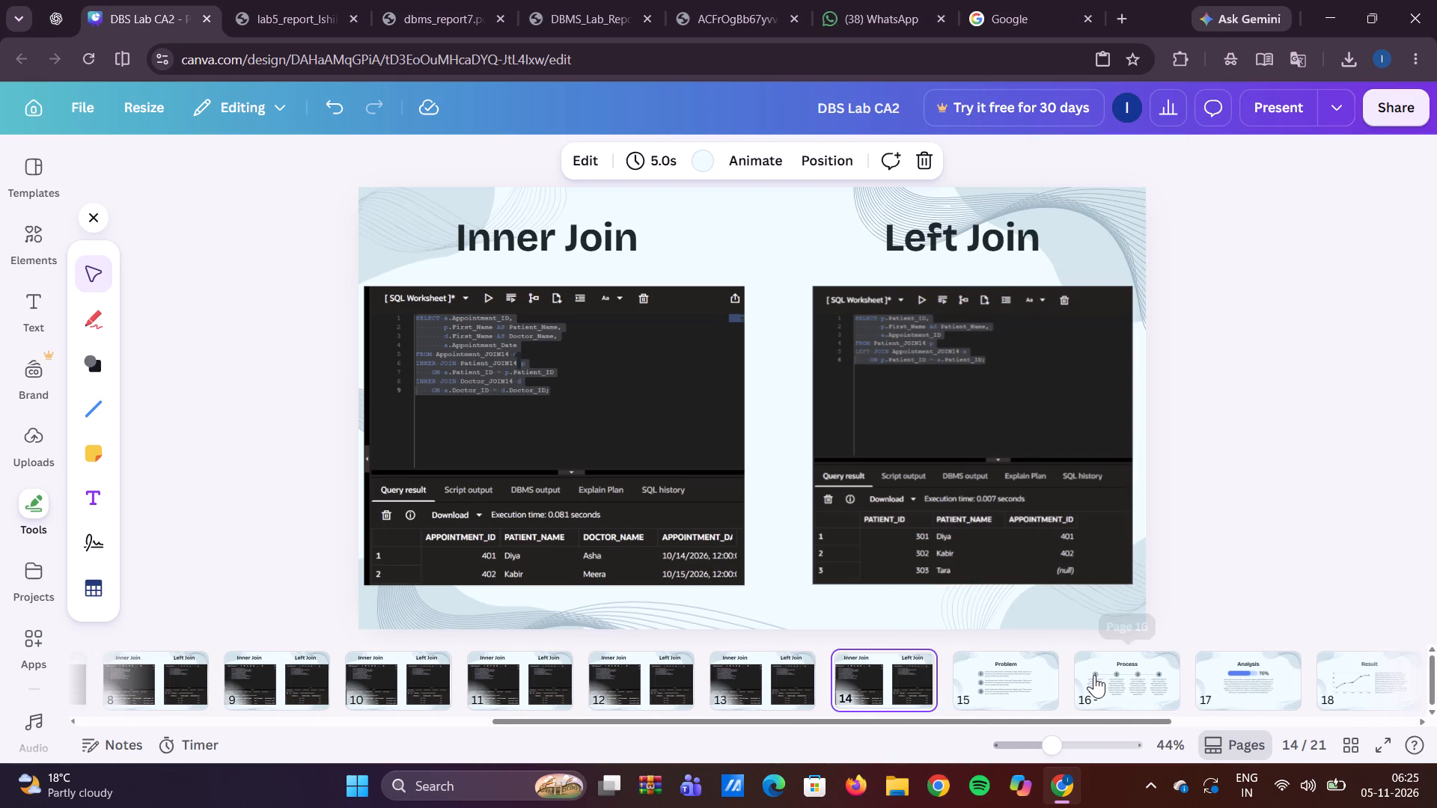
{"action": "key", "text": "ctrl+d"}
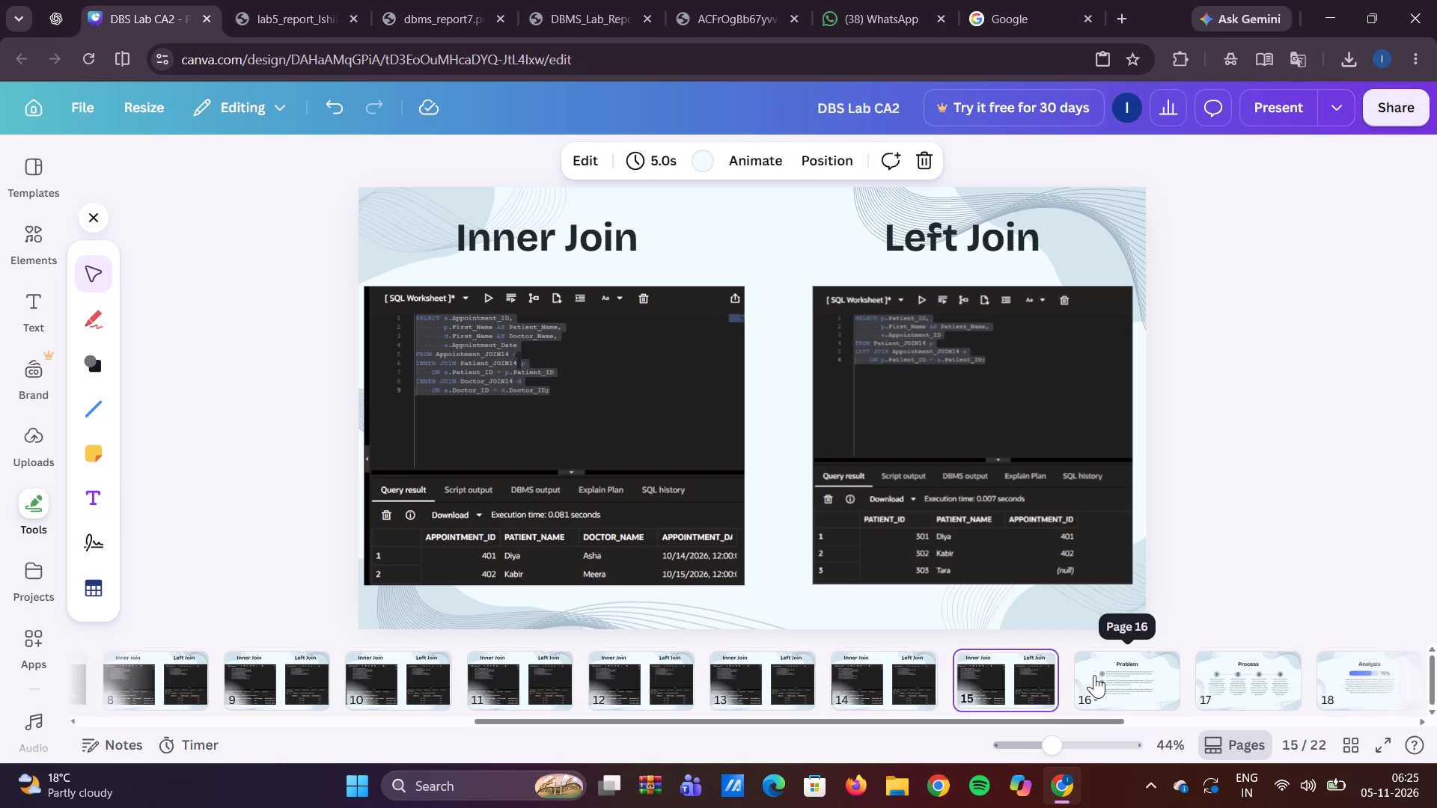
Open slide 5, and capture the RIGHT JOIN worksheet query and result from the lab5 report, leaving out the Navigator pane.
{"action": "scroll", "coordinate": [729, 655], "scroll_direction": "right", "scroll_amount": 3}
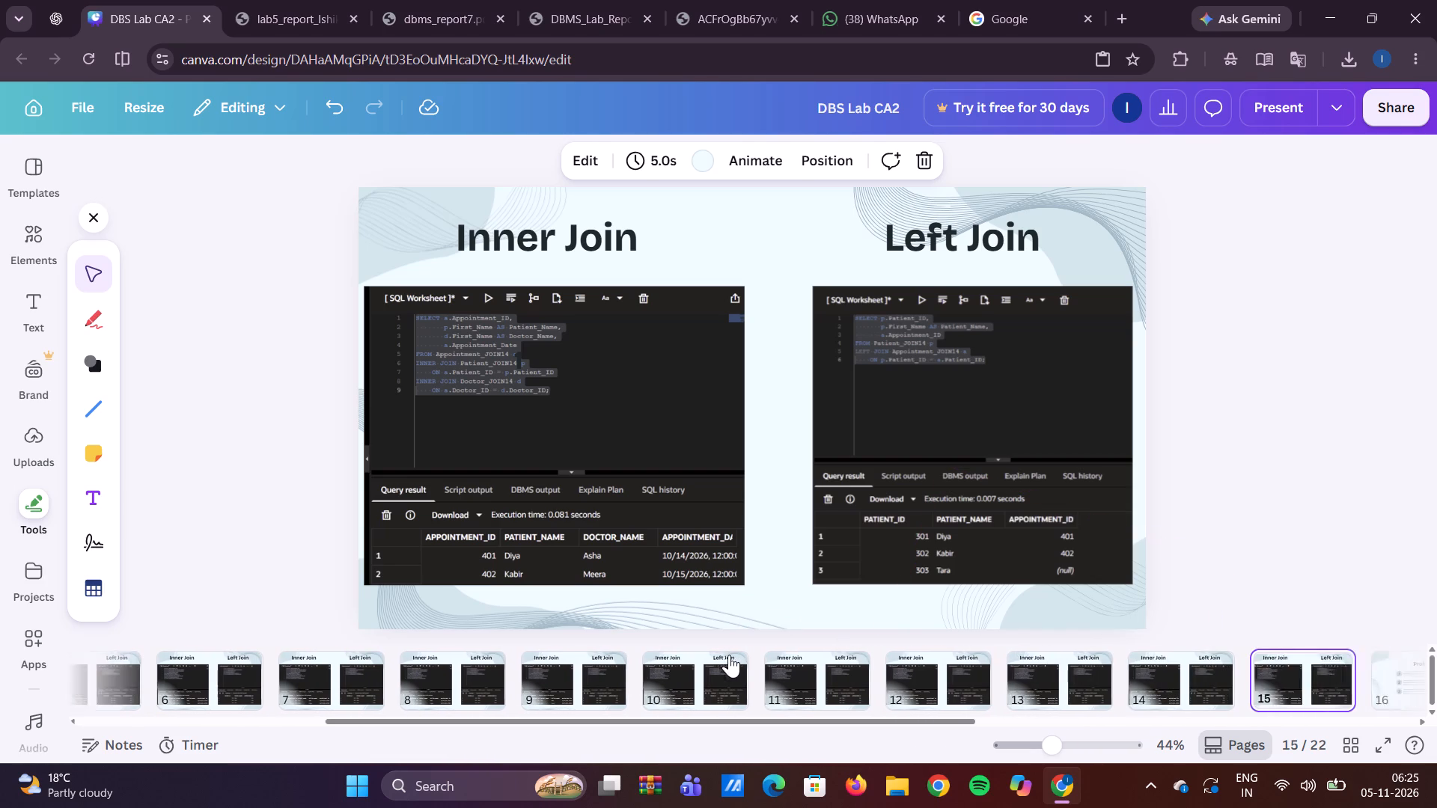
{"action": "scroll", "coordinate": [729, 655], "scroll_direction": "right", "scroll_amount": 3}
{"action": "left_click", "coordinate": [620, 679]}
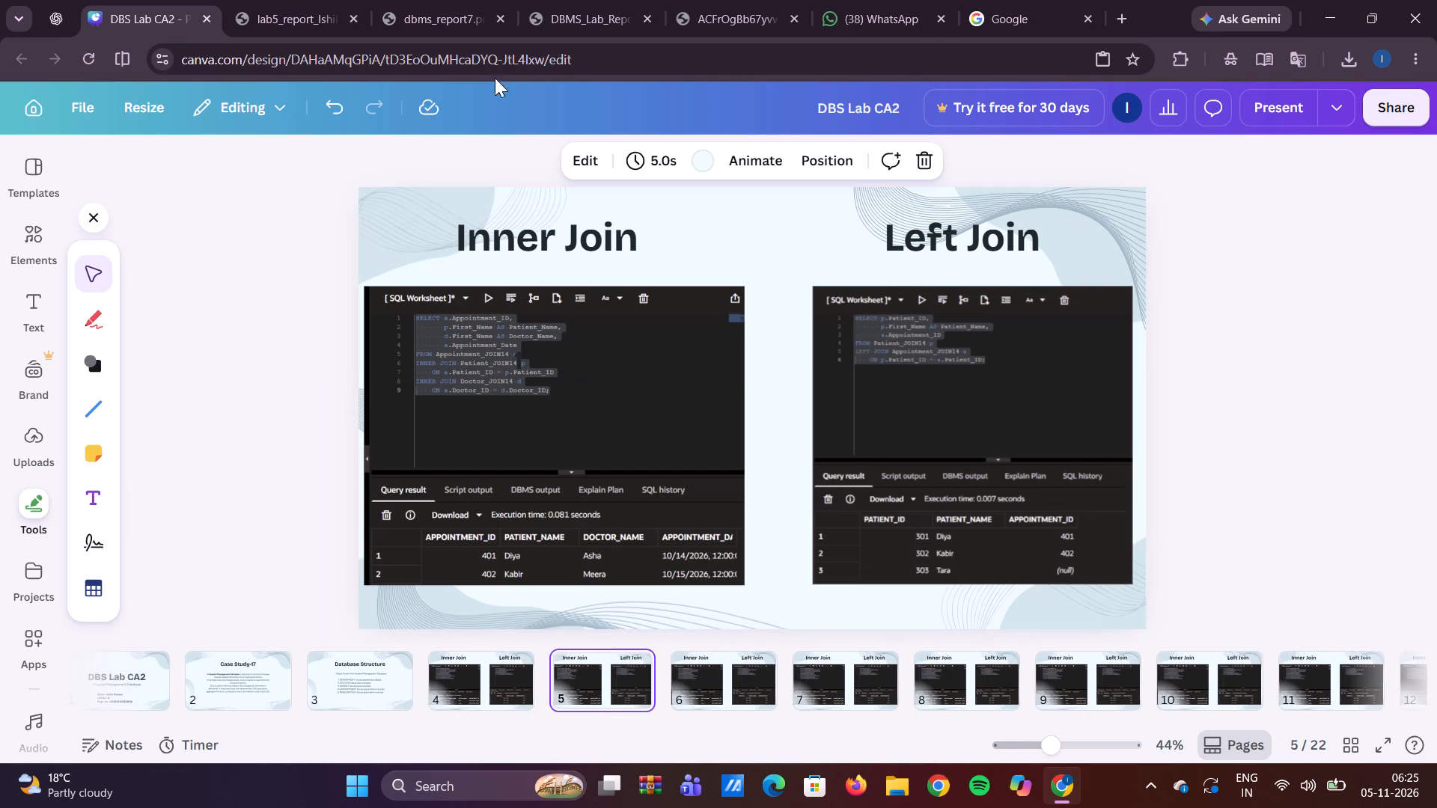
{"action": "left_click", "coordinate": [321, 6]}
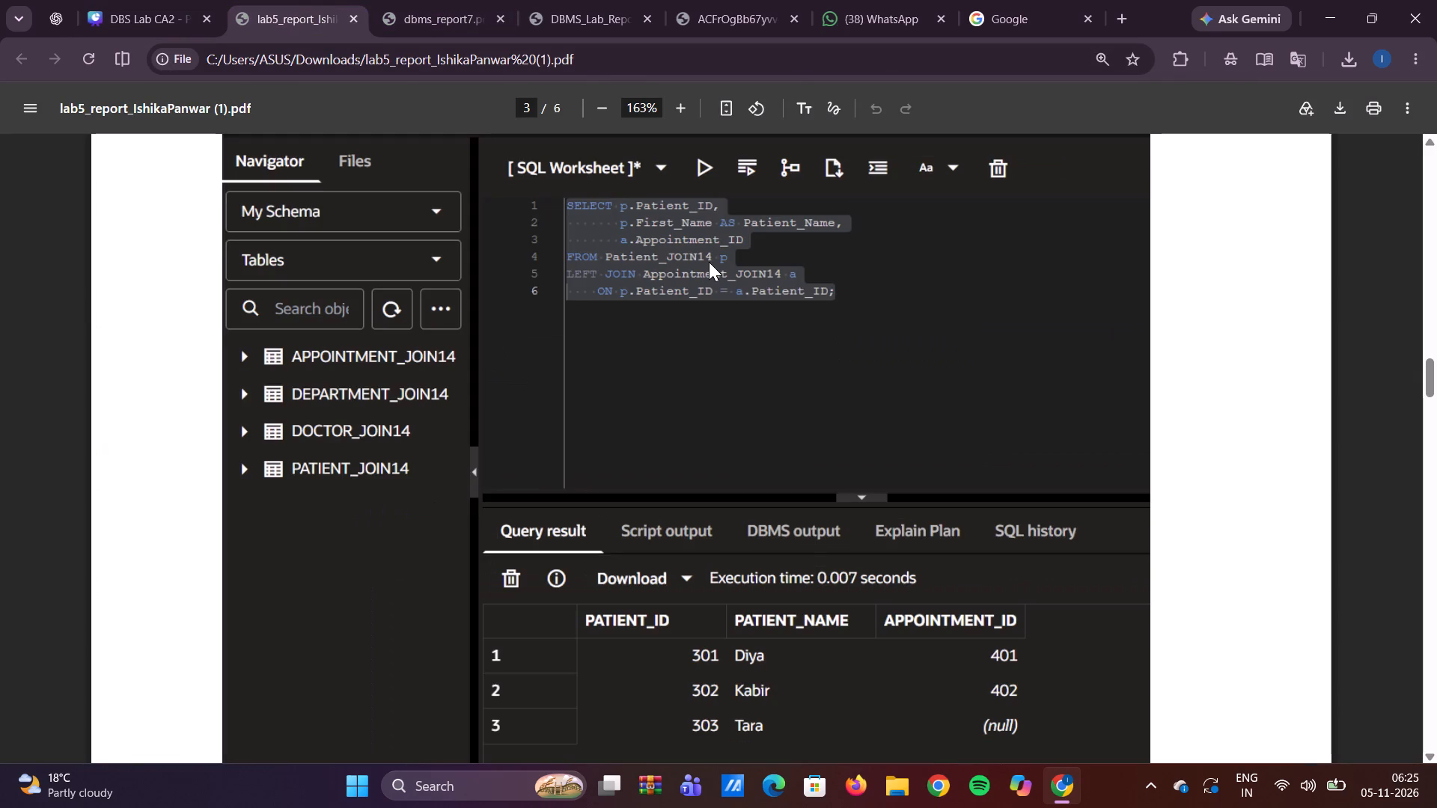
{"action": "scroll", "coordinate": [709, 262], "scroll_direction": "down", "scroll_amount": 5}
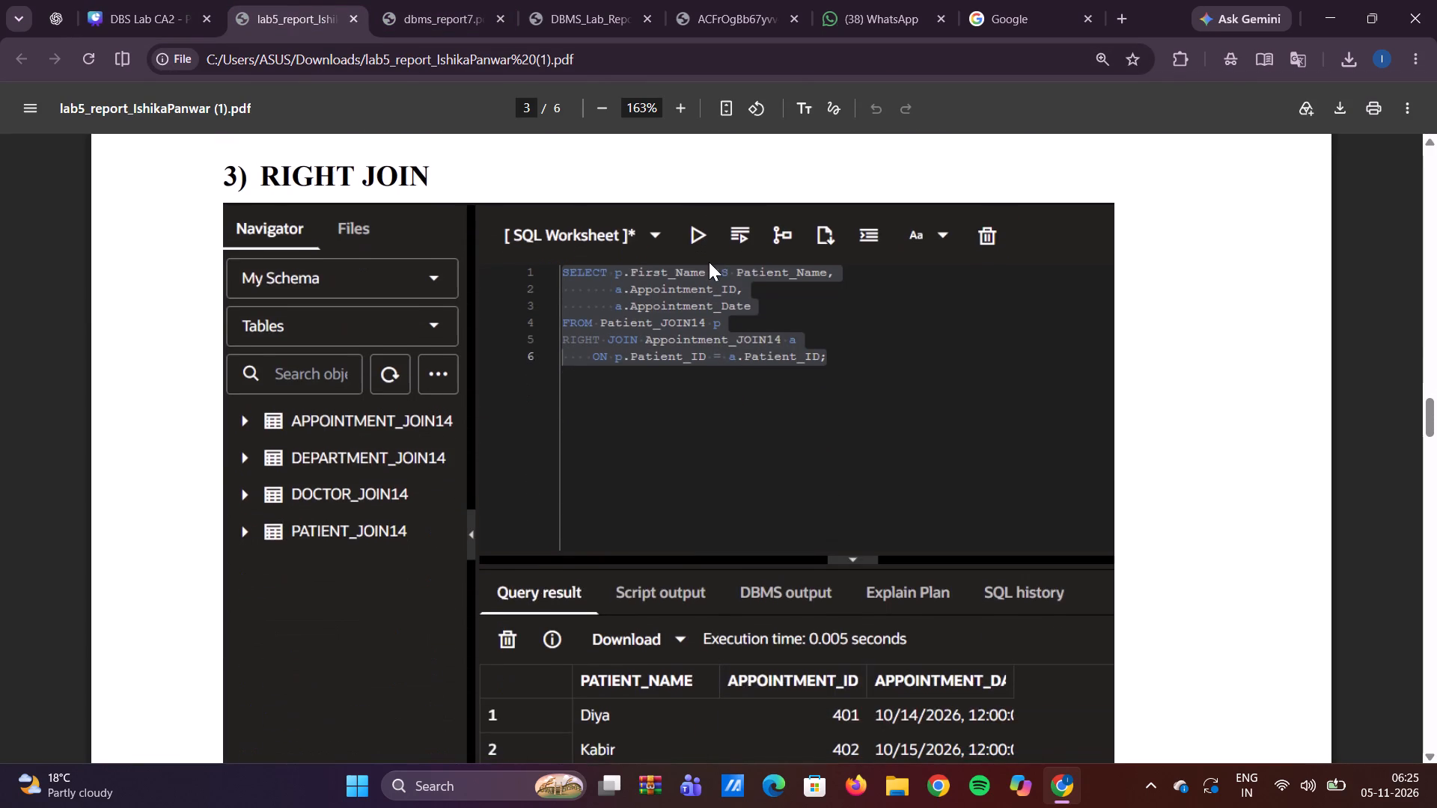
{"action": "scroll", "coordinate": [709, 262], "scroll_direction": "down", "scroll_amount": 1}
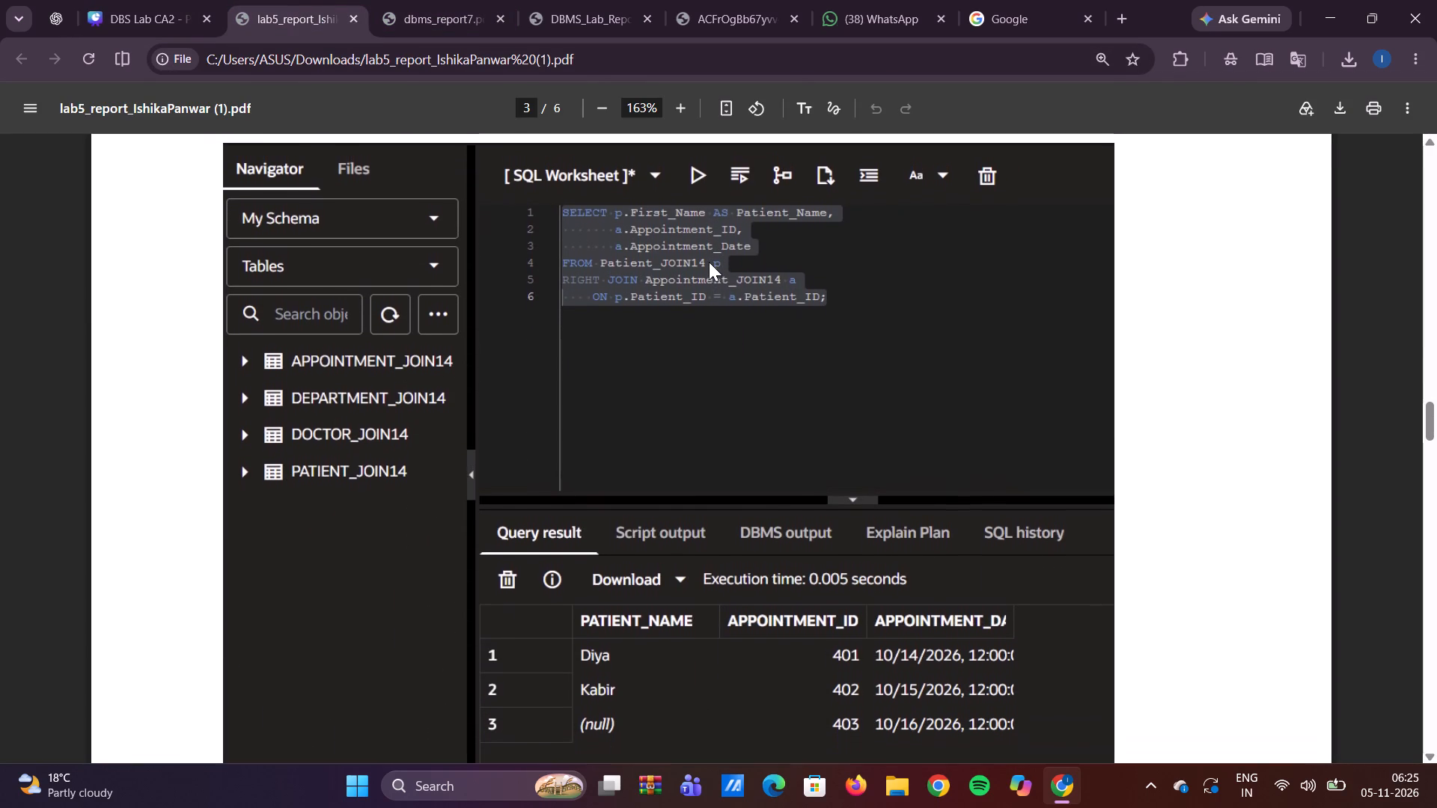
{"action": "scroll", "coordinate": [709, 262], "scroll_direction": "down", "scroll_amount": 1}
{"action": "key", "text": "shift+super+s"}
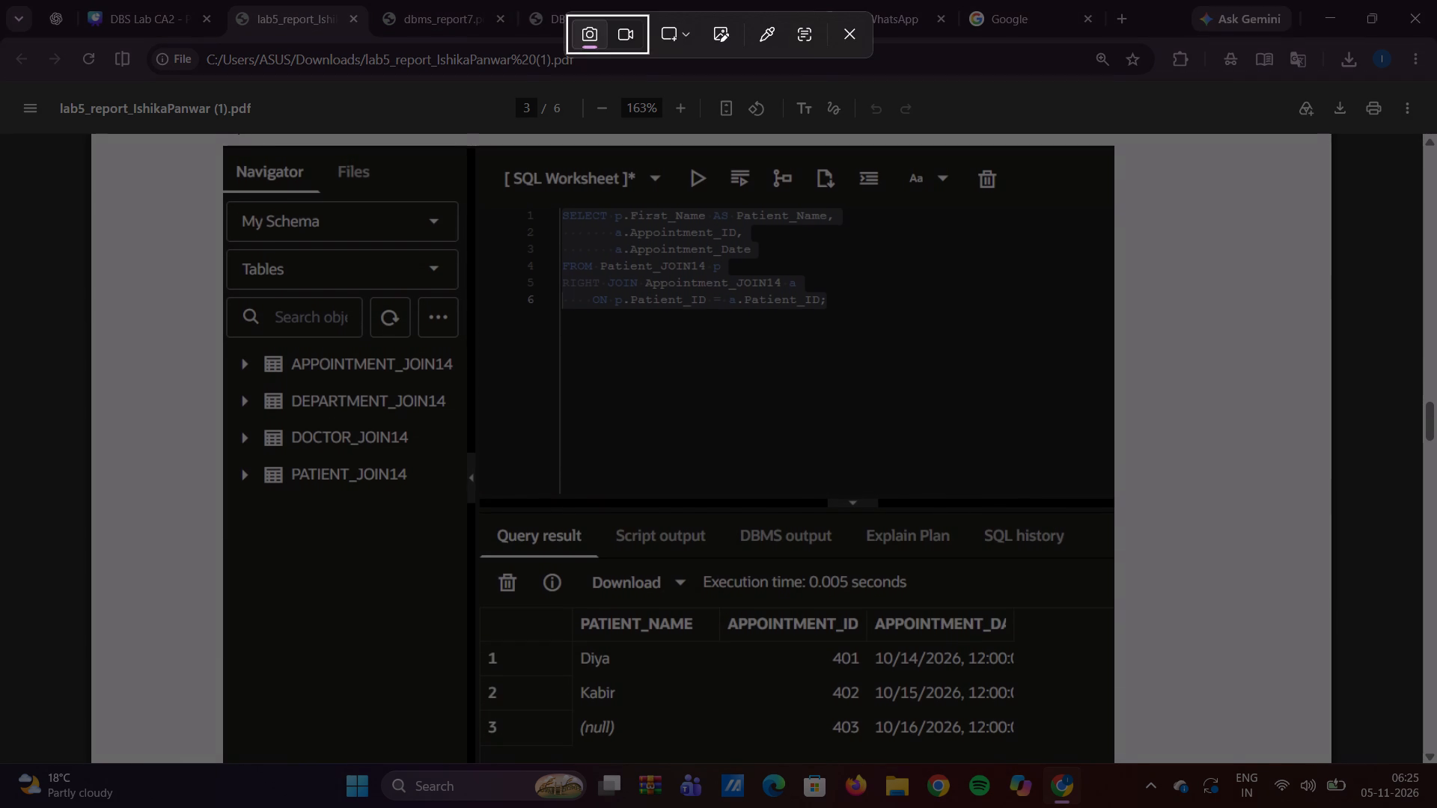
{"action": "left_click_drag", "start_coordinate": [476, 150], "coordinate": [1053, 735]}
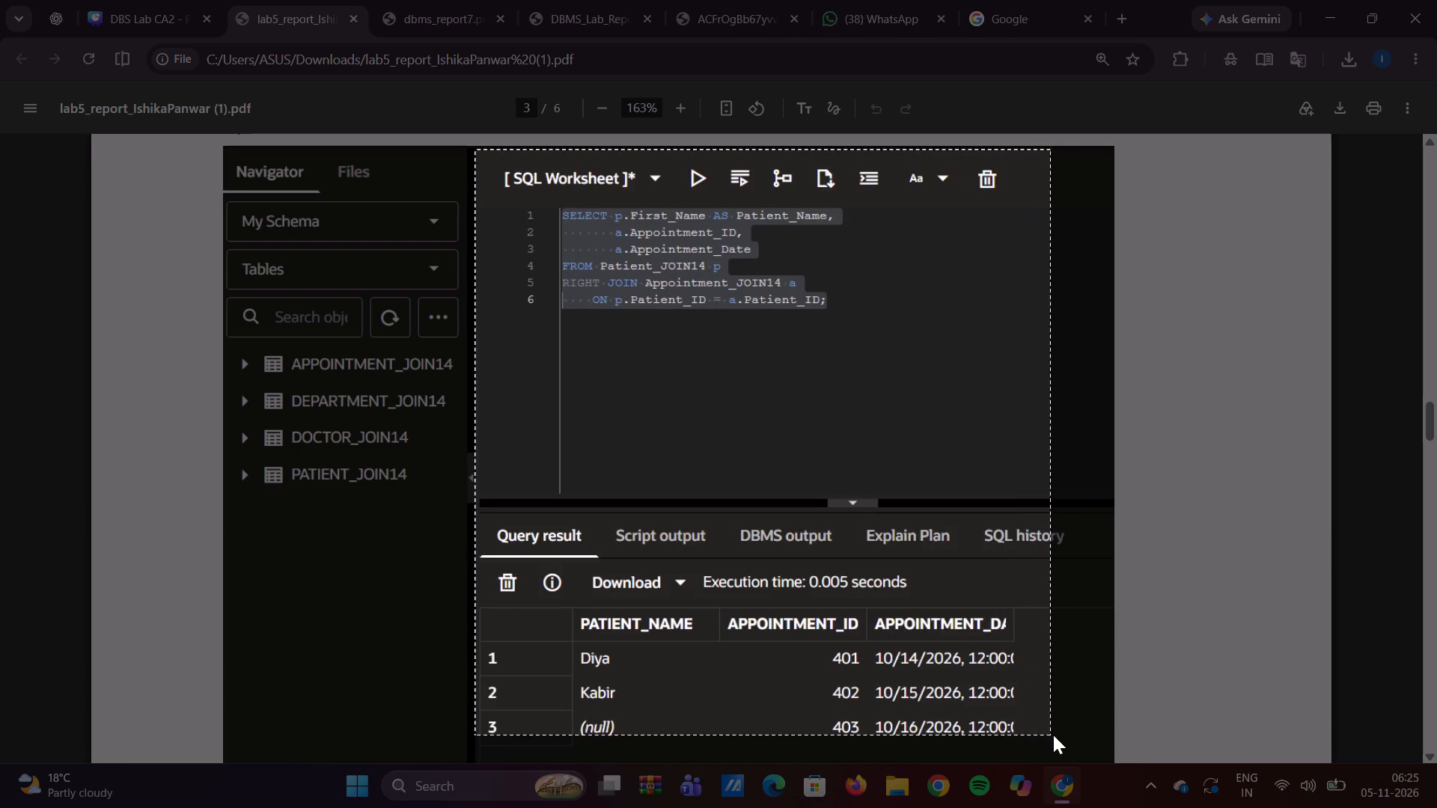
{"action": "left_click_drag", "start_coordinate": [1053, 735], "coordinate": [1089, 753]}
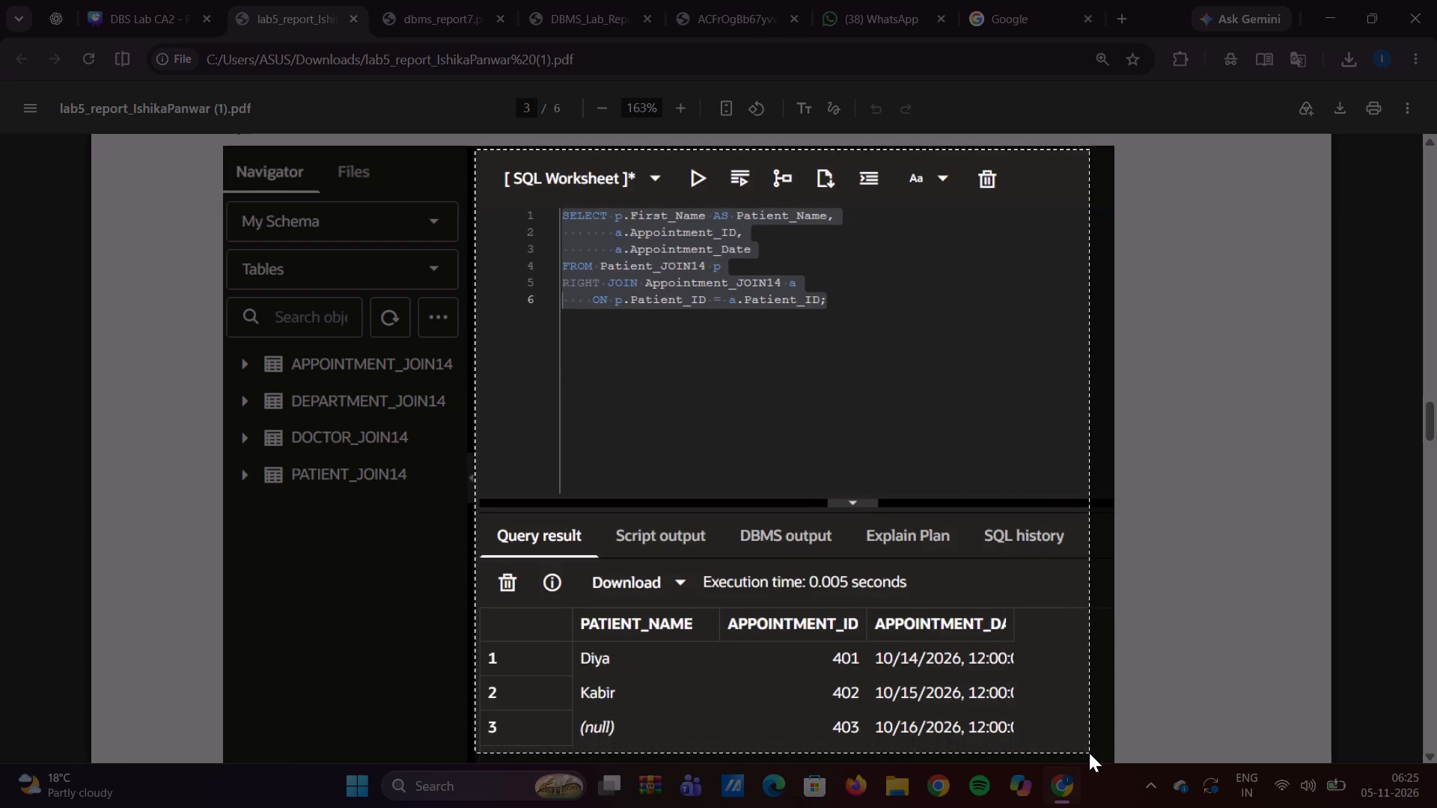
{"action": "left_click_drag", "start_coordinate": [1089, 753], "coordinate": [1098, 753]}
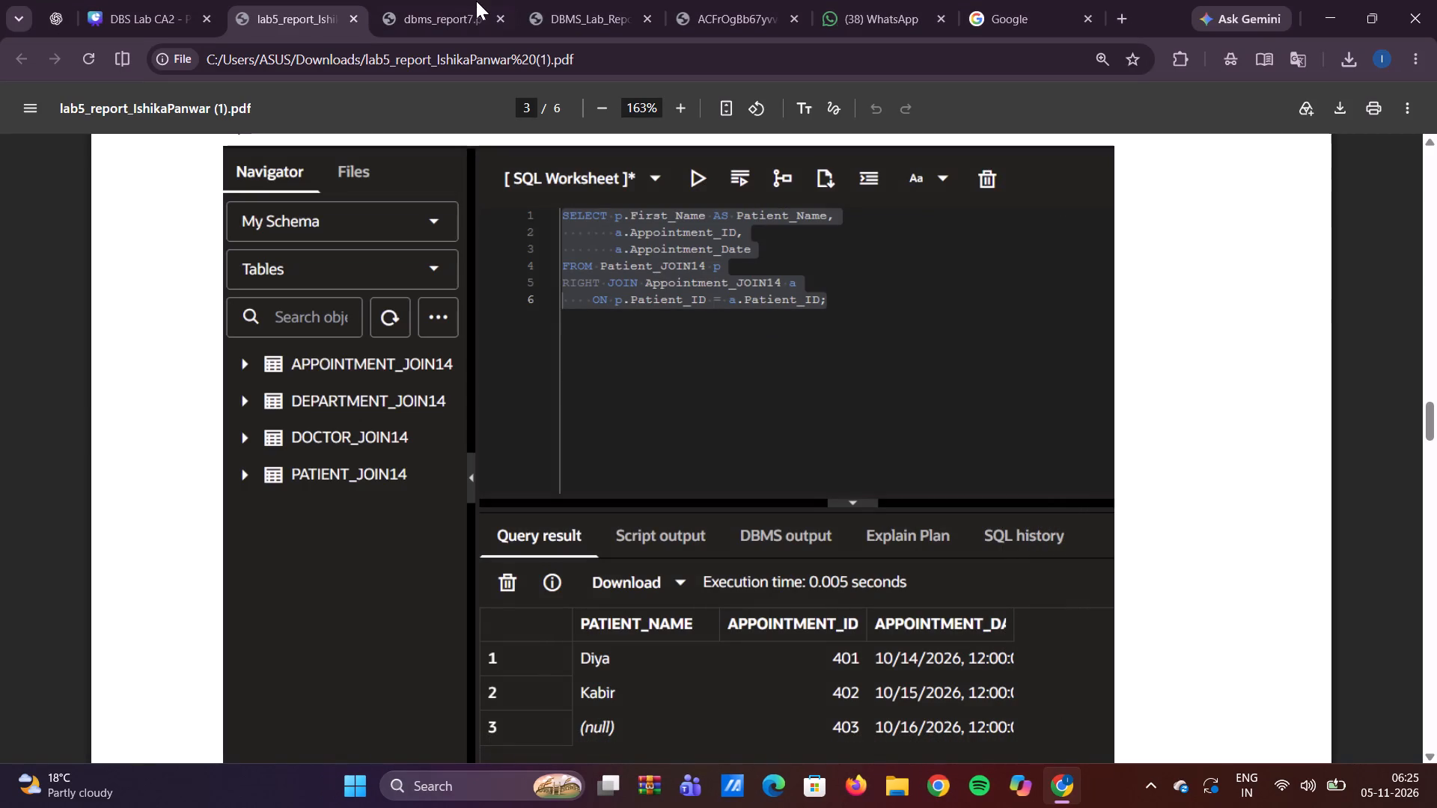
Replace slide 5's INNER JOIN image with the RIGHT JOIN capture, placed beneath the Inner Join heading.
{"action": "left_click", "coordinate": [156, 1]}
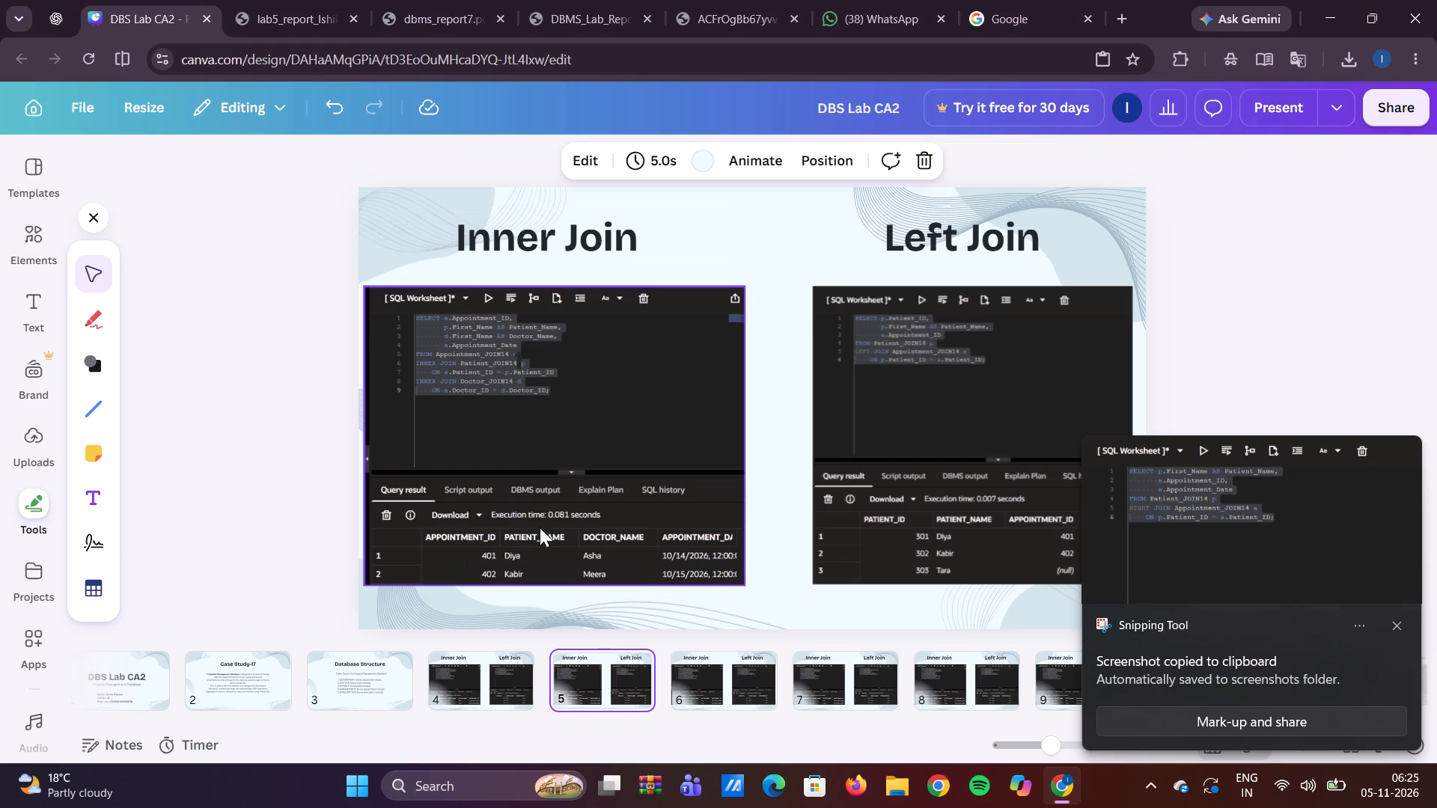
{"action": "right_click", "coordinate": [634, 453]}
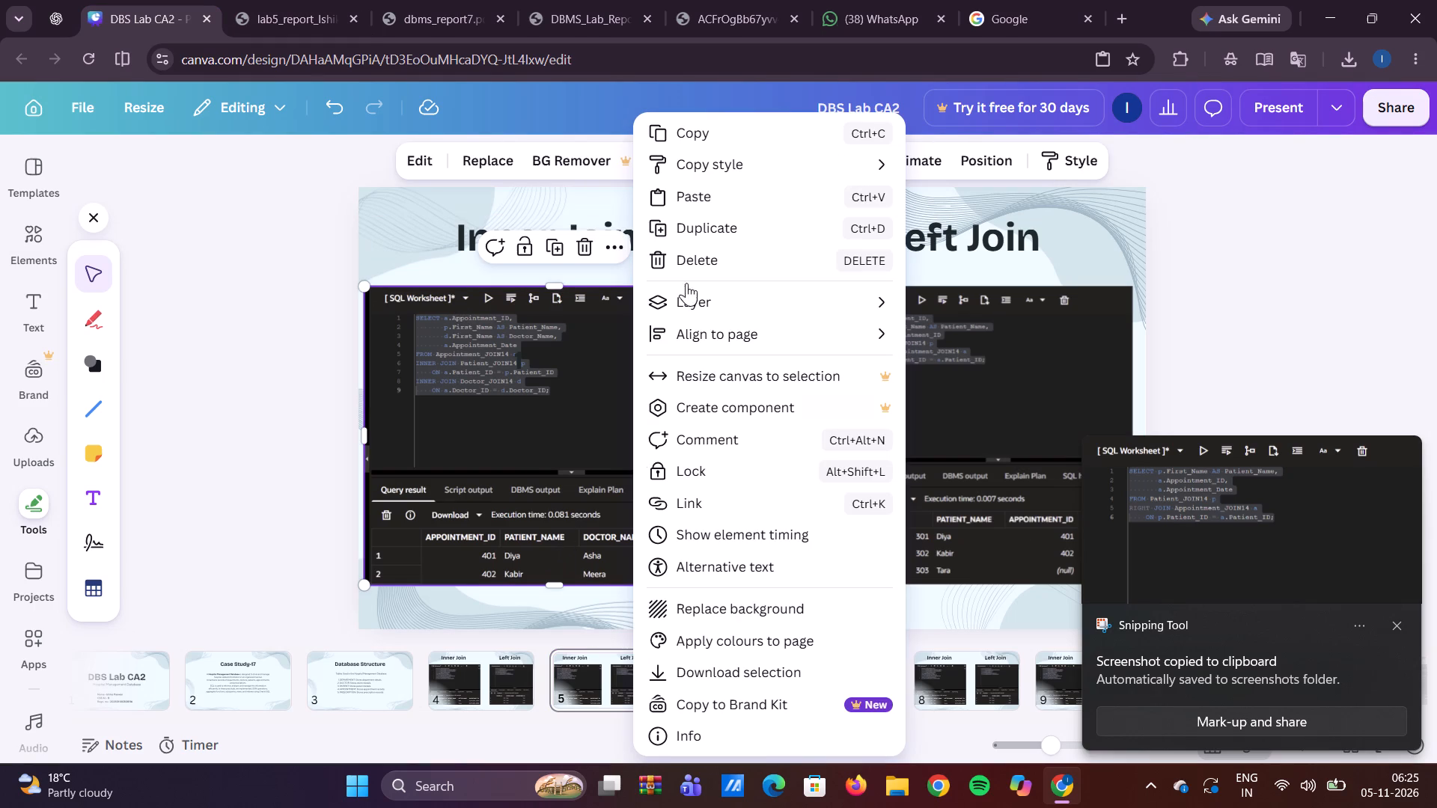
{"action": "left_click", "coordinate": [724, 260]}
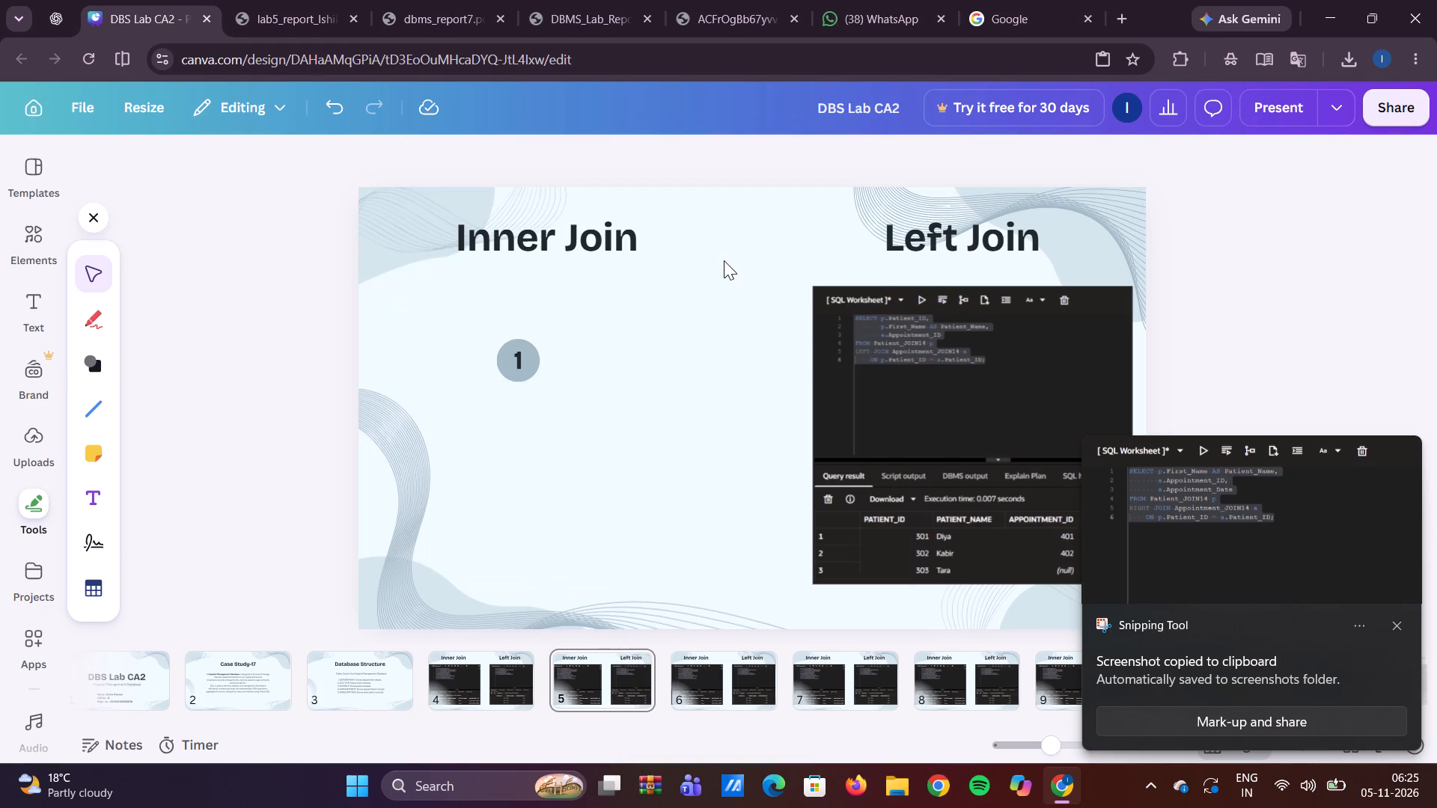
{"action": "right_click", "coordinate": [641, 330]}
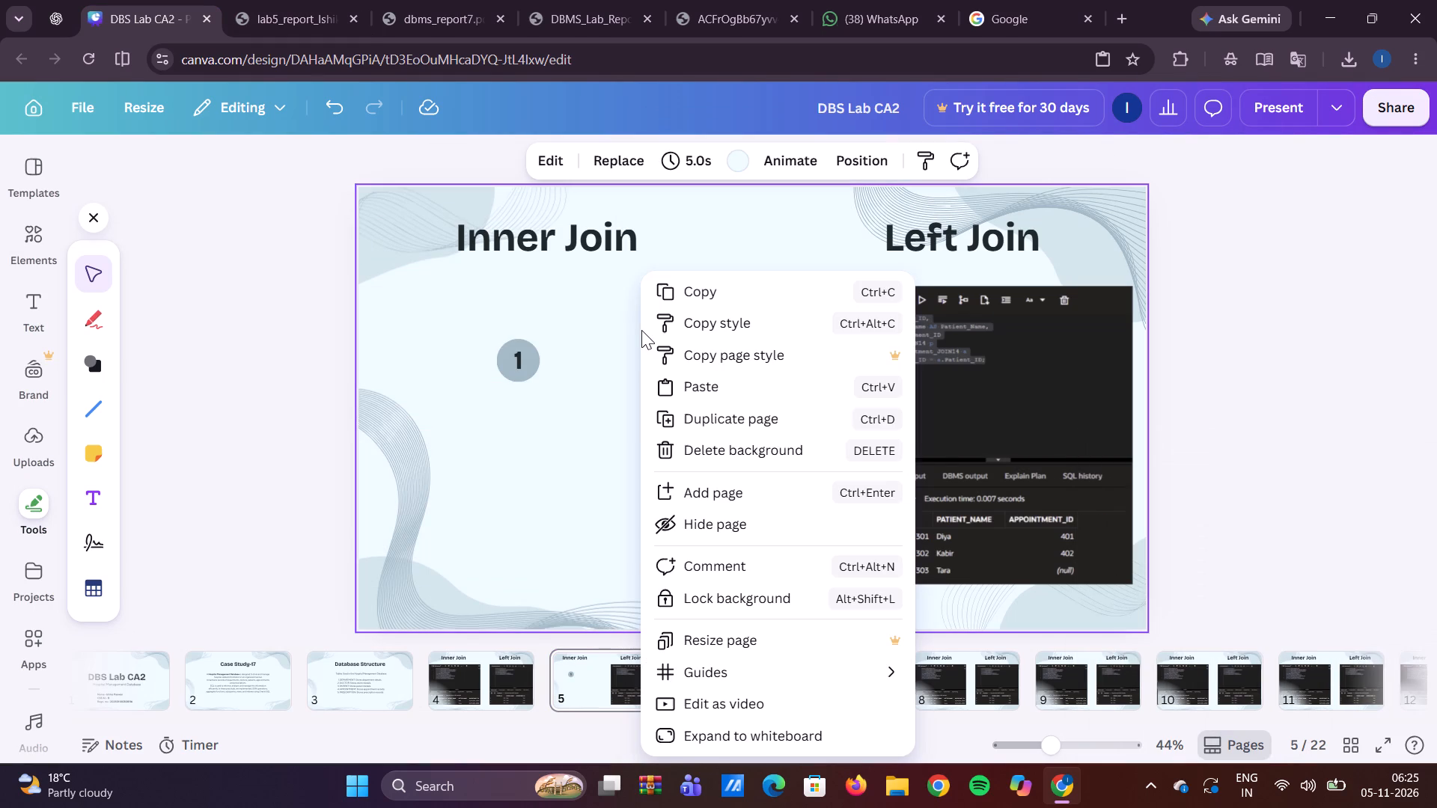
{"action": "key", "text": "ctrl+v"}
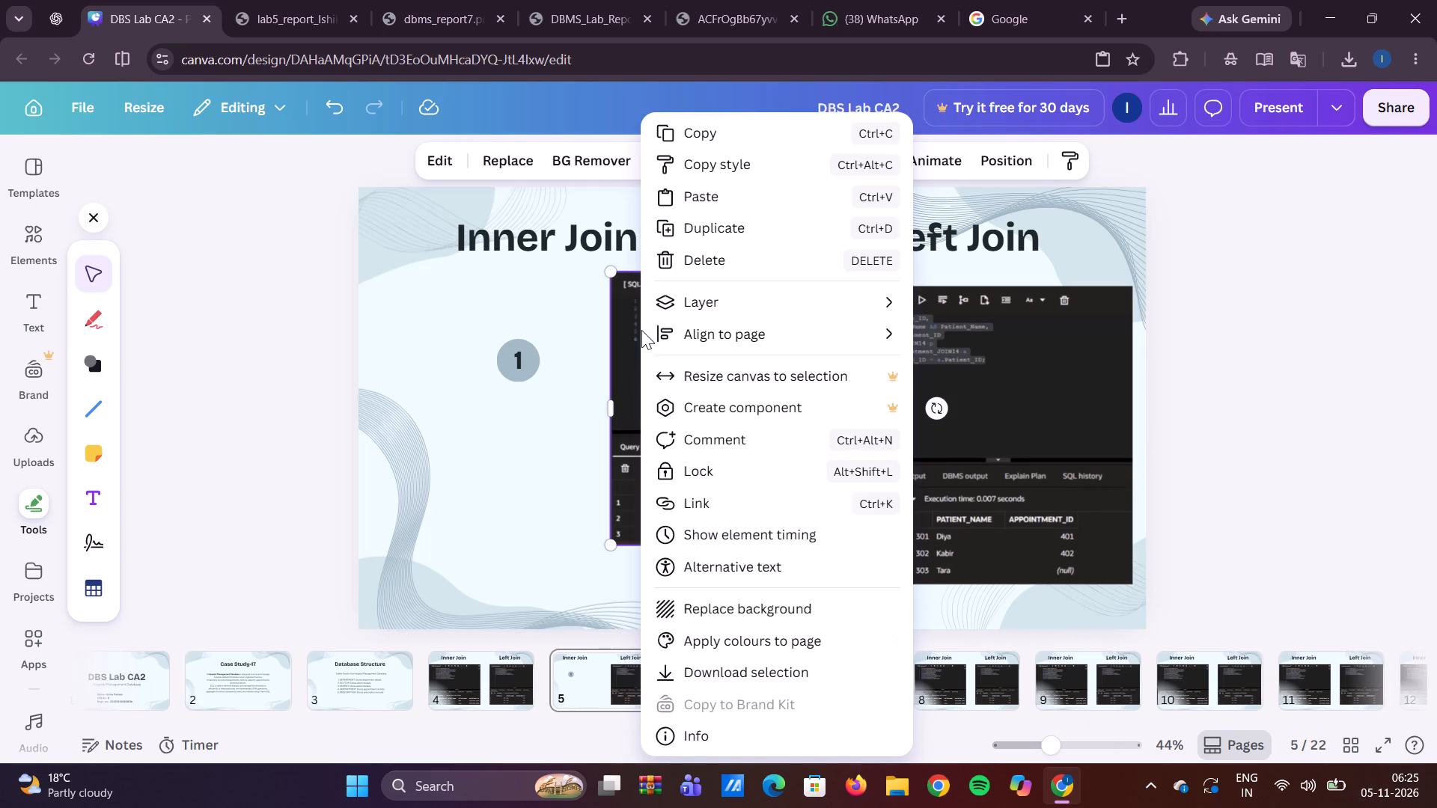
{"action": "left_click_drag", "start_coordinate": [625, 365], "coordinate": [517, 367]}
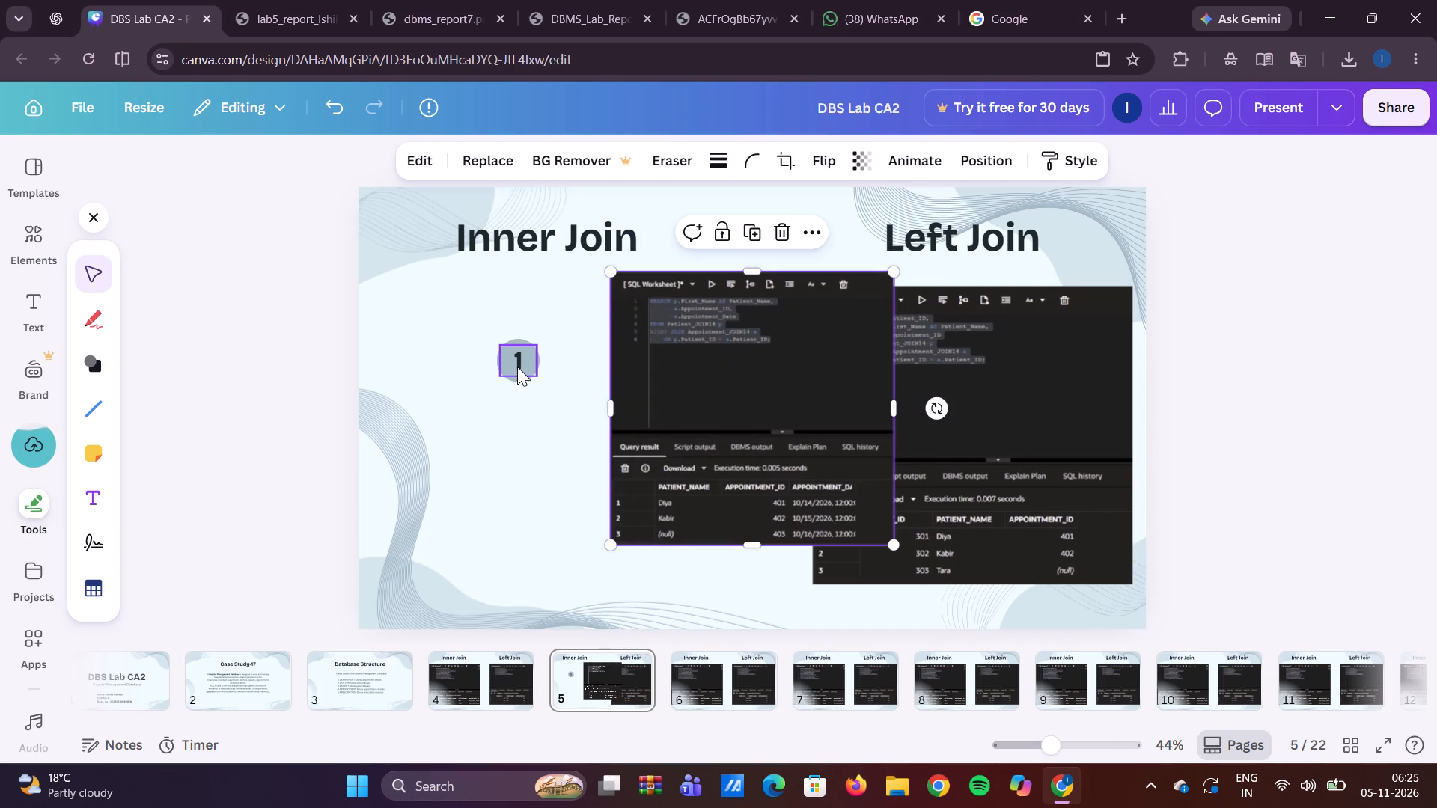
{"action": "left_click_drag", "start_coordinate": [713, 397], "coordinate": [504, 408]}
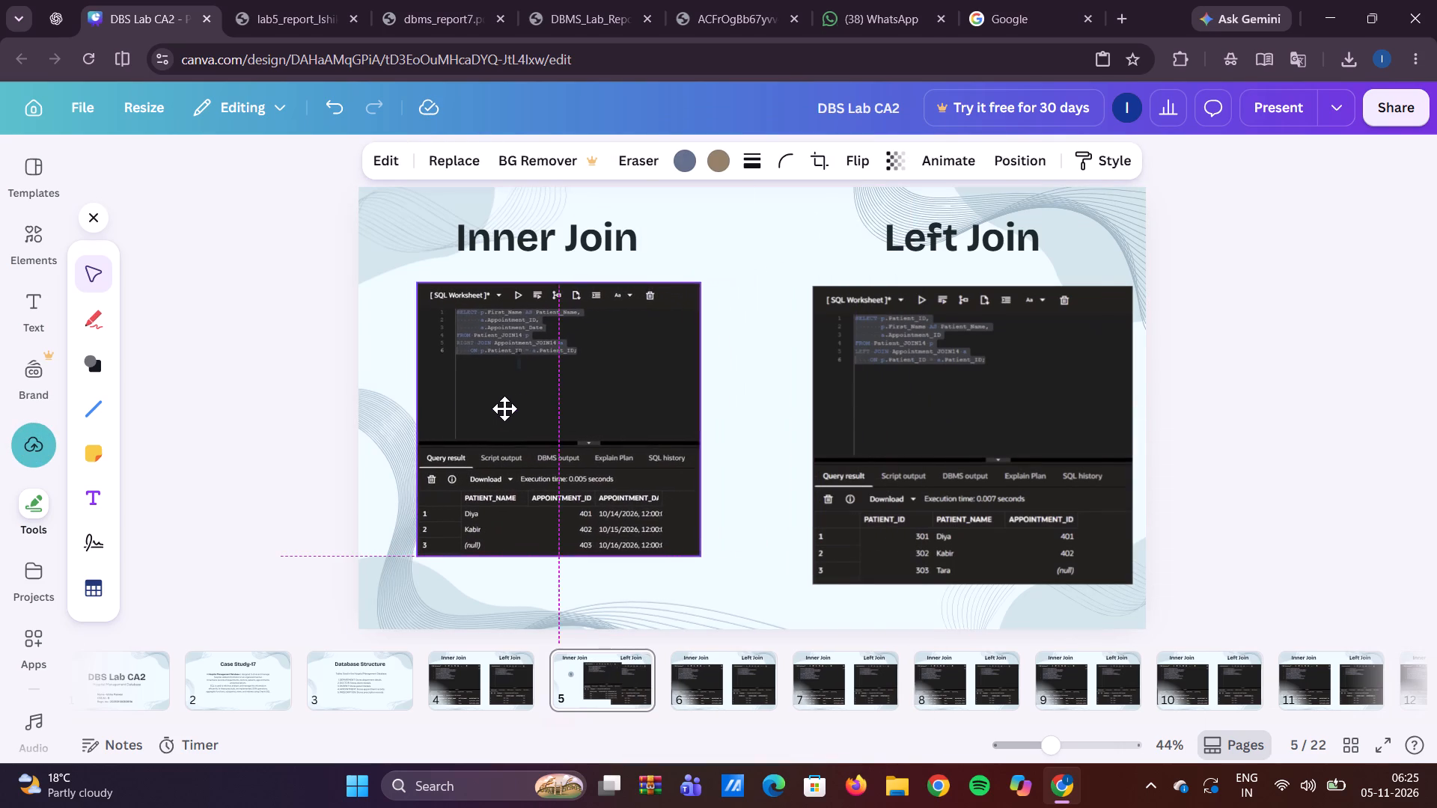
{"action": "left_click_drag", "start_coordinate": [504, 408], "coordinate": [492, 408]}
Capture the FULL OUTER JOIN worksheet query and four-row result from the lab5 report, leaving out the Navigator pane.
{"action": "left_click", "coordinate": [887, 394]}
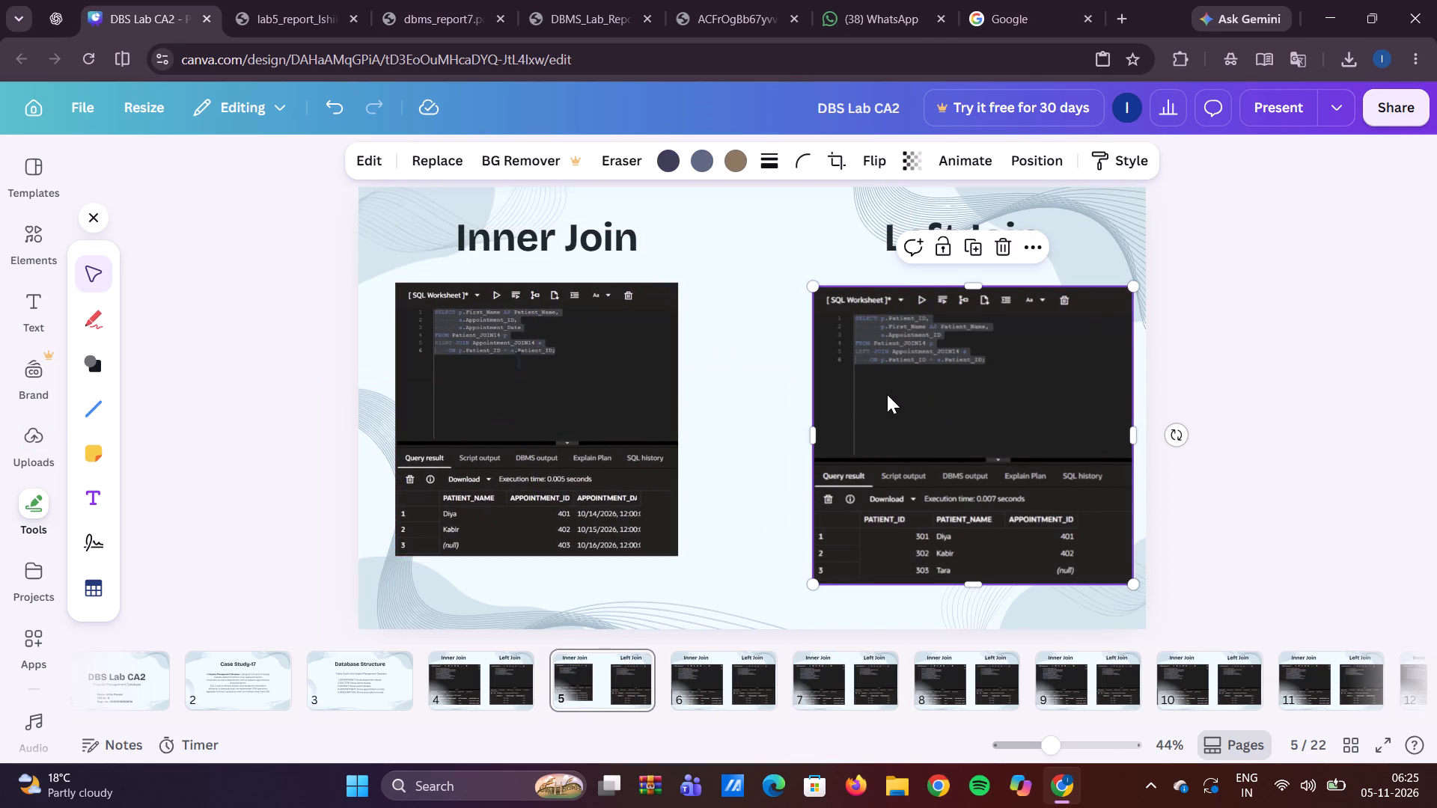
{"action": "left_click", "coordinate": [291, 5]}
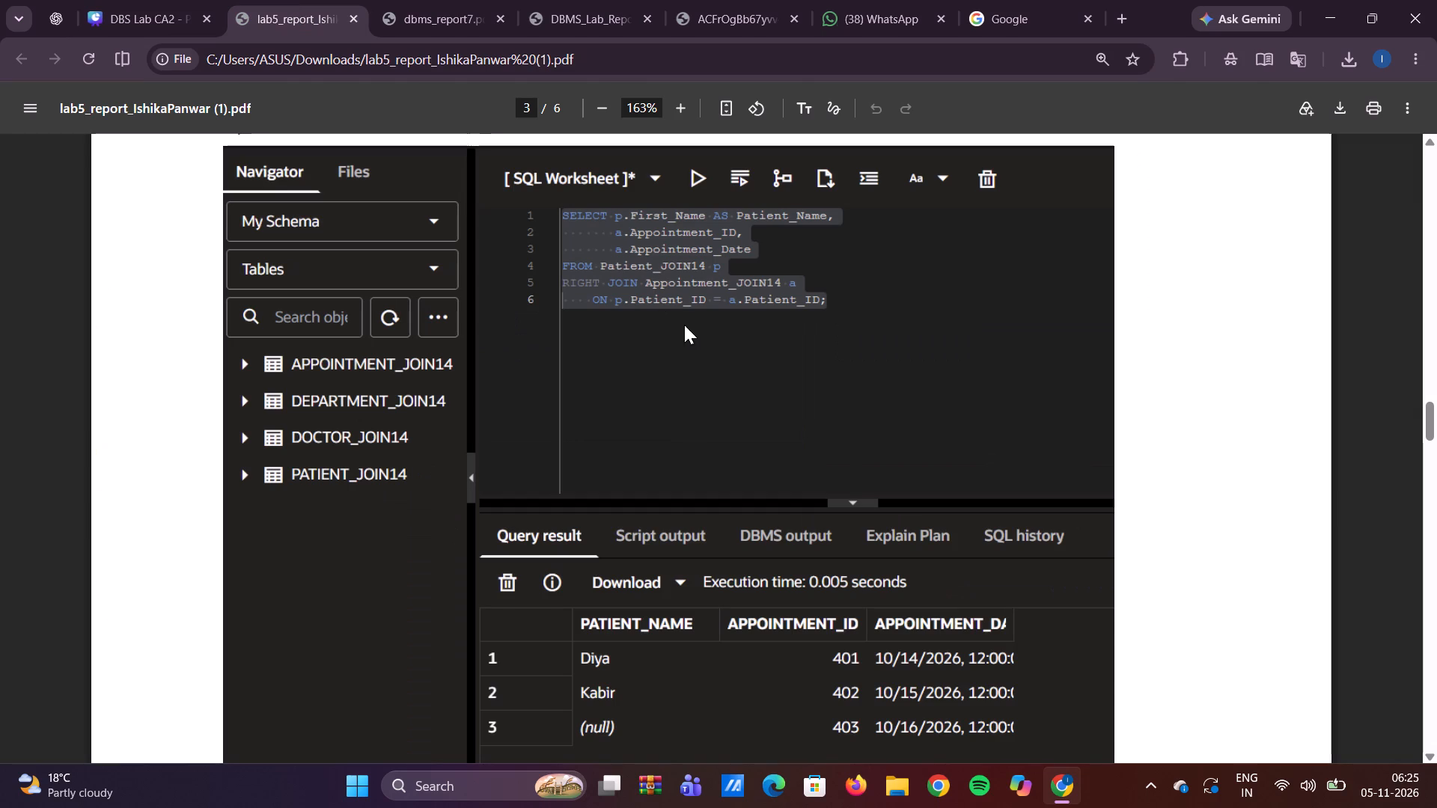
{"action": "scroll", "coordinate": [691, 334], "scroll_direction": "down", "scroll_amount": 6}
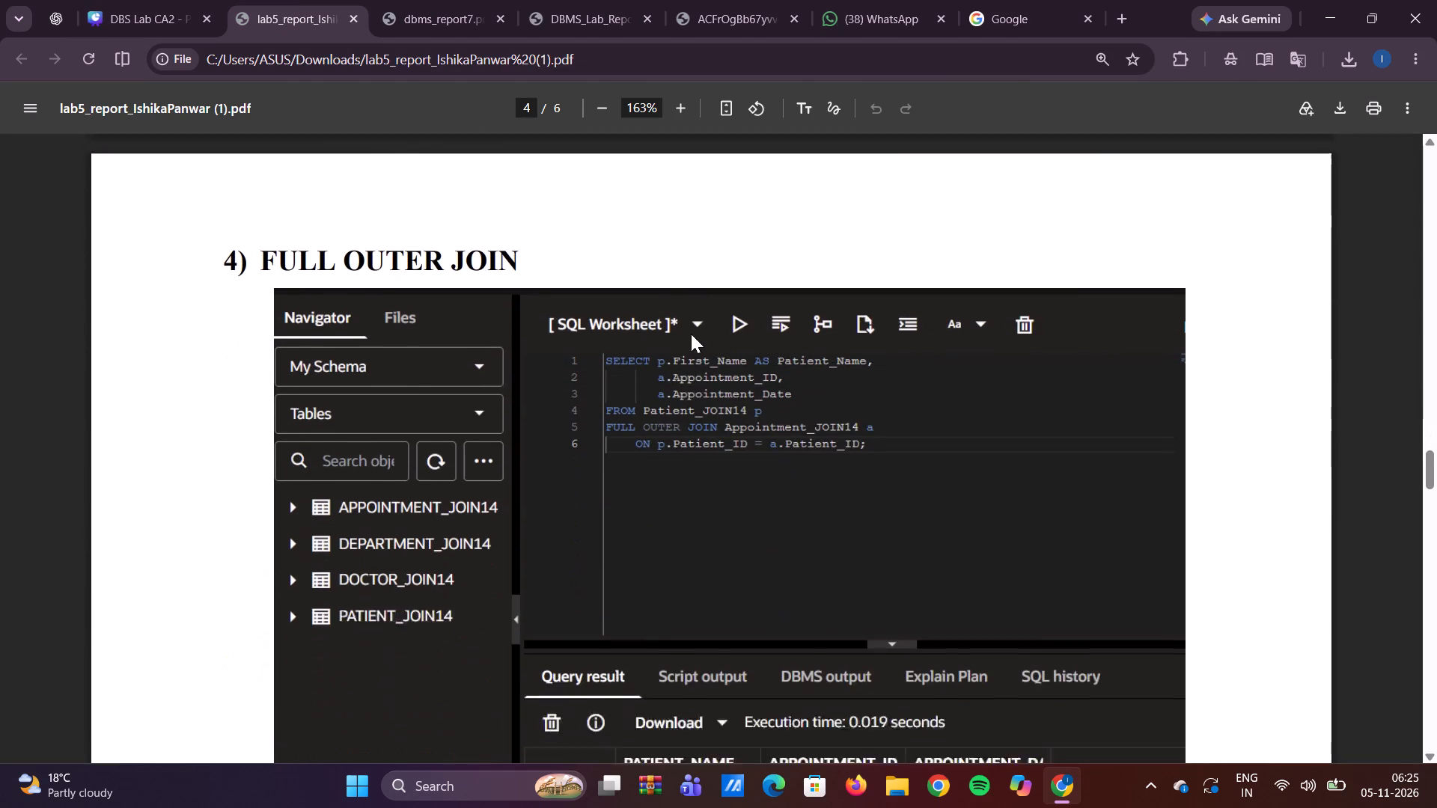
{"action": "scroll", "coordinate": [691, 334], "scroll_direction": "down", "scroll_amount": 2}
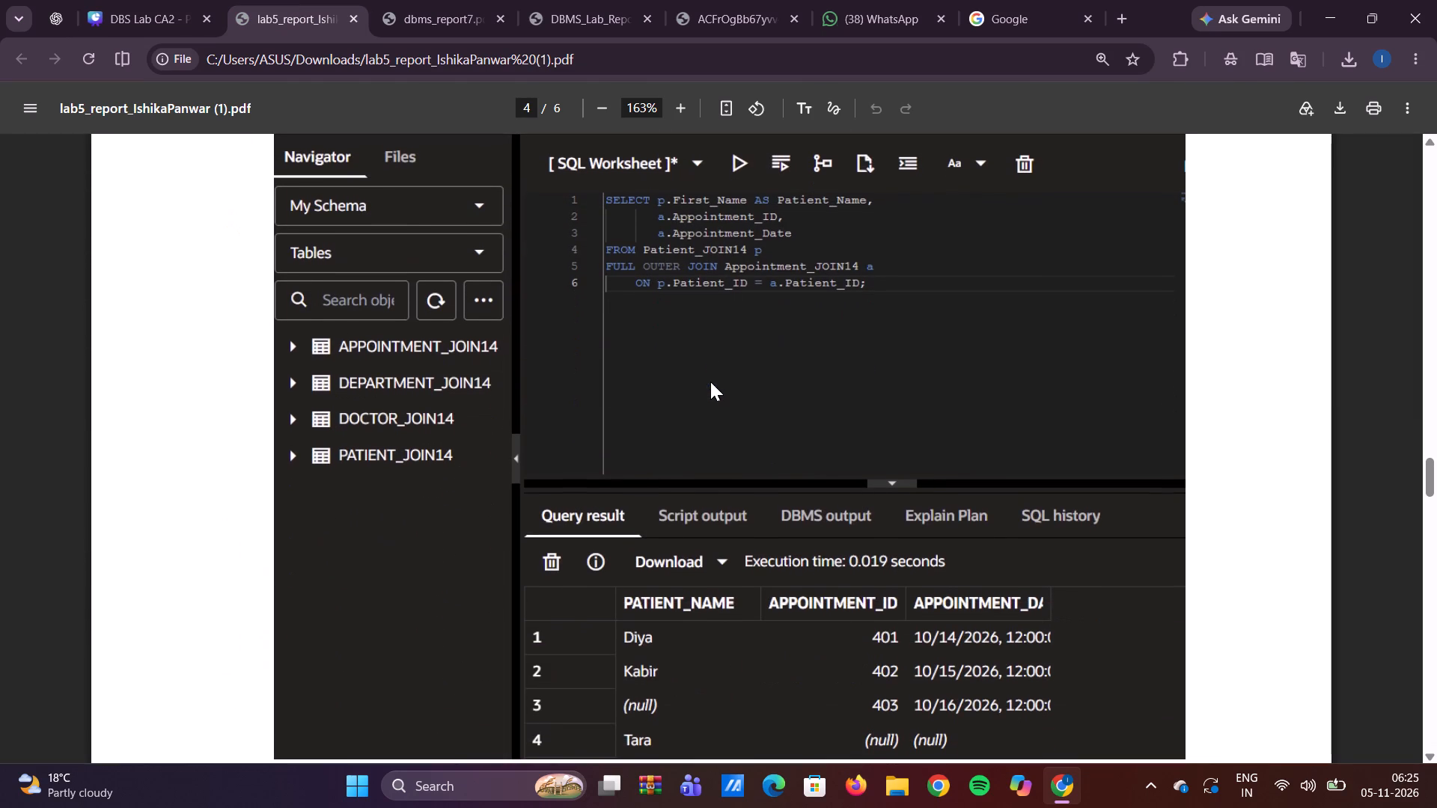
{"action": "key", "text": "shift+super+s"}
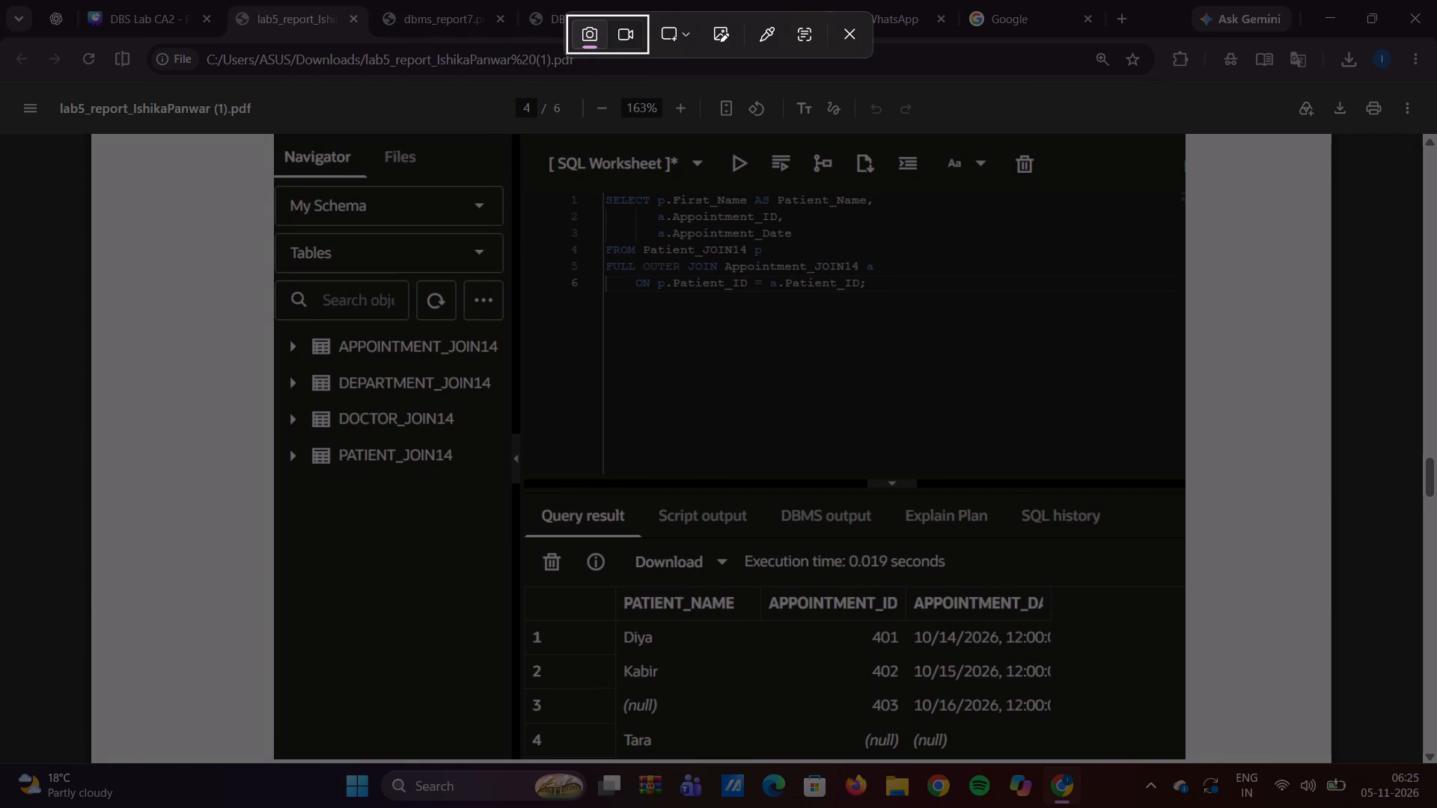
{"action": "left_click_drag", "start_coordinate": [523, 142], "coordinate": [1130, 783]}
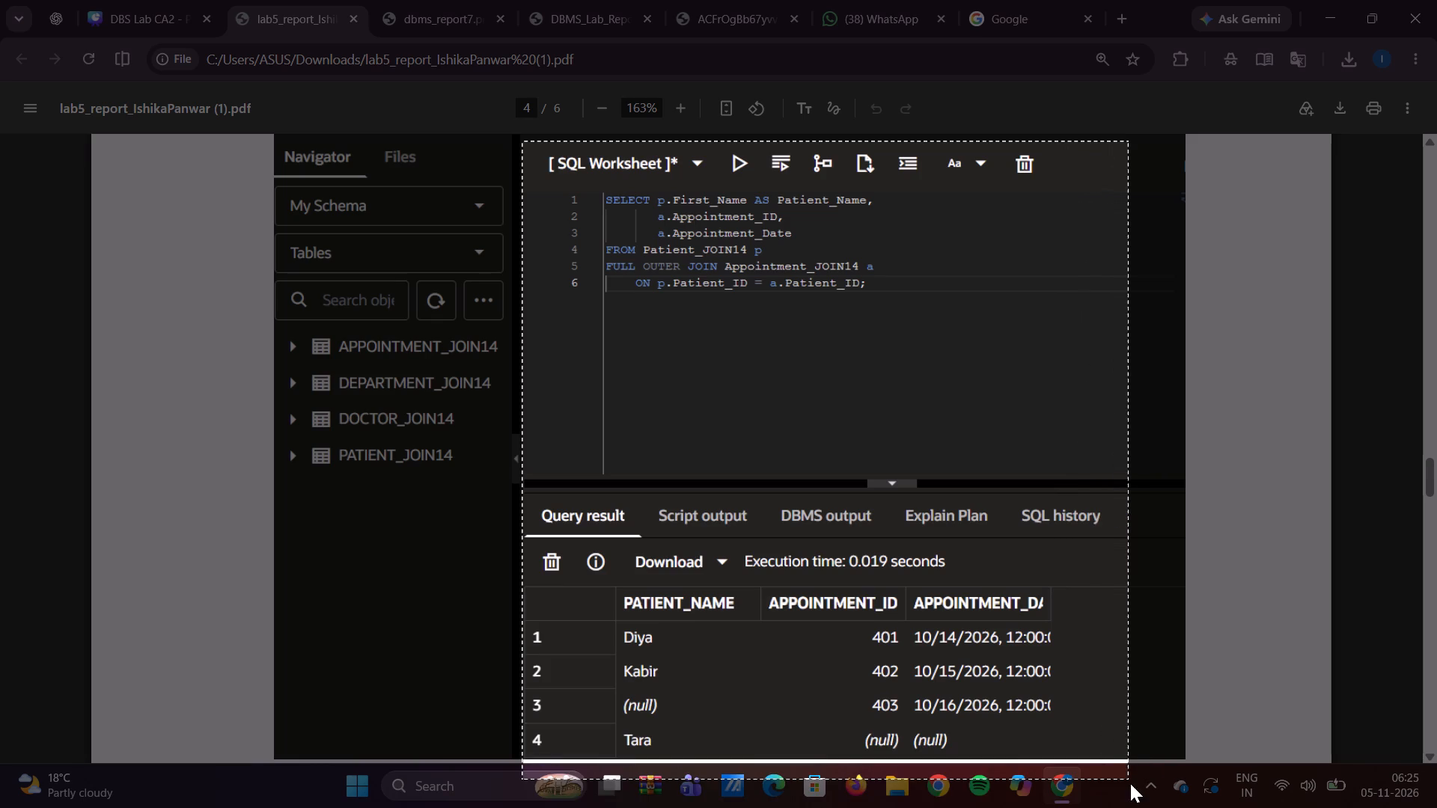
{"action": "left_click_drag", "start_coordinate": [1130, 783], "coordinate": [1150, 756]}
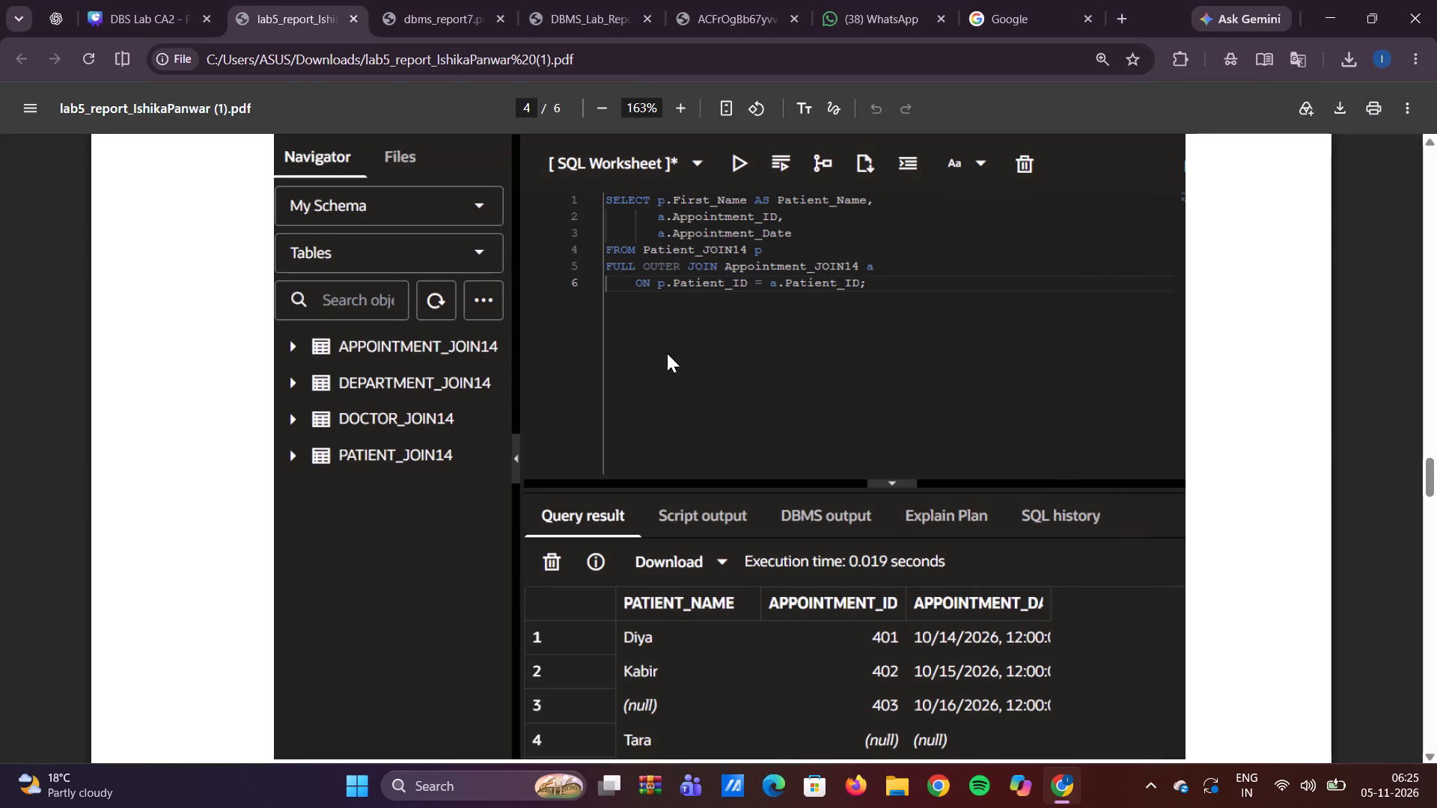
Replace slide 5's LEFT JOIN image with the FULL OUTER JOIN capture, placed beneath the Left Join heading.
{"action": "left_click", "coordinate": [112, 10]}
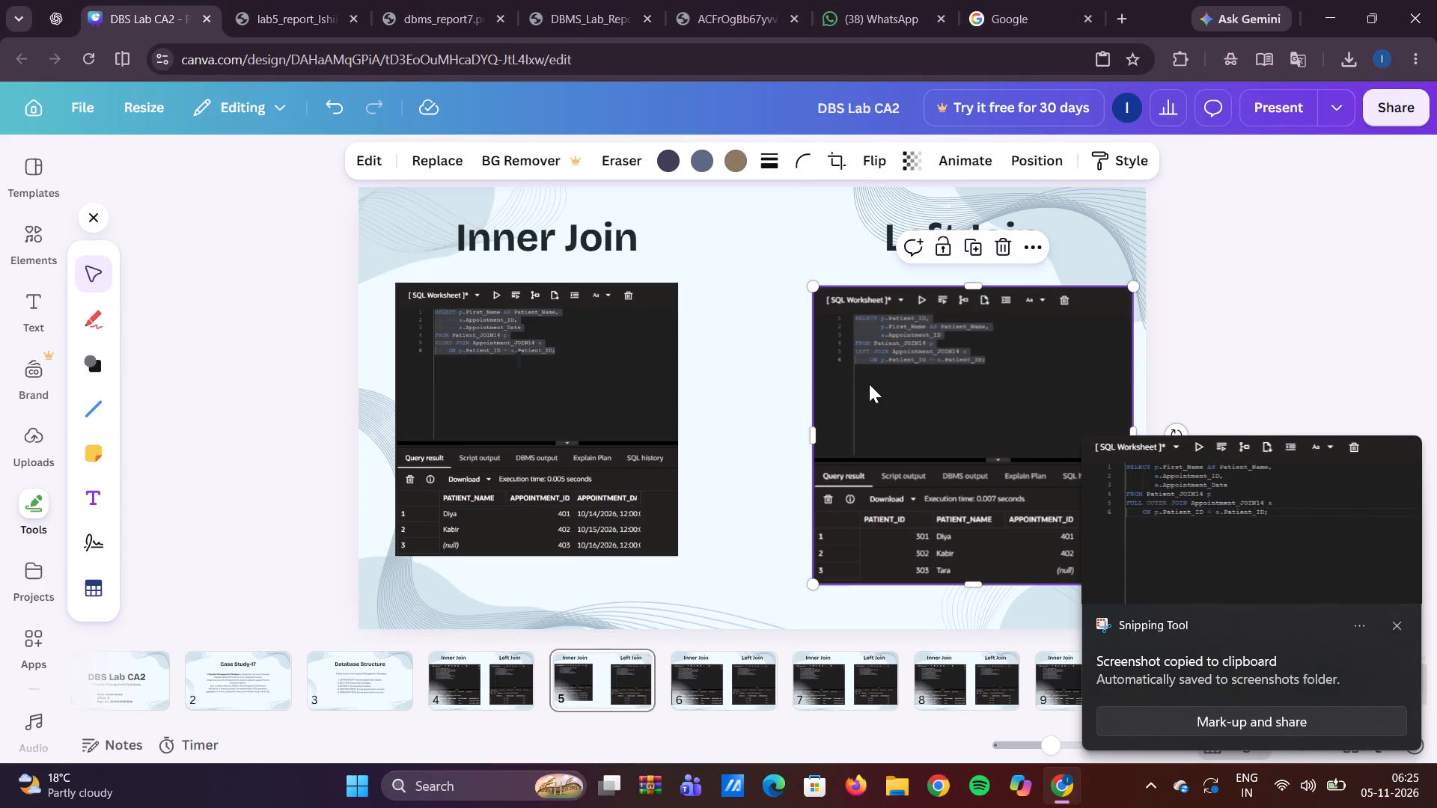
{"action": "left_click", "coordinate": [870, 384]}
{"action": "left_click", "coordinate": [1009, 334]}
{"action": "left_click", "coordinate": [1005, 245]}
{"action": "right_click", "coordinate": [953, 347]}
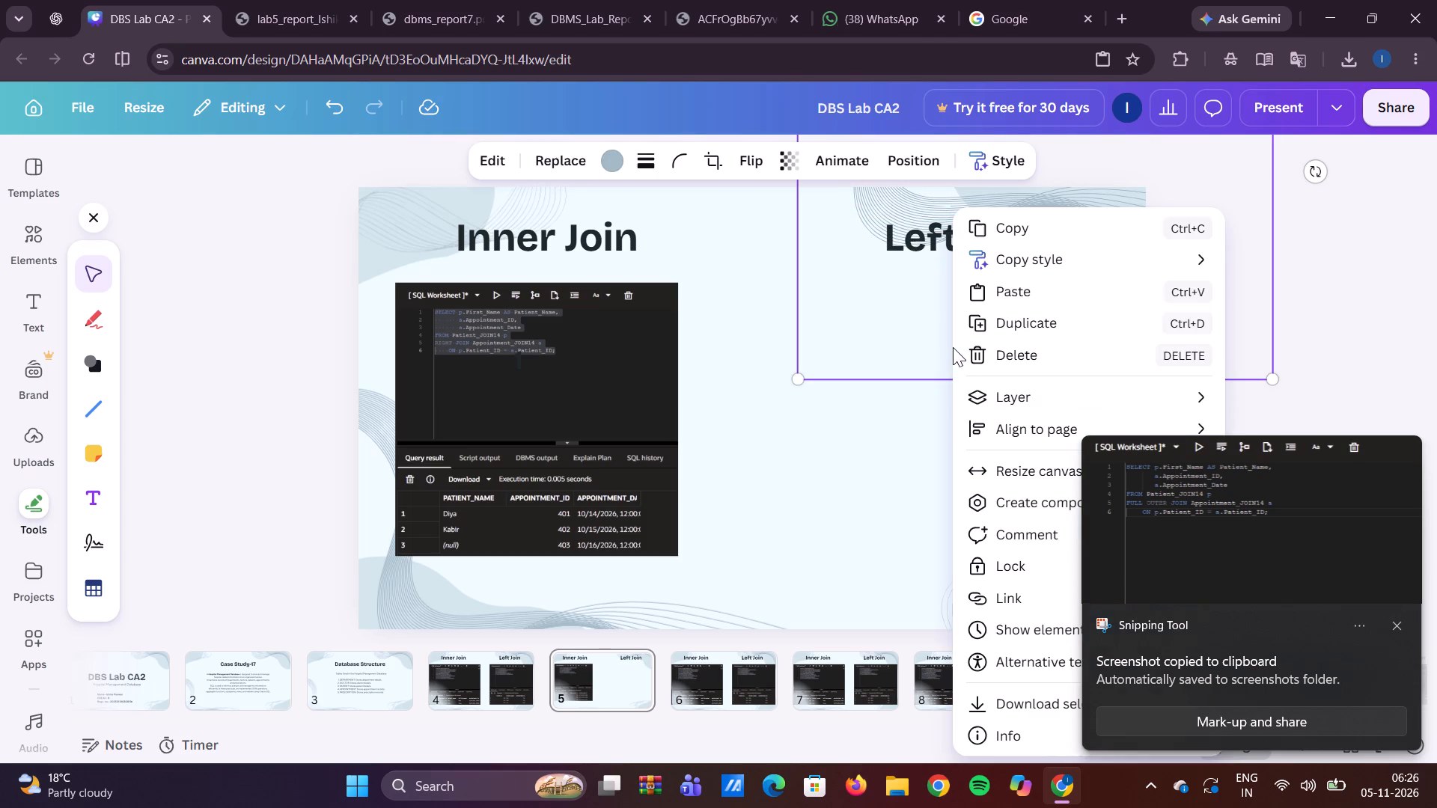
{"action": "left_click", "coordinate": [906, 429]}
{"action": "right_click", "coordinate": [906, 429]}
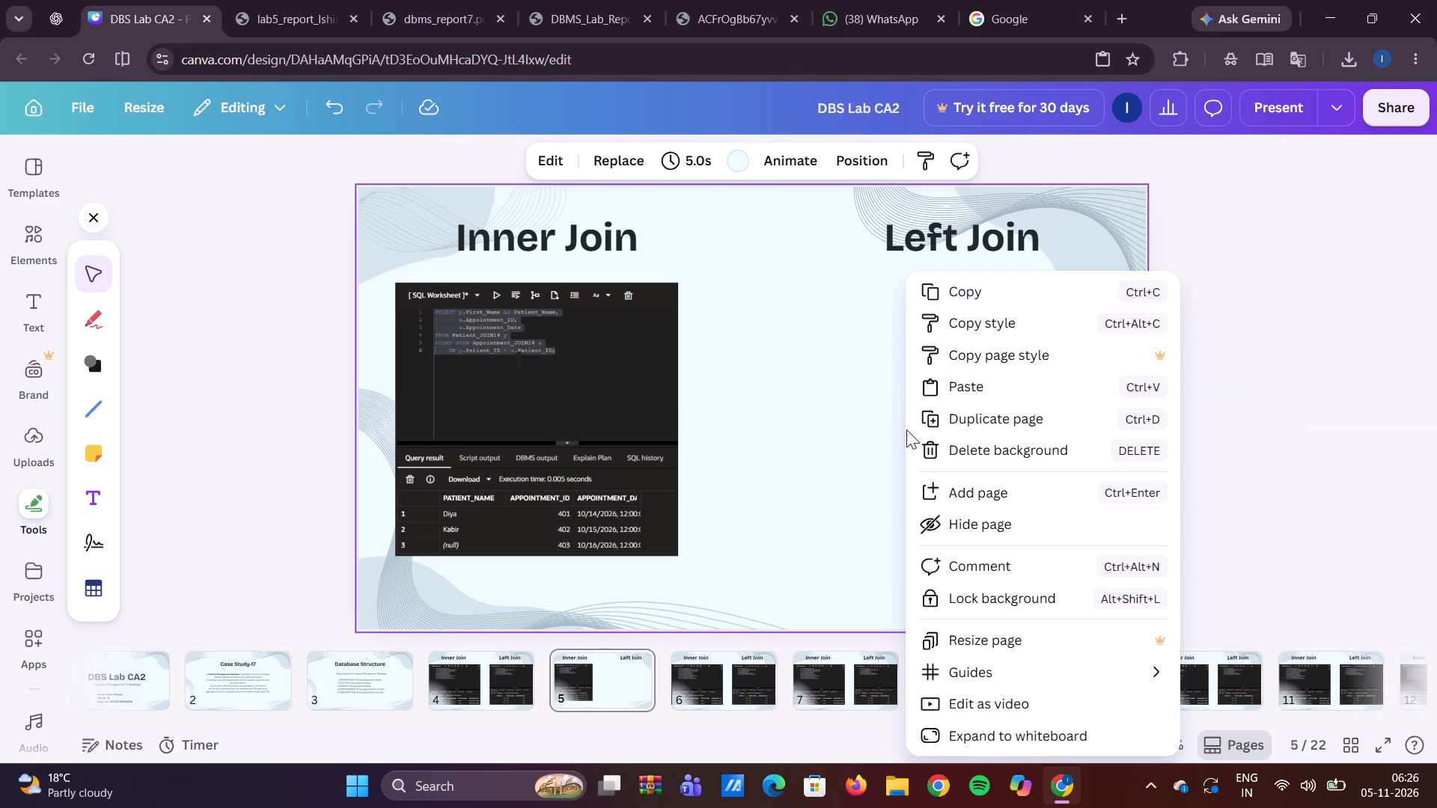
{"action": "left_click", "coordinate": [990, 382]}
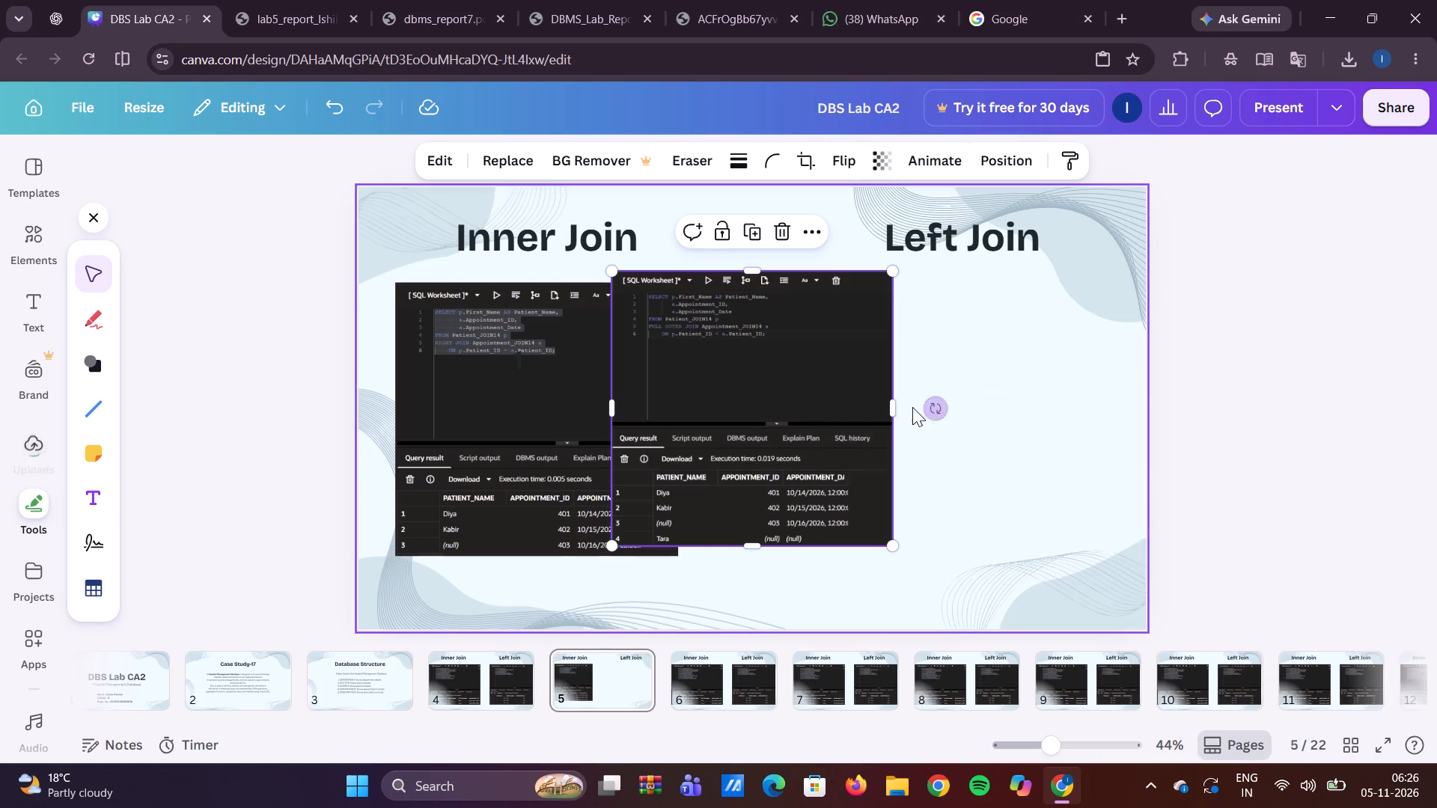
{"action": "left_click_drag", "start_coordinate": [787, 399], "coordinate": [967, 411]}
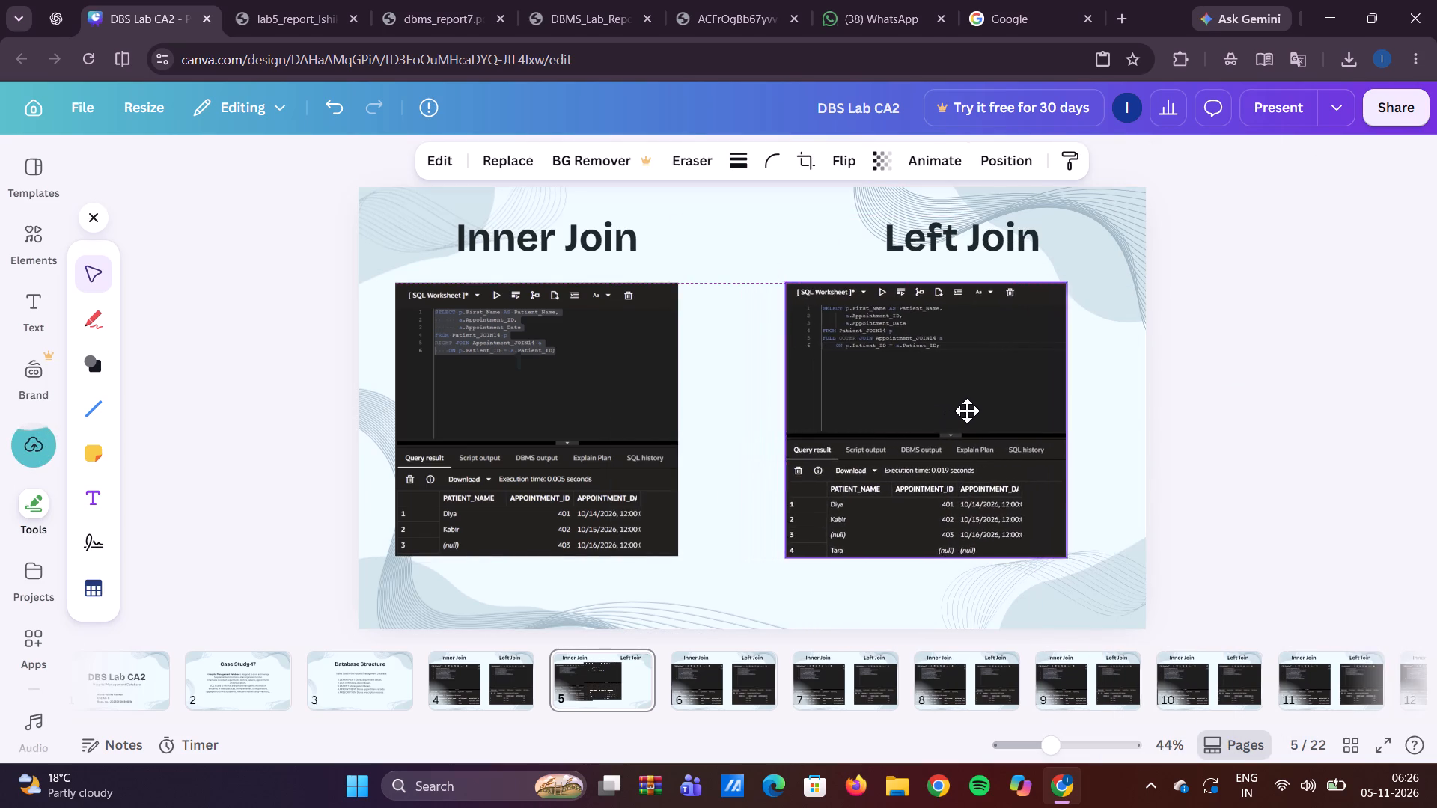
{"action": "left_click_drag", "start_coordinate": [967, 411], "coordinate": [986, 408]}
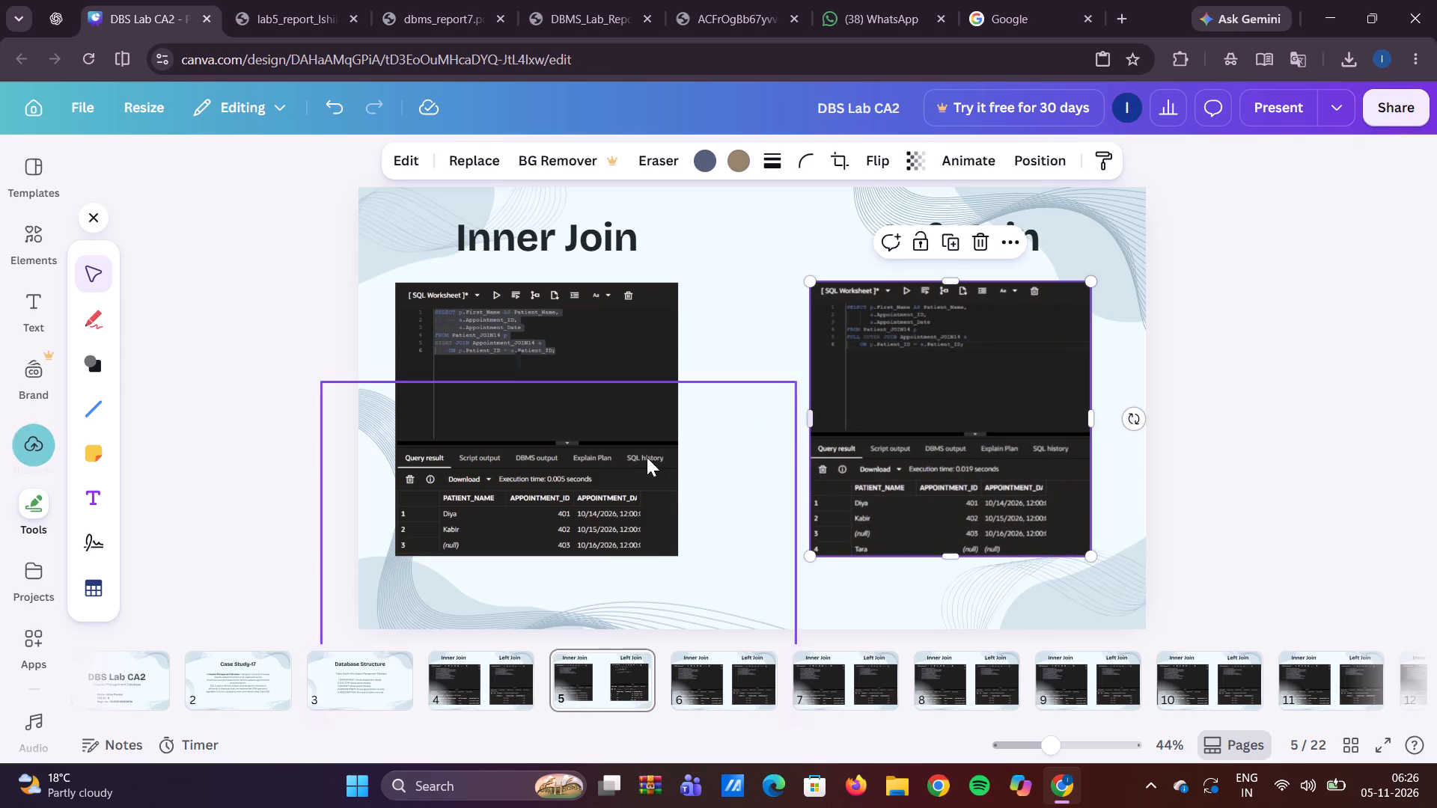
Enlarge the RIGHT JOIN and FULL OUTER JOIN images to nearly the slide's bottom edge, with their top and bottom edges level.
{"action": "left_click", "coordinate": [646, 457]}
{"action": "left_click_drag", "start_coordinate": [682, 558], "coordinate": [724, 635]}
{"action": "left_click", "coordinate": [973, 479]}
{"action": "left_click_drag", "start_coordinate": [973, 479], "coordinate": [956, 483]}
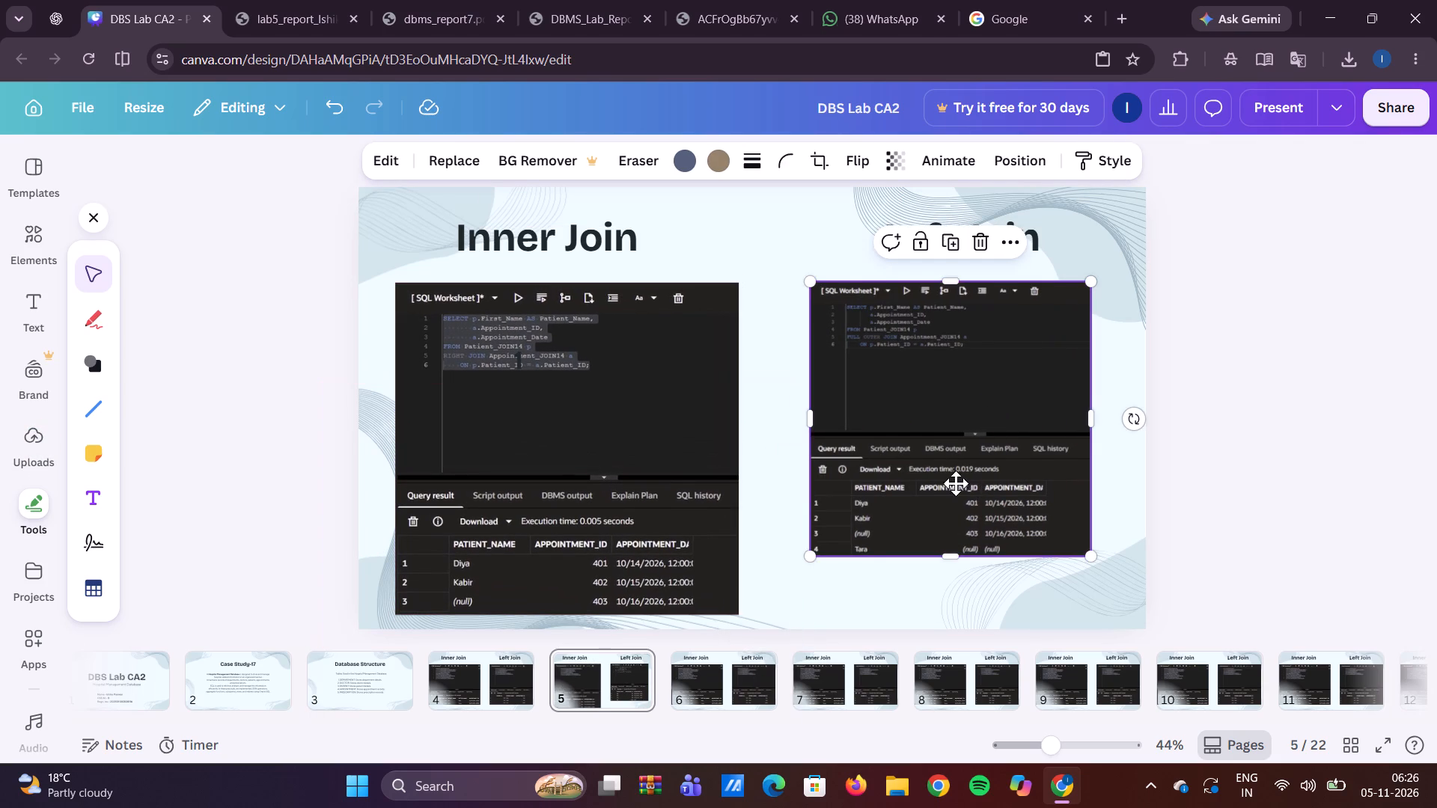
{"action": "left_click_drag", "start_coordinate": [956, 483], "coordinate": [935, 484]}
{"action": "left_click_drag", "start_coordinate": [1057, 557], "coordinate": [1097, 584]}
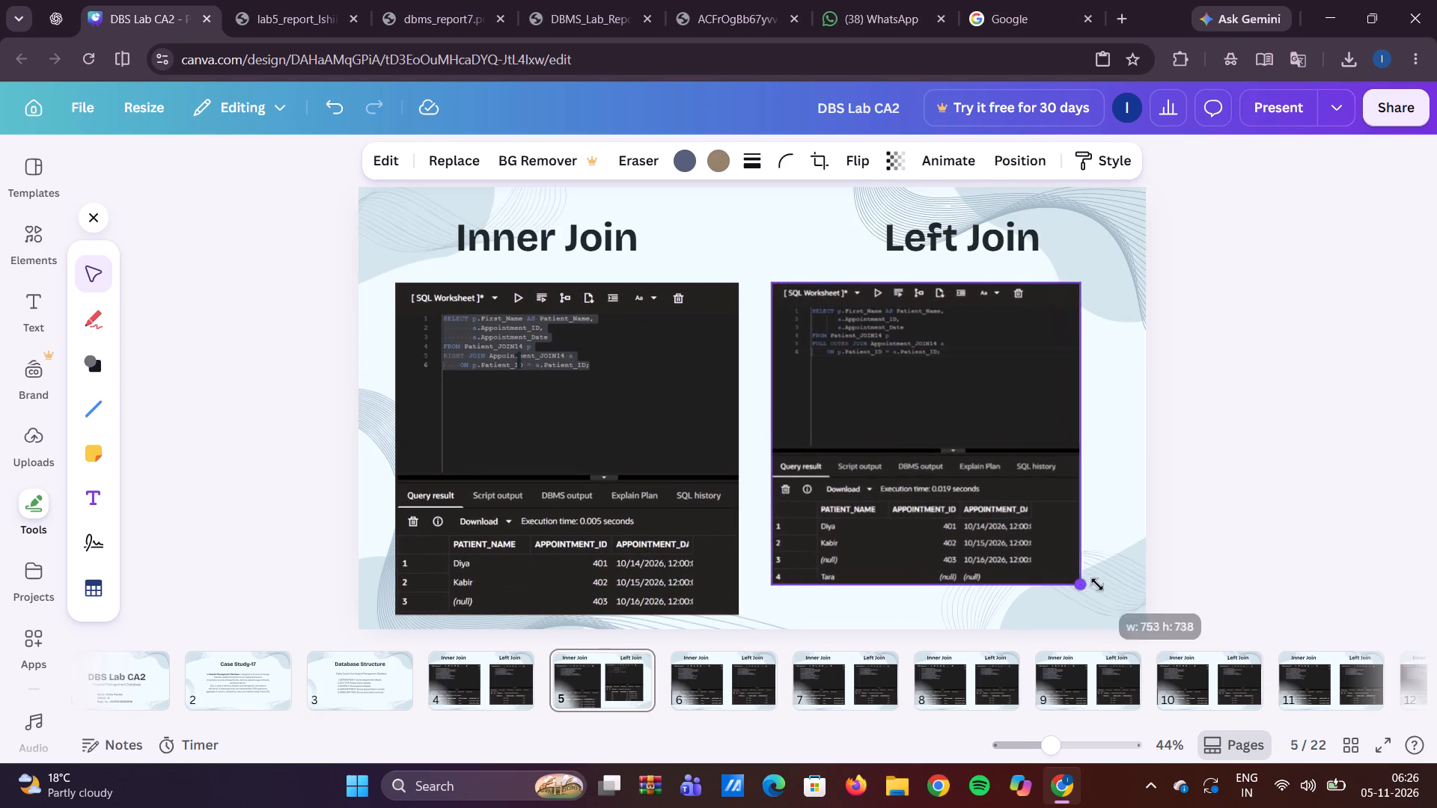
{"action": "left_click_drag", "start_coordinate": [1097, 584], "coordinate": [1133, 602]}
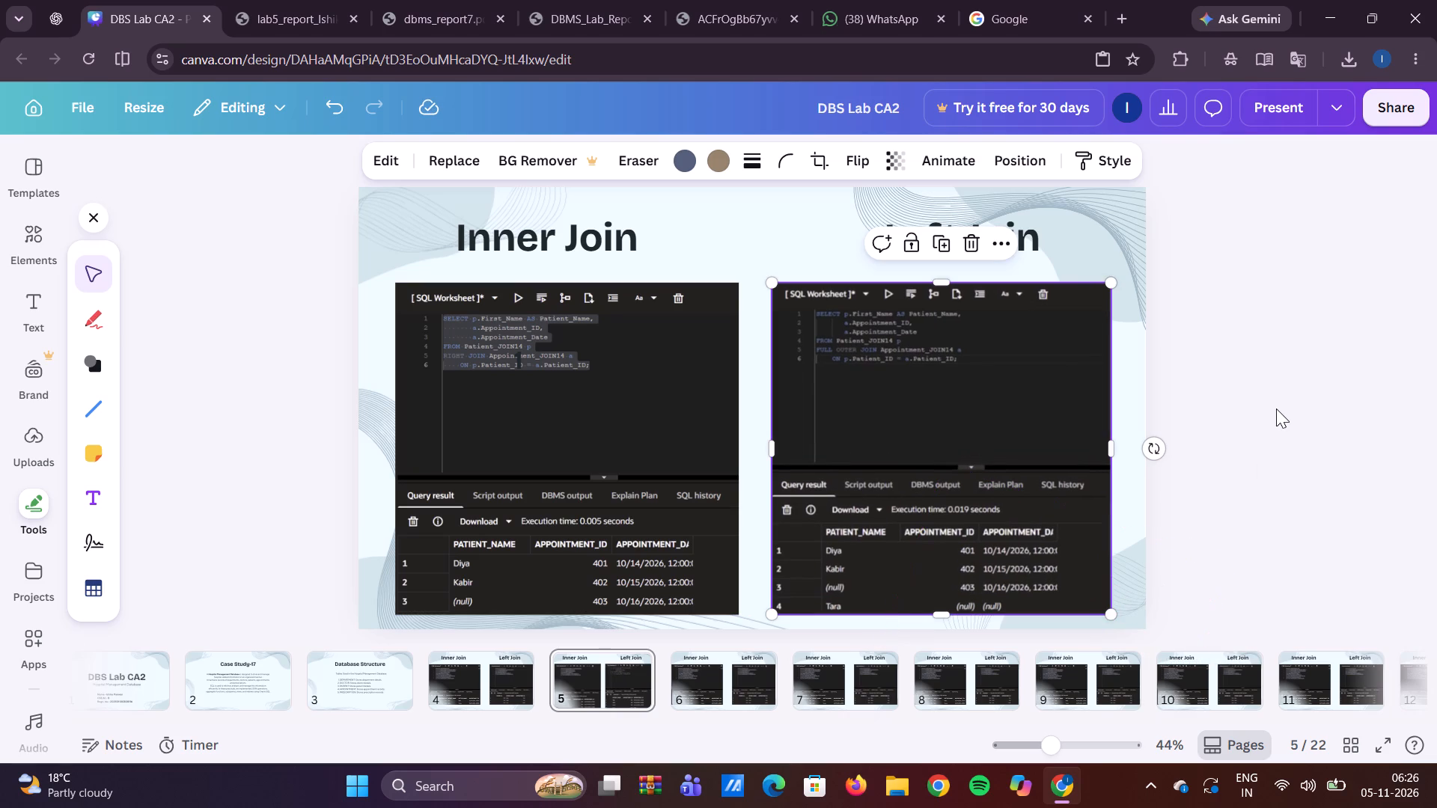
{"action": "left_click", "coordinate": [1276, 408]}
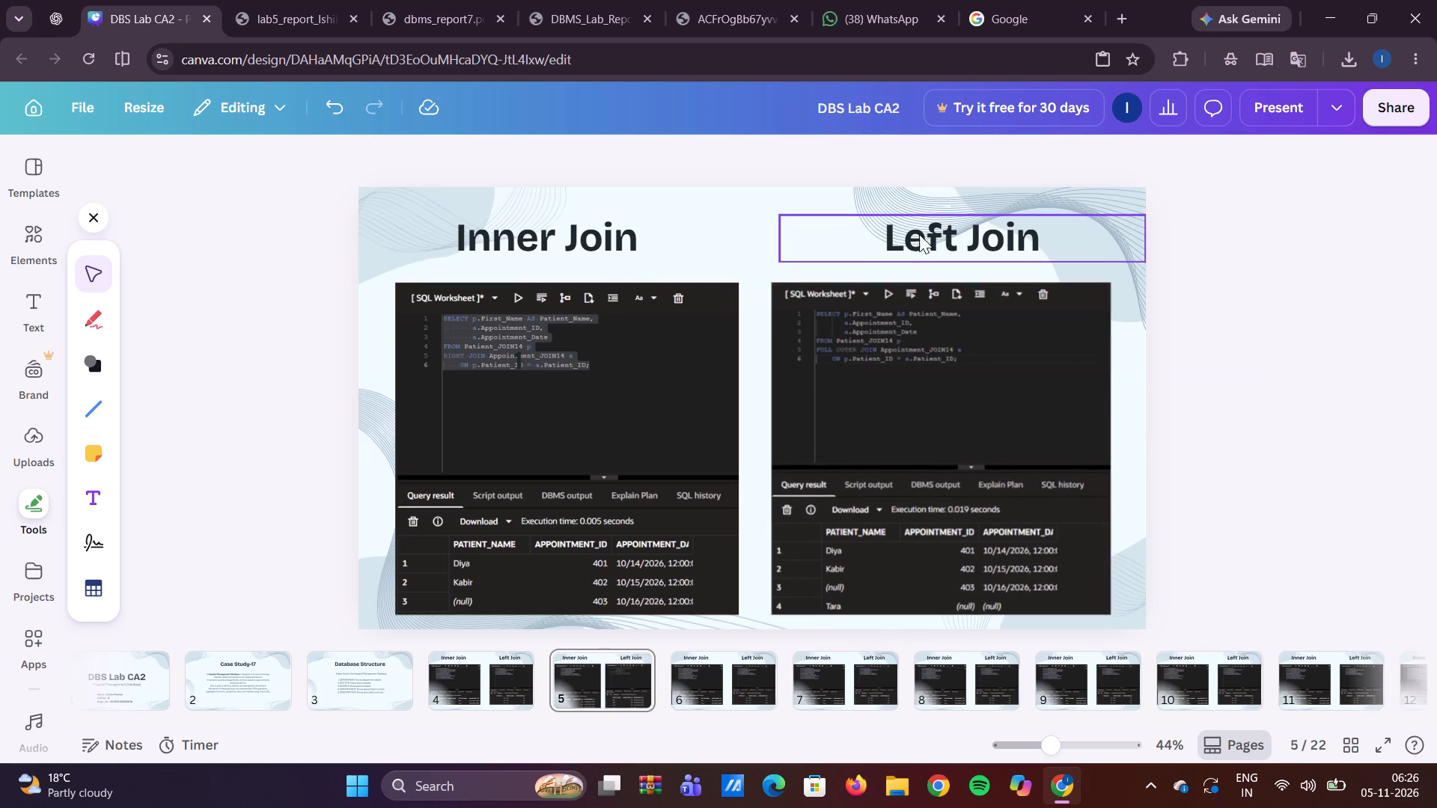
Change the Inner Join heading above the RIGHT JOIN image on slide 5 to Right Join.
{"action": "left_click", "coordinate": [627, 255]}
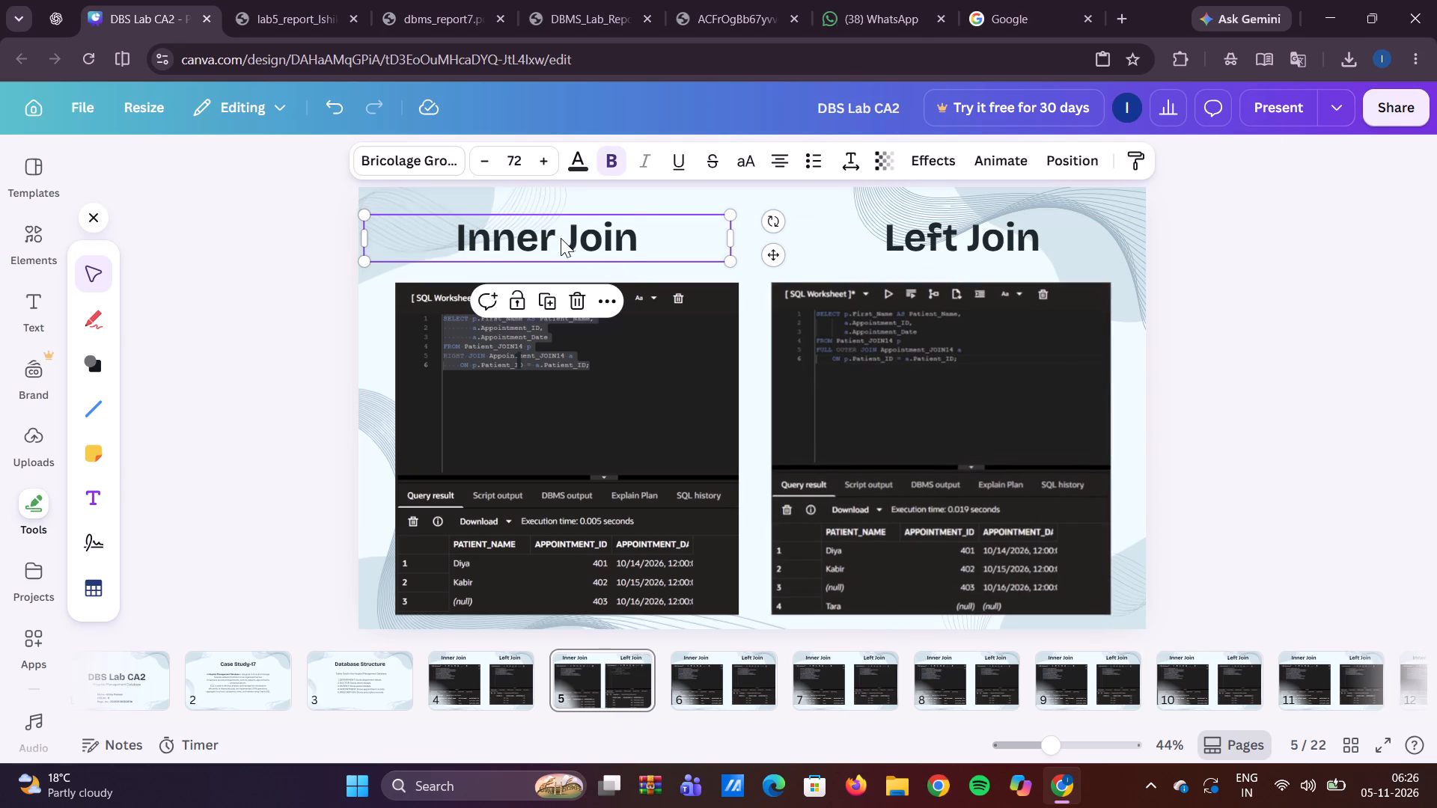
{"action": "double_click", "coordinate": [561, 237]}
{"action": "left_click", "coordinate": [561, 237]}
{"action": "key", "text": "Left"}
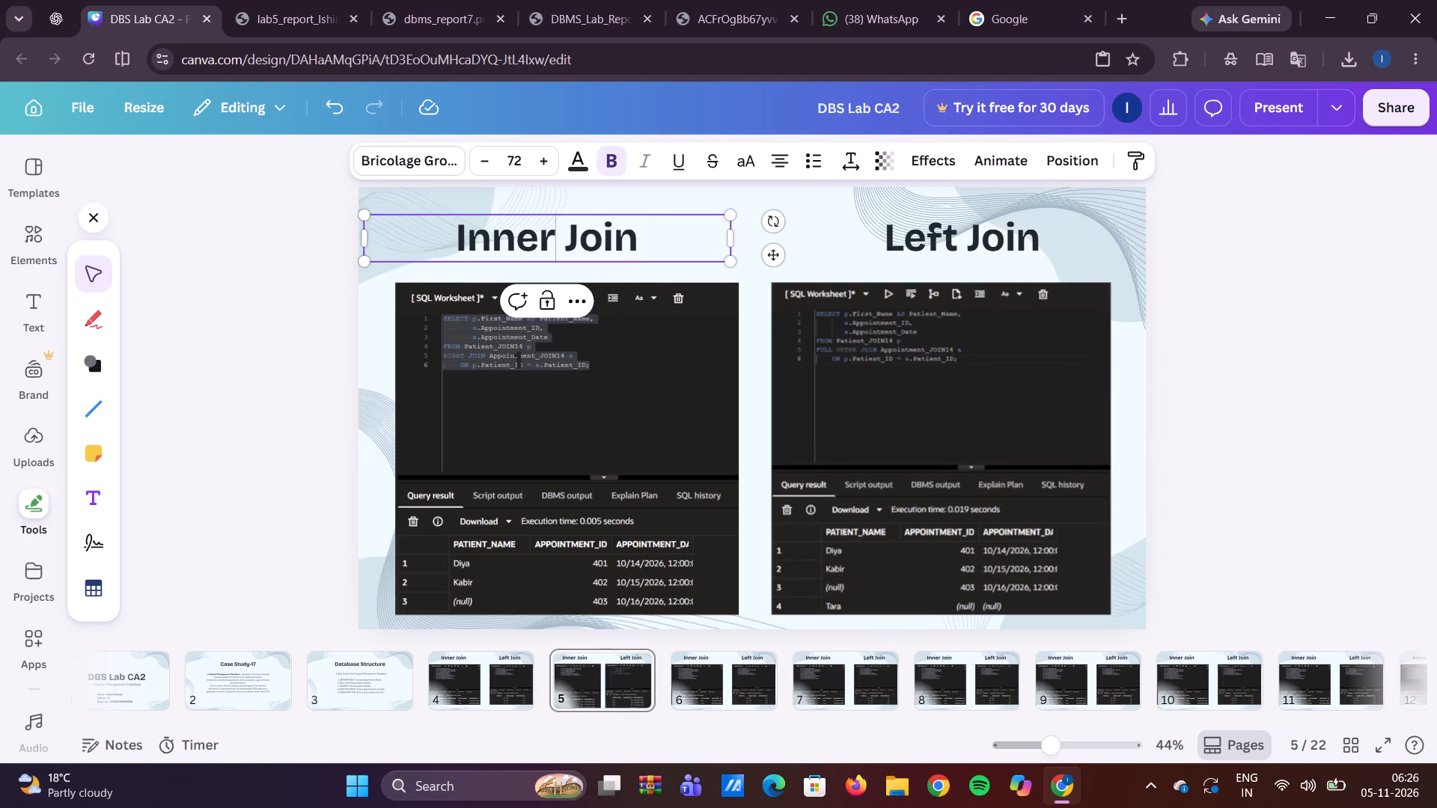
{"action": "key", "text": "BackSpace"}
{"action": "key", "text": "BackSpace"}
{"action": "key", "text": "BackSpace"}
{"action": "key", "text": "BackSpace"}
{"action": "key", "text": "BackSpace"}
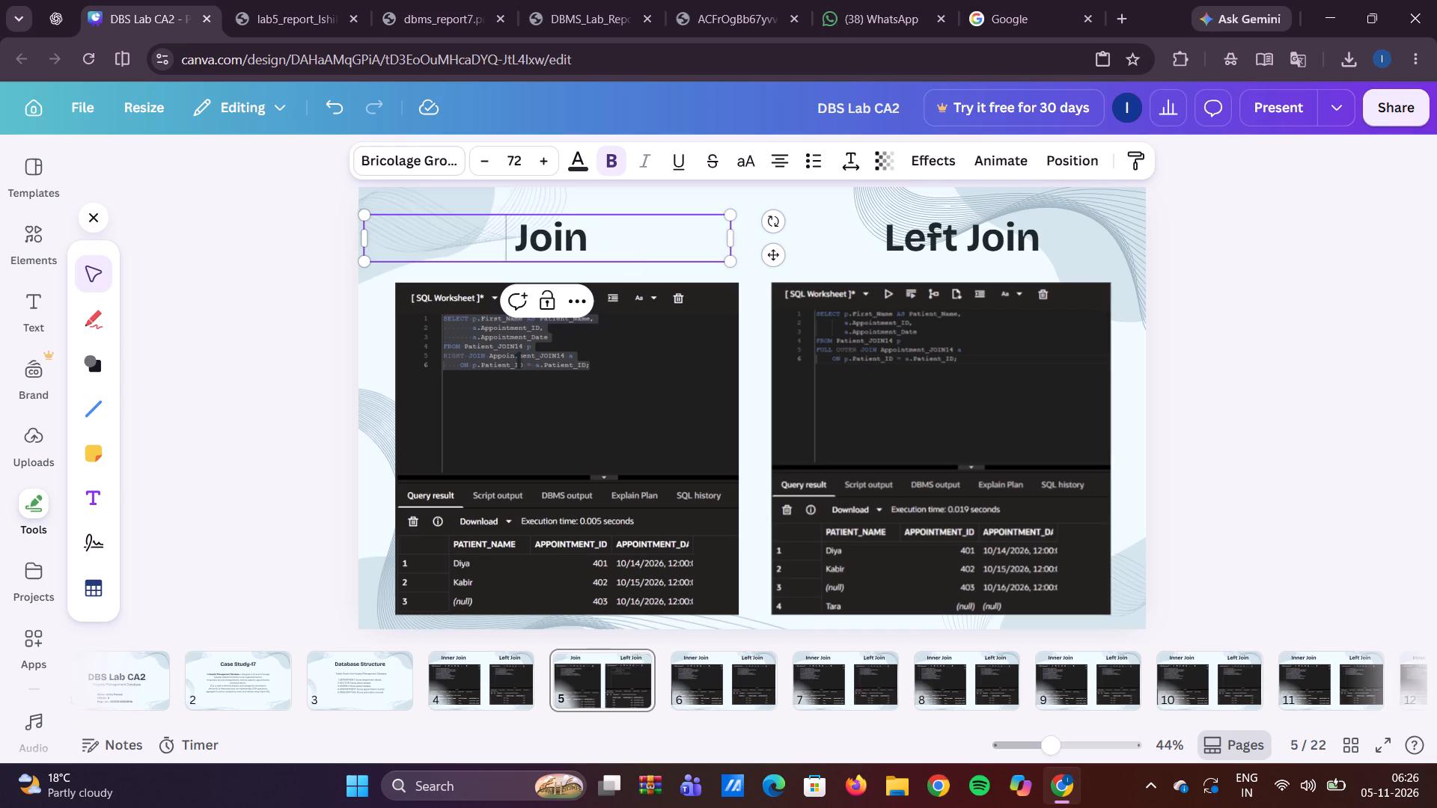
{"action": "type", "text": "Right"}
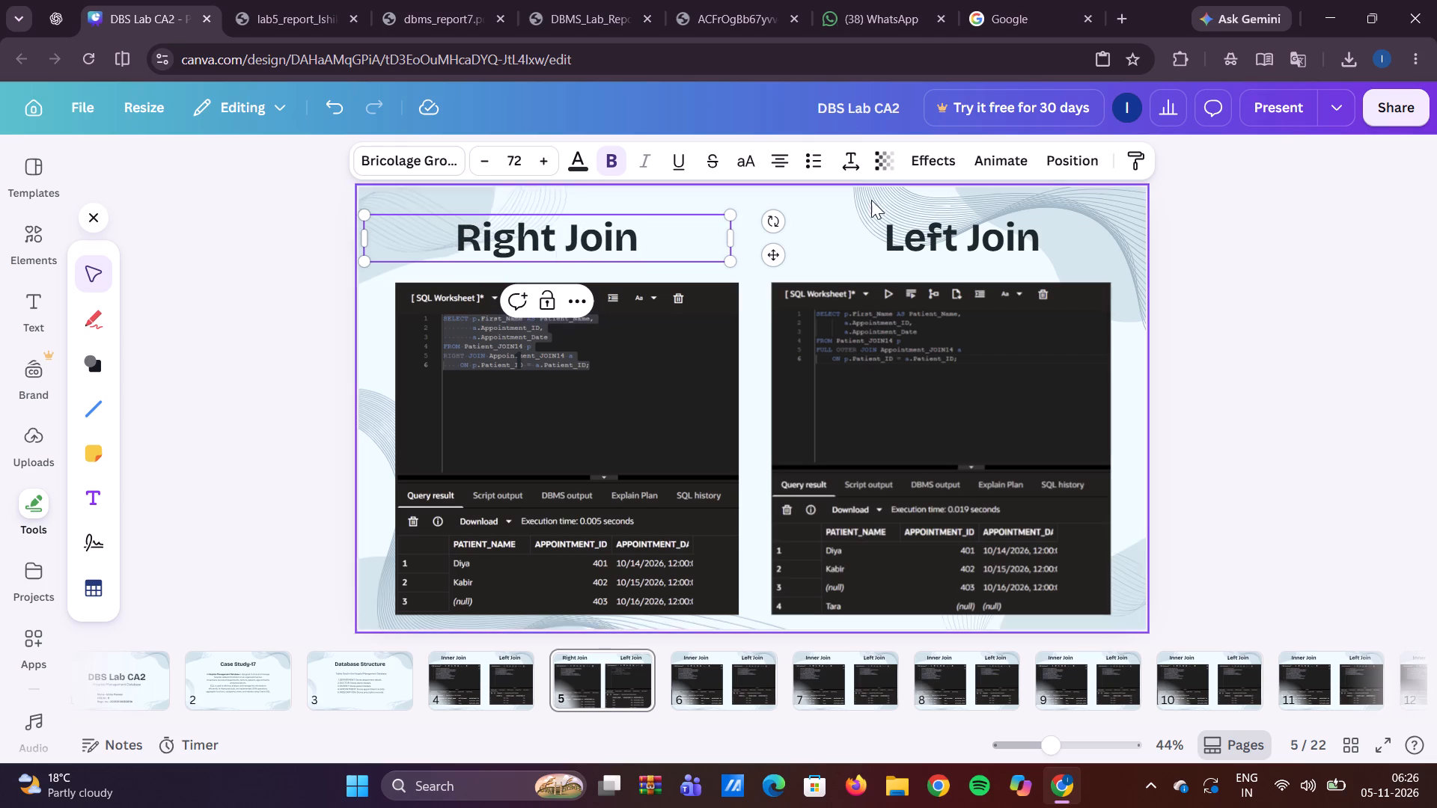
Change the Left Join heading above the FULL OUTER JOIN image on slide 5 to Full Outer Join.
{"action": "left_click", "coordinate": [930, 227]}
{"action": "left_click", "coordinate": [951, 234]}
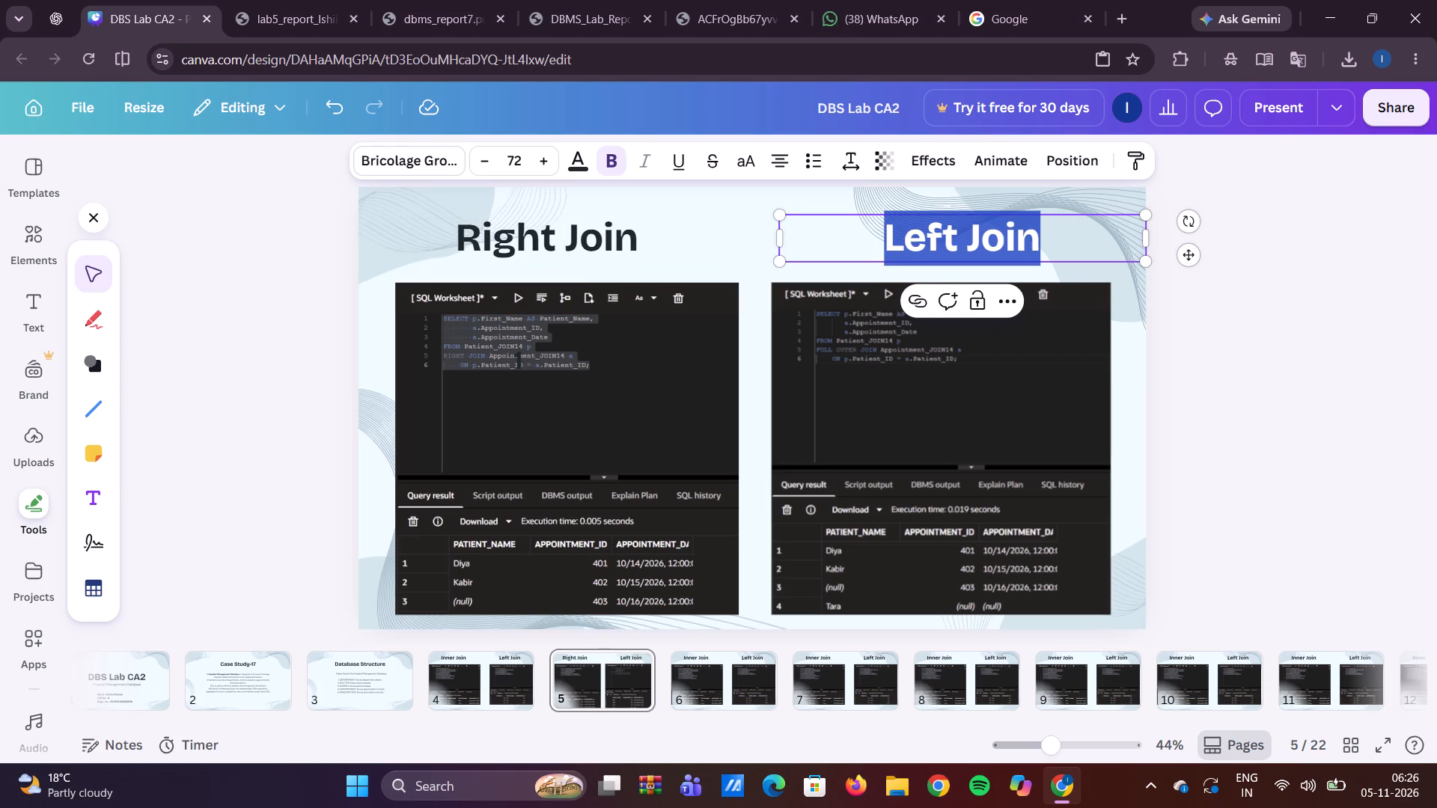
{"action": "left_click", "coordinate": [951, 234]}
{"action": "key", "text": "BackSpace"}
{"action": "key", "text": "BackSpace"}
{"action": "key", "text": "BackSpace"}
{"action": "key", "text": "BackSpace"}
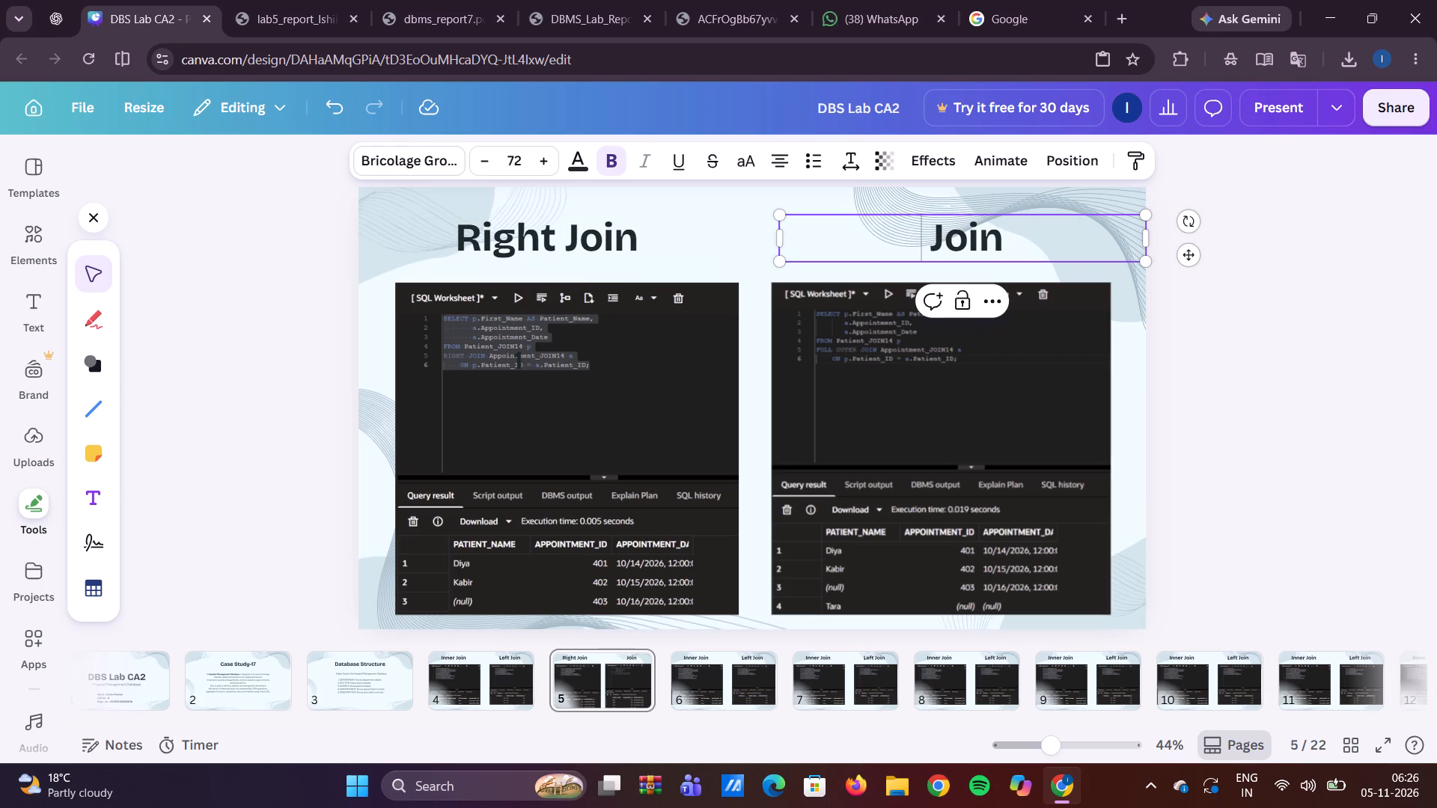
{"action": "type", "text": "Full Outer"}
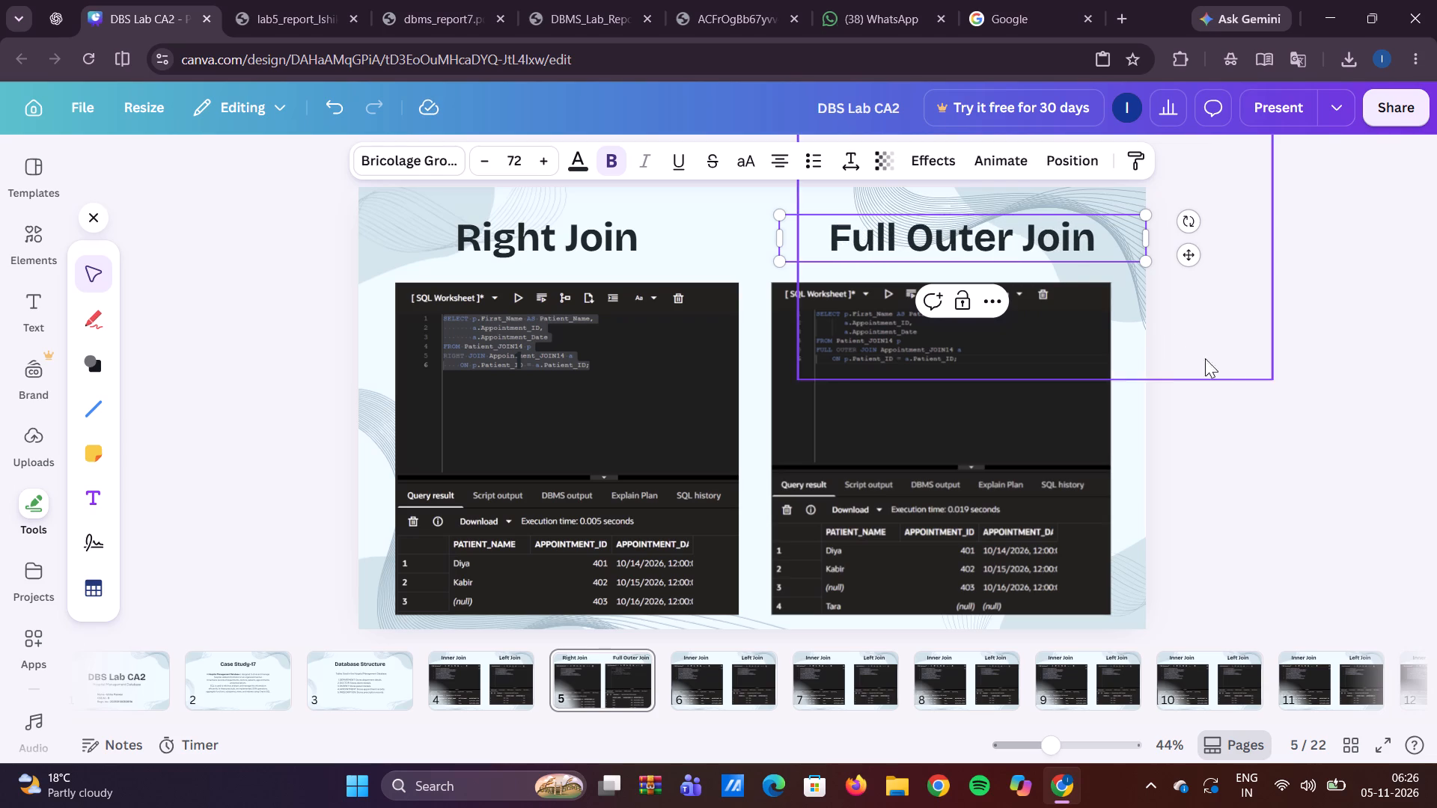
{"action": "left_click", "coordinate": [1236, 376]}
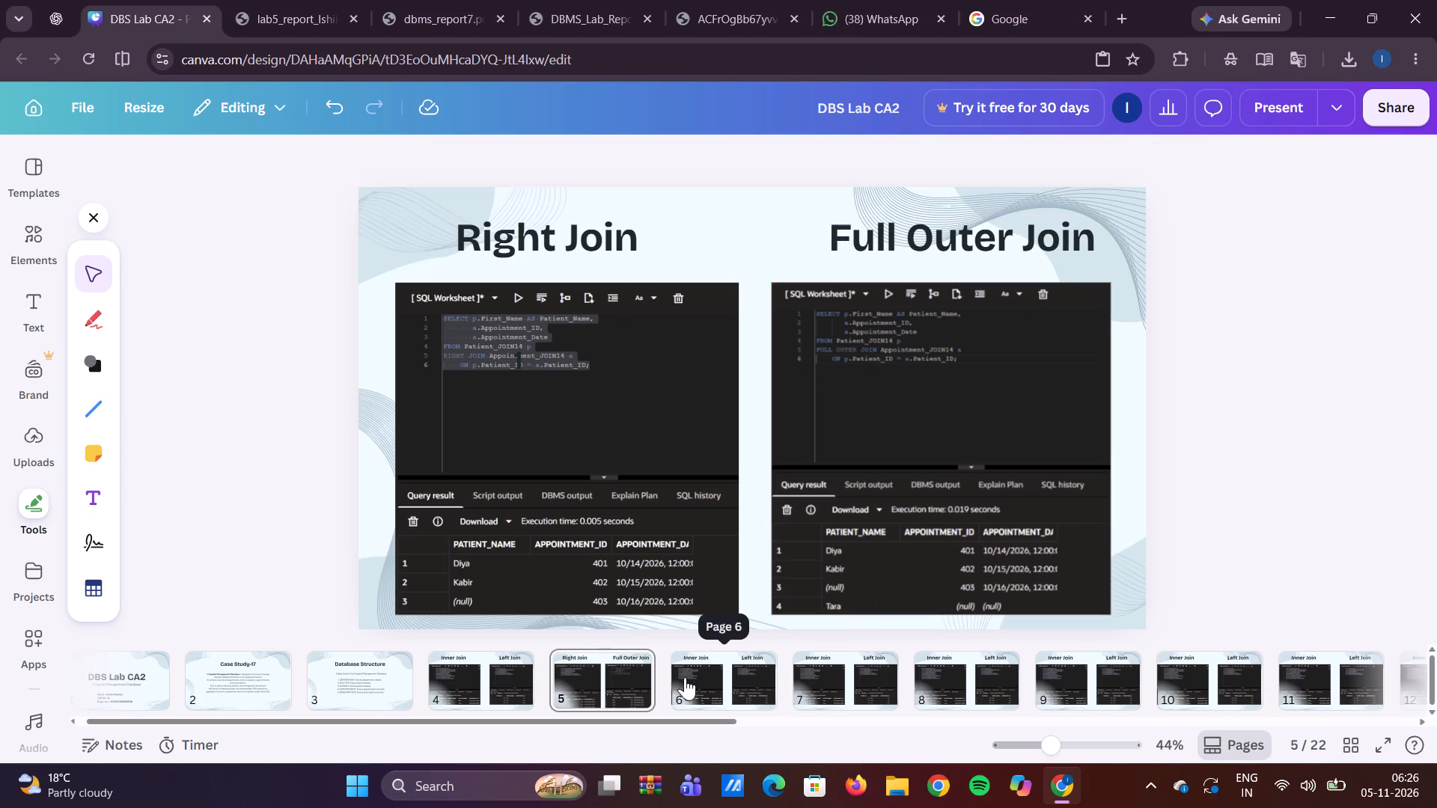
Capture the NATURAL JOIN worksheet query and first three result rows from the lab5 report, leaving out the Navigator pane.
{"action": "left_click", "coordinate": [501, 676]}
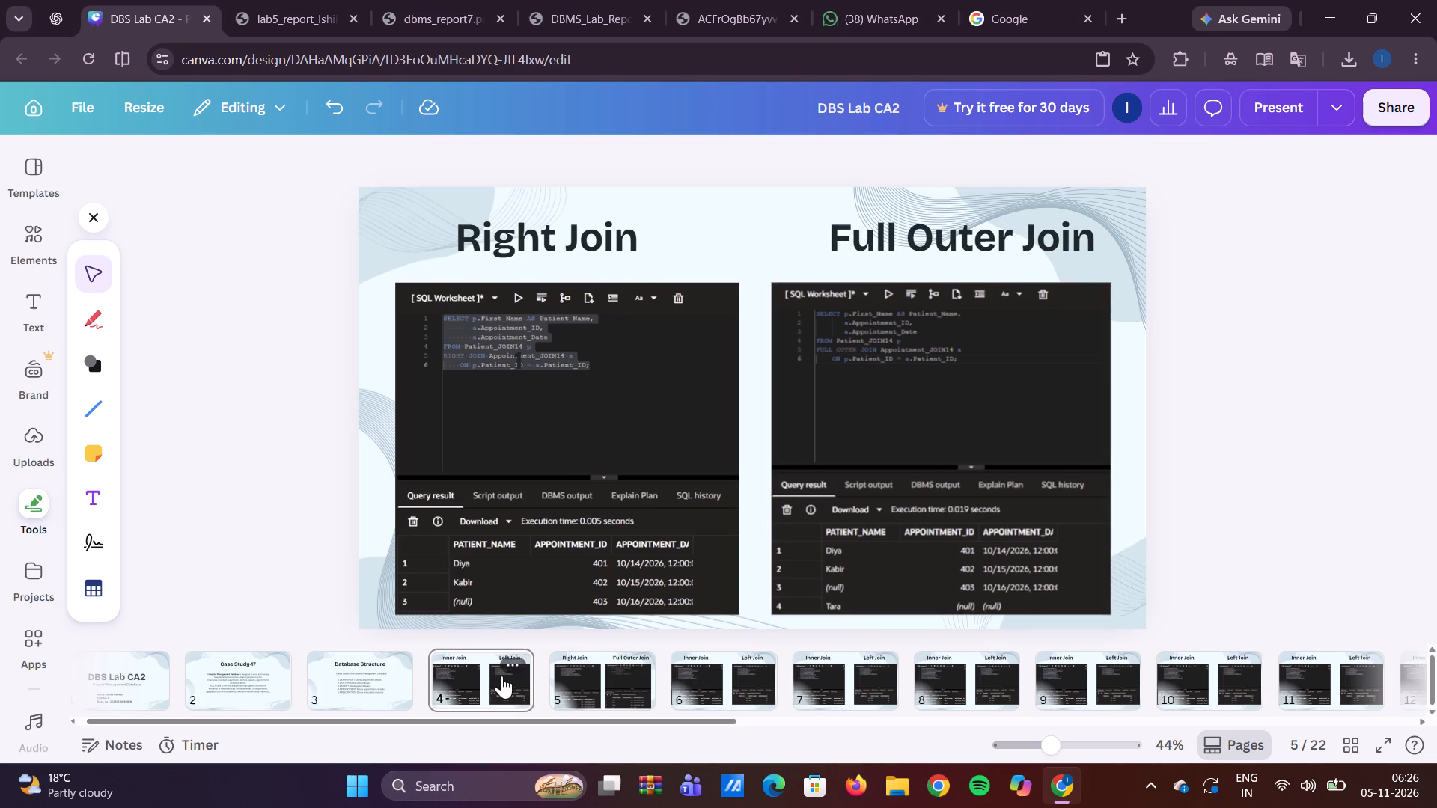
{"action": "left_click", "coordinate": [644, 686]}
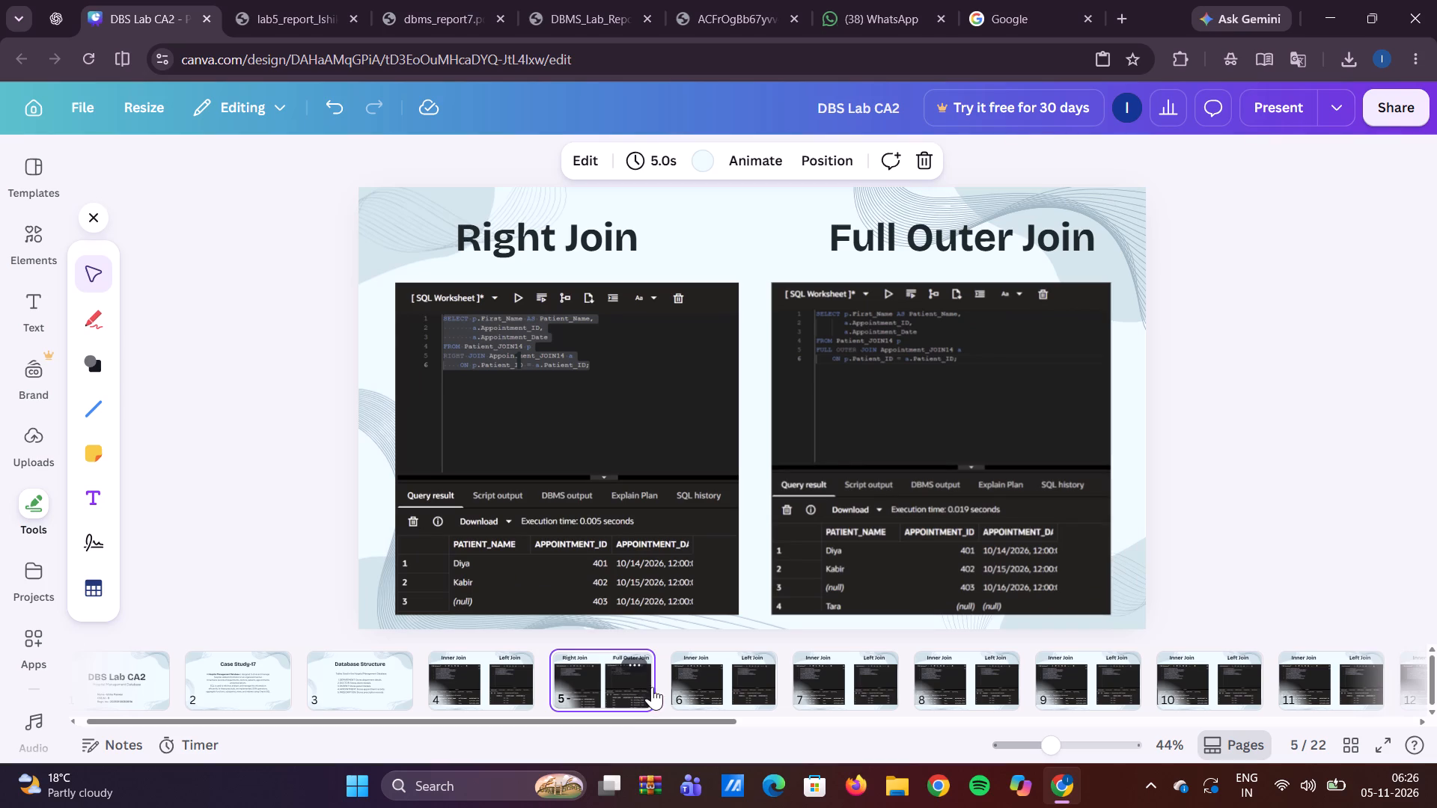
{"action": "left_click", "coordinate": [728, 682]}
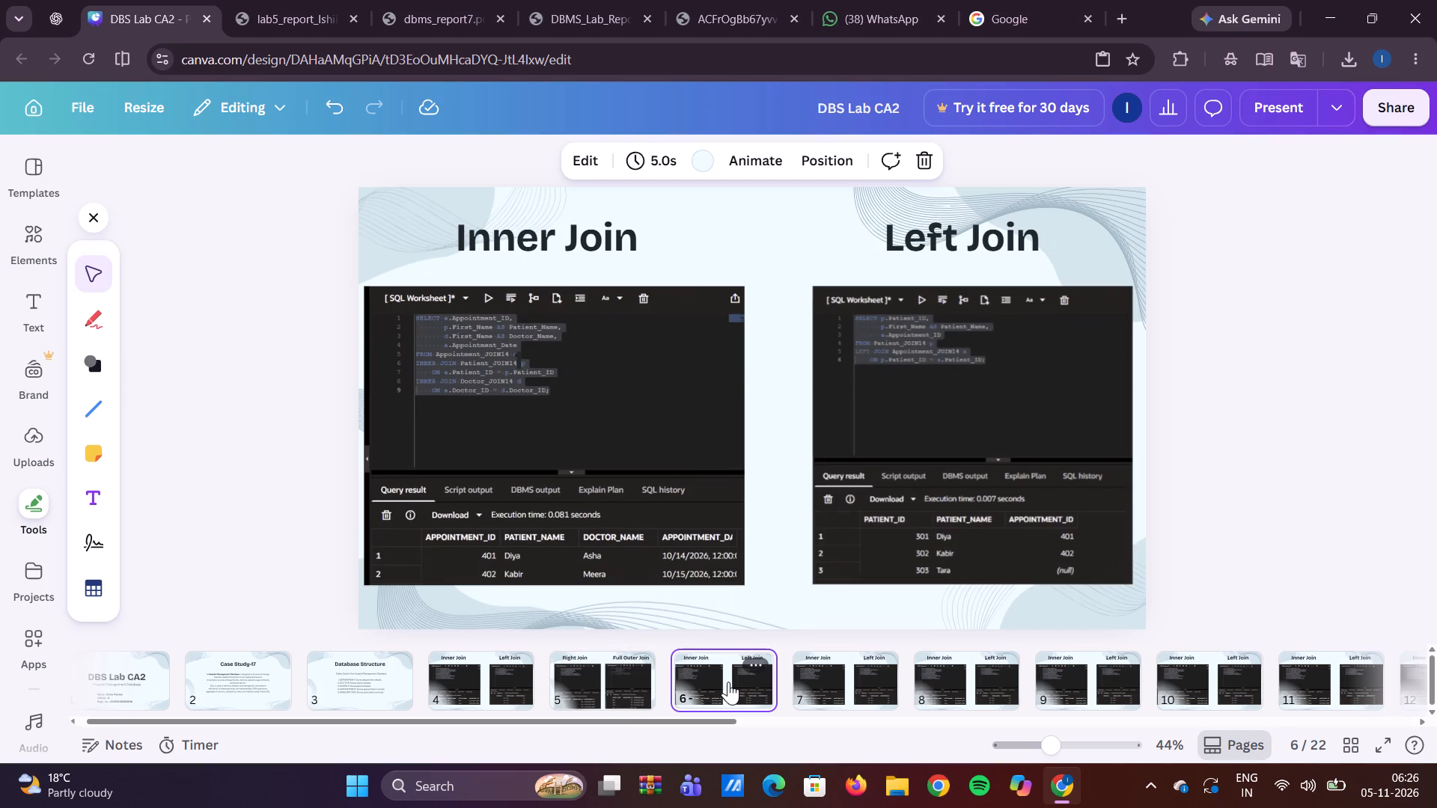
{"action": "left_click", "coordinate": [284, 22]}
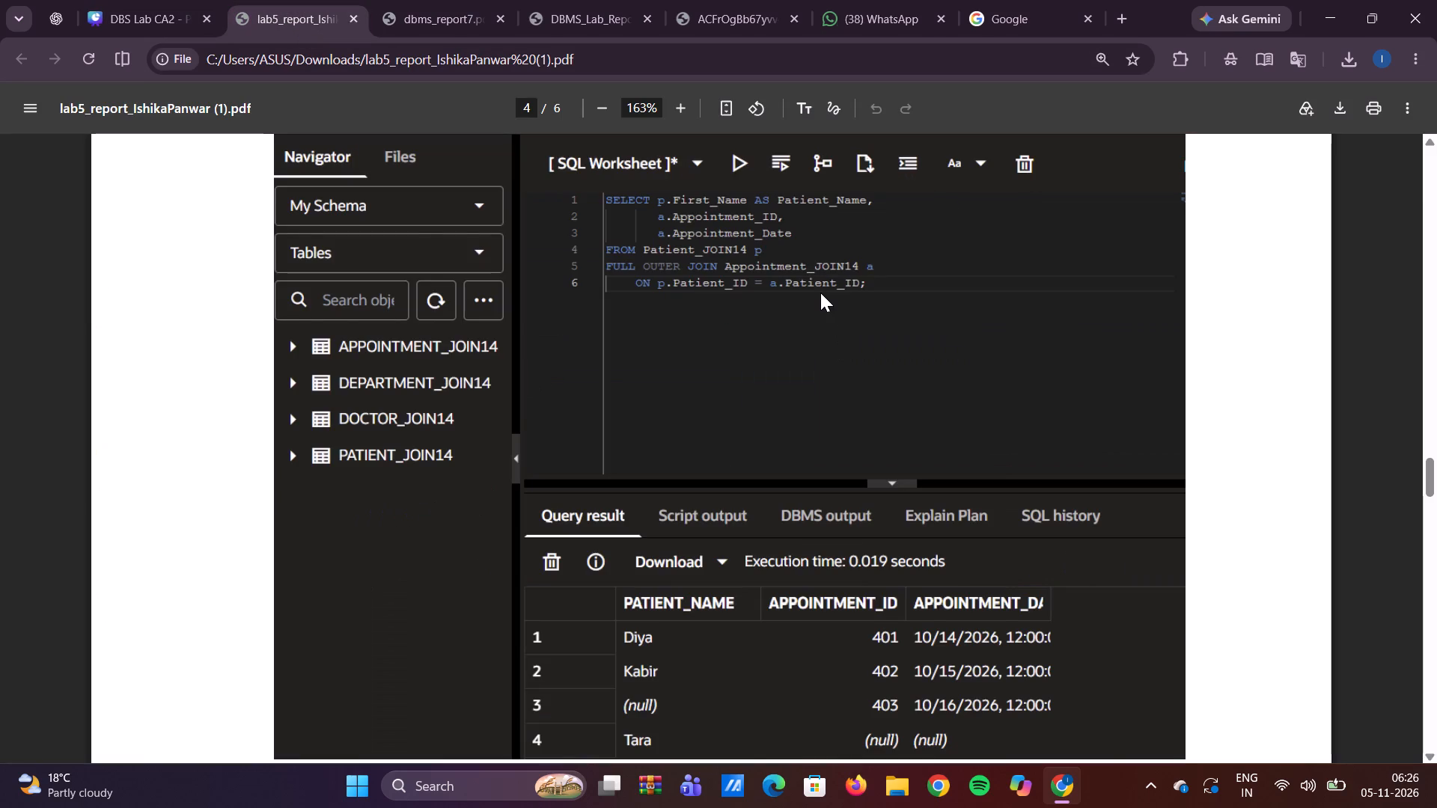
{"action": "scroll", "coordinate": [820, 293], "scroll_direction": "down", "scroll_amount": 5}
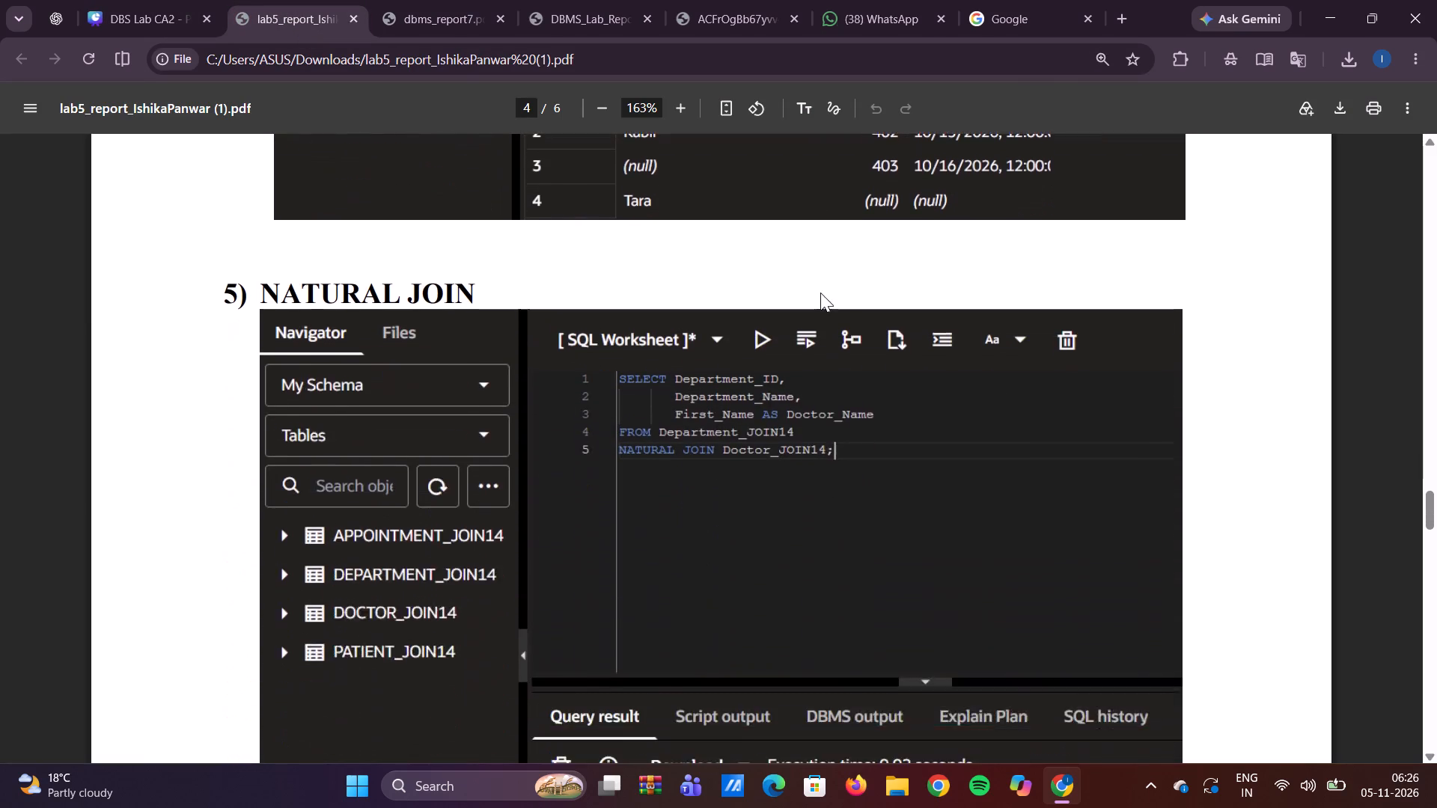
{"action": "scroll", "coordinate": [820, 293], "scroll_direction": "down", "scroll_amount": 3}
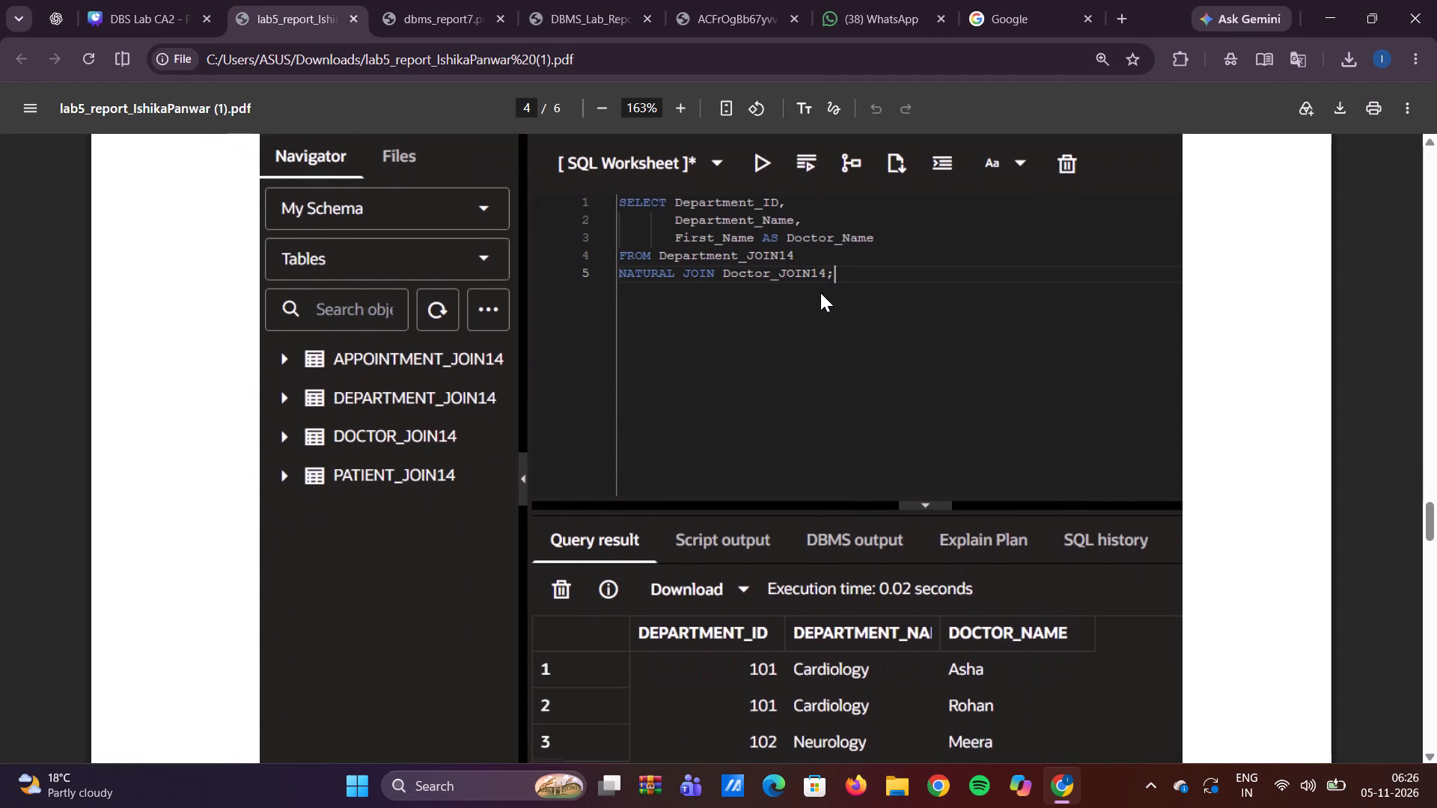
{"action": "scroll", "coordinate": [820, 293], "scroll_direction": "down", "scroll_amount": 1}
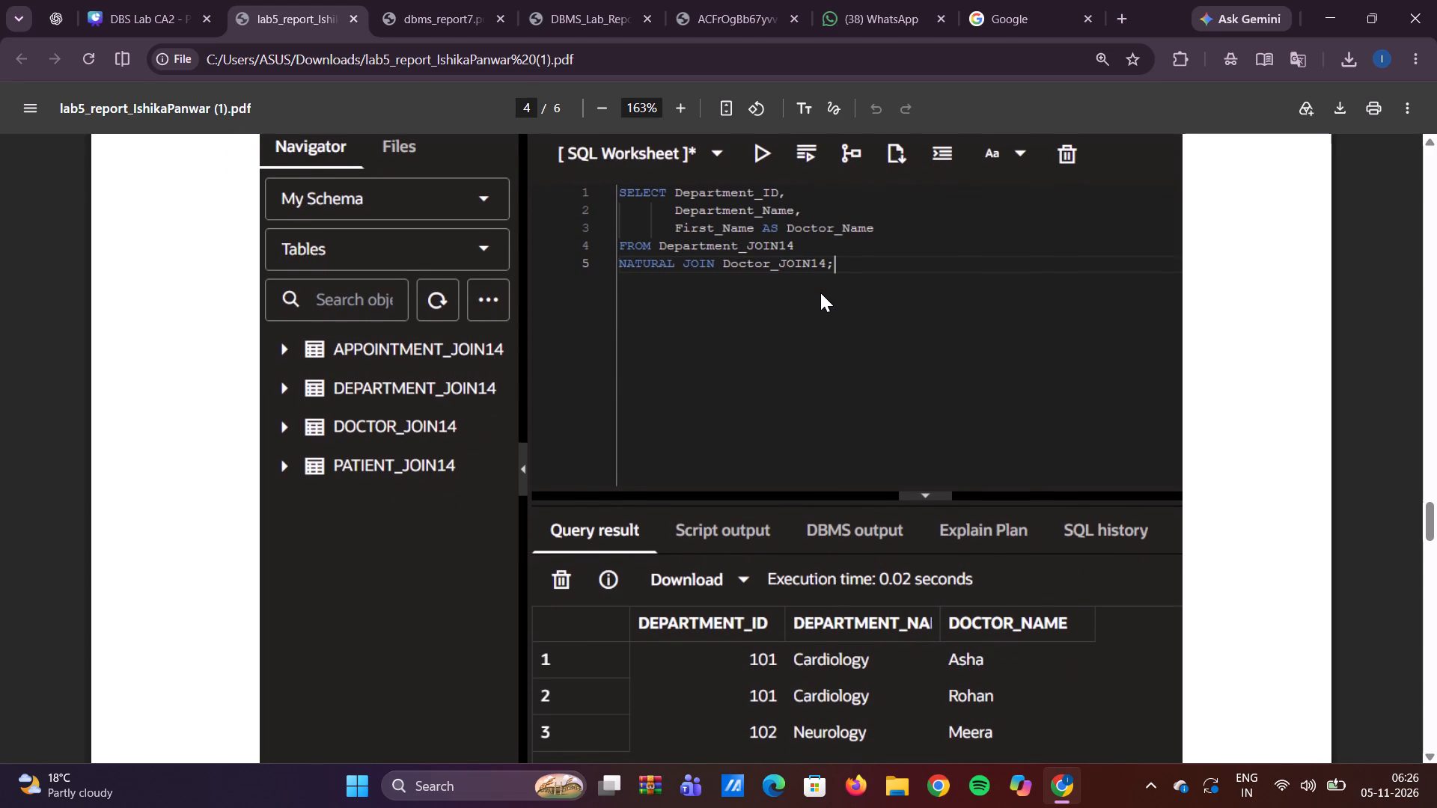
{"action": "key", "text": "shift+super+s"}
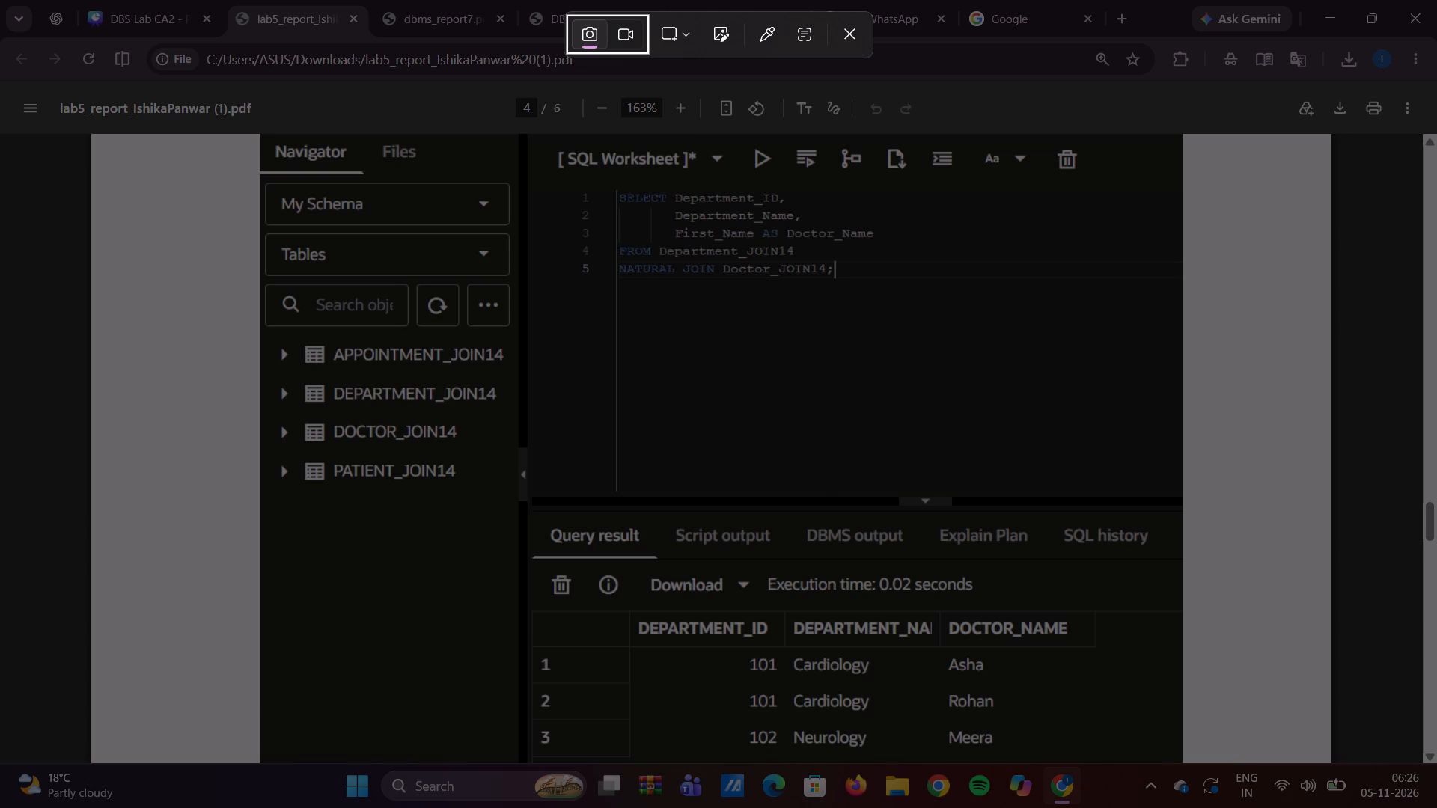
{"action": "left_click_drag", "start_coordinate": [525, 138], "coordinate": [1203, 767]}
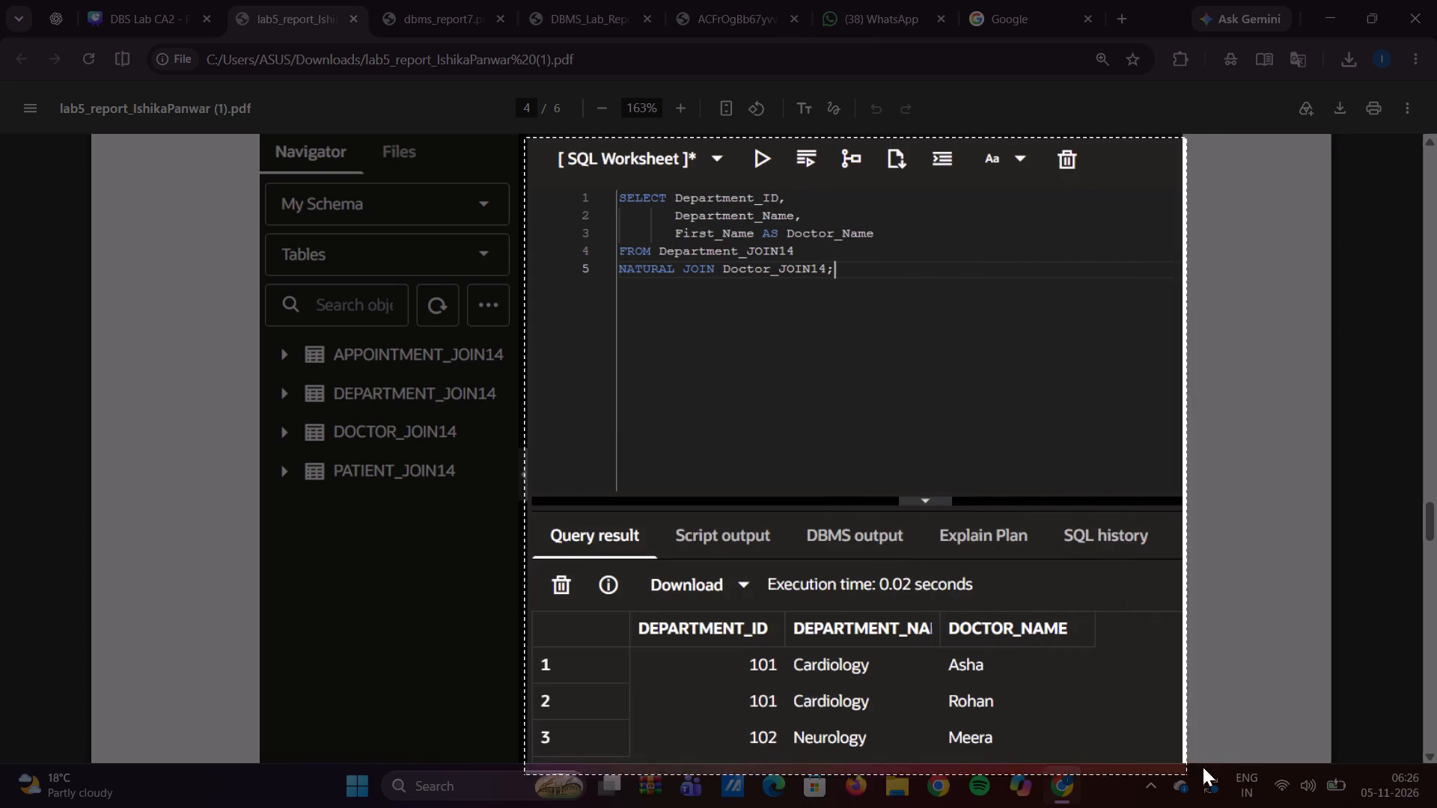
{"action": "left_click_drag", "start_coordinate": [1203, 767], "coordinate": [1156, 761]}
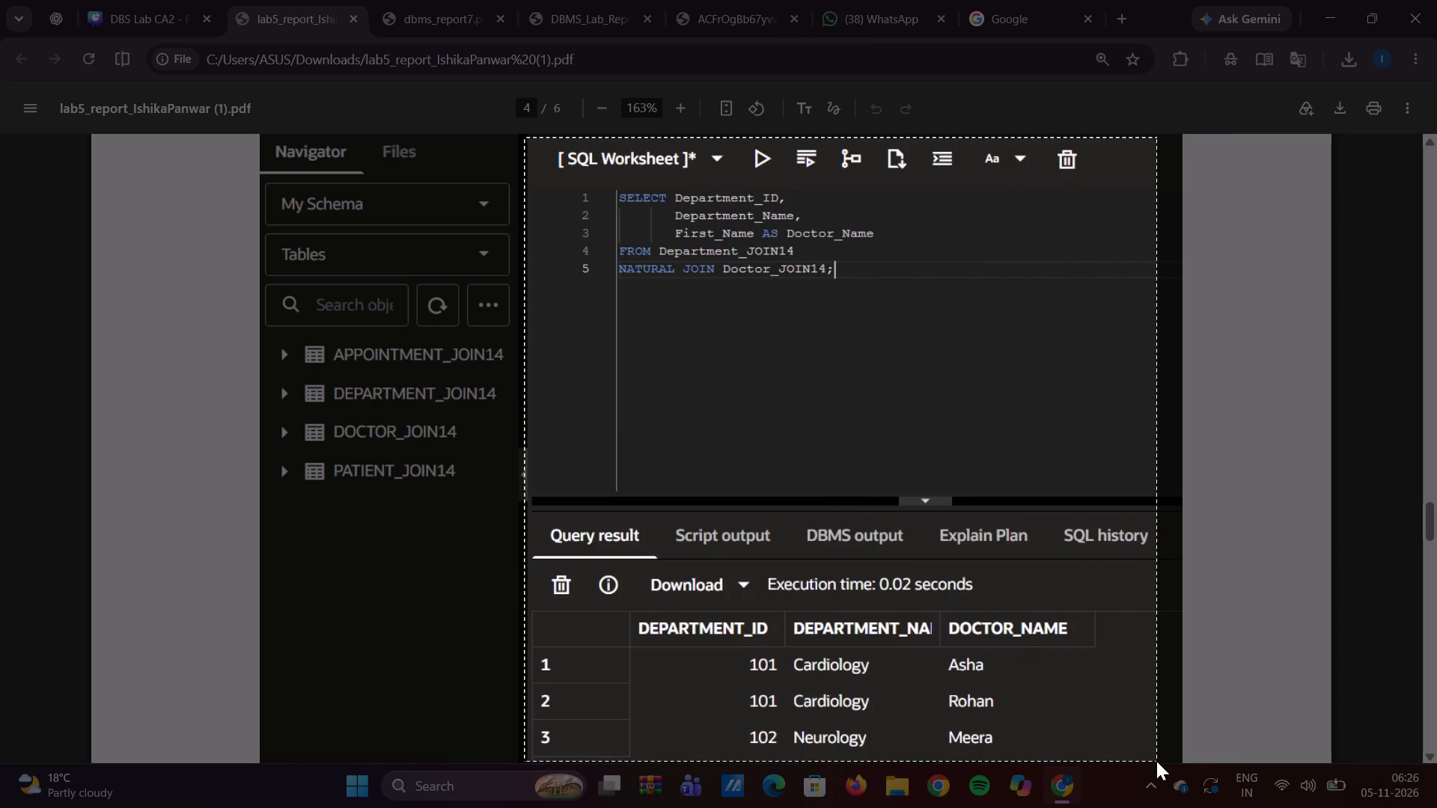
{"action": "left_click_drag", "start_coordinate": [1156, 761], "coordinate": [1165, 759]}
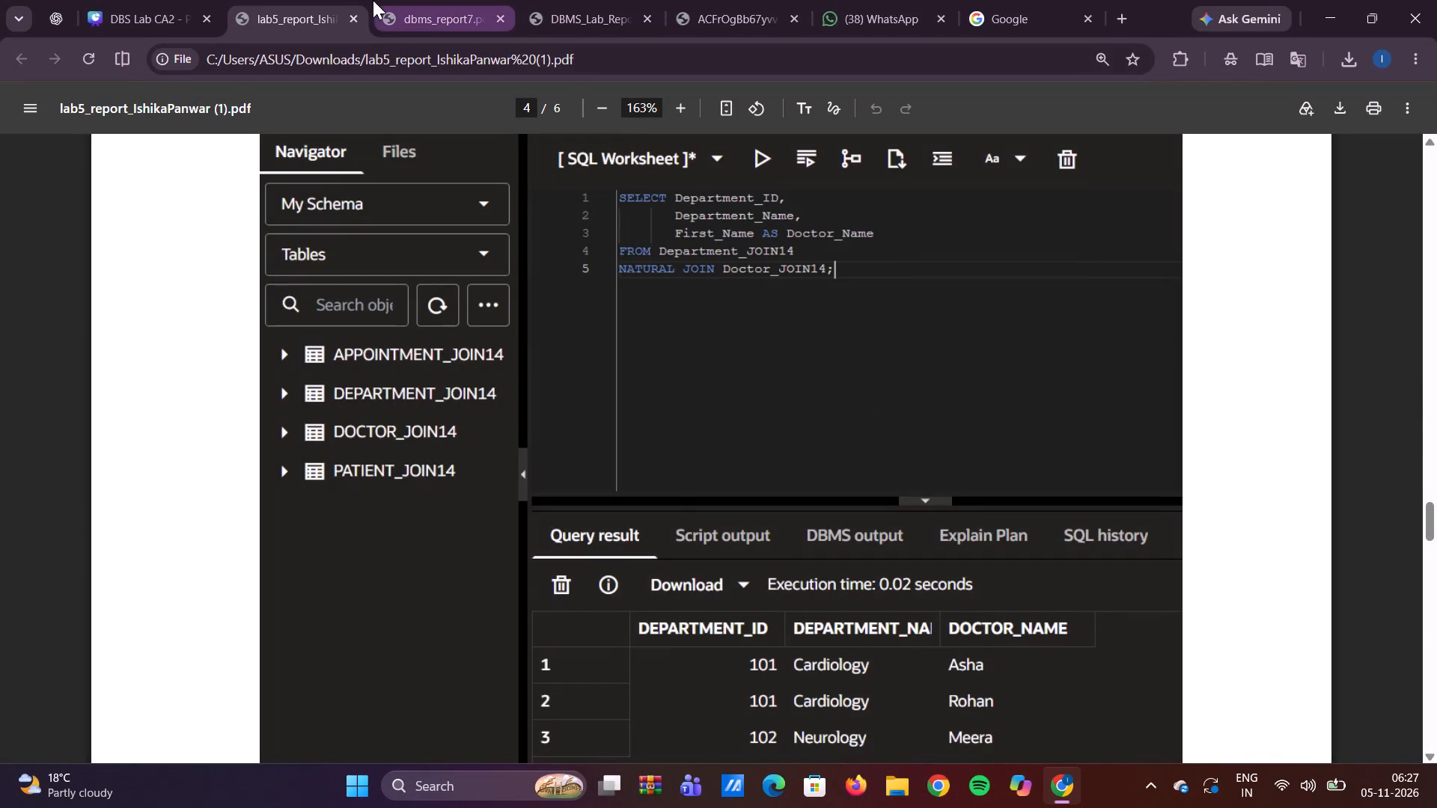
Delete both join images and the leftover number 1 with its circle from slide 6 of the Canva presentation.
{"action": "left_click", "coordinate": [385, 0]}
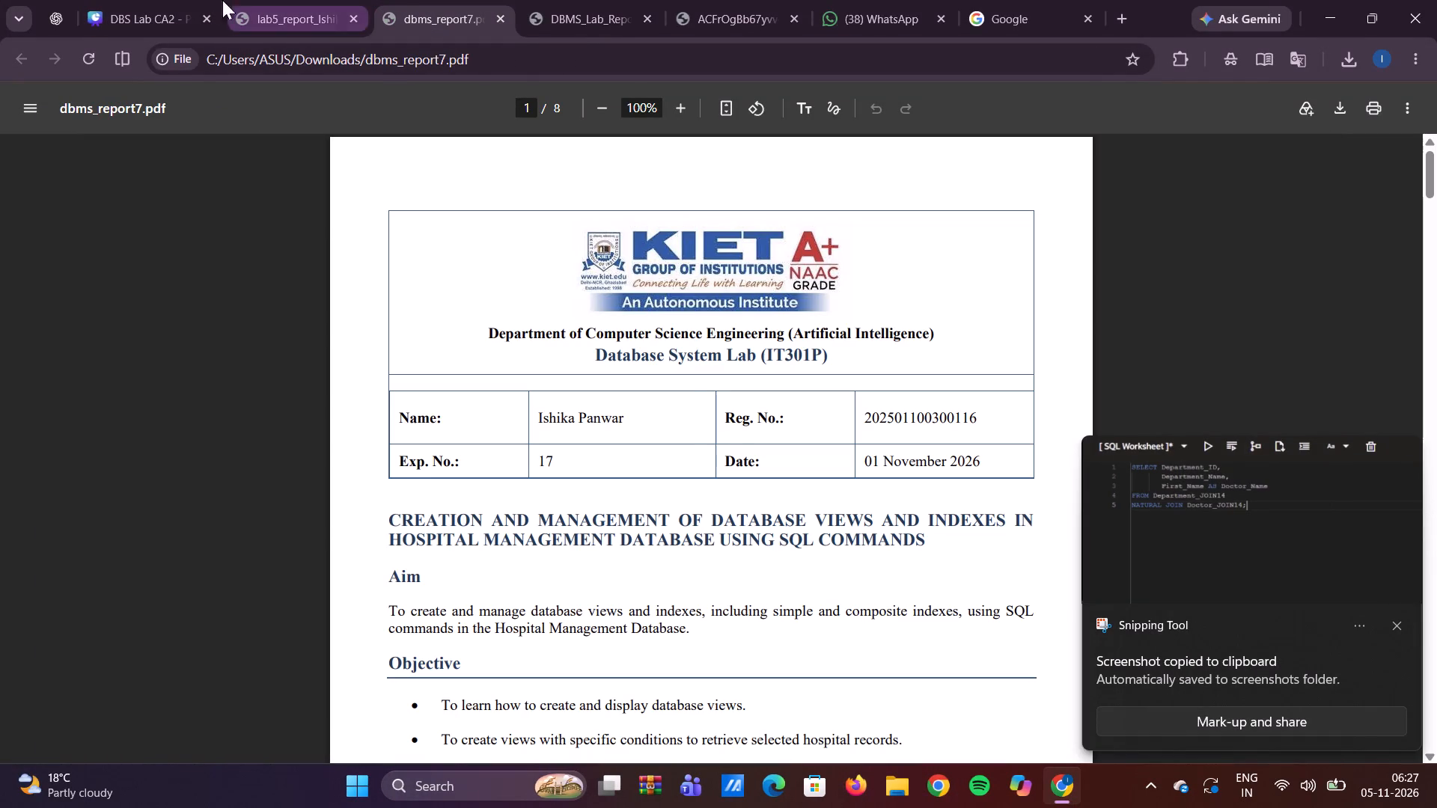
{"action": "left_click", "coordinate": [176, 0]}
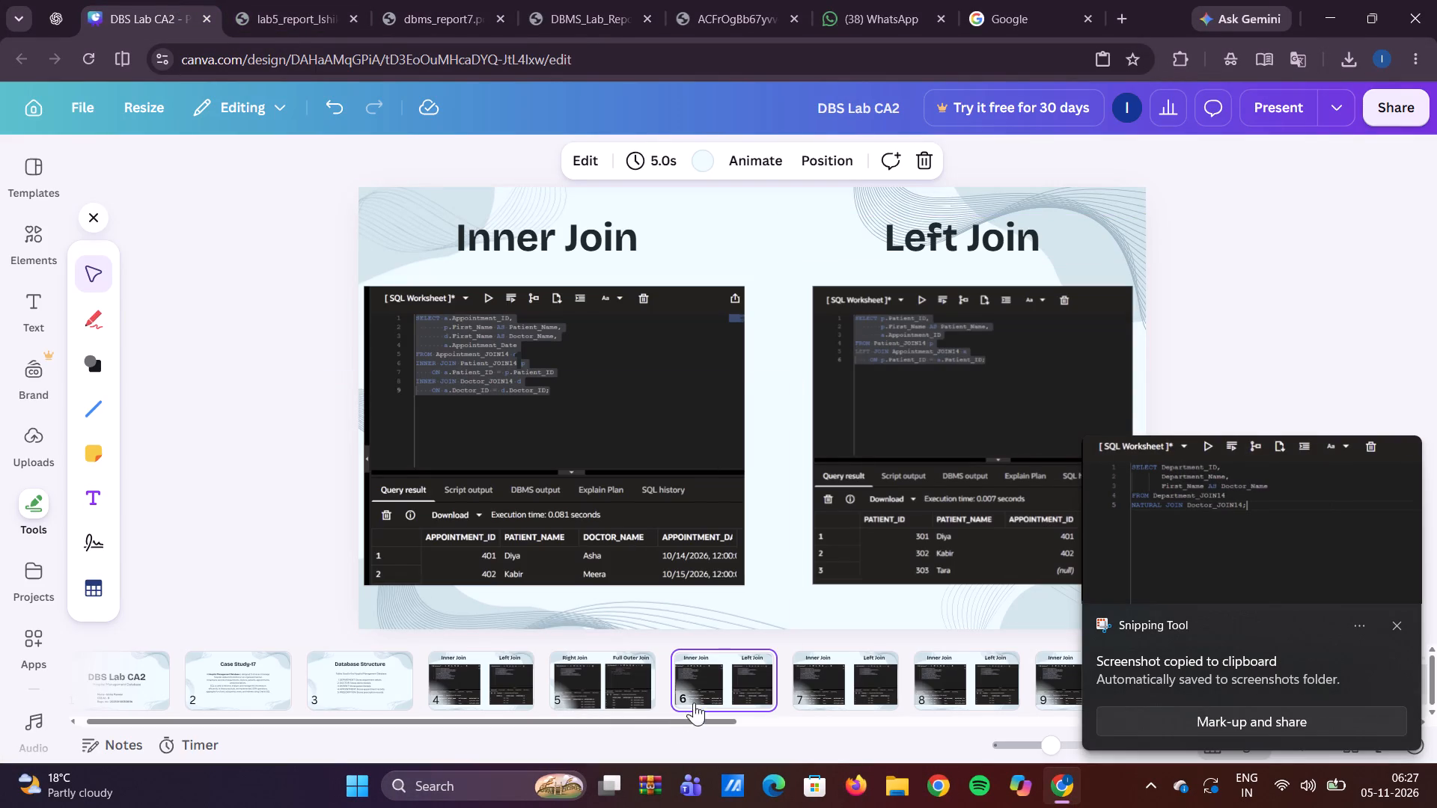
{"action": "left_click", "coordinate": [670, 480]}
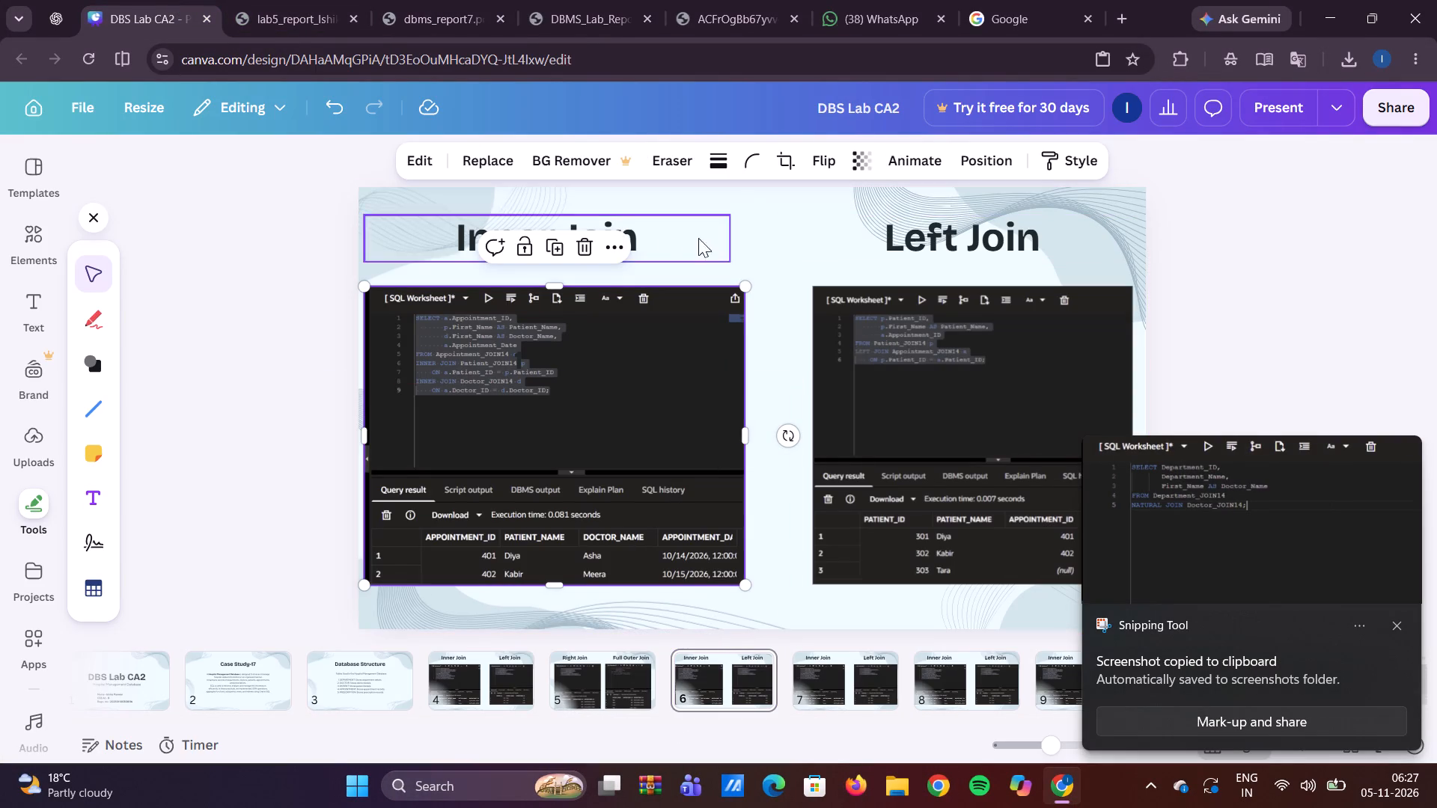
{"action": "left_click", "coordinate": [584, 247]}
{"action": "left_click", "coordinate": [933, 338]}
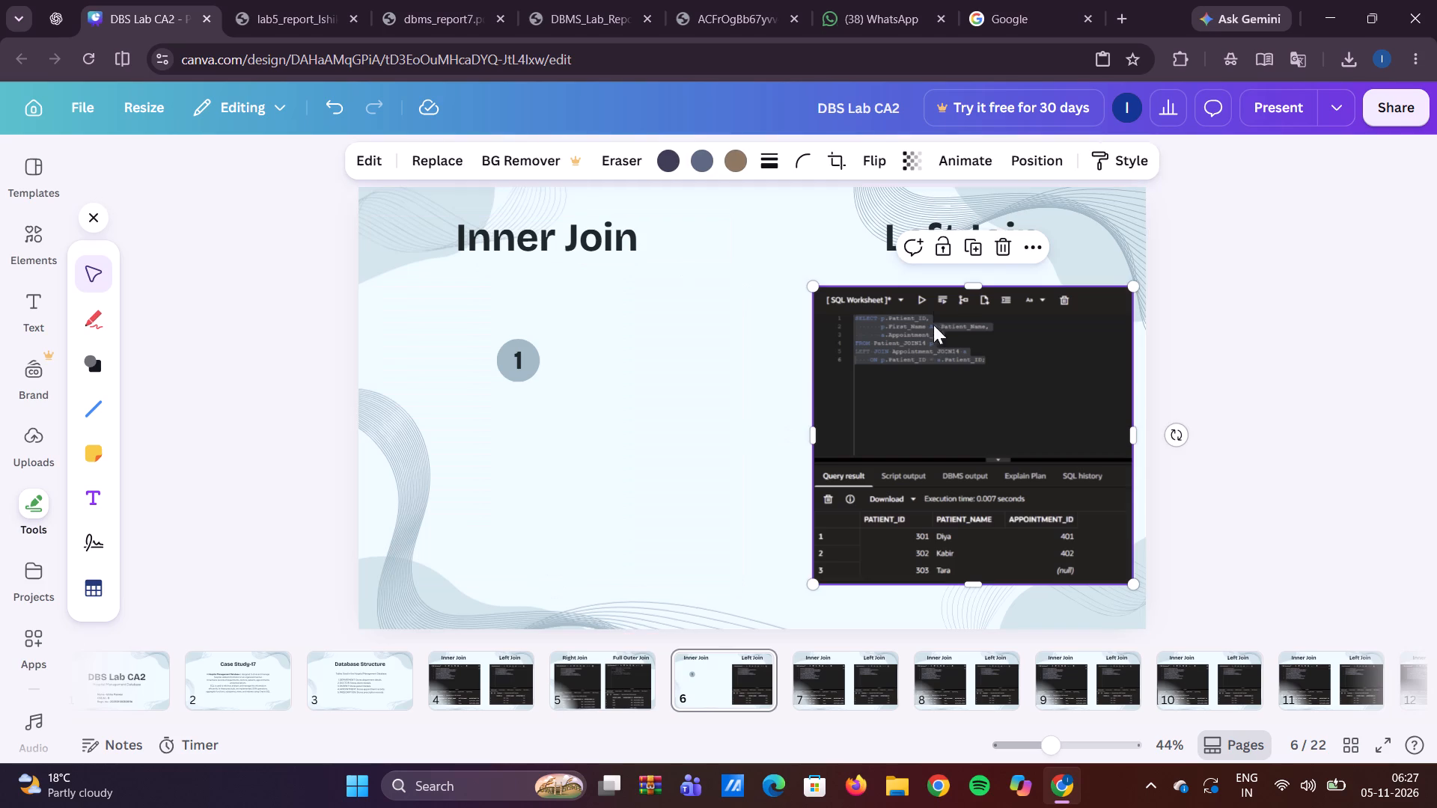
{"action": "left_click", "coordinate": [999, 248]}
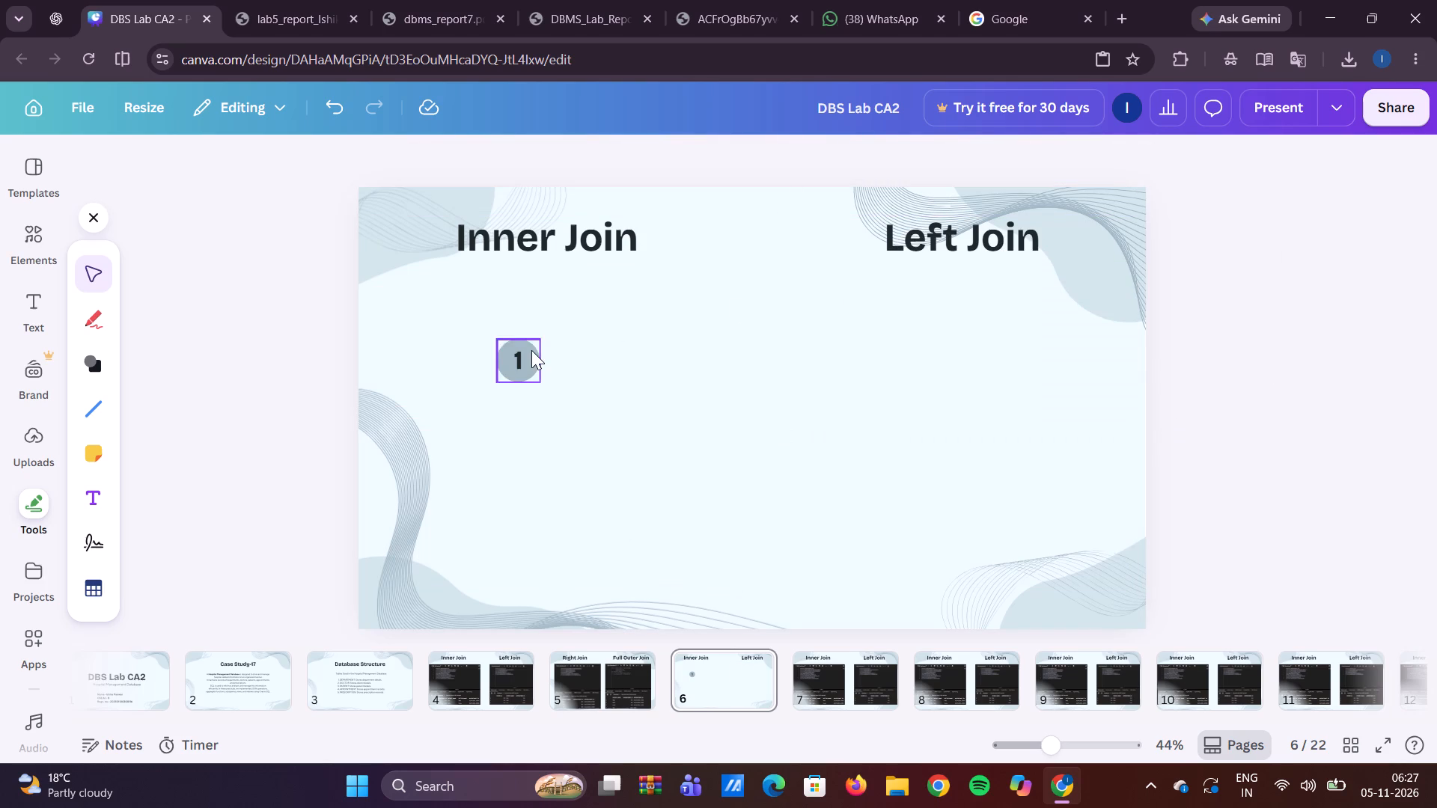
{"action": "left_click", "coordinate": [531, 350]}
{"action": "left_click", "coordinate": [542, 300]}
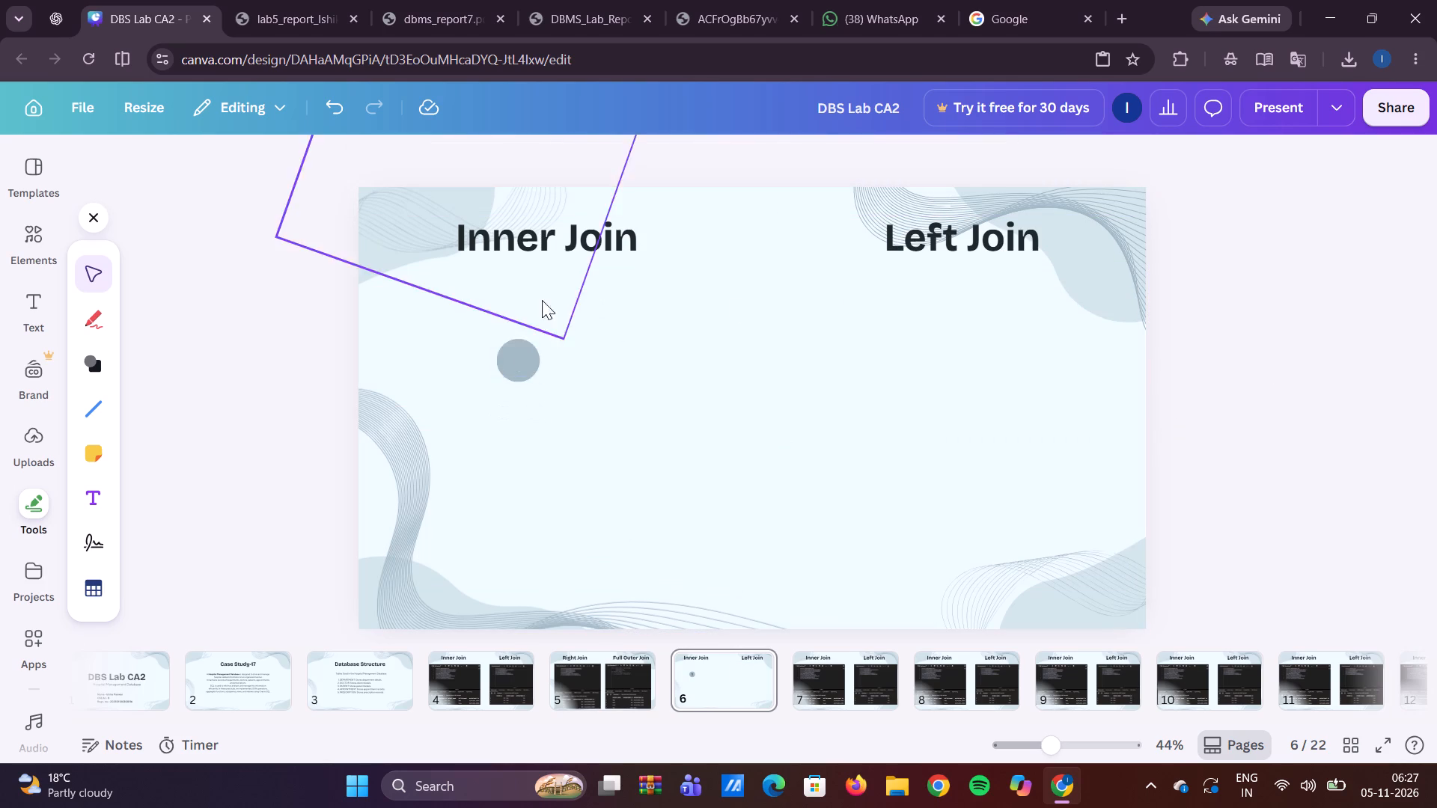
{"action": "left_click", "coordinate": [510, 381]}
{"action": "left_click", "coordinate": [549, 293]}
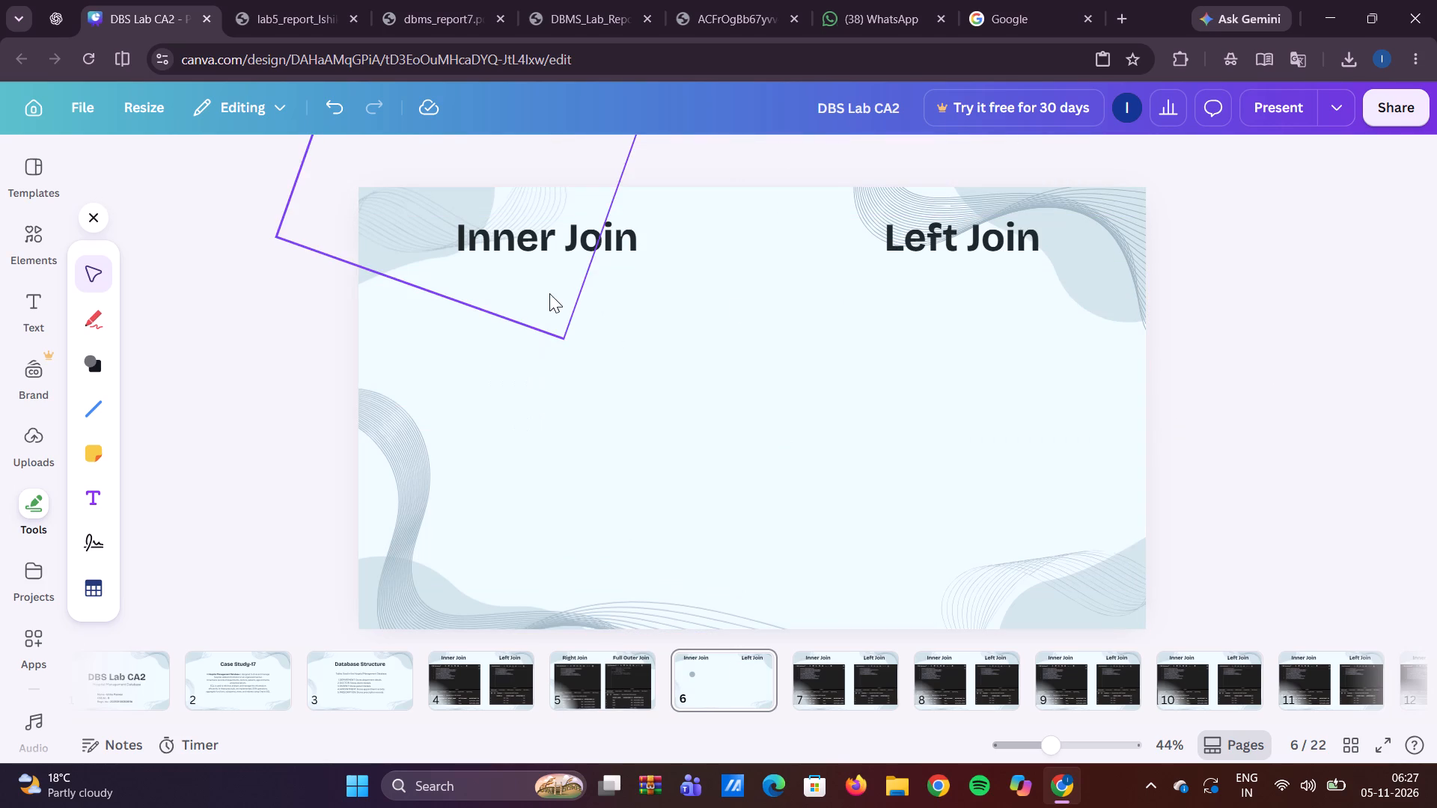
Change slide 6's Inner Join heading to Natural Join and delete the Left Join heading.
{"action": "left_click", "coordinate": [656, 239]}
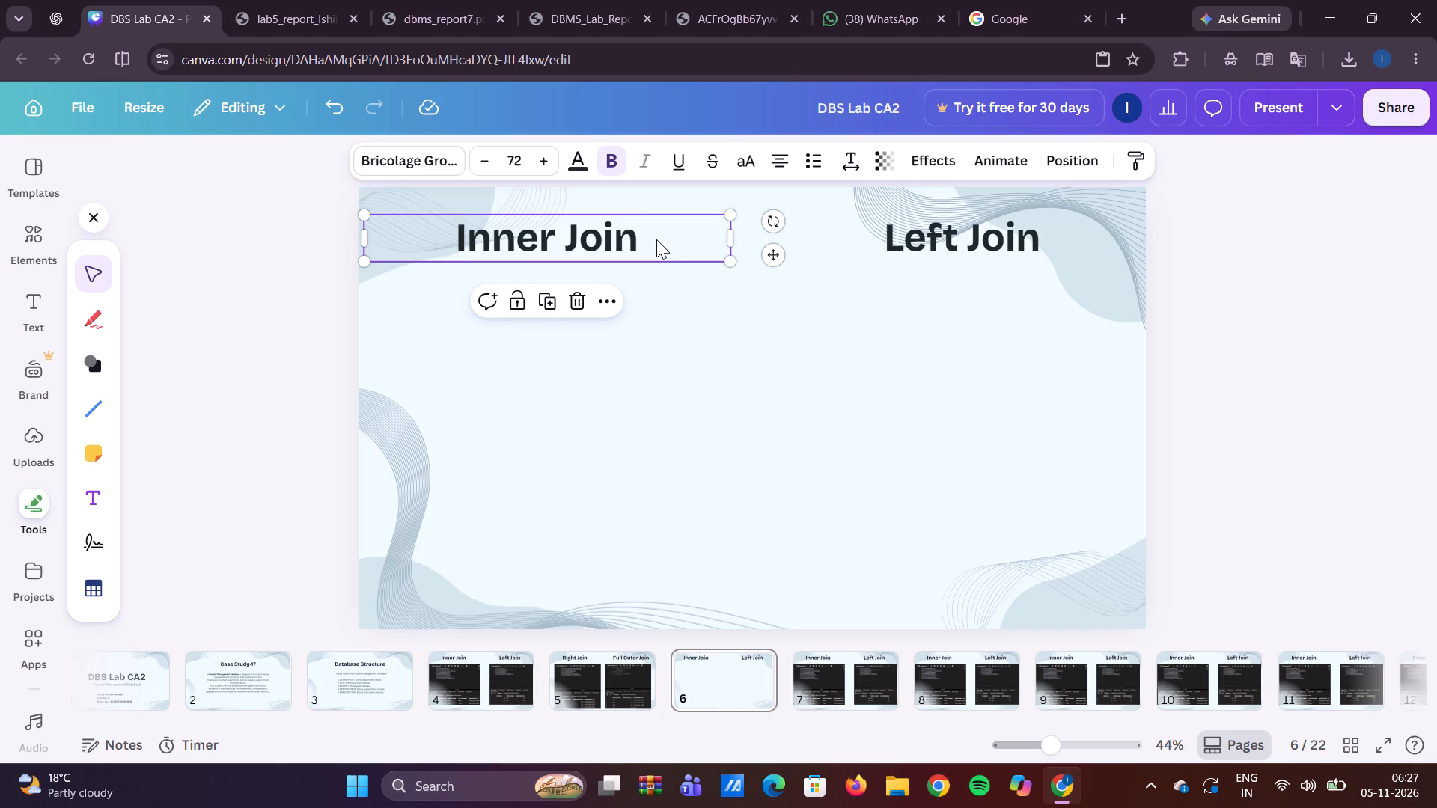
{"action": "double_click", "coordinate": [656, 239]}
{"action": "type", "text": "Natural Join"}
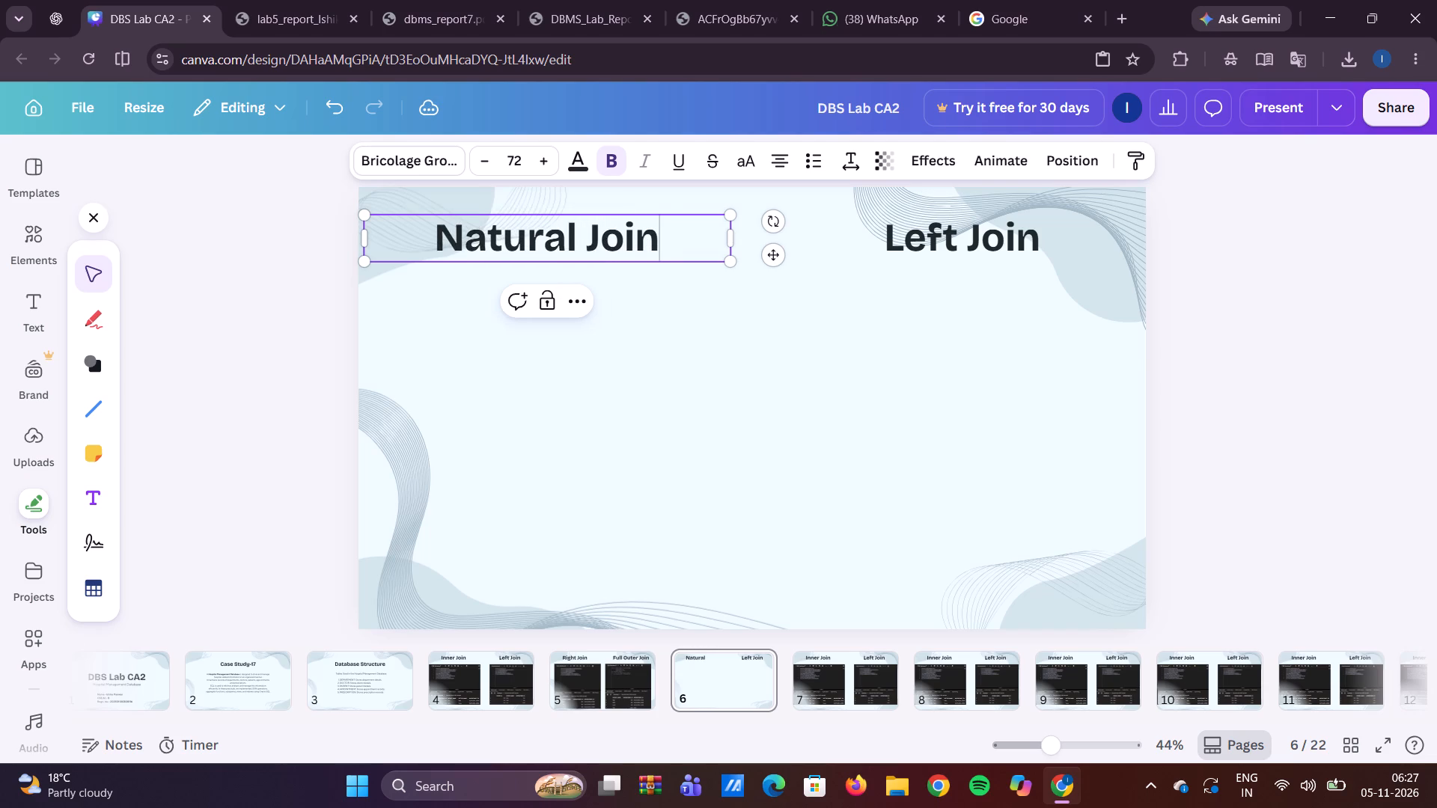
{"action": "left_click", "coordinate": [983, 269]}
{"action": "left_click", "coordinate": [980, 255]}
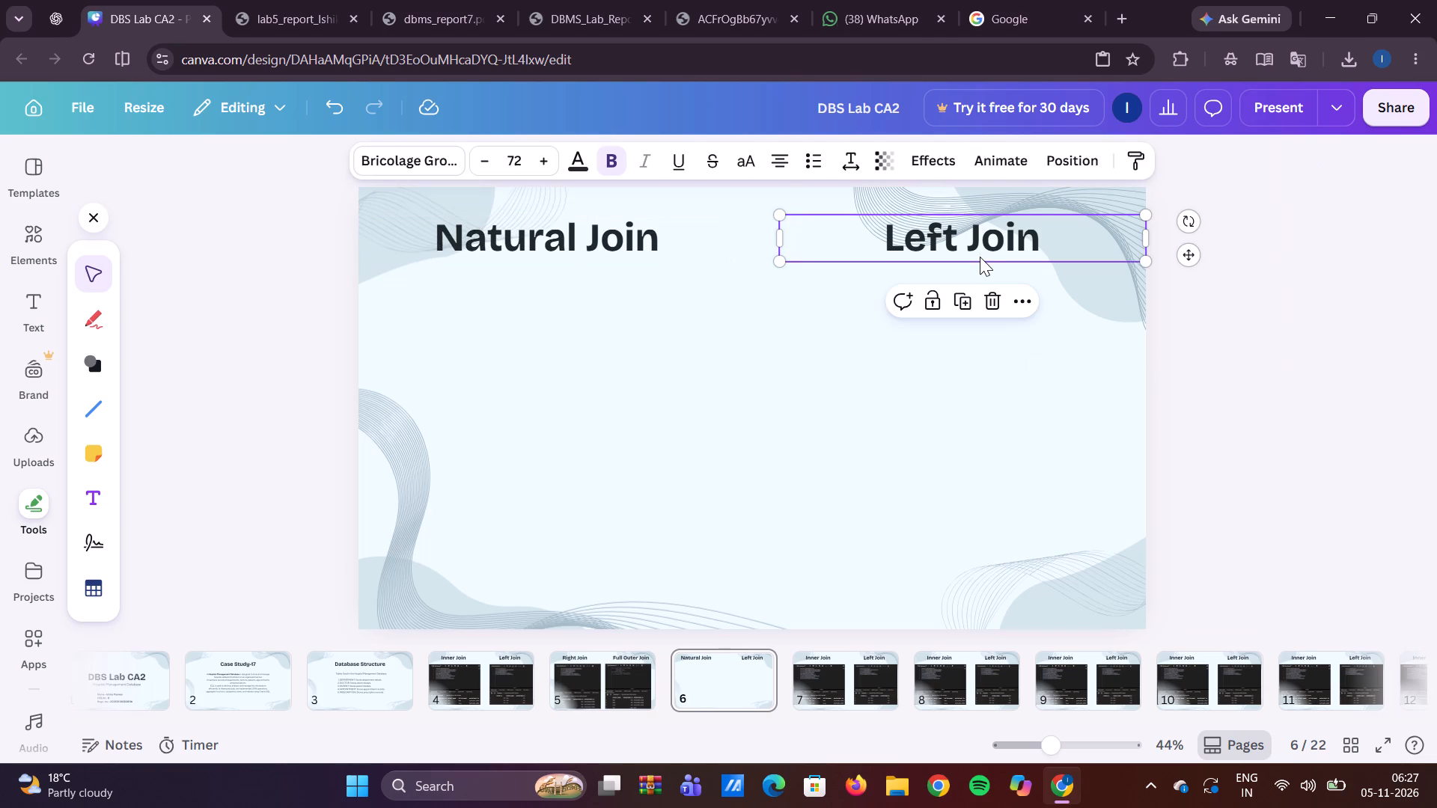
{"action": "left_click", "coordinate": [995, 312]}
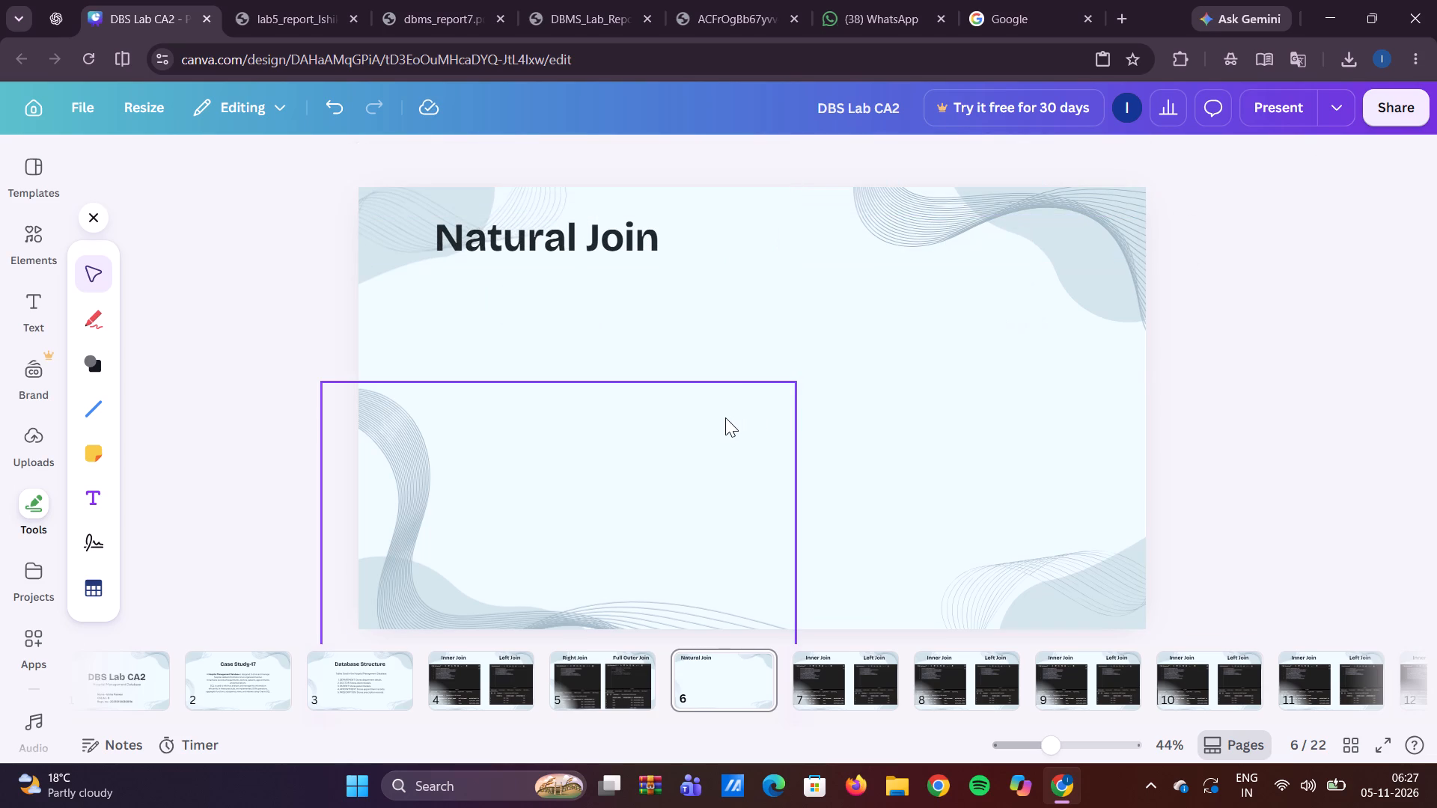
Paste the NATURAL JOIN capture onto slide 6 and place it near the middle of the slide's lower part.
{"action": "right_click", "coordinate": [701, 365]}
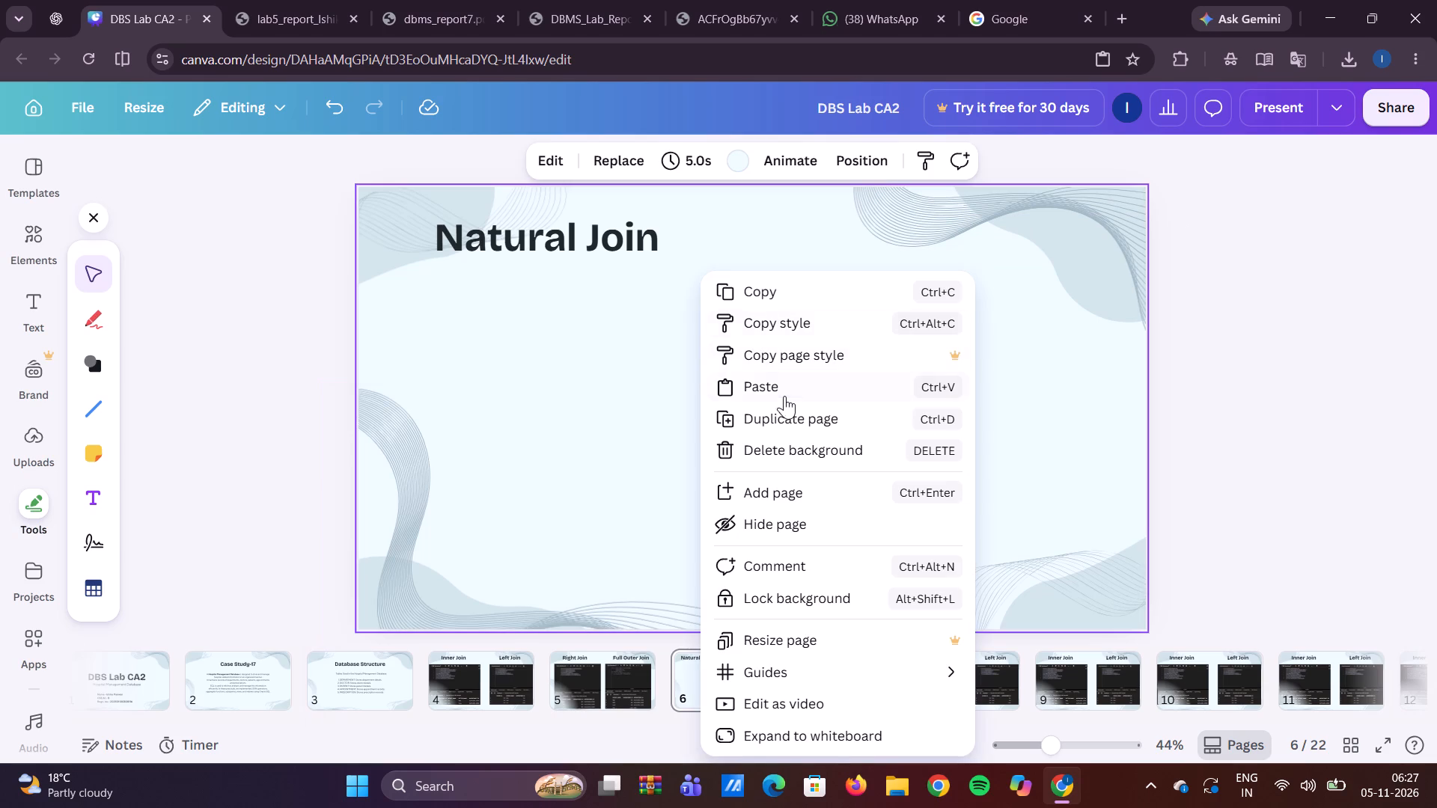
{"action": "left_click", "coordinate": [784, 399]}
{"action": "left_click_drag", "start_coordinate": [755, 376], "coordinate": [760, 404]}
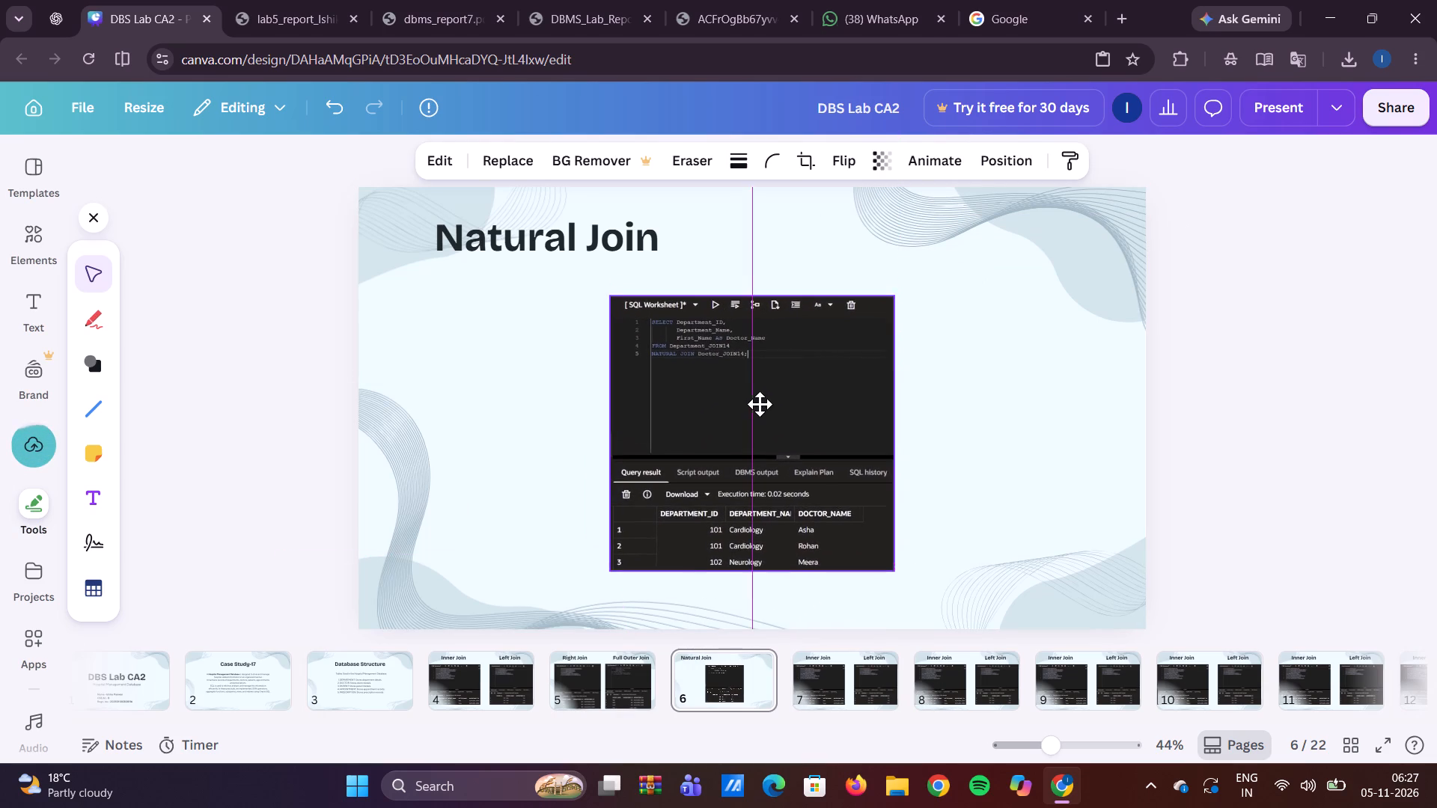
{"action": "left_click_drag", "start_coordinate": [760, 404], "coordinate": [769, 420]}
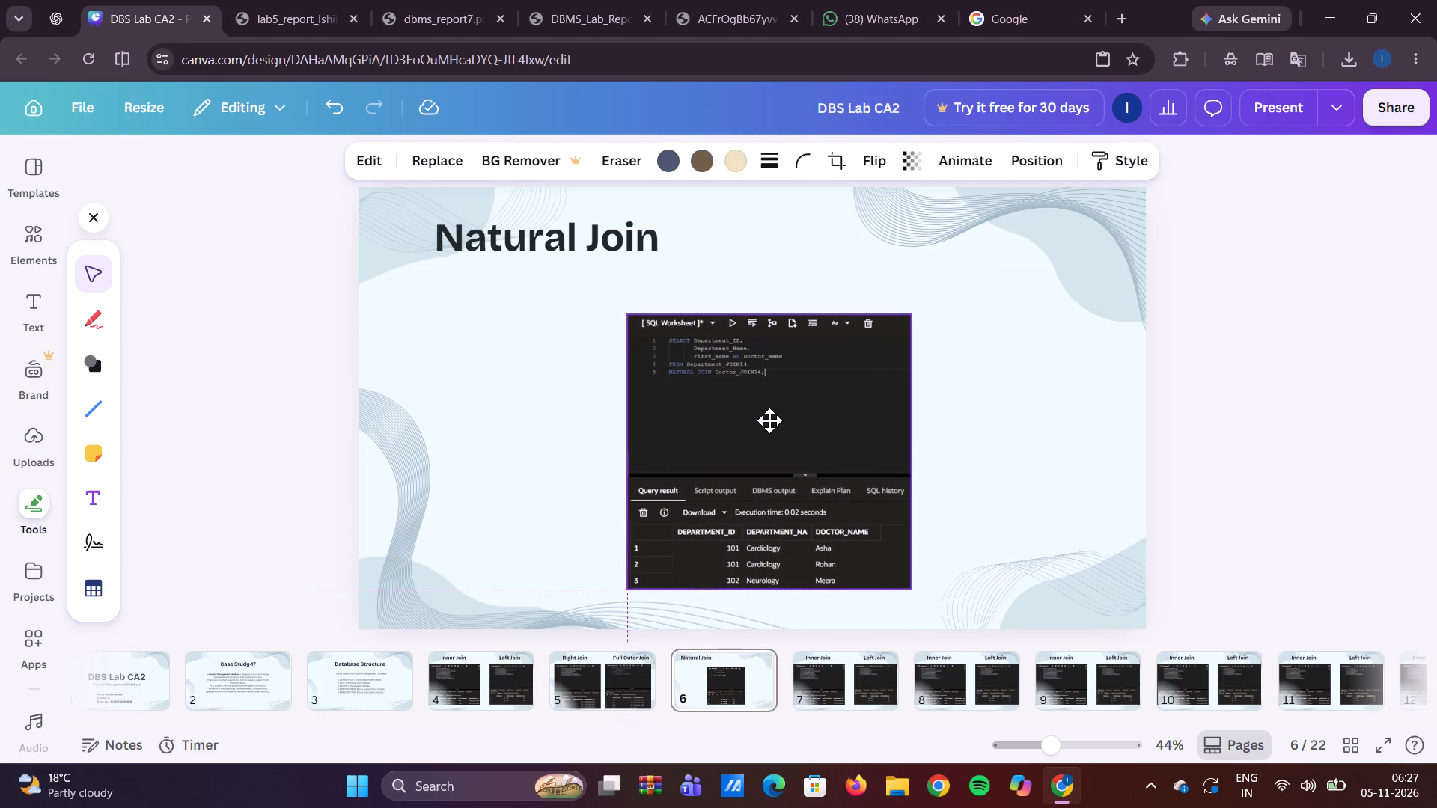
{"action": "left_click_drag", "start_coordinate": [769, 420], "coordinate": [769, 423]}
Move the Natural Join heading to the horizontal centre of slide 6, above the pasted image.
{"action": "left_click_drag", "start_coordinate": [564, 236], "coordinate": [774, 242]}
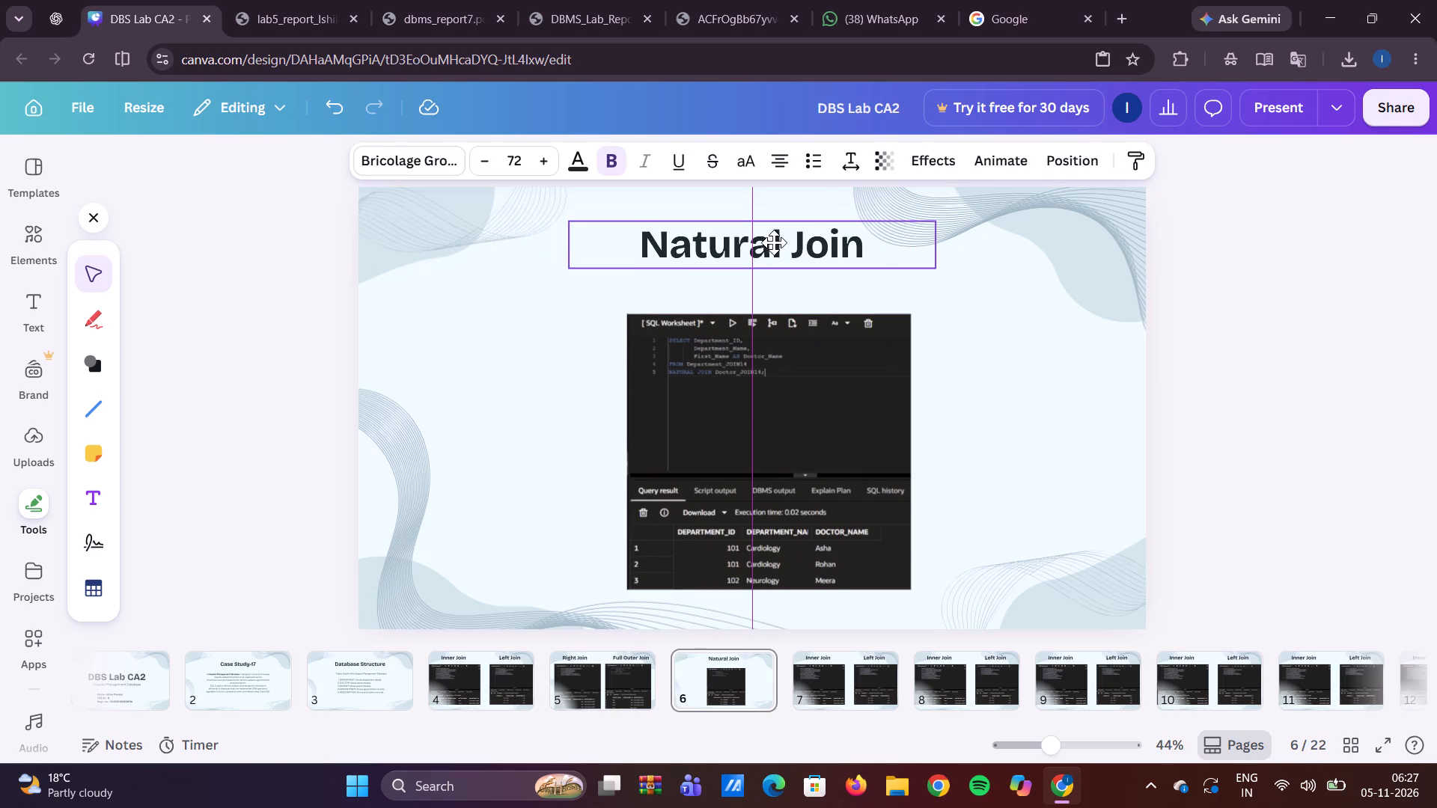
{"action": "left_click_drag", "start_coordinate": [774, 242], "coordinate": [766, 250]}
Enlarge the NATURAL JOIN capture on slide 6 and centre it directly beneath the Natural Join heading, nudging the heading slightly upward.
{"action": "left_click", "coordinate": [792, 441]}
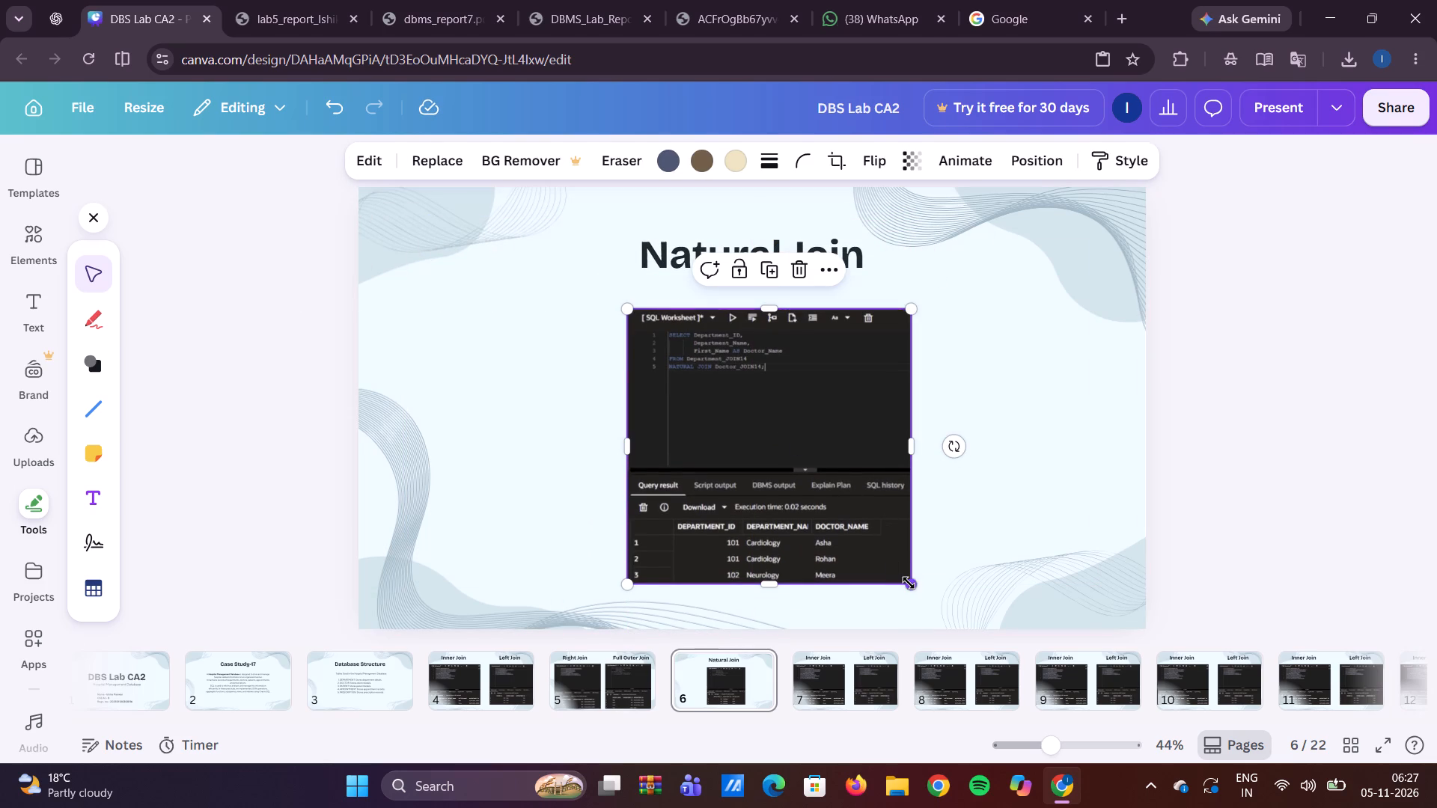
{"action": "left_click_drag", "start_coordinate": [909, 583], "coordinate": [959, 631]}
{"action": "left_click_drag", "start_coordinate": [851, 501], "coordinate": [819, 478]}
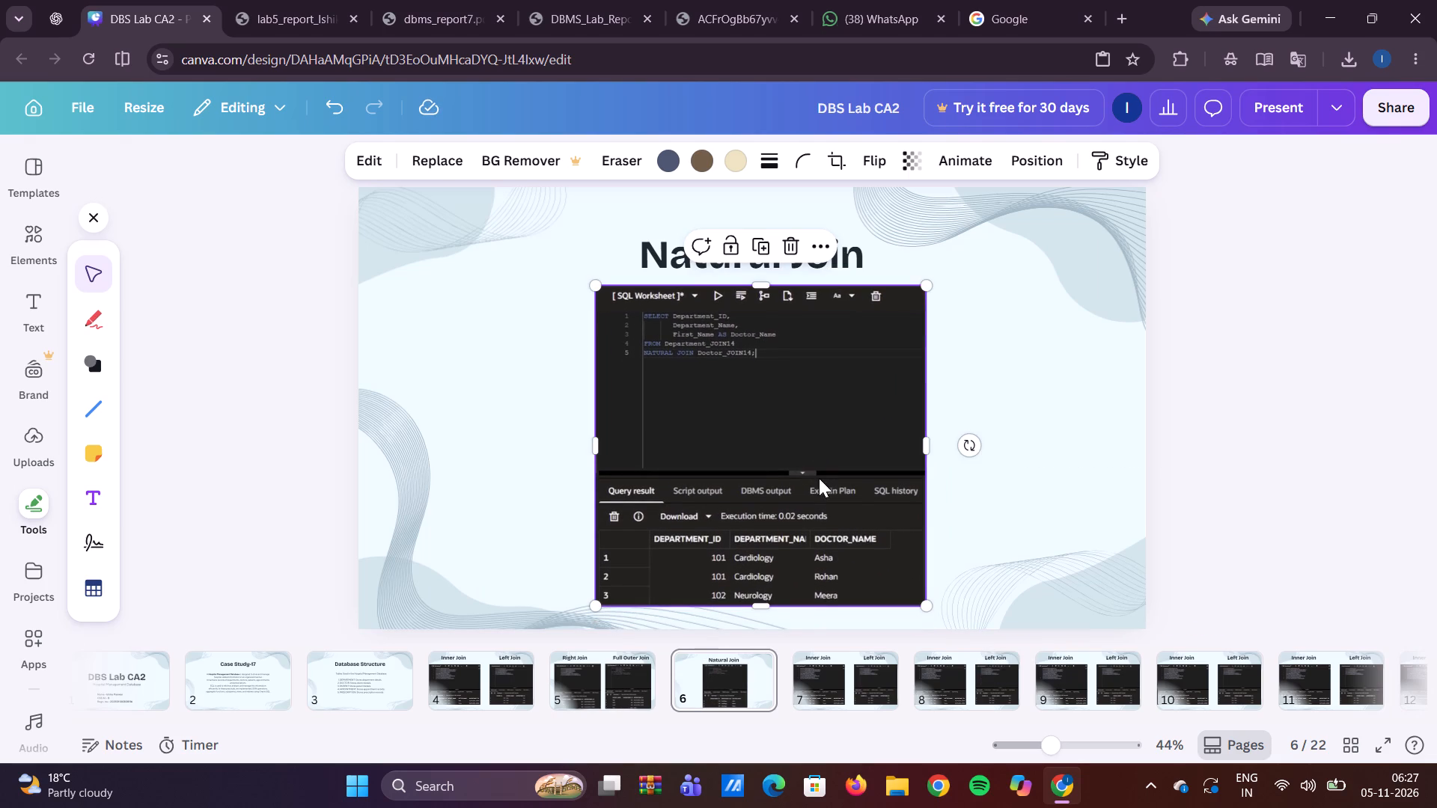
{"action": "left_click_drag", "start_coordinate": [721, 264], "coordinate": [718, 249]}
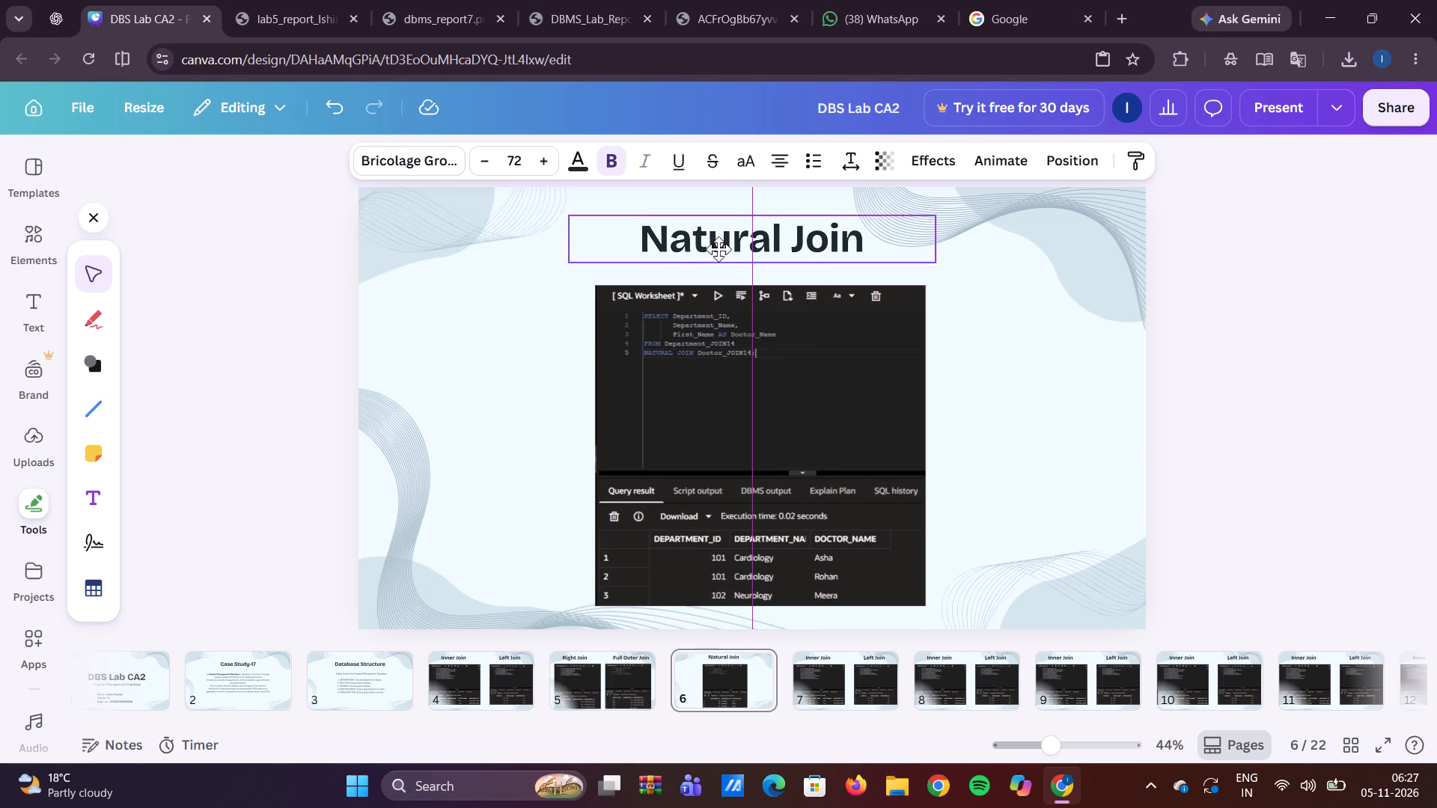
{"action": "left_click_drag", "start_coordinate": [718, 249], "coordinate": [718, 255]}
{"action": "left_click_drag", "start_coordinate": [799, 411], "coordinate": [802, 399]}
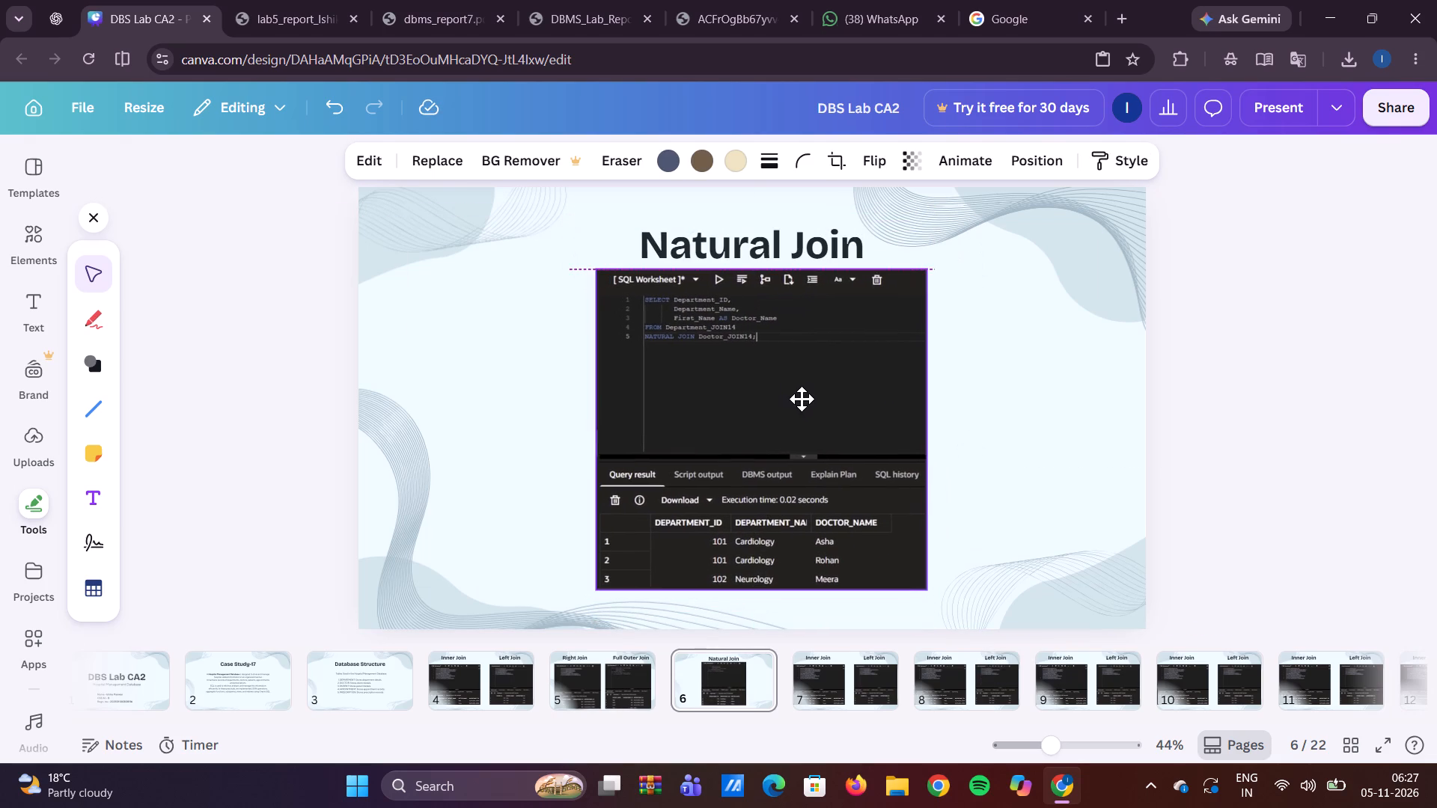
{"action": "left_click_drag", "start_coordinate": [802, 399], "coordinate": [794, 402]}
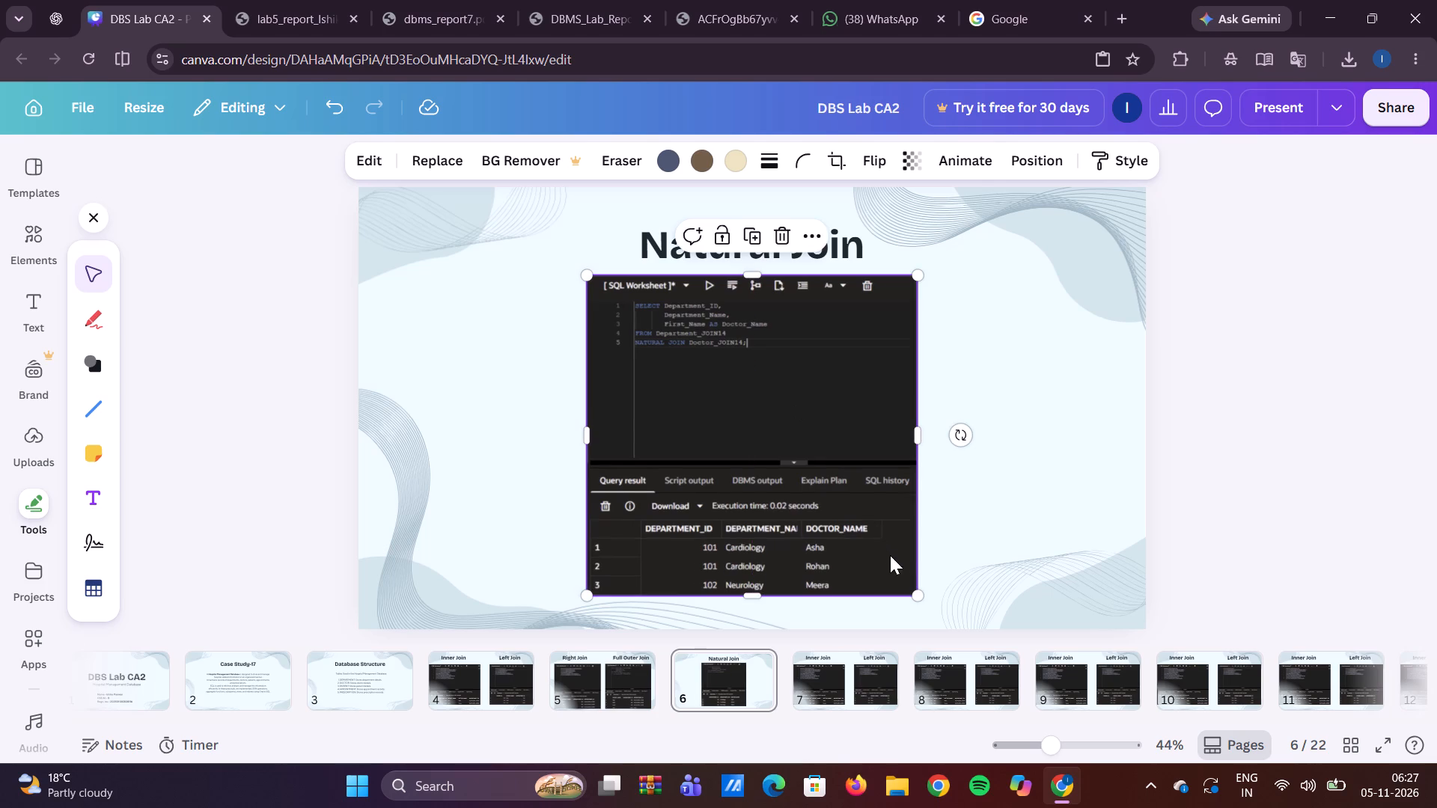
{"action": "left_click_drag", "start_coordinate": [918, 590], "coordinate": [938, 613]}
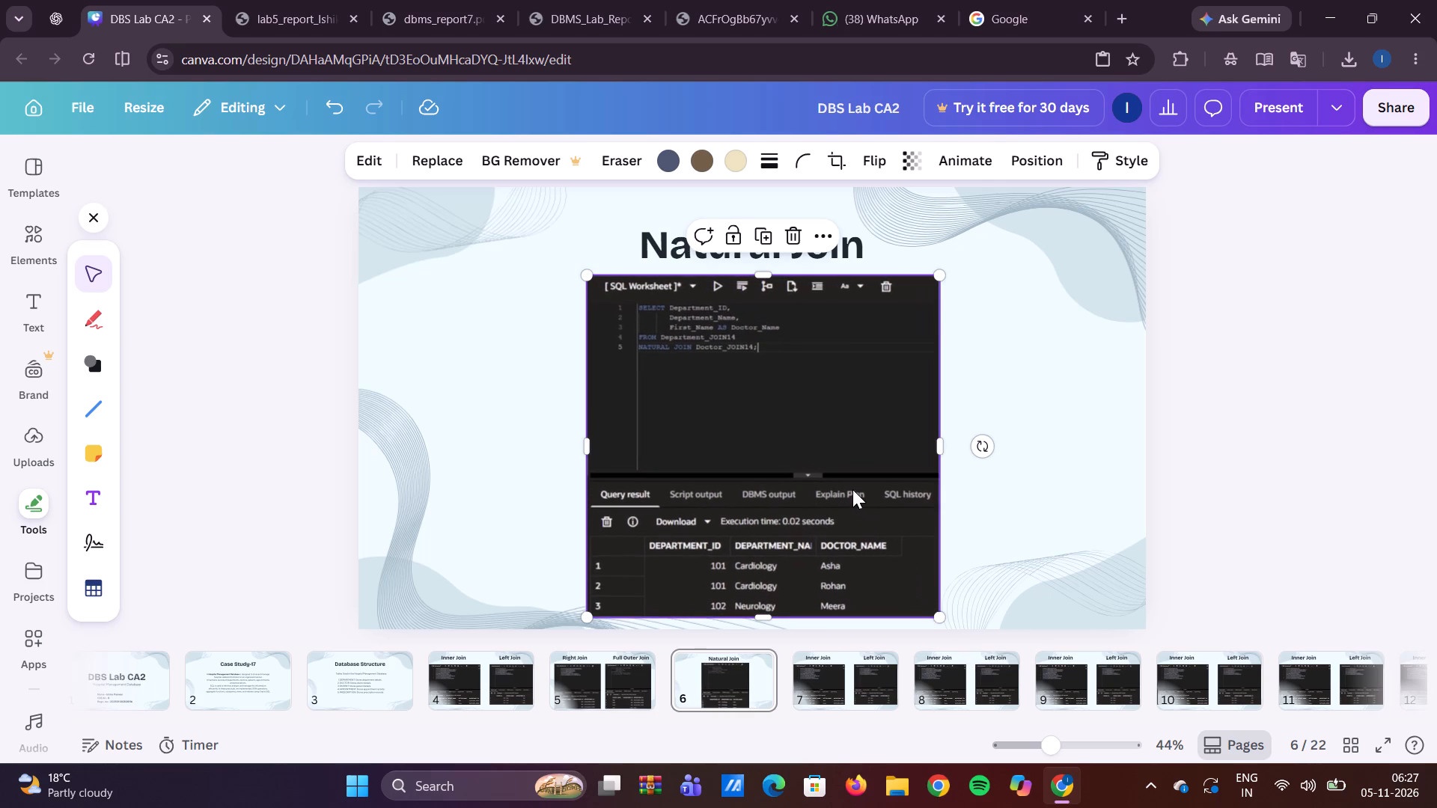
{"action": "left_click_drag", "start_coordinate": [851, 489], "coordinate": [839, 489]}
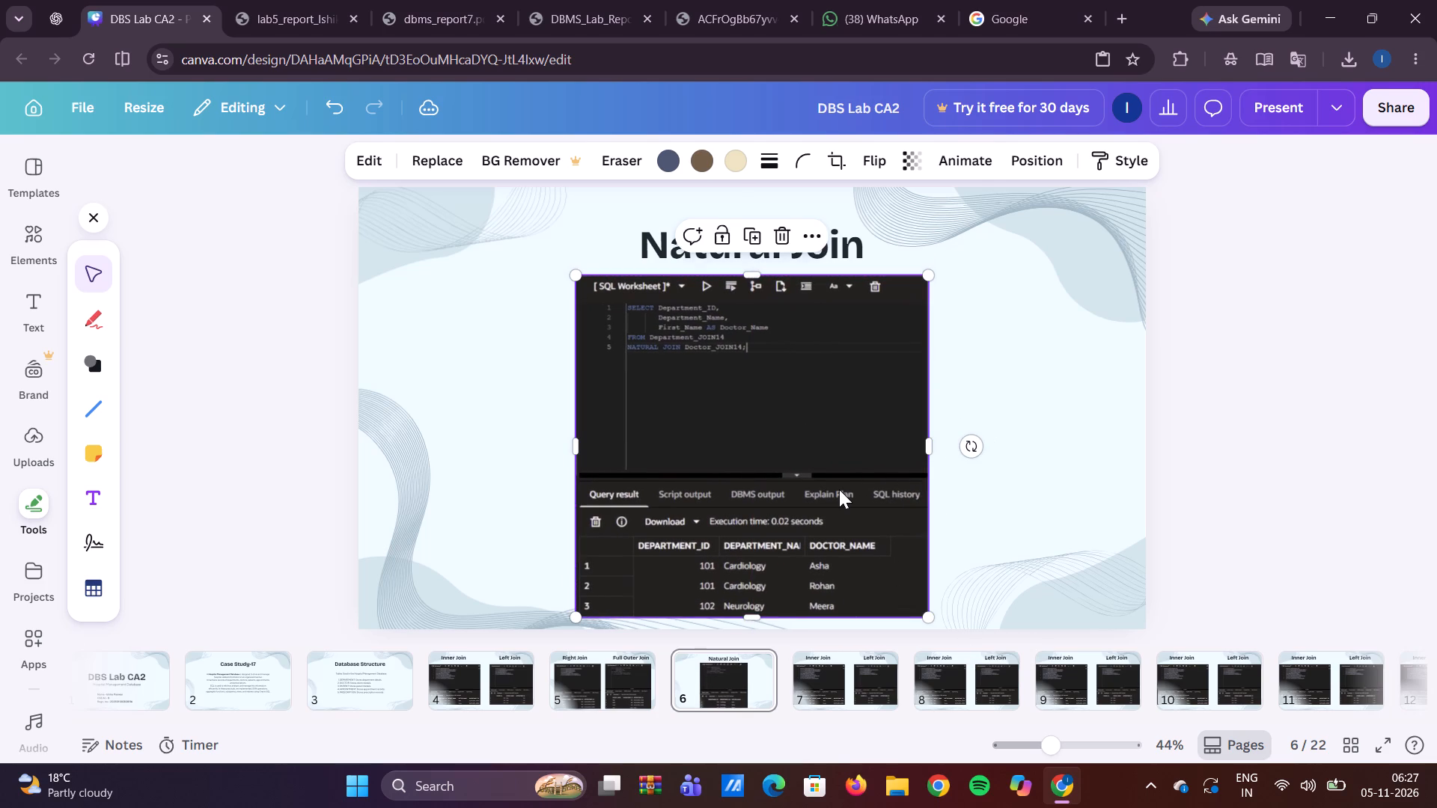
{"action": "left_click", "coordinate": [1017, 489]}
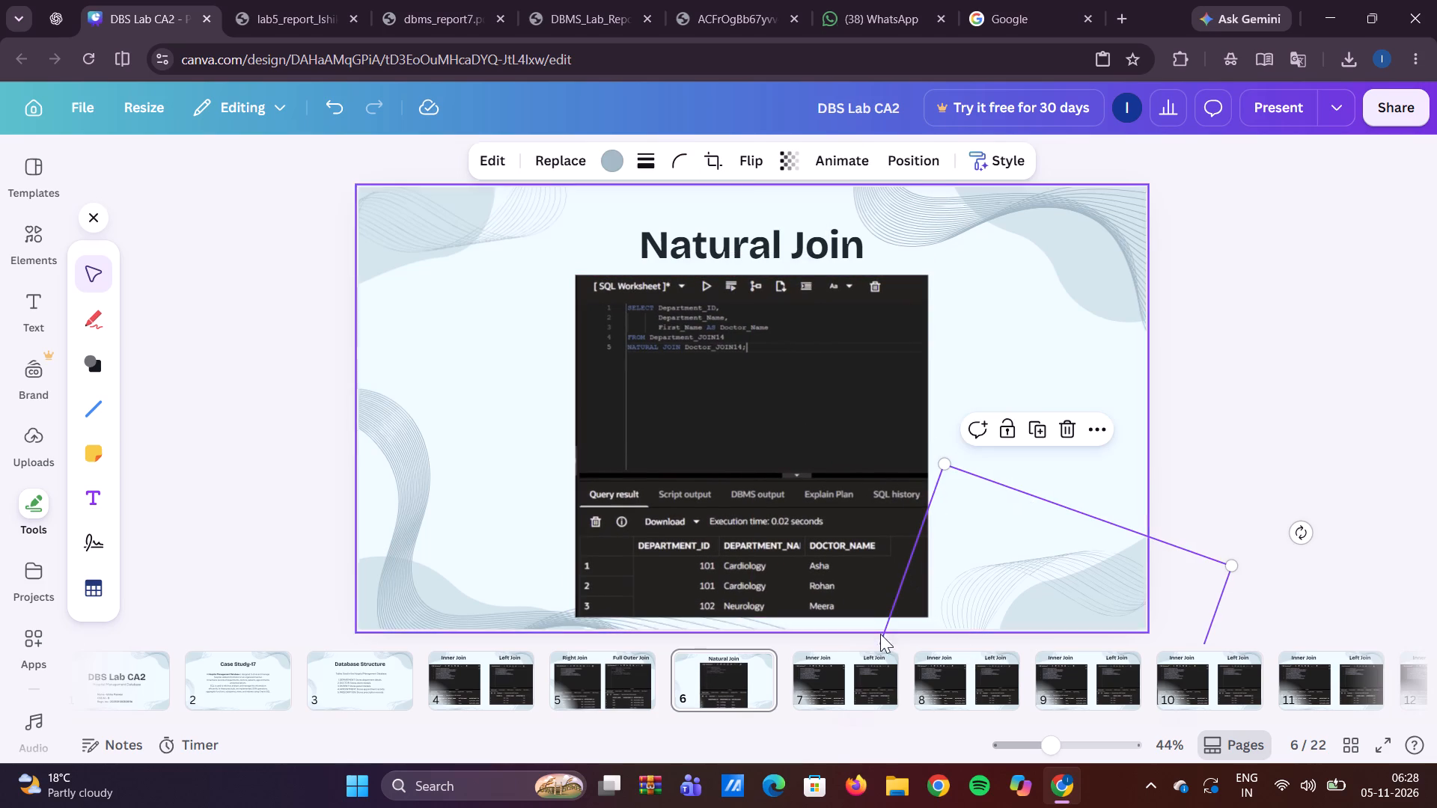
Open slide 7, switch to the DBMS Lab Report 6 PDF and reorder its browser tab to directly after the presentation.
{"action": "left_click", "coordinate": [852, 664]}
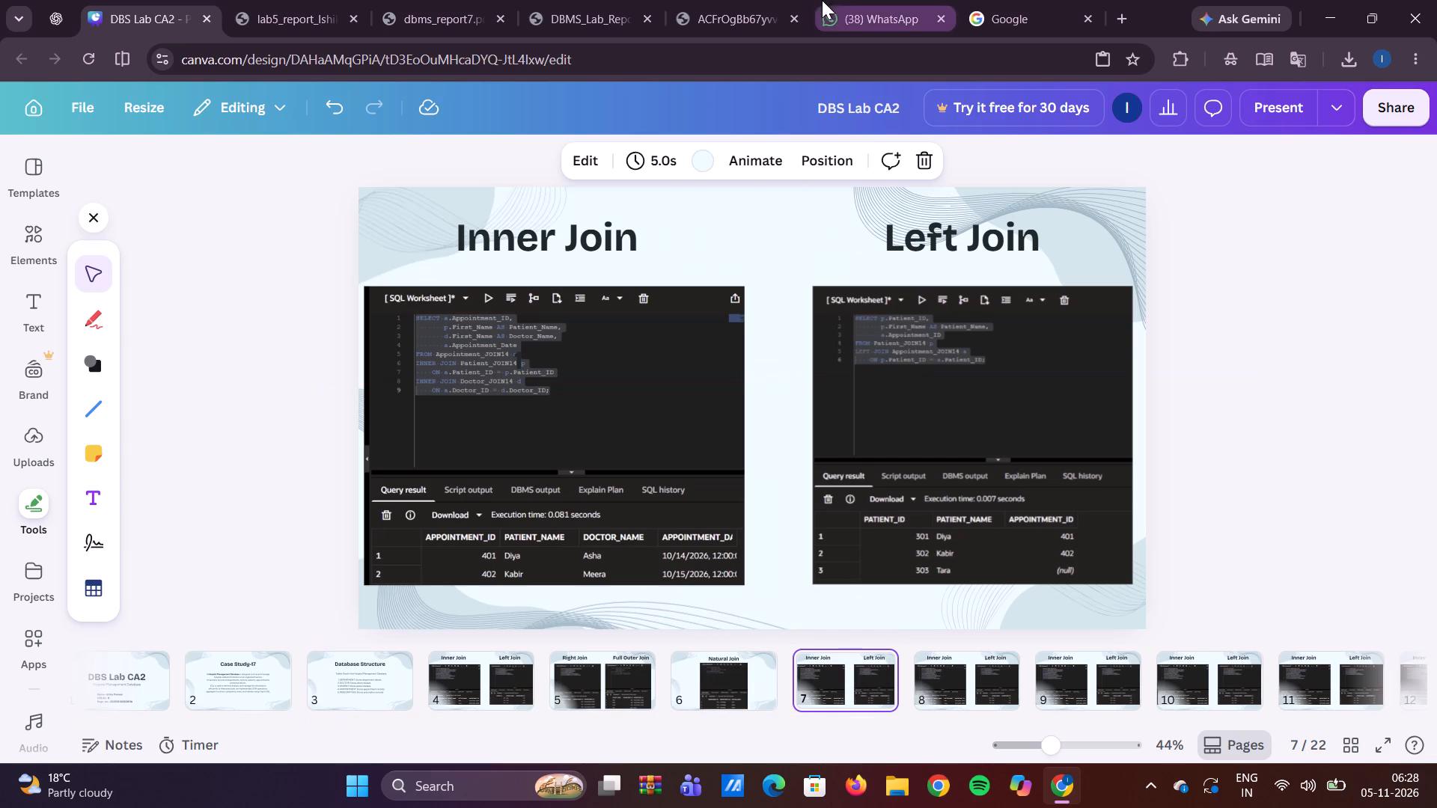
{"action": "left_click", "coordinate": [426, 0]}
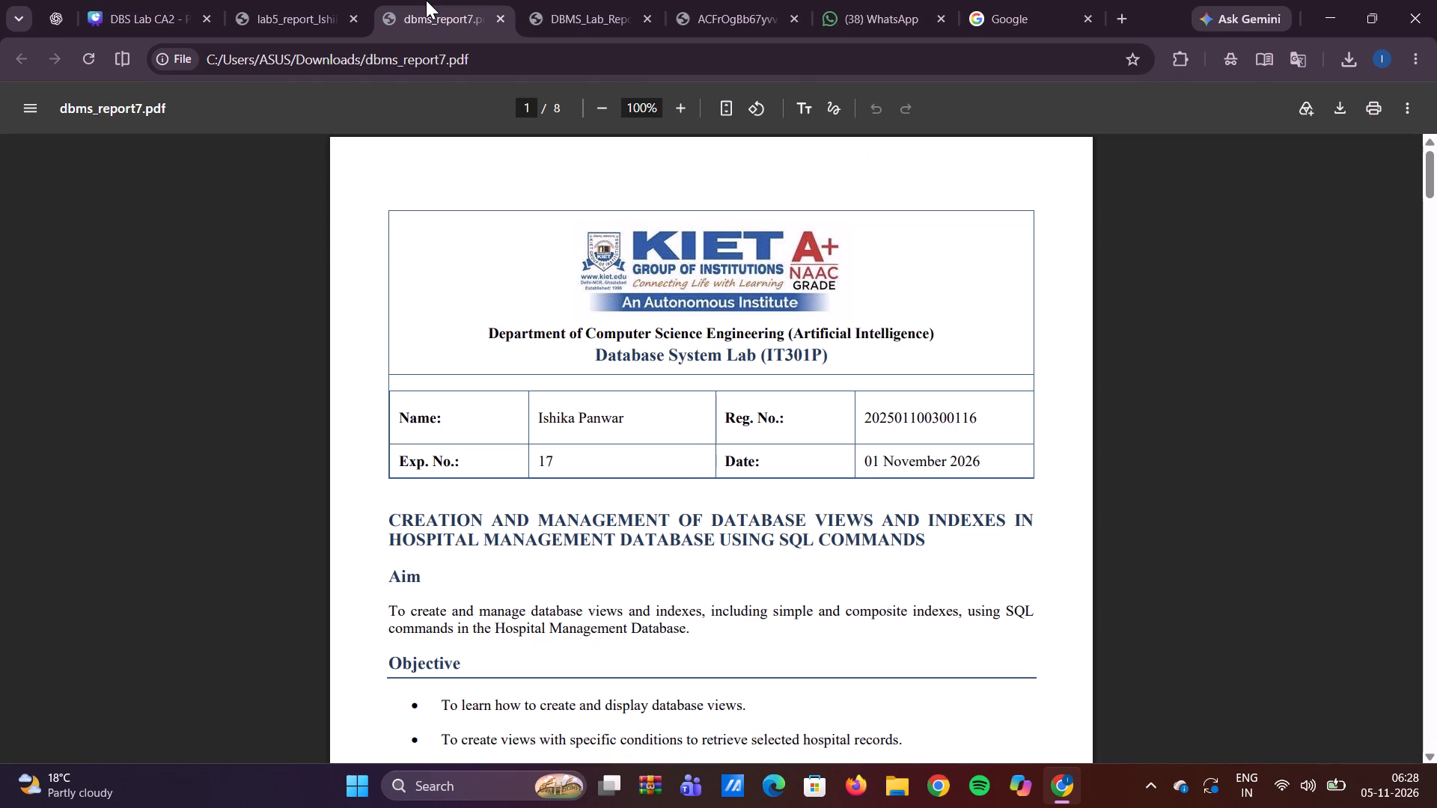
{"action": "left_click_drag", "start_coordinate": [562, 6], "coordinate": [434, 0]}
{"action": "left_click_drag", "start_coordinate": [434, 0], "coordinate": [308, 0]}
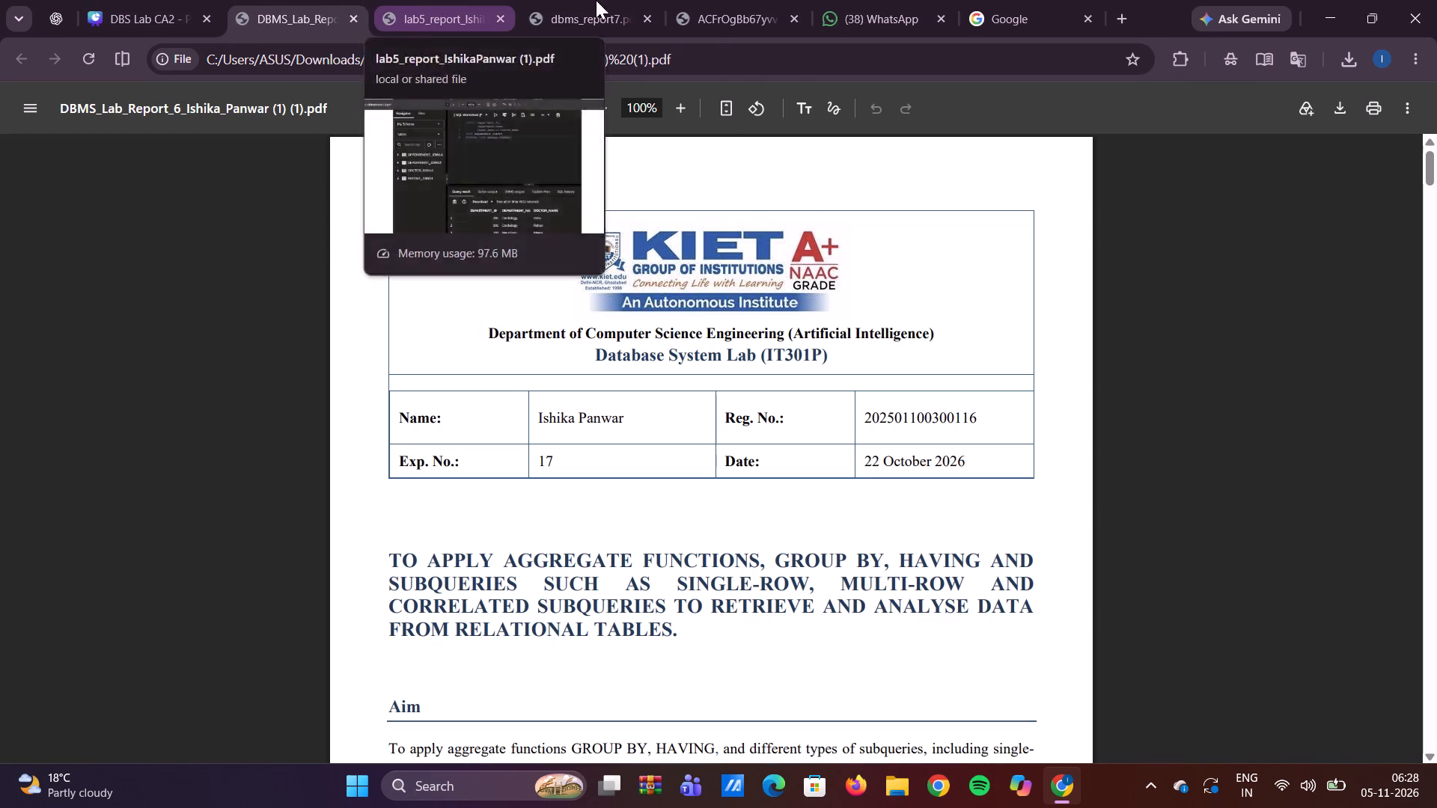
Capture a screenshot of the GROUP BY Query 1 worksheet and its four-row result from page 2 of Lab Report 6.
{"action": "scroll", "coordinate": [609, 447], "scroll_direction": "down", "scroll_amount": 5}
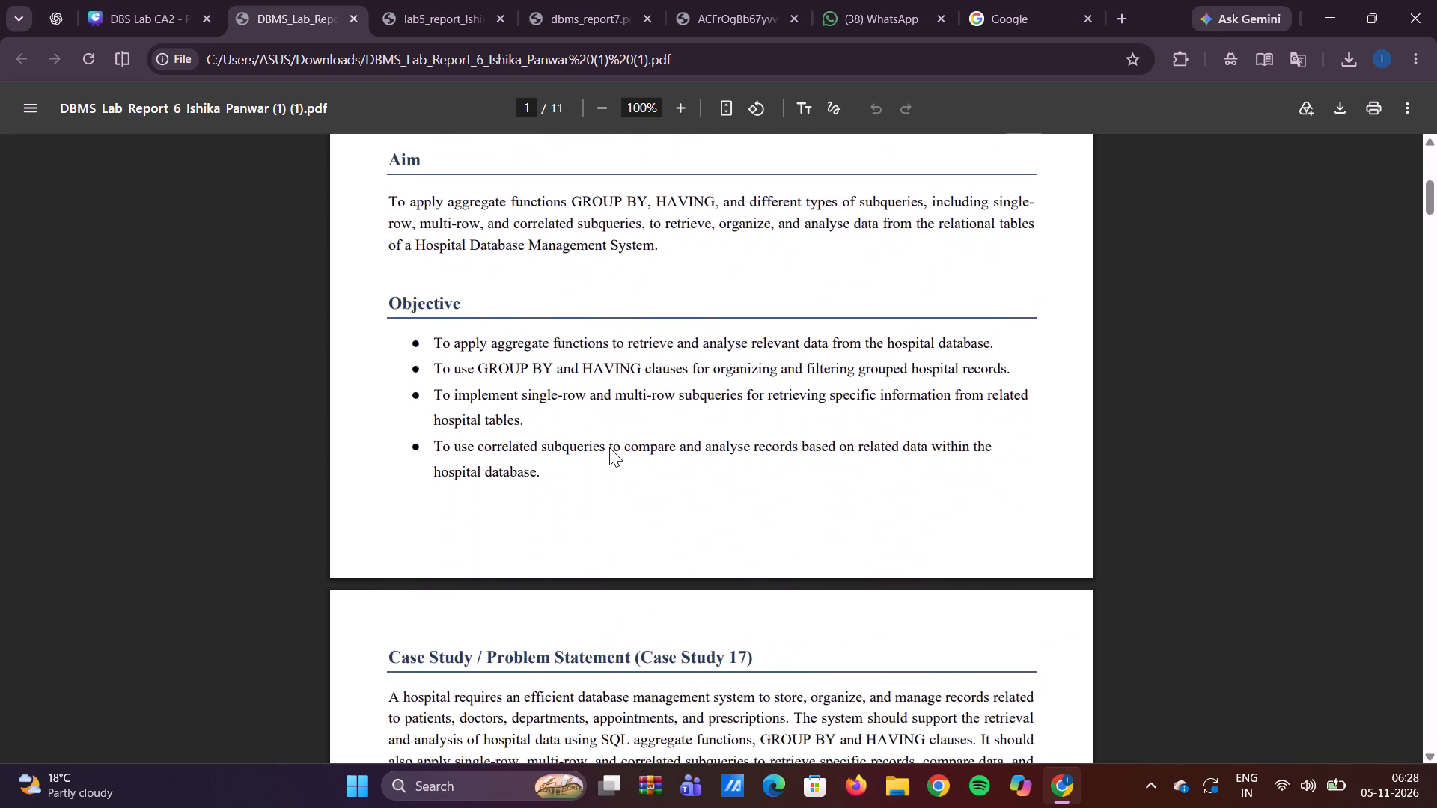
{"action": "scroll", "coordinate": [609, 447], "scroll_direction": "down", "scroll_amount": 6}
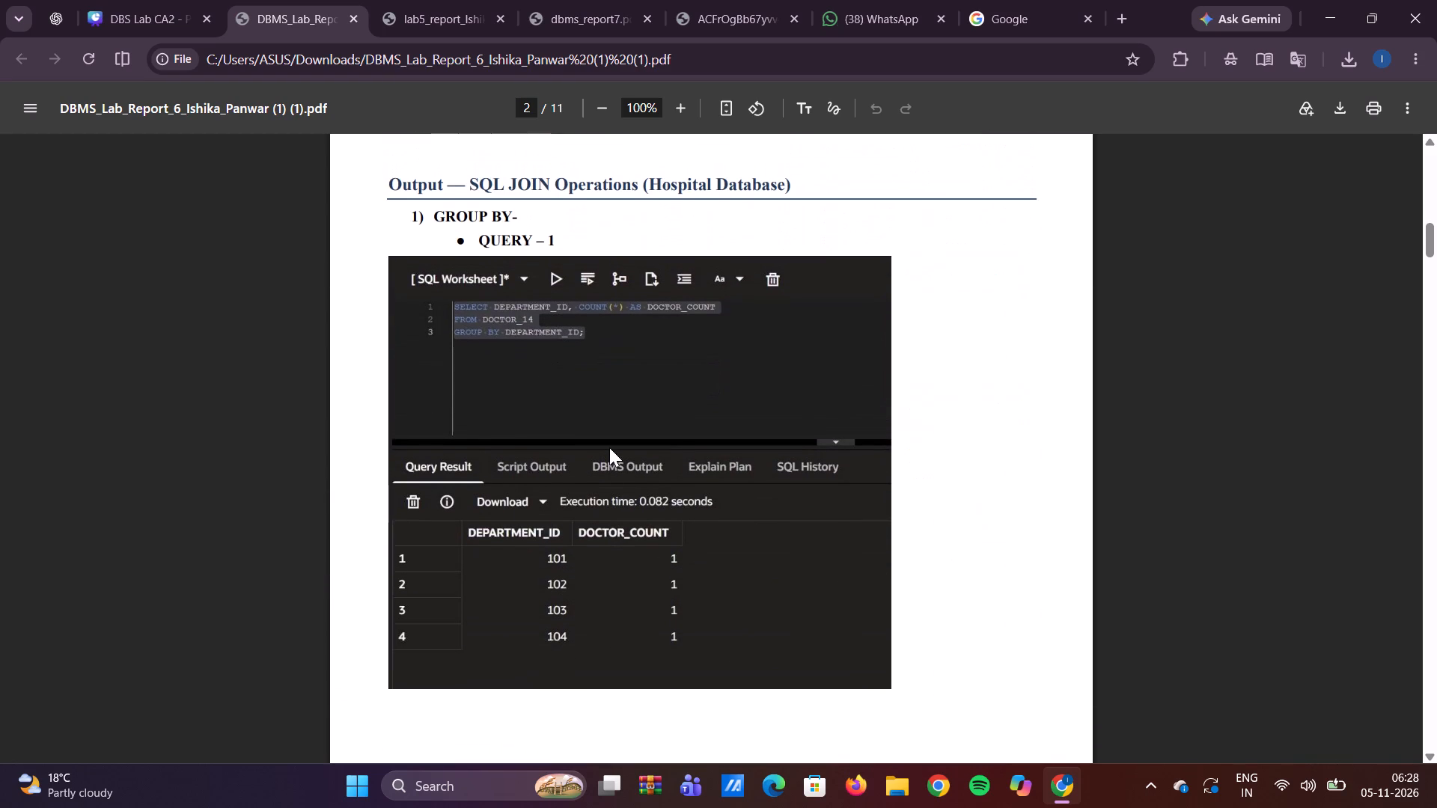
{"action": "scroll", "coordinate": [609, 447], "scroll_direction": "down", "scroll_amount": 3}
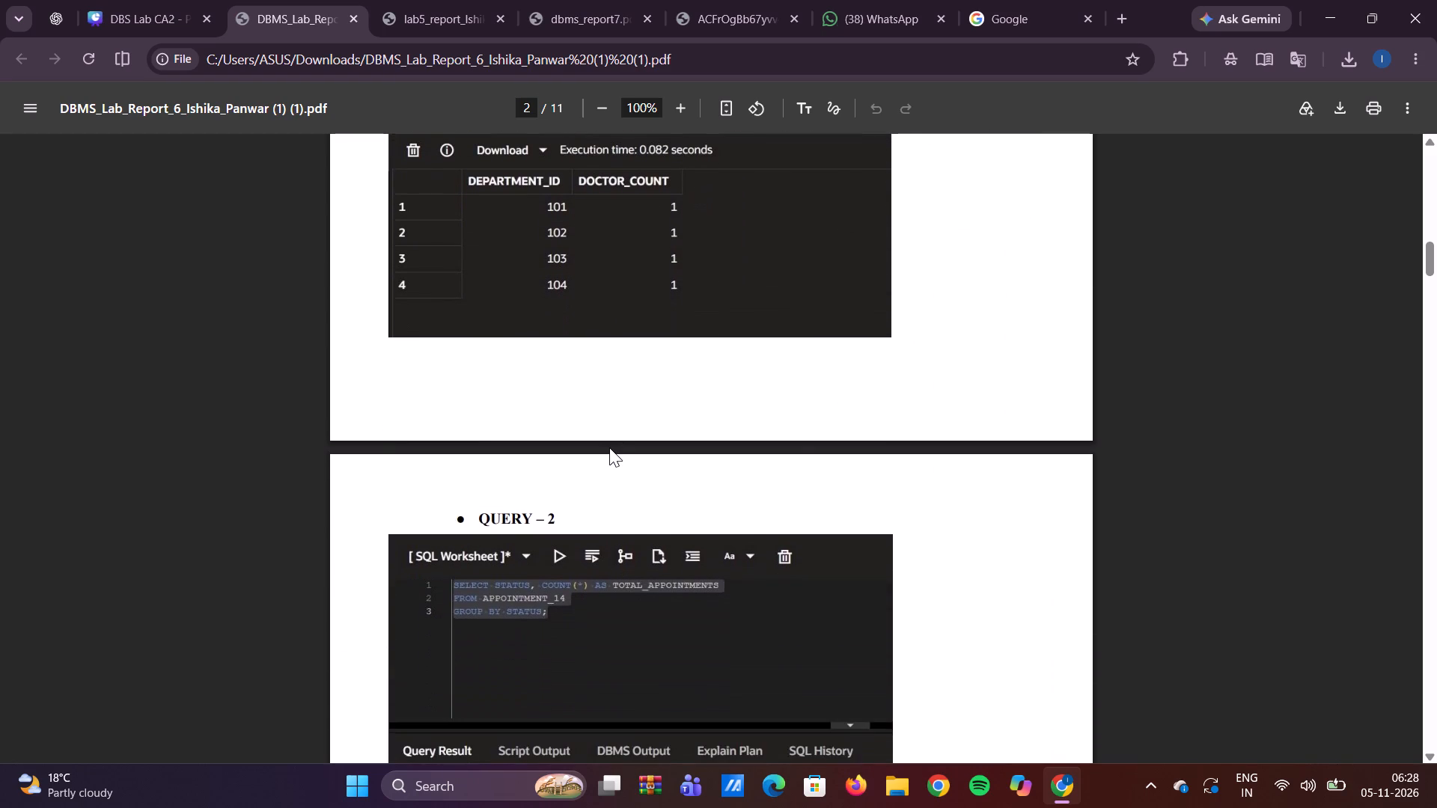
{"action": "scroll", "coordinate": [609, 447], "scroll_direction": "up", "scroll_amount": 2}
{"action": "scroll", "coordinate": [609, 447], "scroll_direction": "down", "scroll_amount": 1}
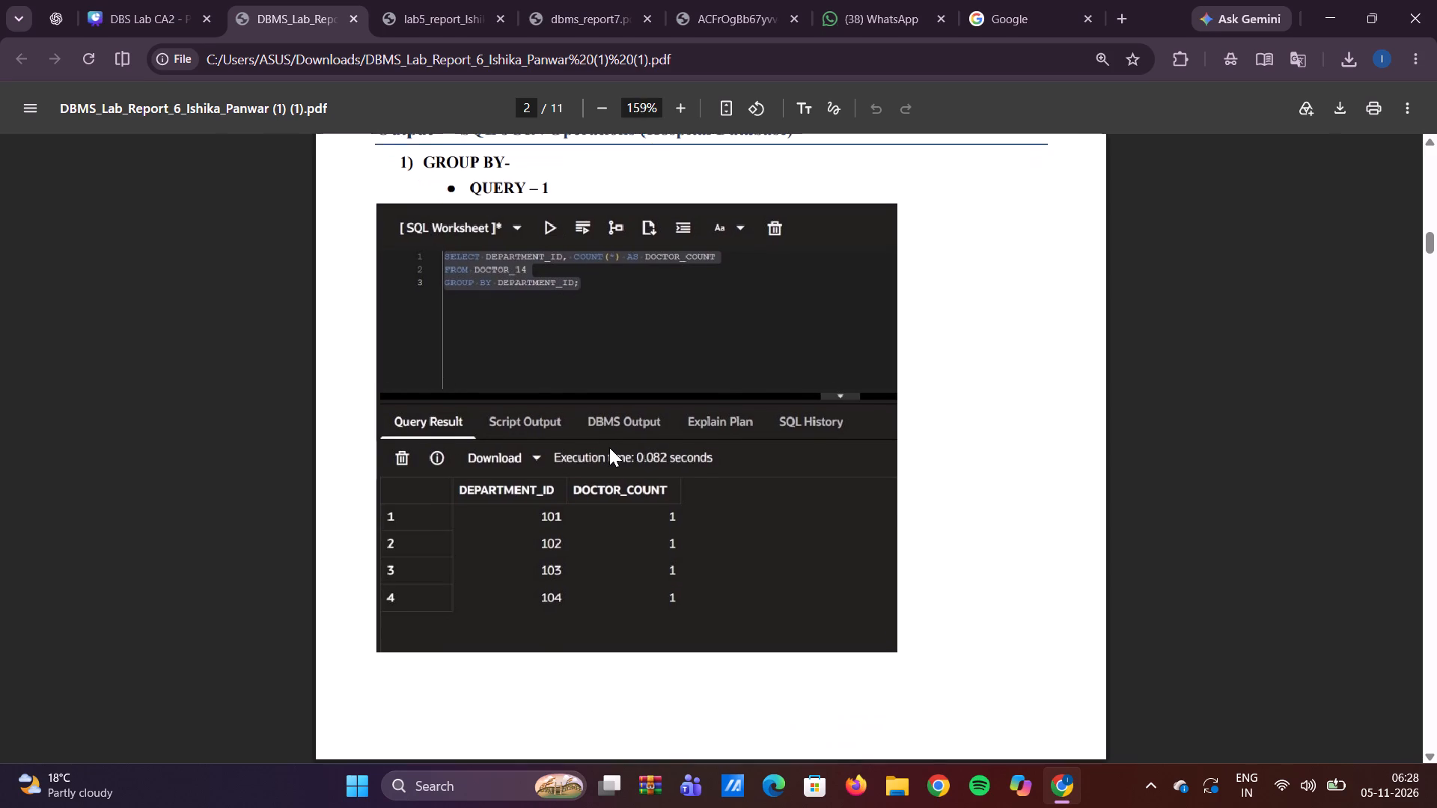
{"action": "scroll", "coordinate": [609, 447], "scroll_direction": "up", "scroll_amount": 2}
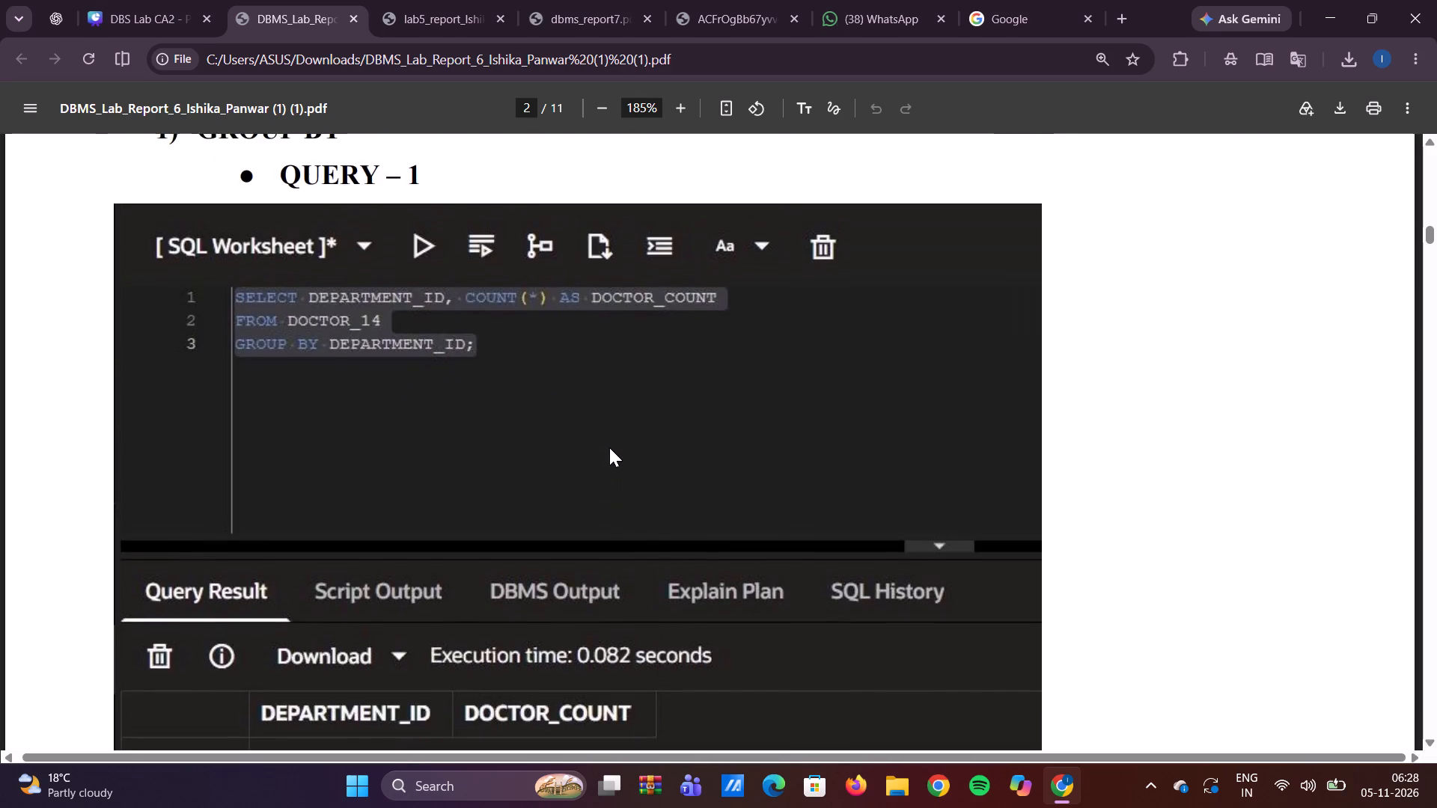
{"action": "scroll", "coordinate": [609, 447], "scroll_direction": "down", "scroll_amount": 1}
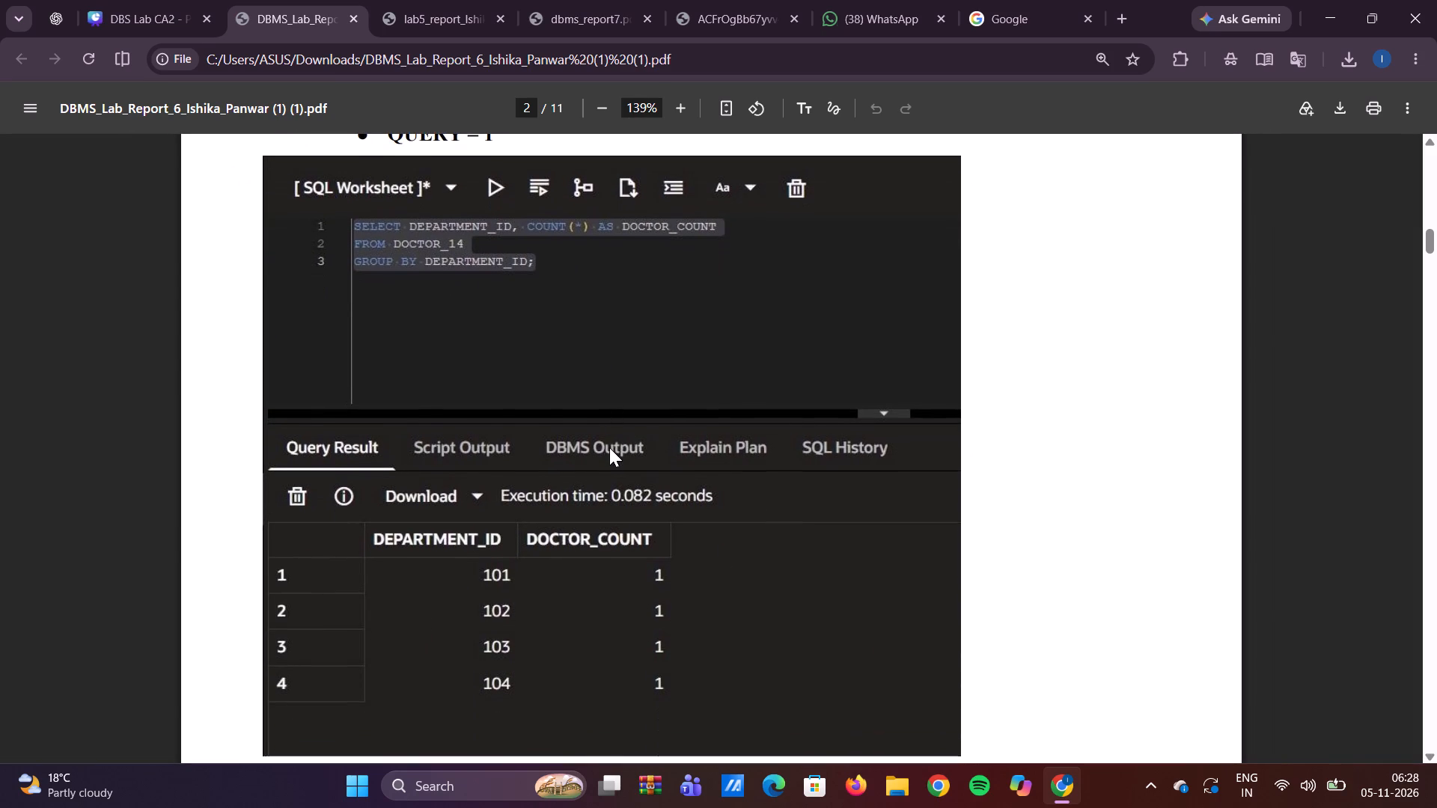
{"action": "key", "text": "shift+super+s"}
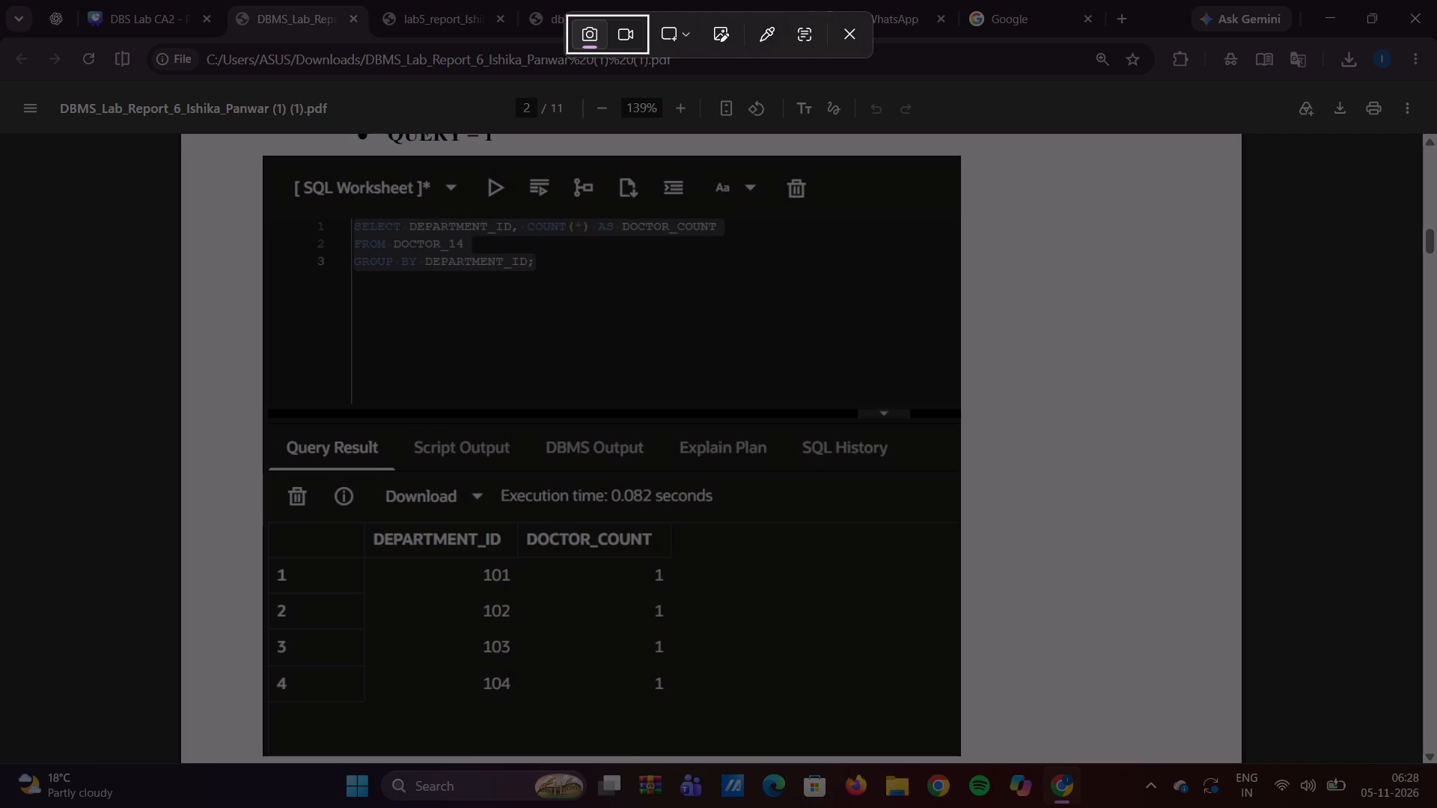
{"action": "left_click_drag", "start_coordinate": [262, 158], "coordinate": [846, 690]}
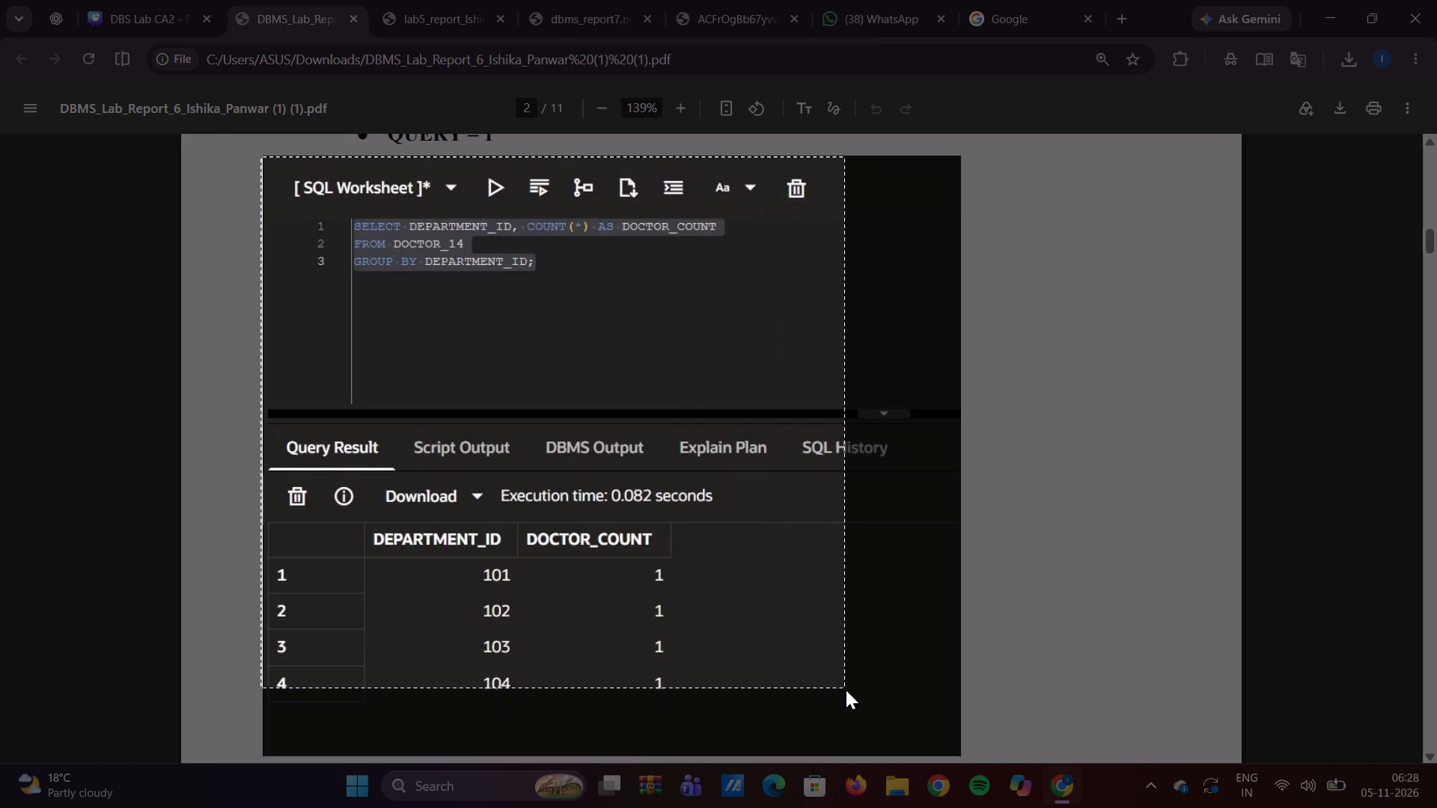
{"action": "left_click_drag", "start_coordinate": [846, 690], "coordinate": [954, 736]}
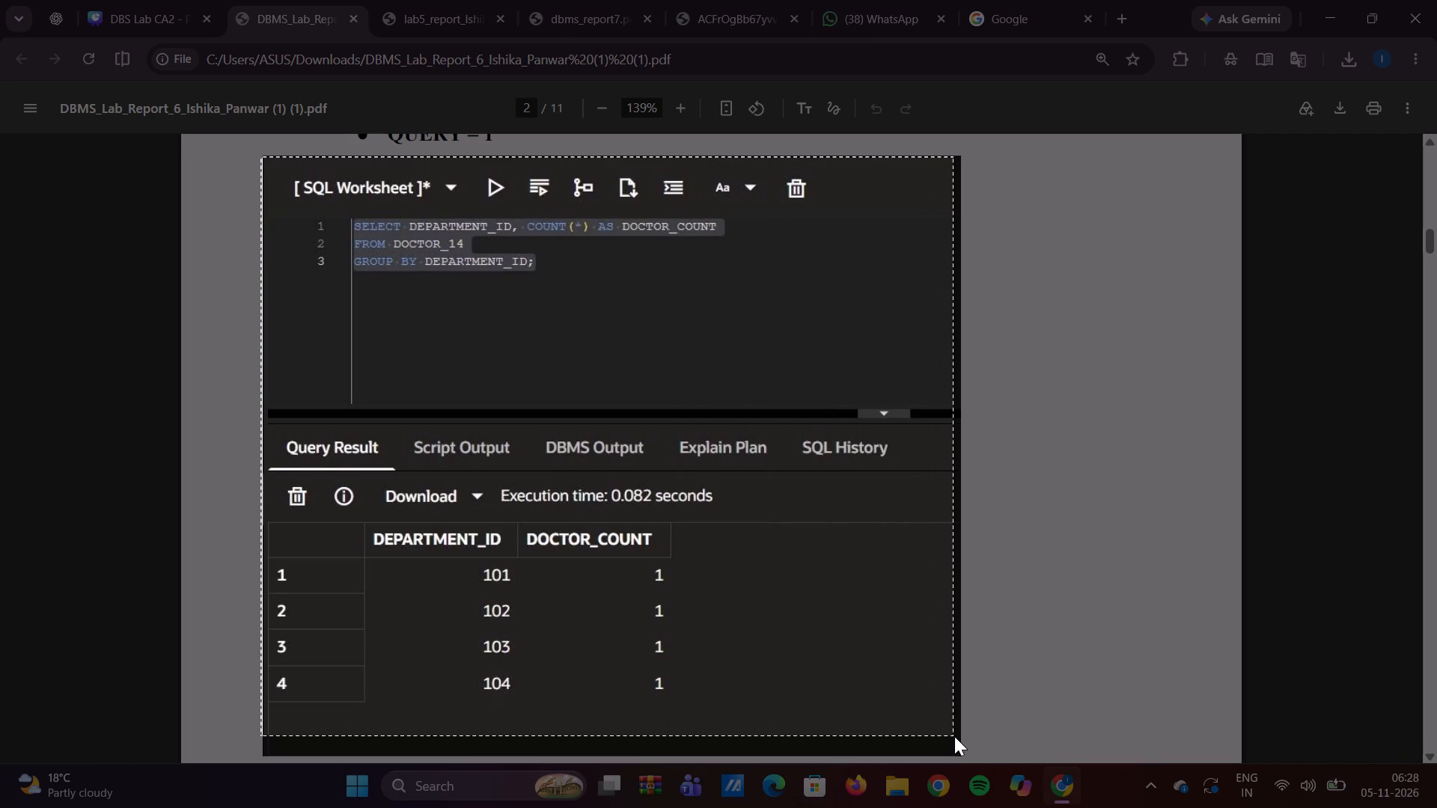
{"action": "left_click_drag", "start_coordinate": [954, 736], "coordinate": [948, 807]}
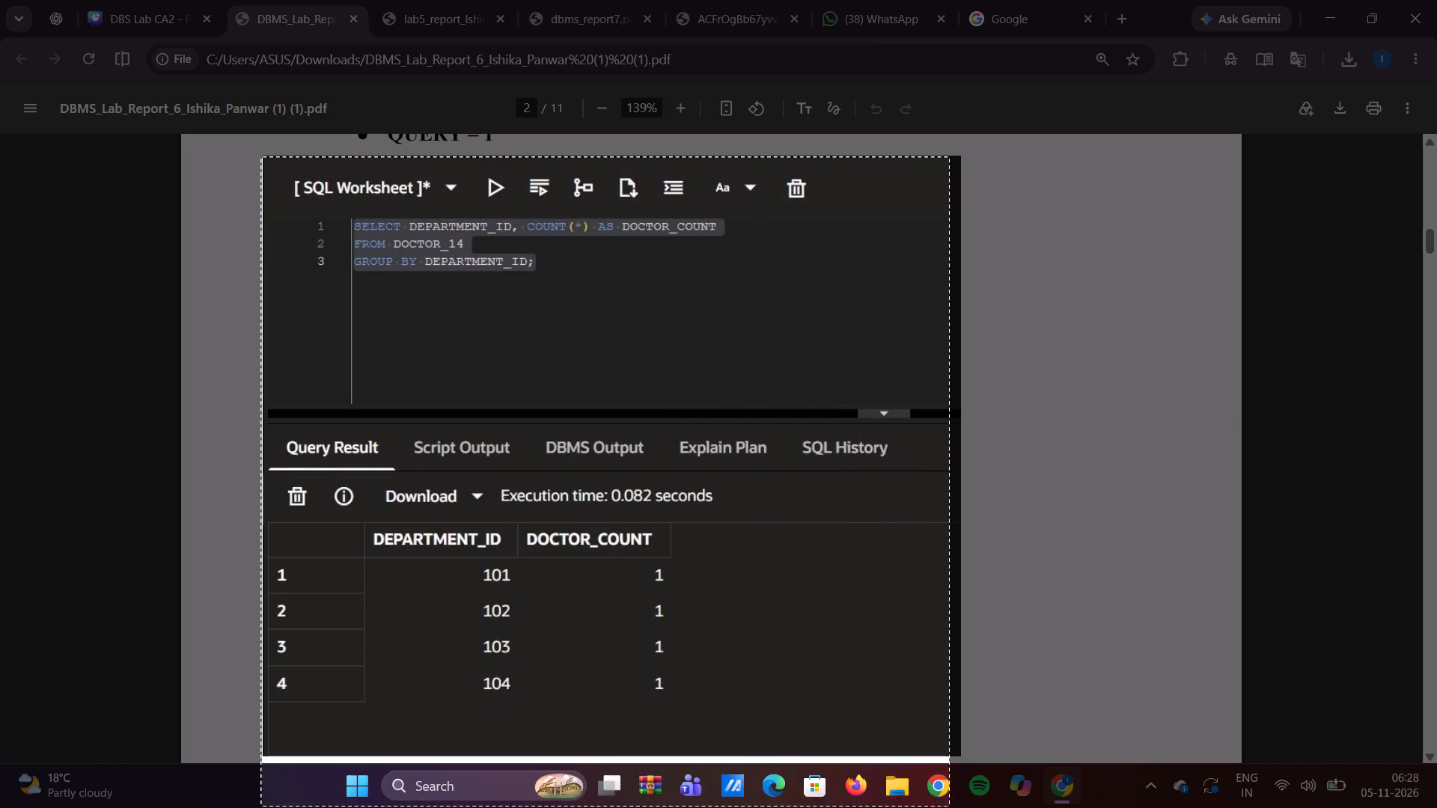
{"action": "left_click_drag", "start_coordinate": [948, 807], "coordinate": [945, 748]}
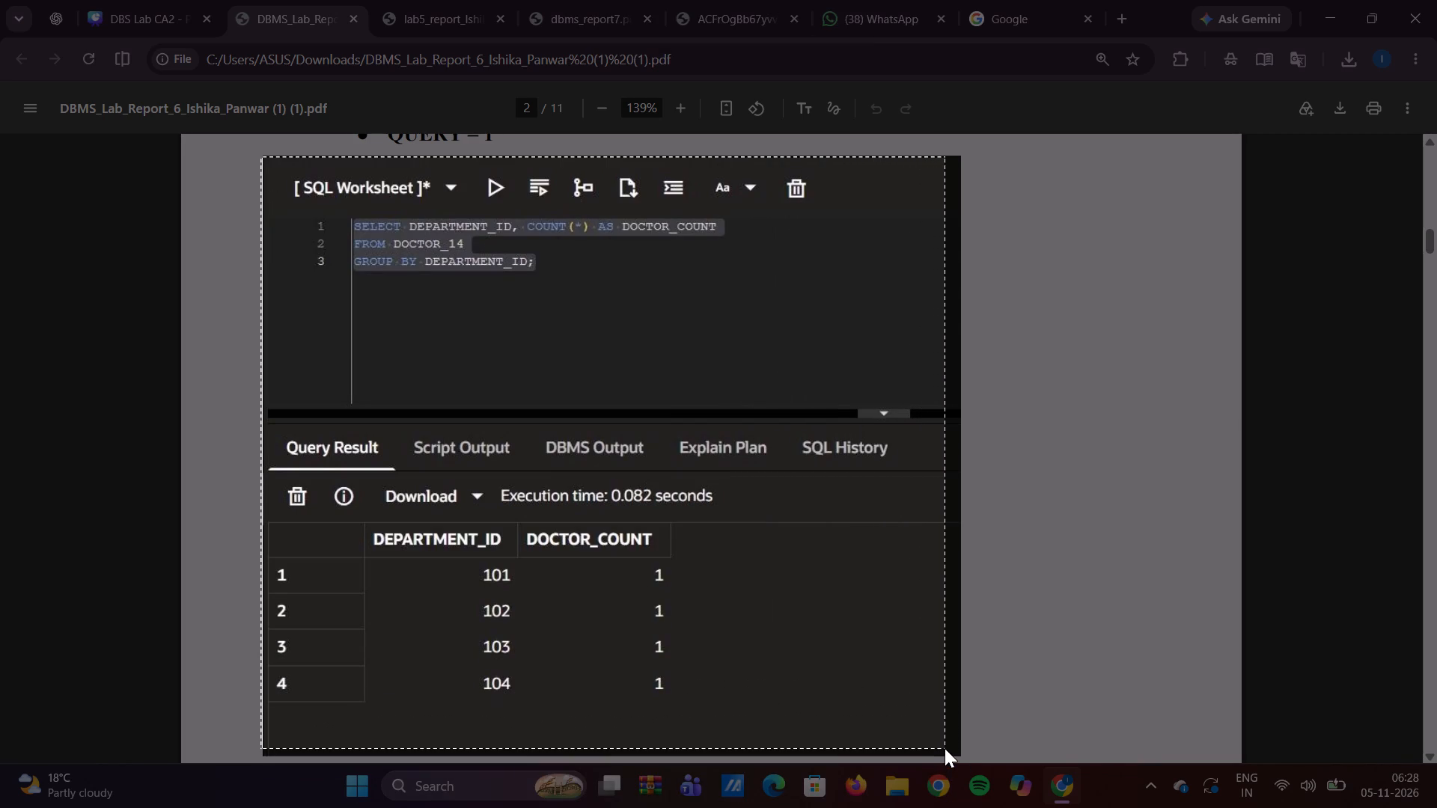
{"action": "left_click_drag", "start_coordinate": [945, 748], "coordinate": [912, 719]}
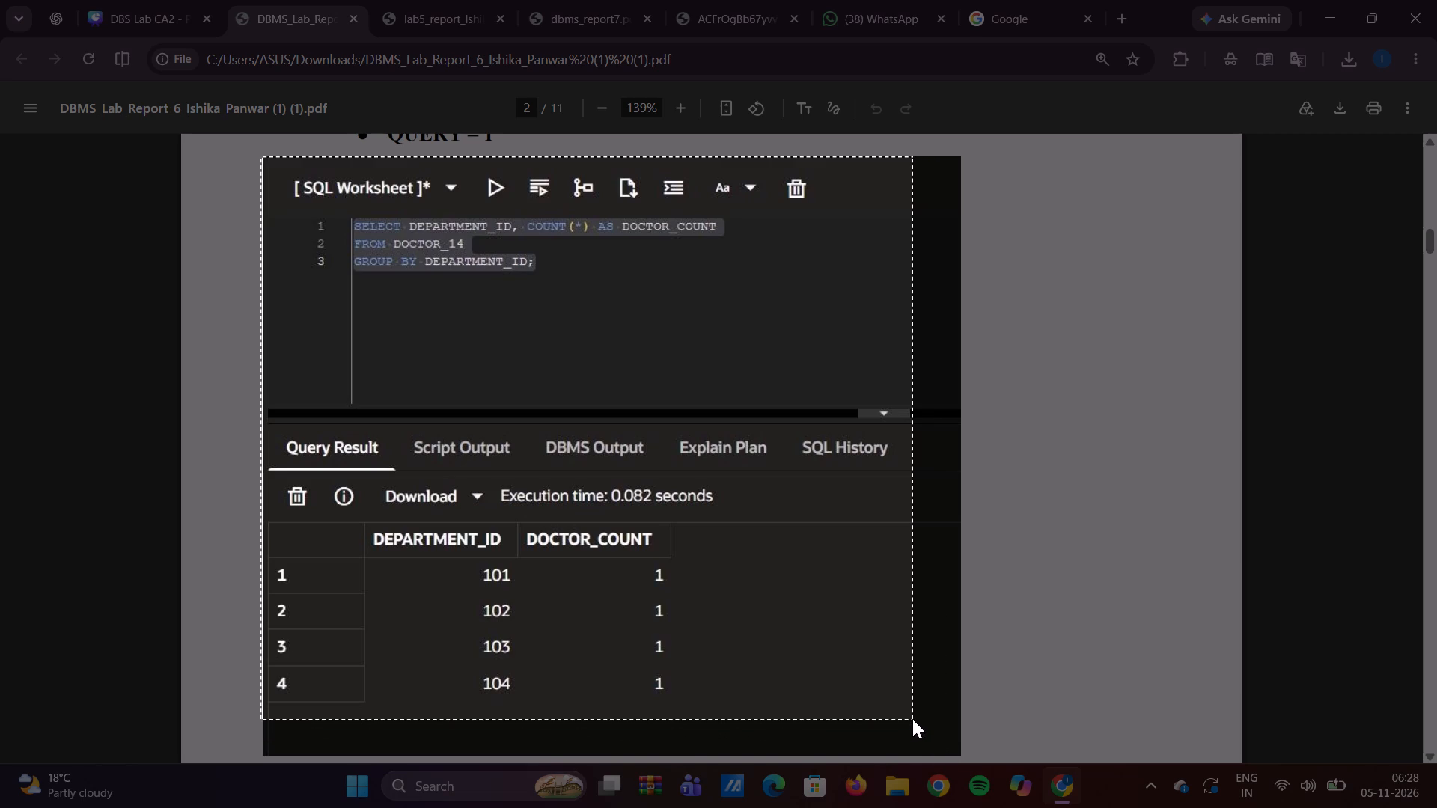
{"action": "left_click_drag", "start_coordinate": [912, 719], "coordinate": [910, 714]}
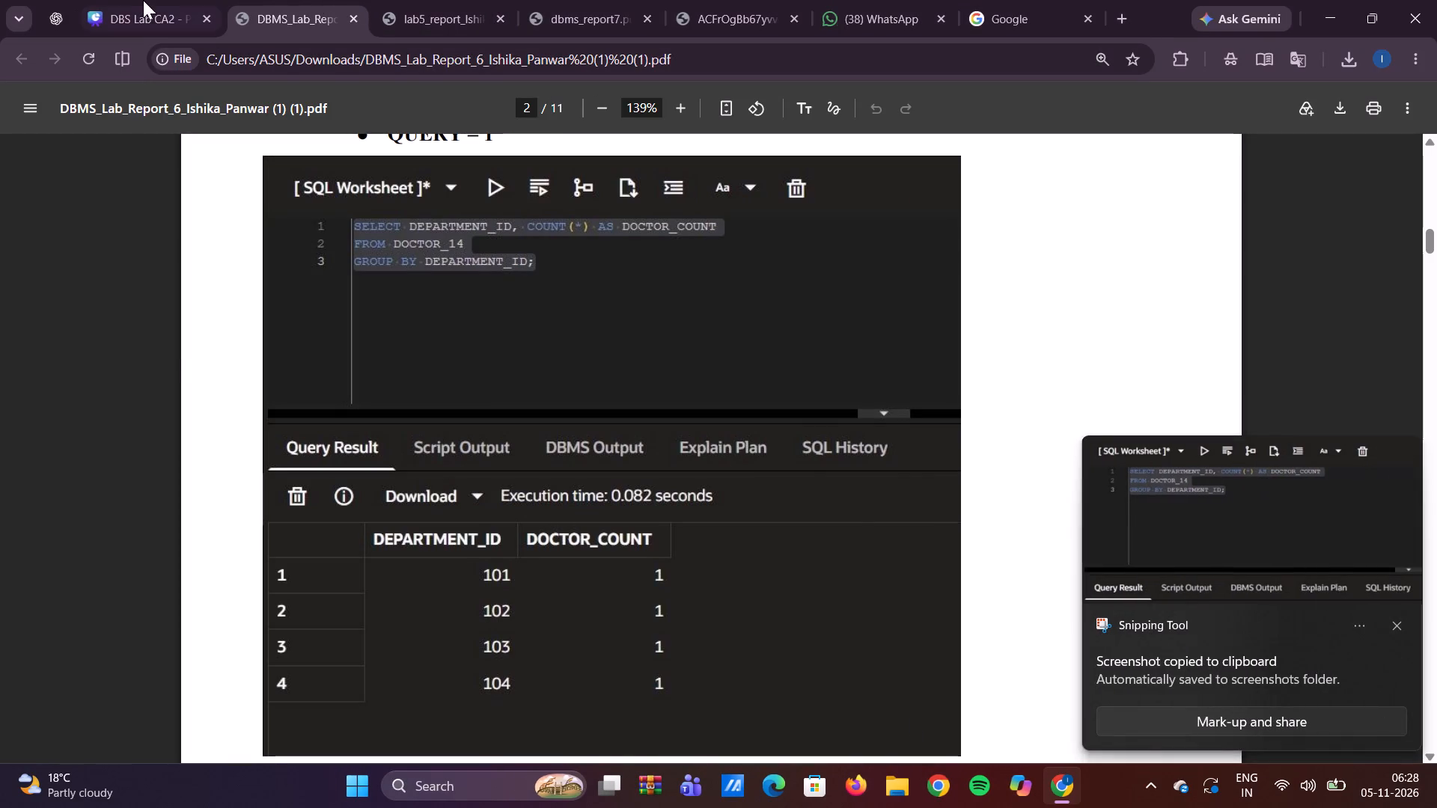
Replace the Inner Join image on slide 7 of the Canva presentation with the GROUP BY Query 1 capture, enlarged beneath the Inner Join heading.
{"action": "left_click", "coordinate": [138, 0]}
{"action": "left_click", "coordinate": [668, 489]}
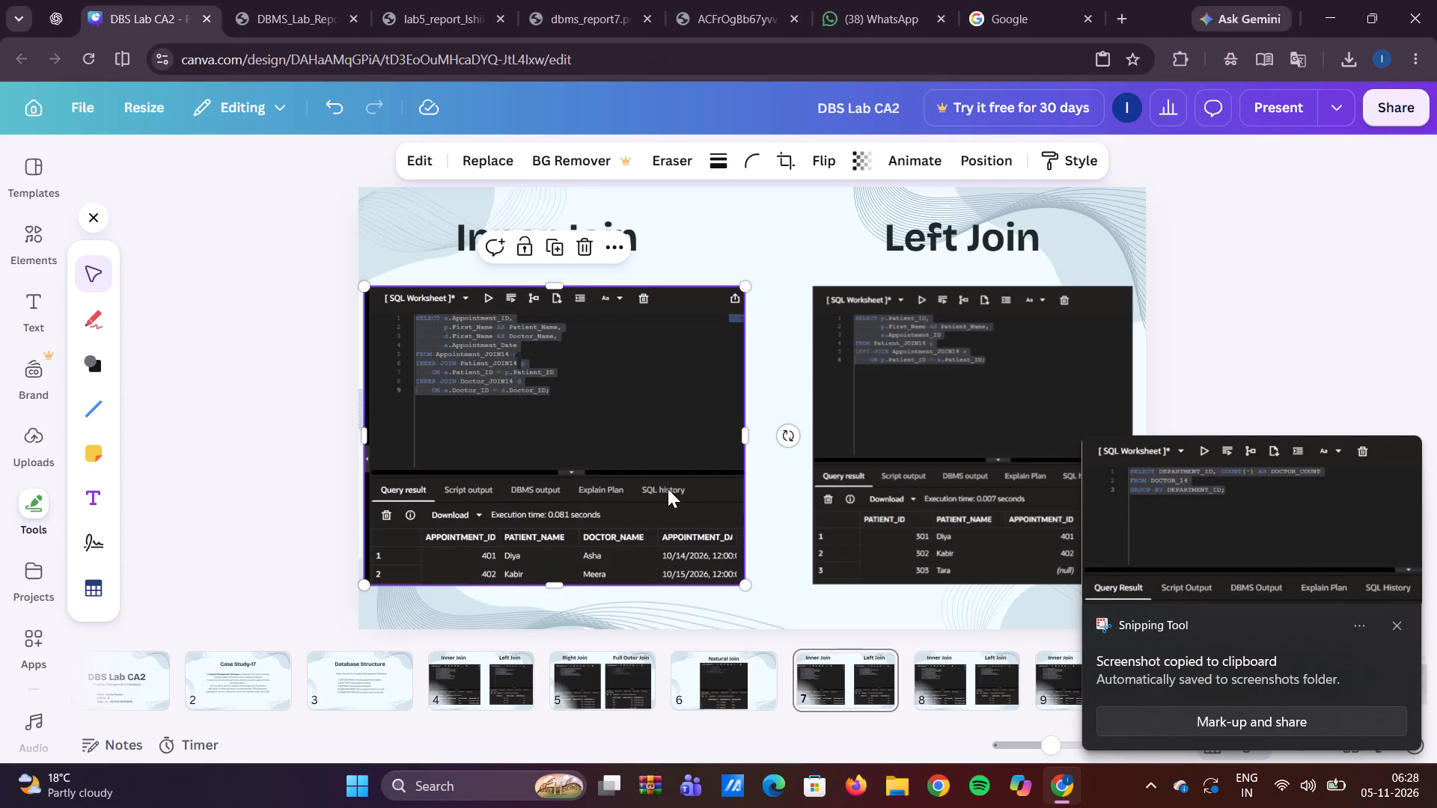
{"action": "key", "text": "Delete"}
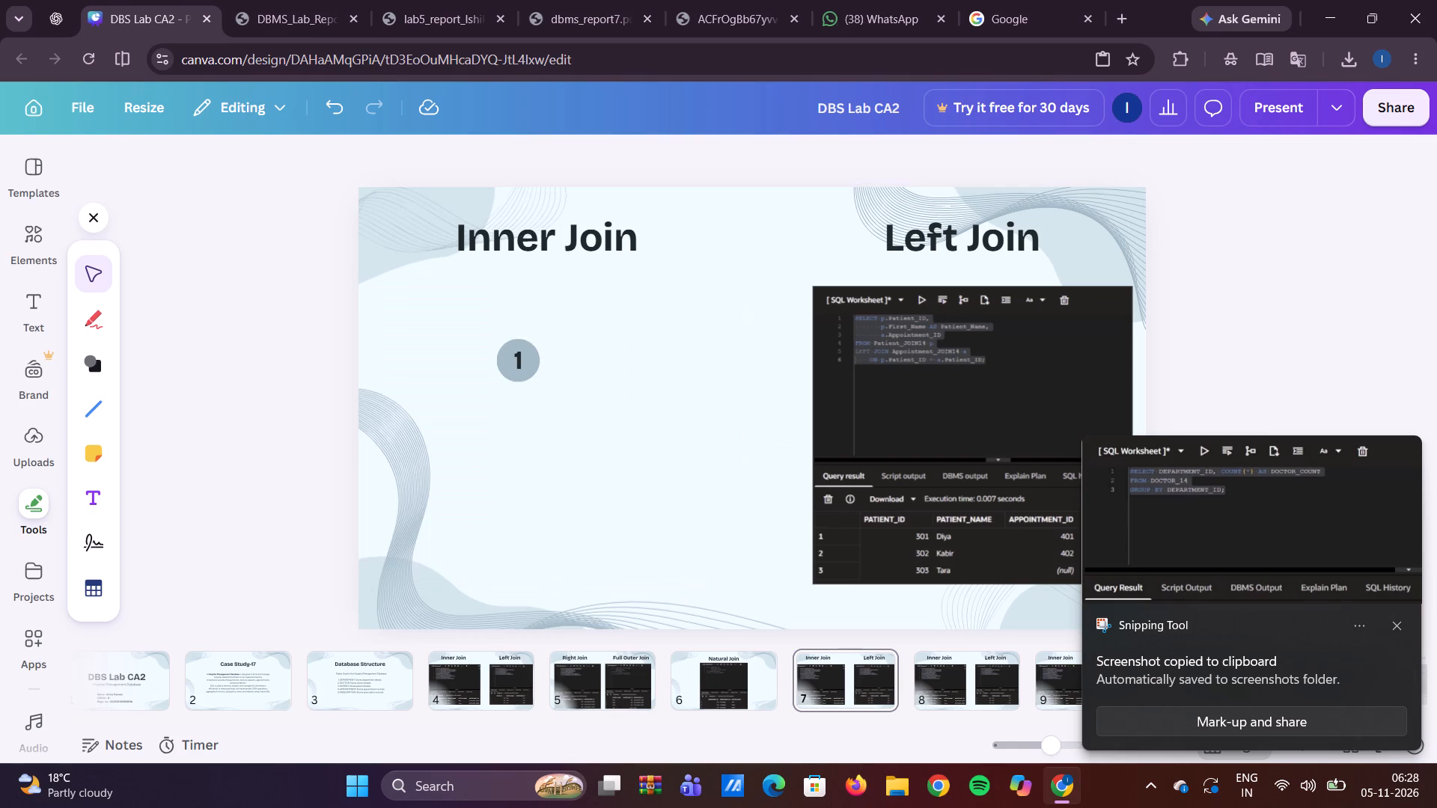
{"action": "key", "text": "ctrl+v"}
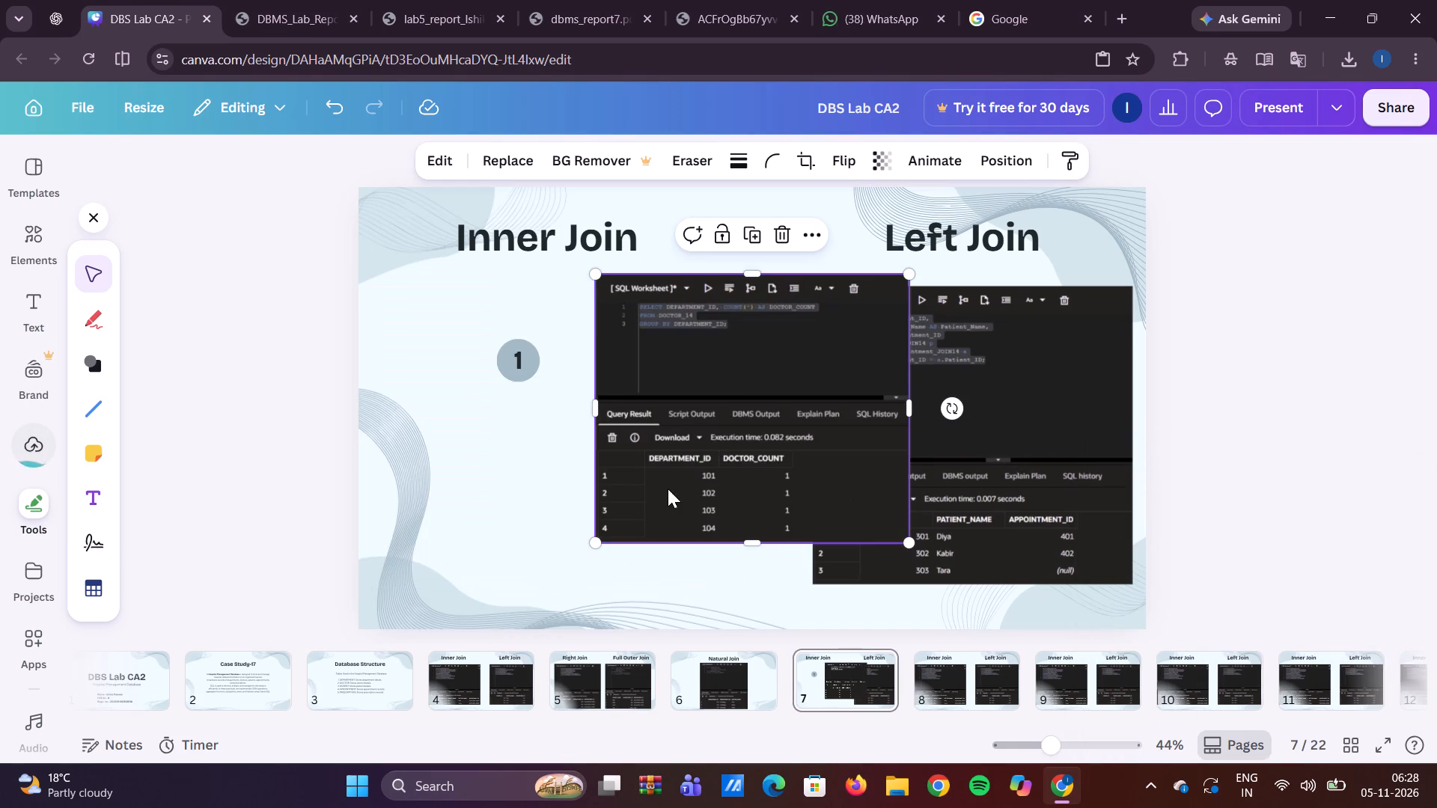
{"action": "left_click_drag", "start_coordinate": [749, 394], "coordinate": [538, 401]}
{"action": "left_click_drag", "start_coordinate": [693, 556], "coordinate": [704, 581]}
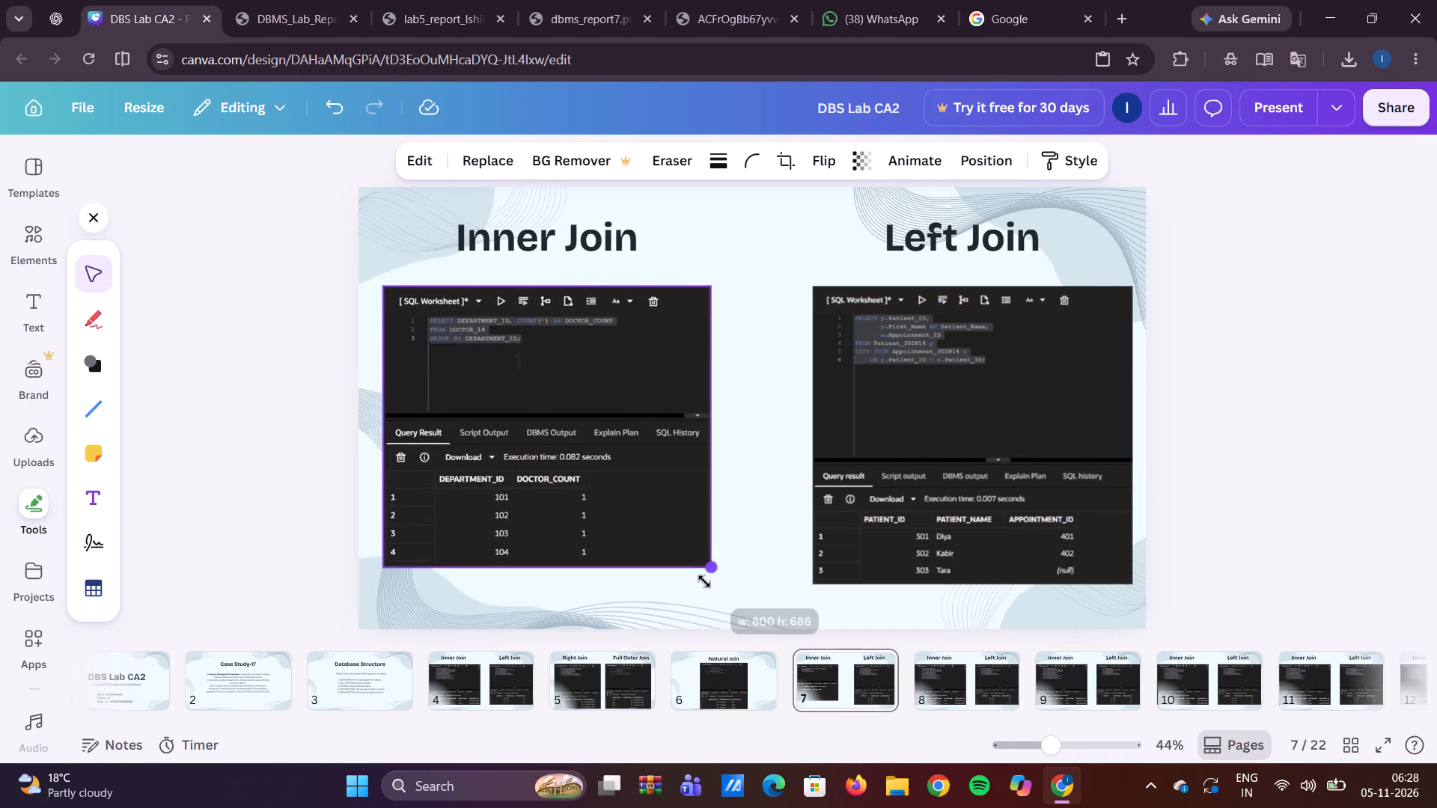
{"action": "left_click_drag", "start_coordinate": [704, 581], "coordinate": [724, 635]}
{"action": "left_click_drag", "start_coordinate": [611, 432], "coordinate": [599, 433]}
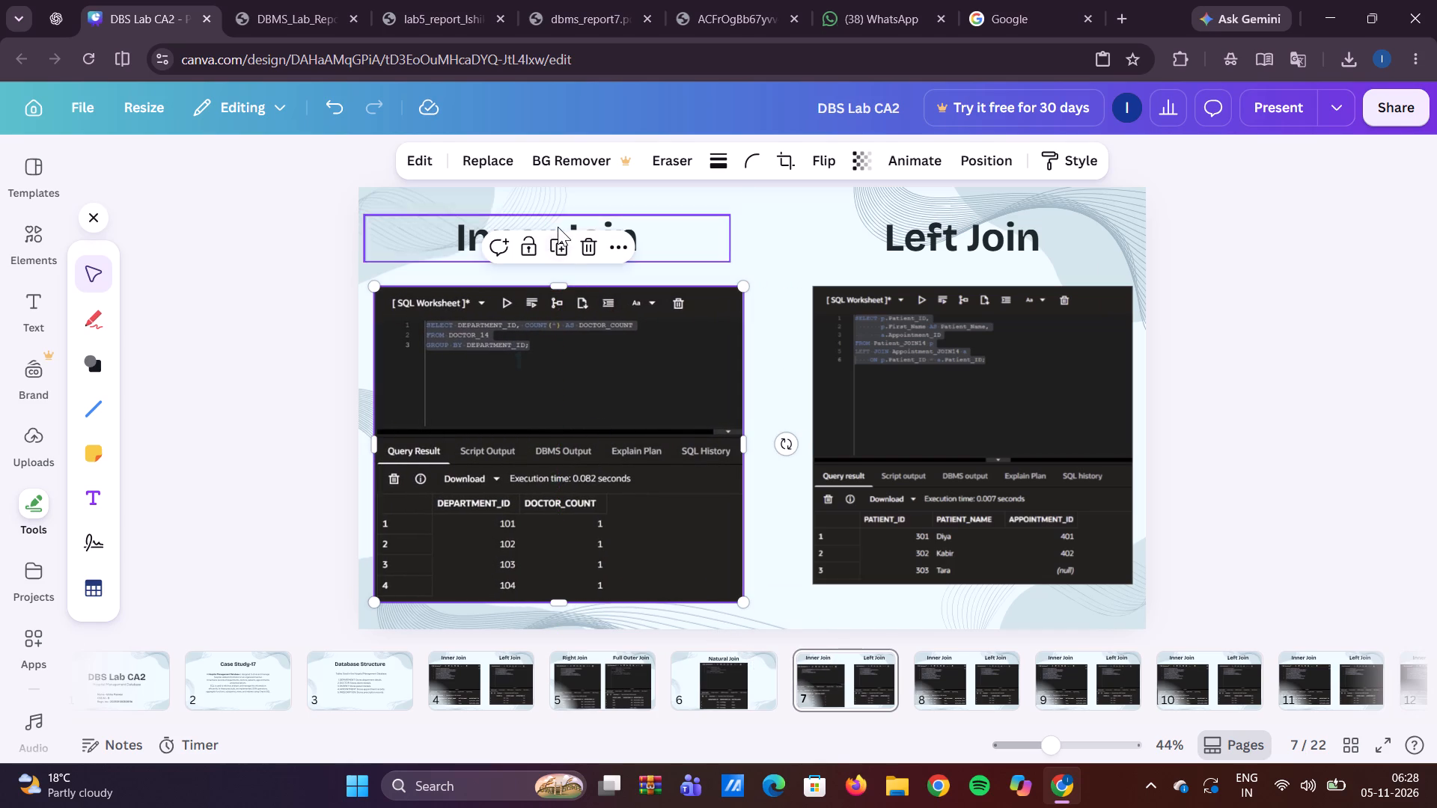
Change slide 7's Inner Join heading to Group By.
{"action": "double_click", "coordinate": [475, 233]}
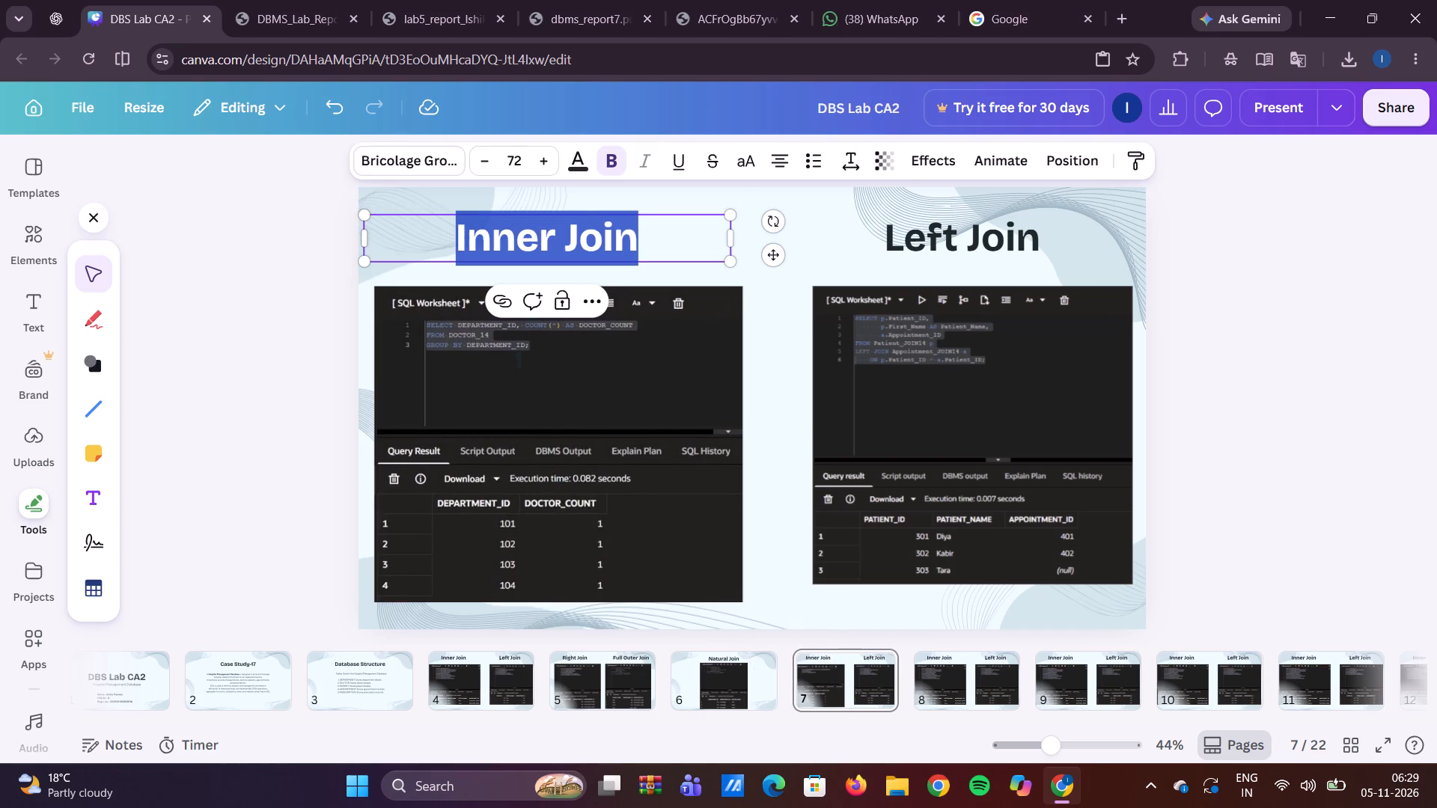
{"action": "type", "text": "Group"}
{"action": "key", "text": "space"}
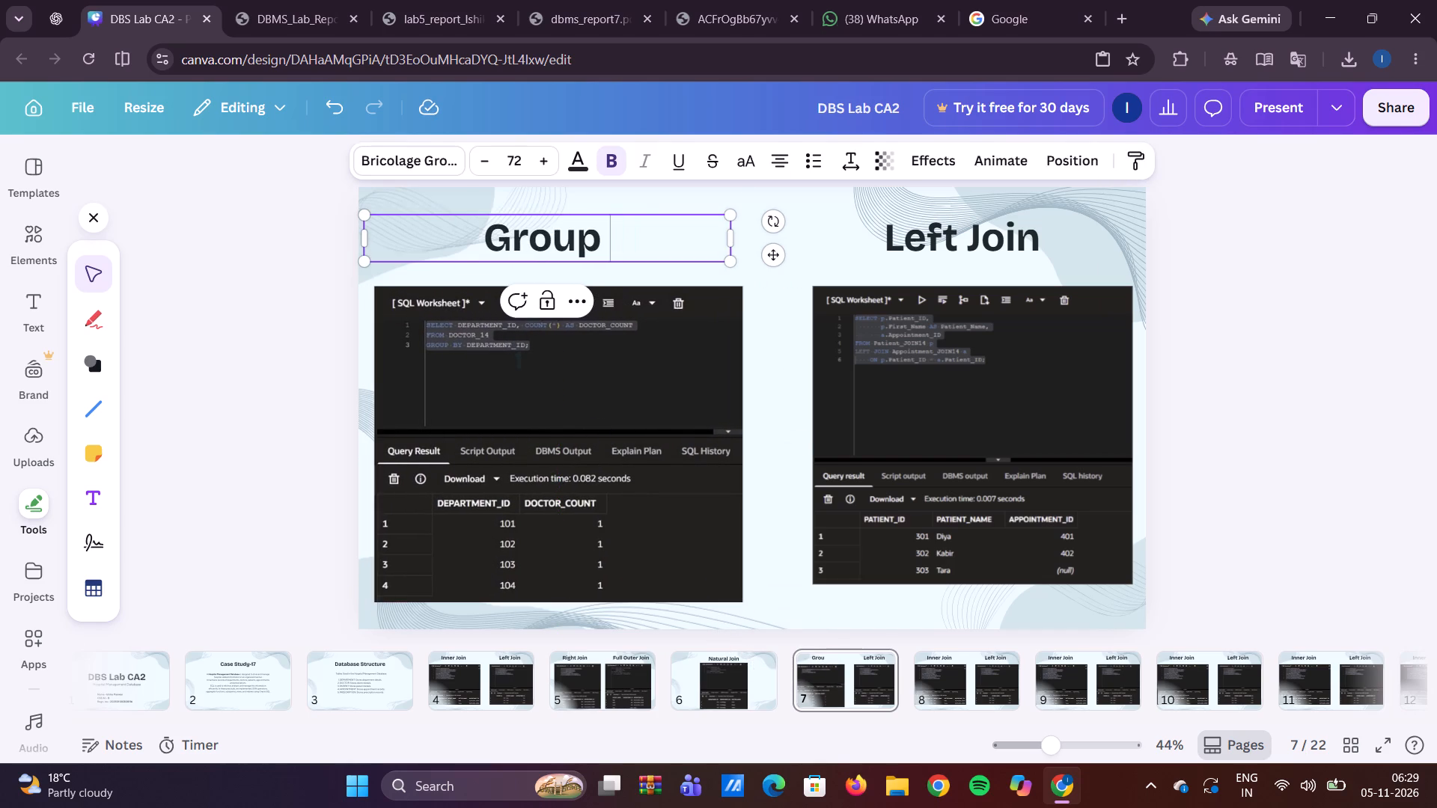
{"action": "type", "text": "By"}
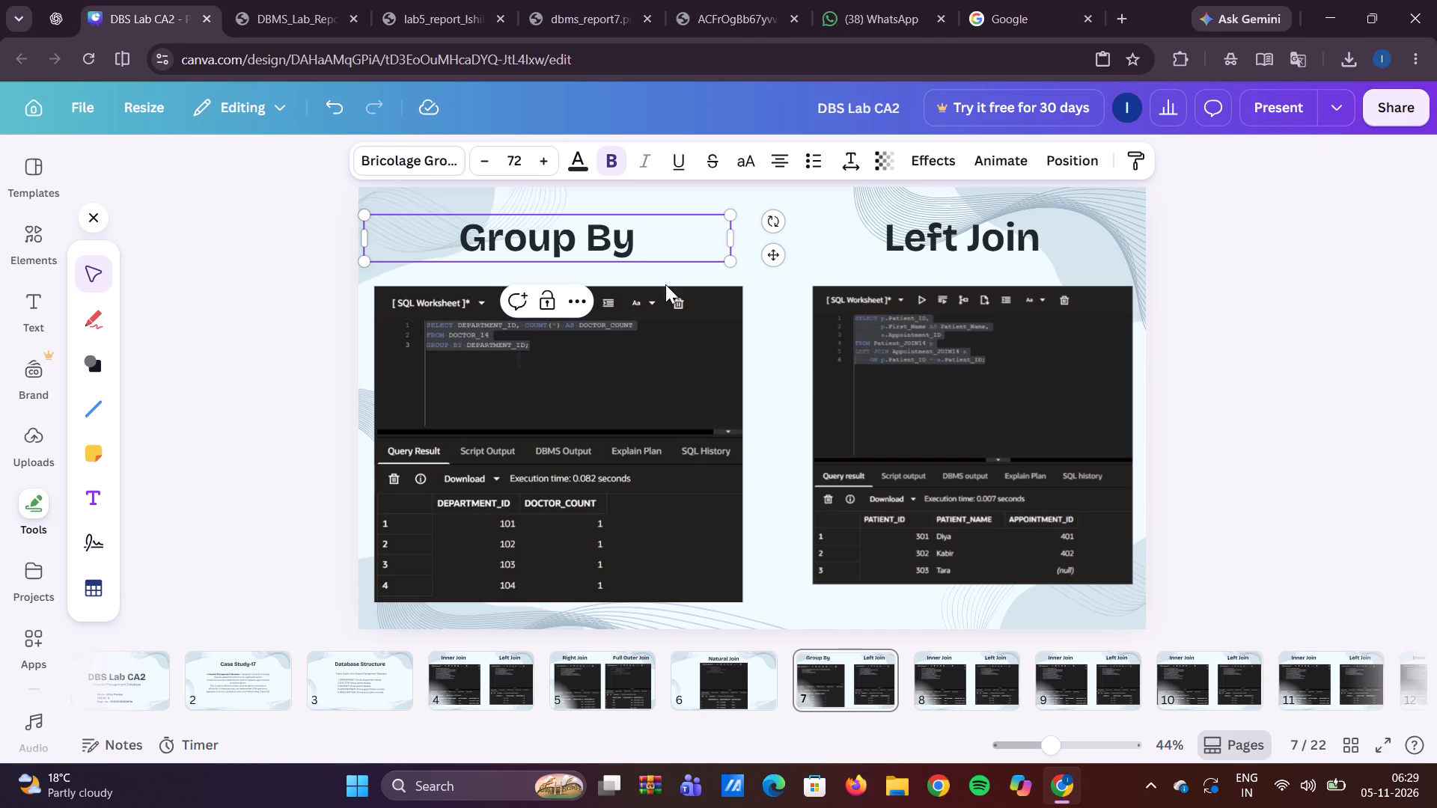
Switch to the DBMS Lab Report 6 PDF and review its GROUP BY, HAVING and subquery outputs through page 11.
{"action": "left_click", "coordinate": [278, 0]}
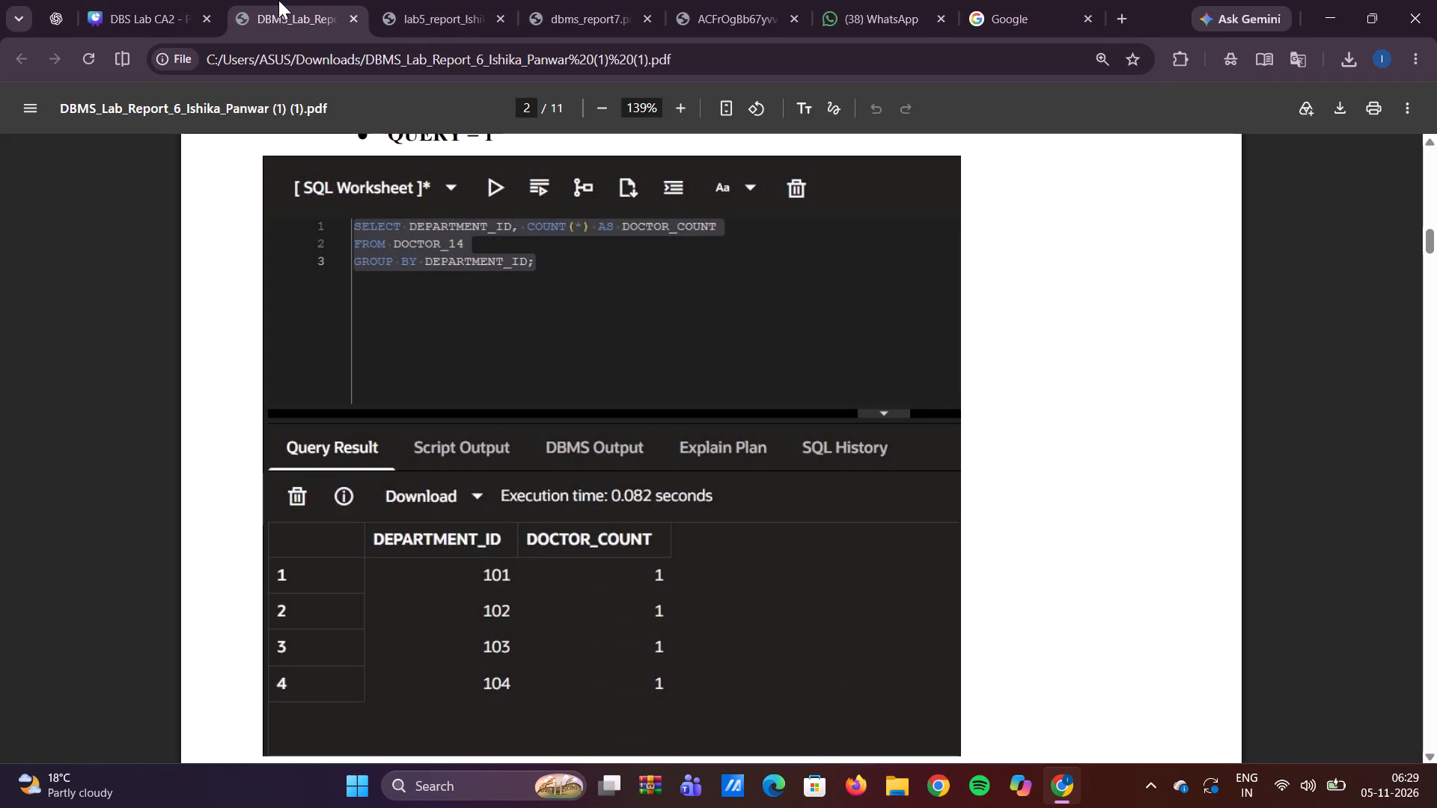
{"action": "scroll", "coordinate": [630, 377], "scroll_direction": "down", "scroll_amount": 5}
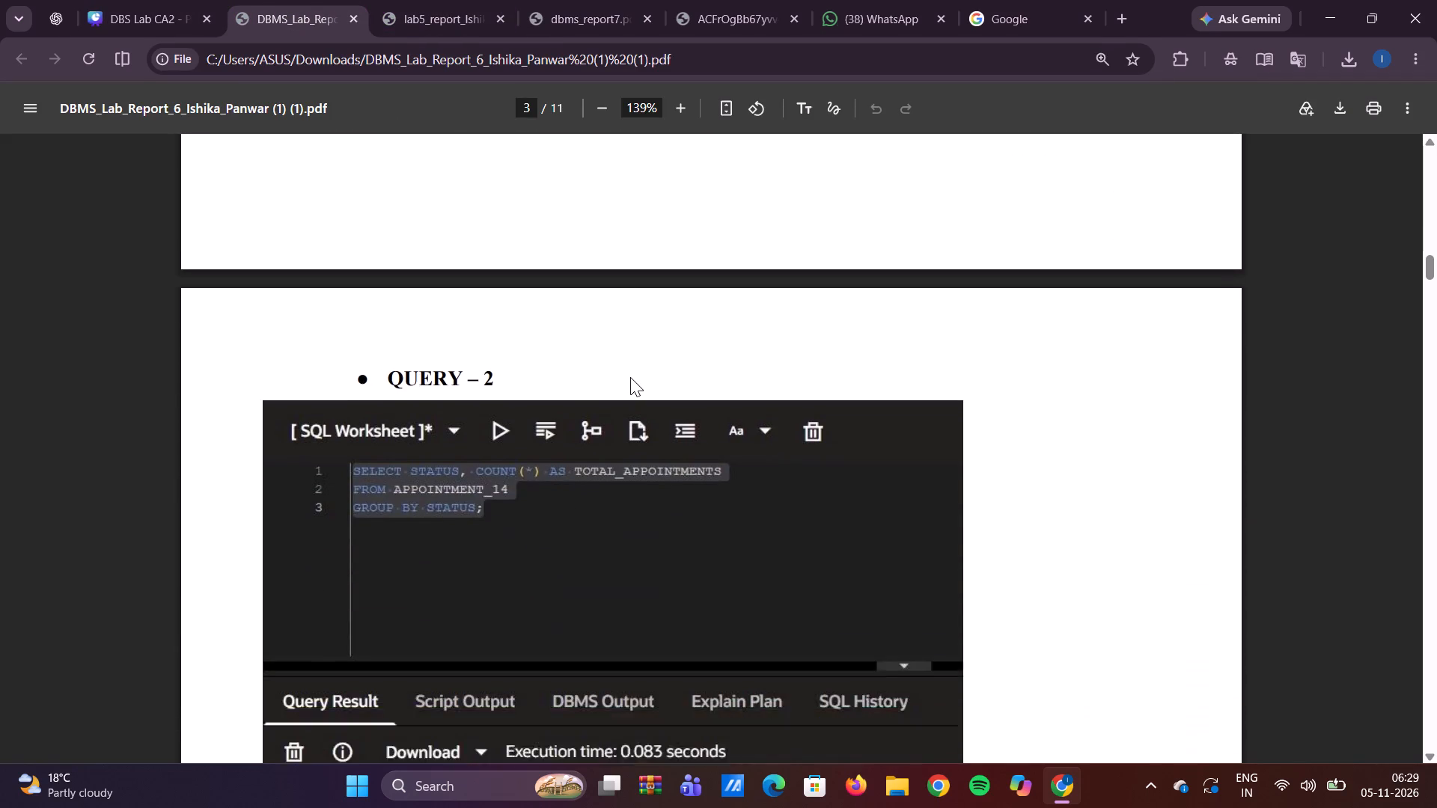
{"action": "scroll", "coordinate": [630, 377], "scroll_direction": "down", "scroll_amount": 4}
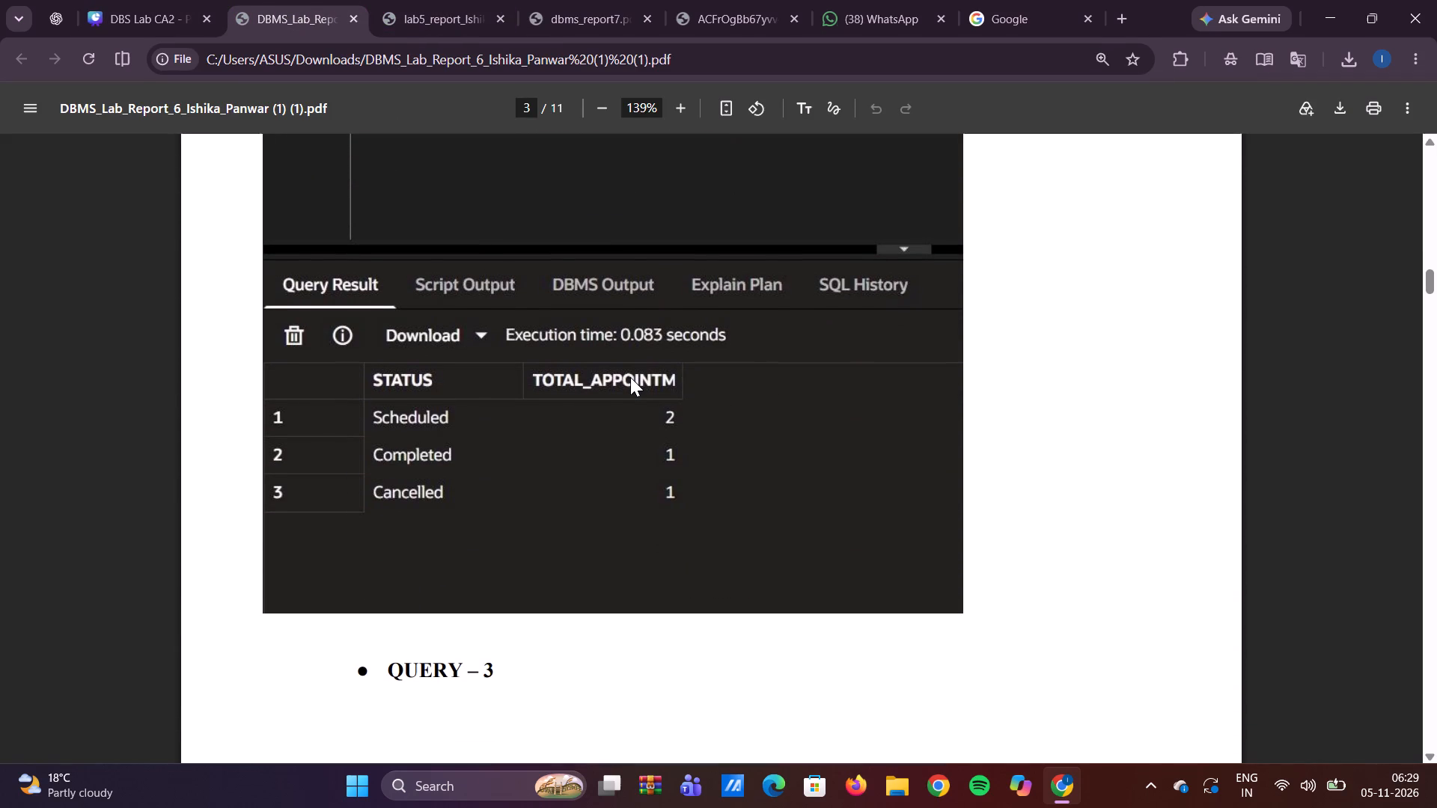
{"action": "scroll", "coordinate": [630, 377], "scroll_direction": "down", "scroll_amount": 8}
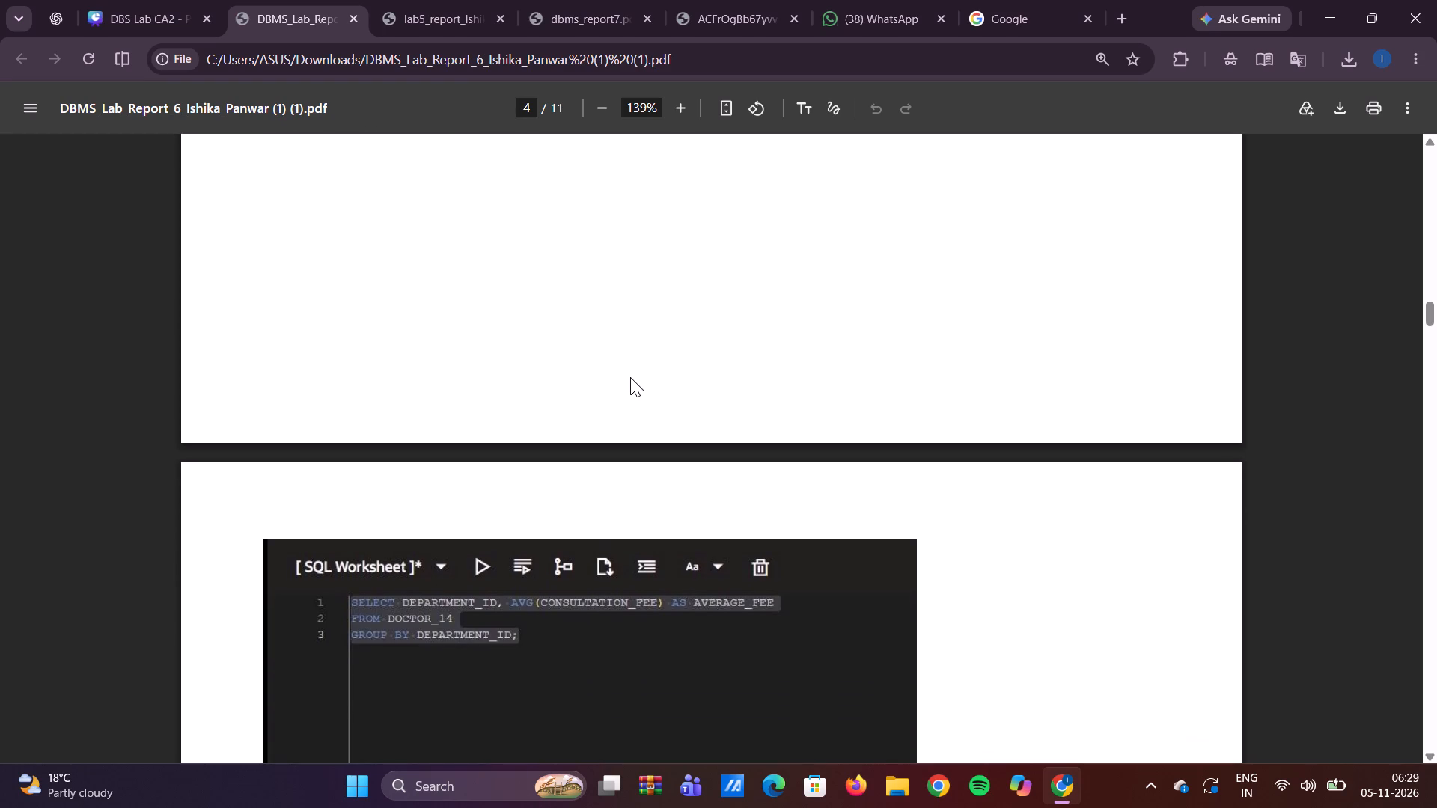
{"action": "scroll", "coordinate": [630, 377], "scroll_direction": "down", "scroll_amount": 8}
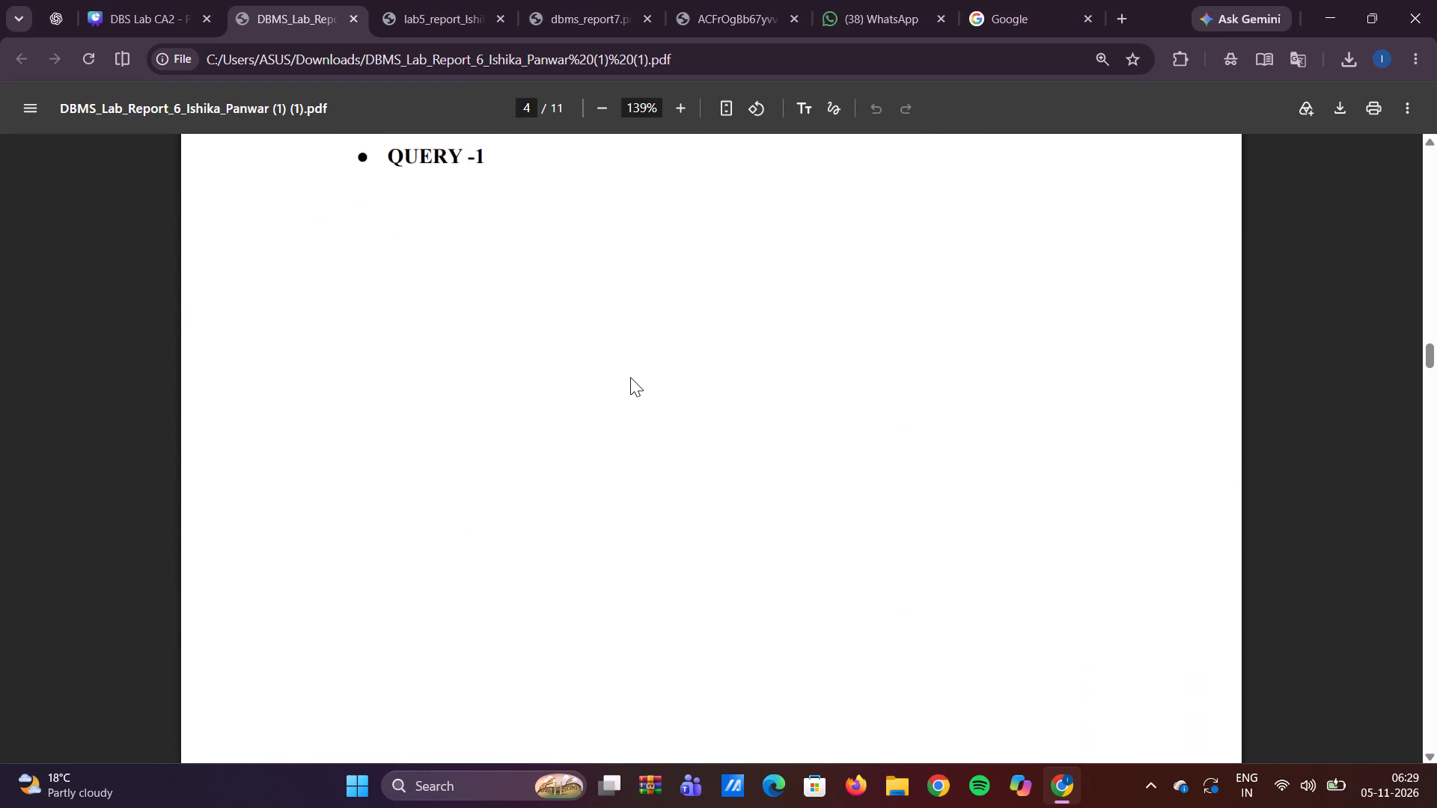
{"action": "scroll", "coordinate": [630, 377], "scroll_direction": "down", "scroll_amount": 4}
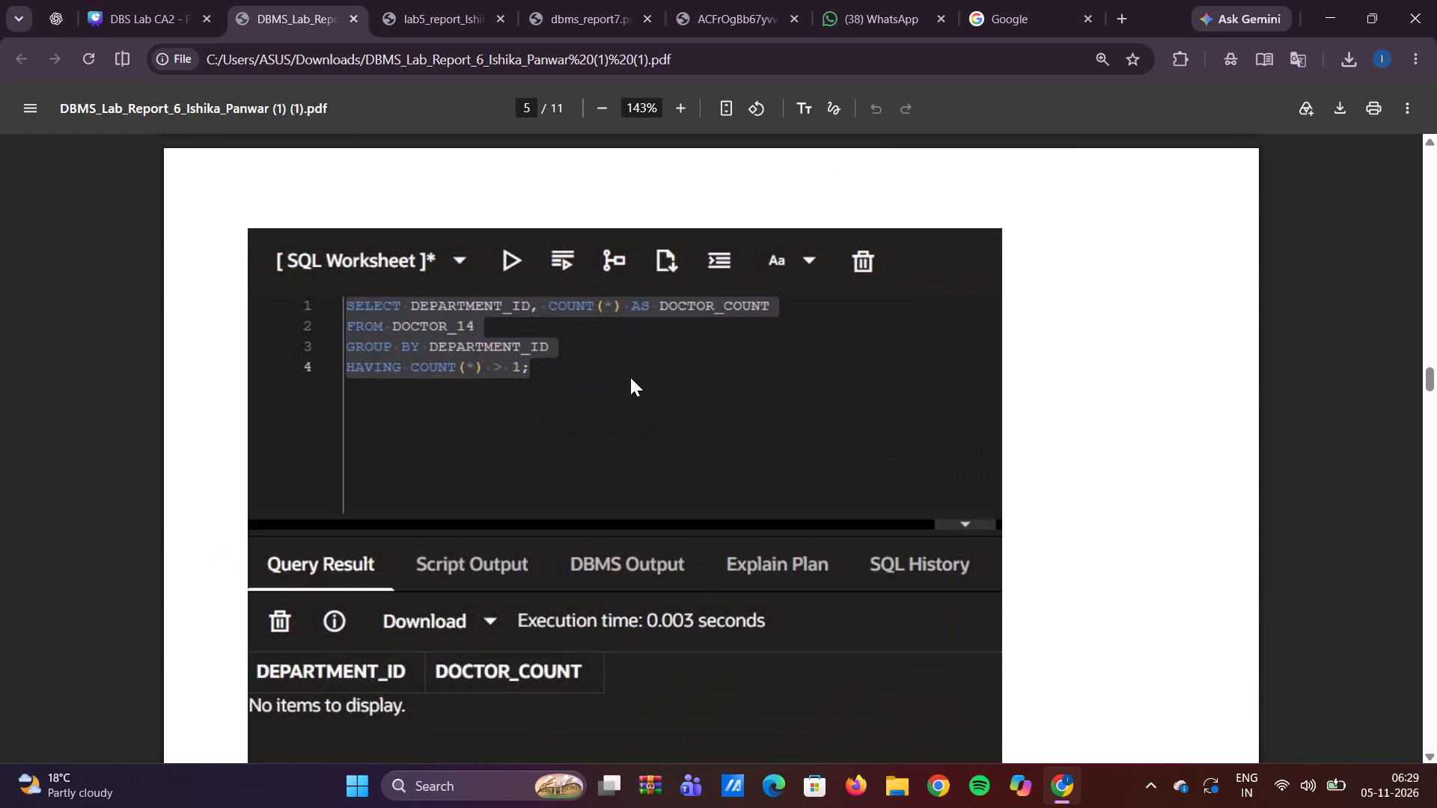
{"action": "scroll", "coordinate": [630, 377], "scroll_direction": "down", "scroll_amount": 1}
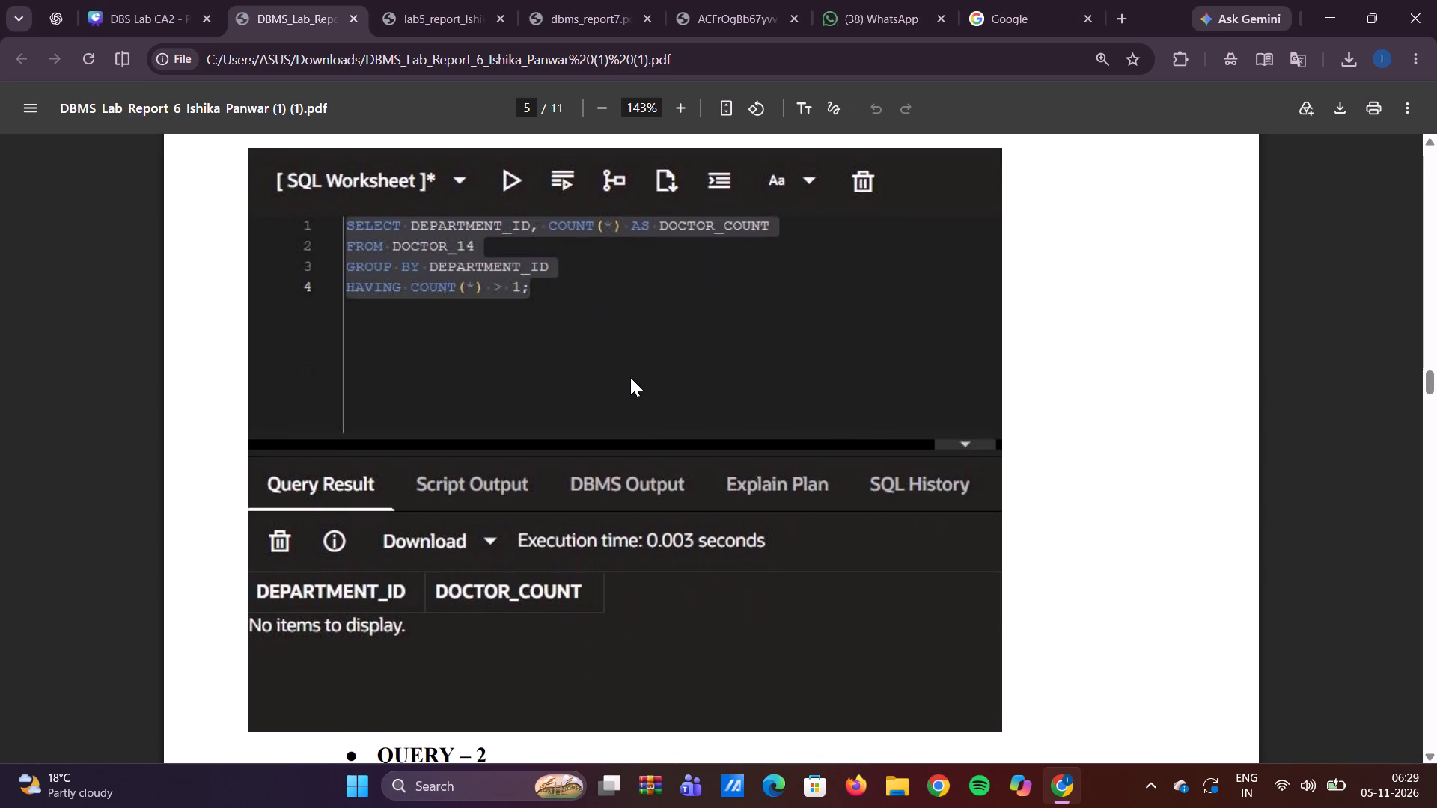
{"action": "scroll", "coordinate": [630, 377], "scroll_direction": "down", "scroll_amount": 7}
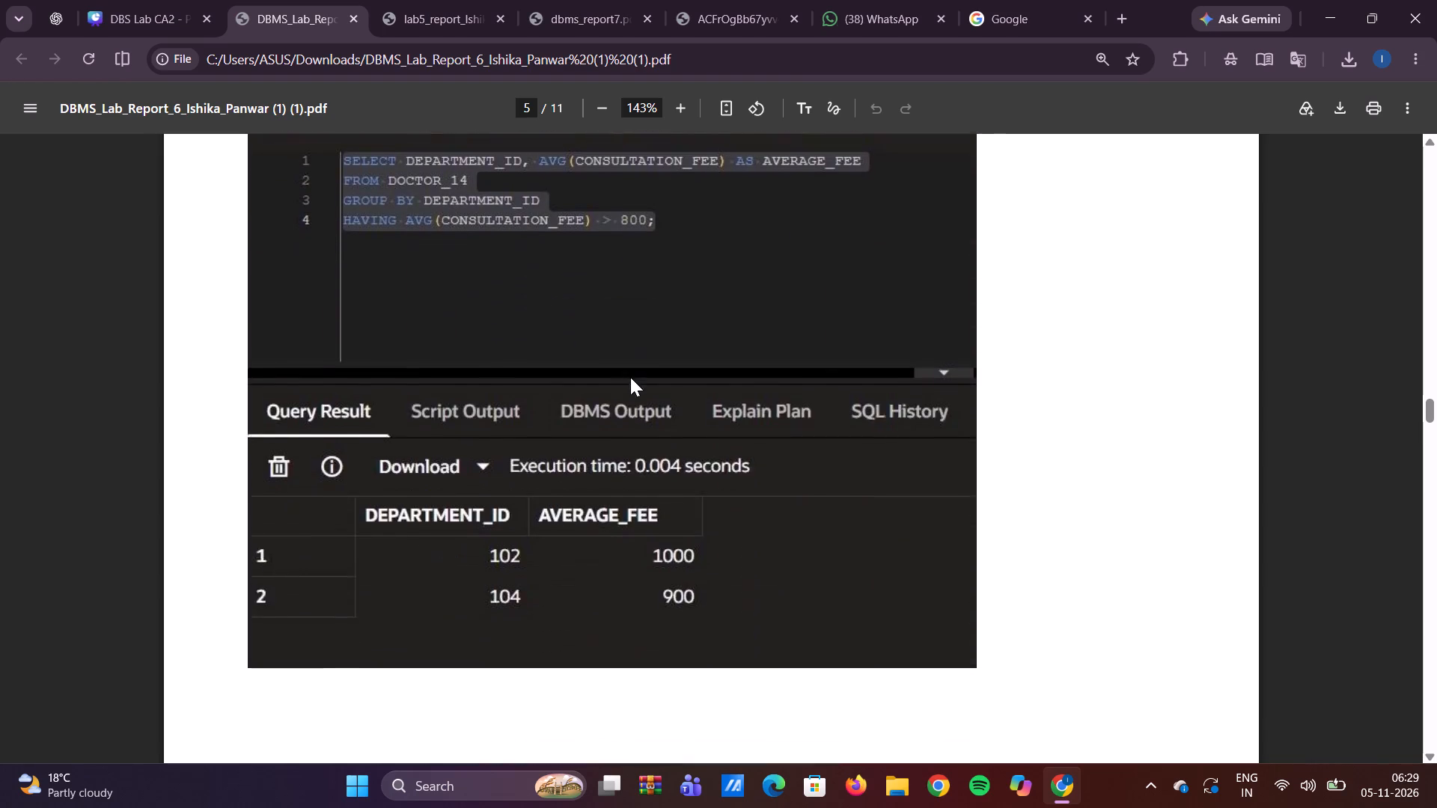
{"action": "scroll", "coordinate": [630, 377], "scroll_direction": "down", "scroll_amount": 6}
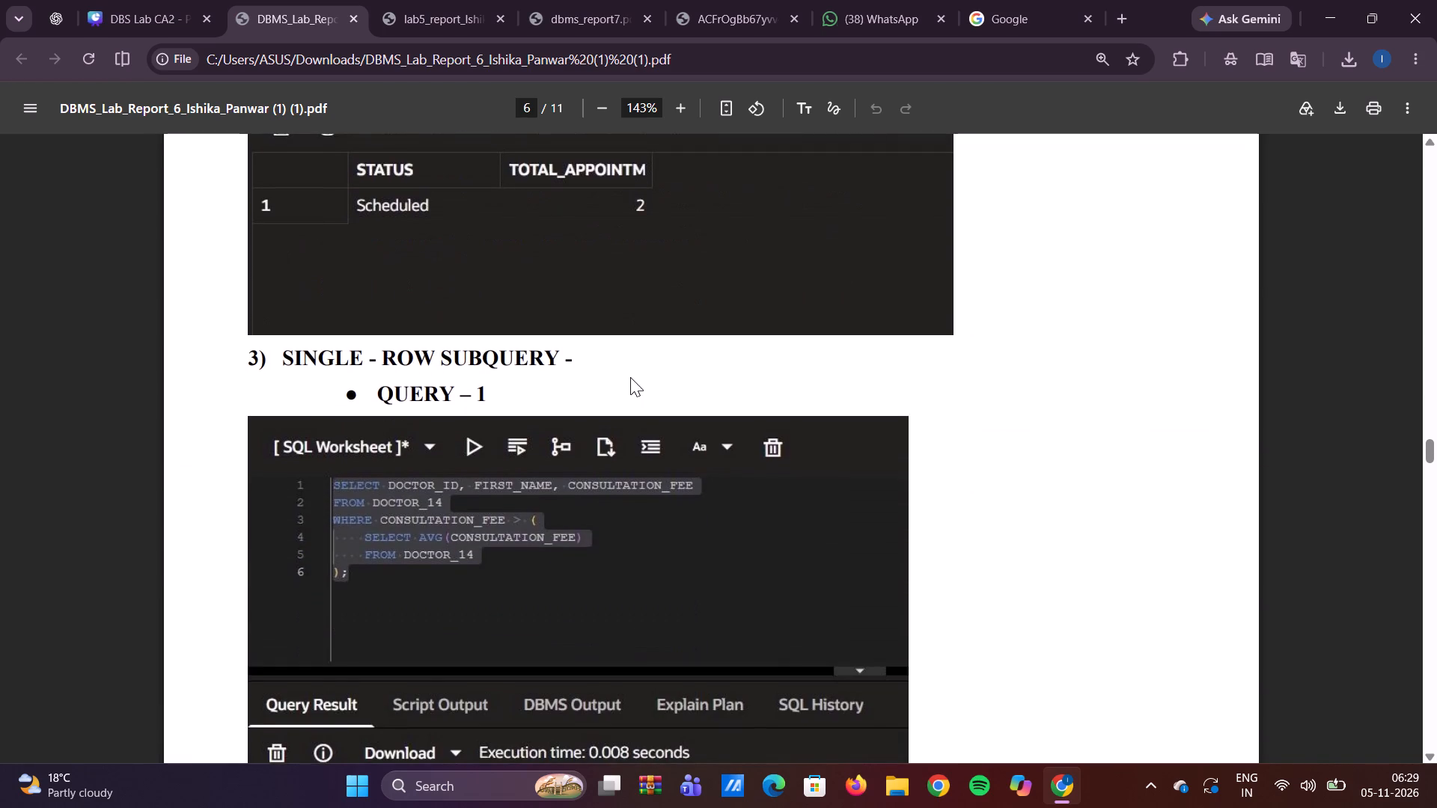
{"action": "scroll", "coordinate": [630, 377], "scroll_direction": "down", "scroll_amount": 10}
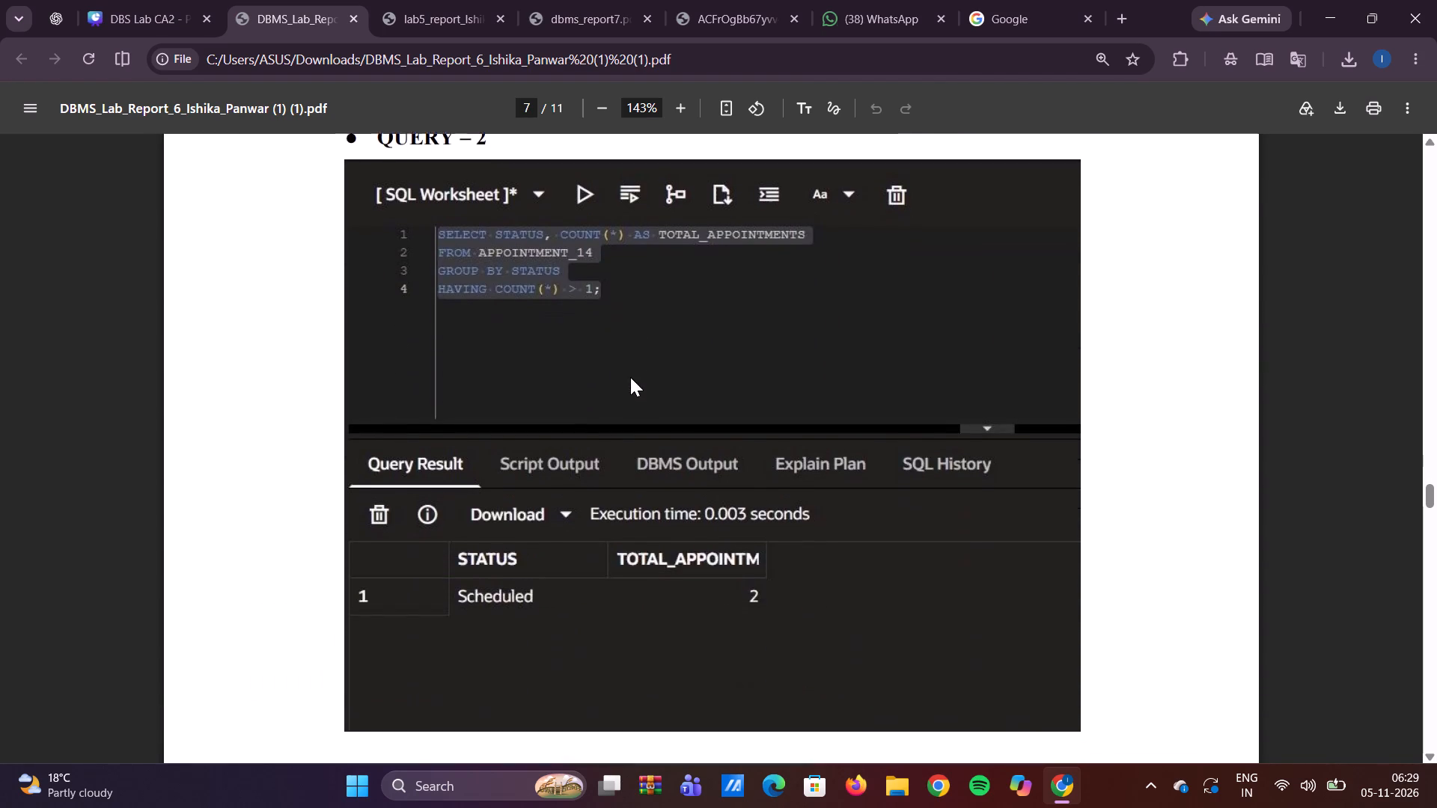
{"action": "scroll", "coordinate": [630, 377], "scroll_direction": "down", "scroll_amount": 4}
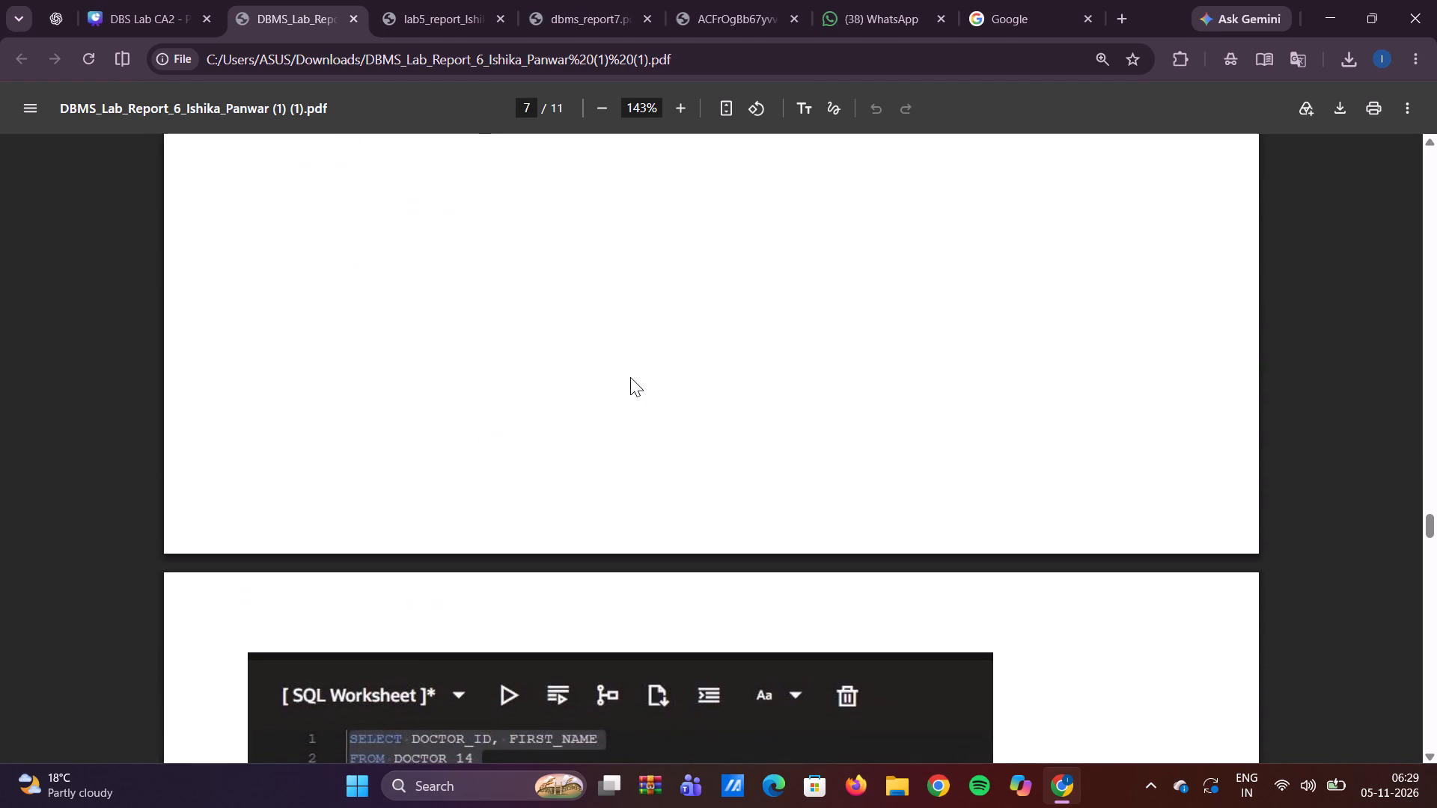
{"action": "scroll", "coordinate": [630, 377], "scroll_direction": "down", "scroll_amount": 6}
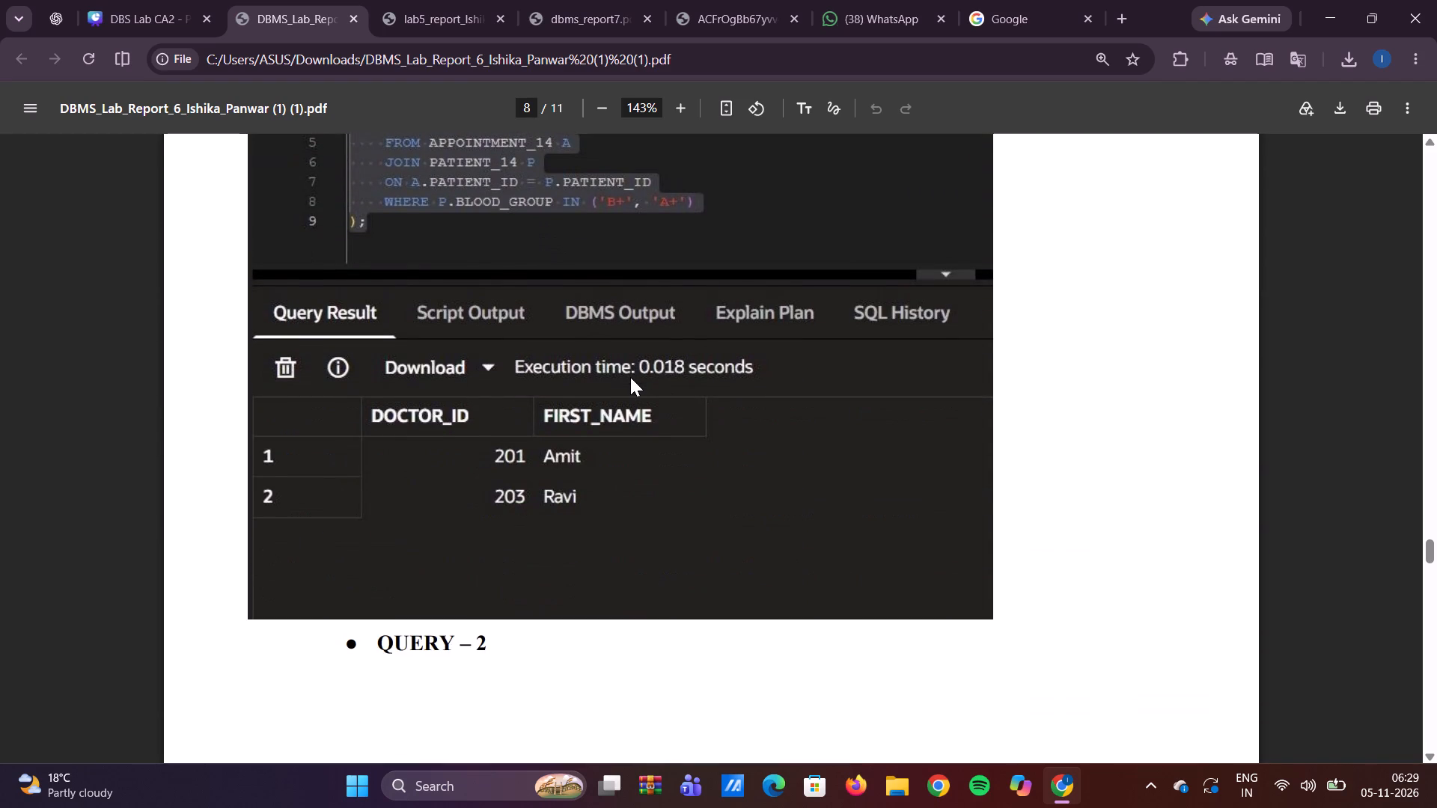
{"action": "scroll", "coordinate": [630, 377], "scroll_direction": "down", "scroll_amount": 7}
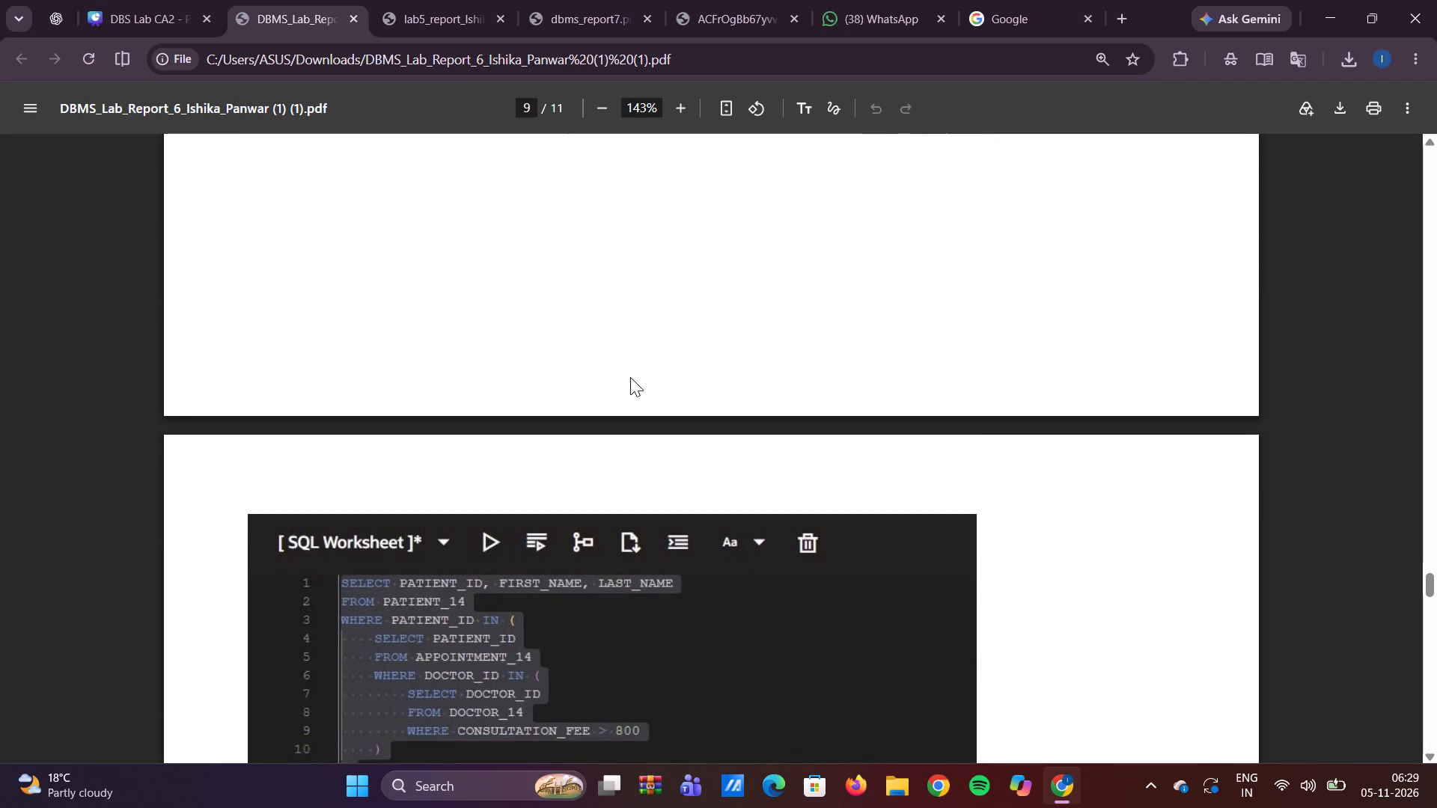
{"action": "scroll", "coordinate": [630, 377], "scroll_direction": "down", "scroll_amount": 2}
{"action": "scroll", "coordinate": [630, 377], "scroll_direction": "up", "scroll_amount": 1}
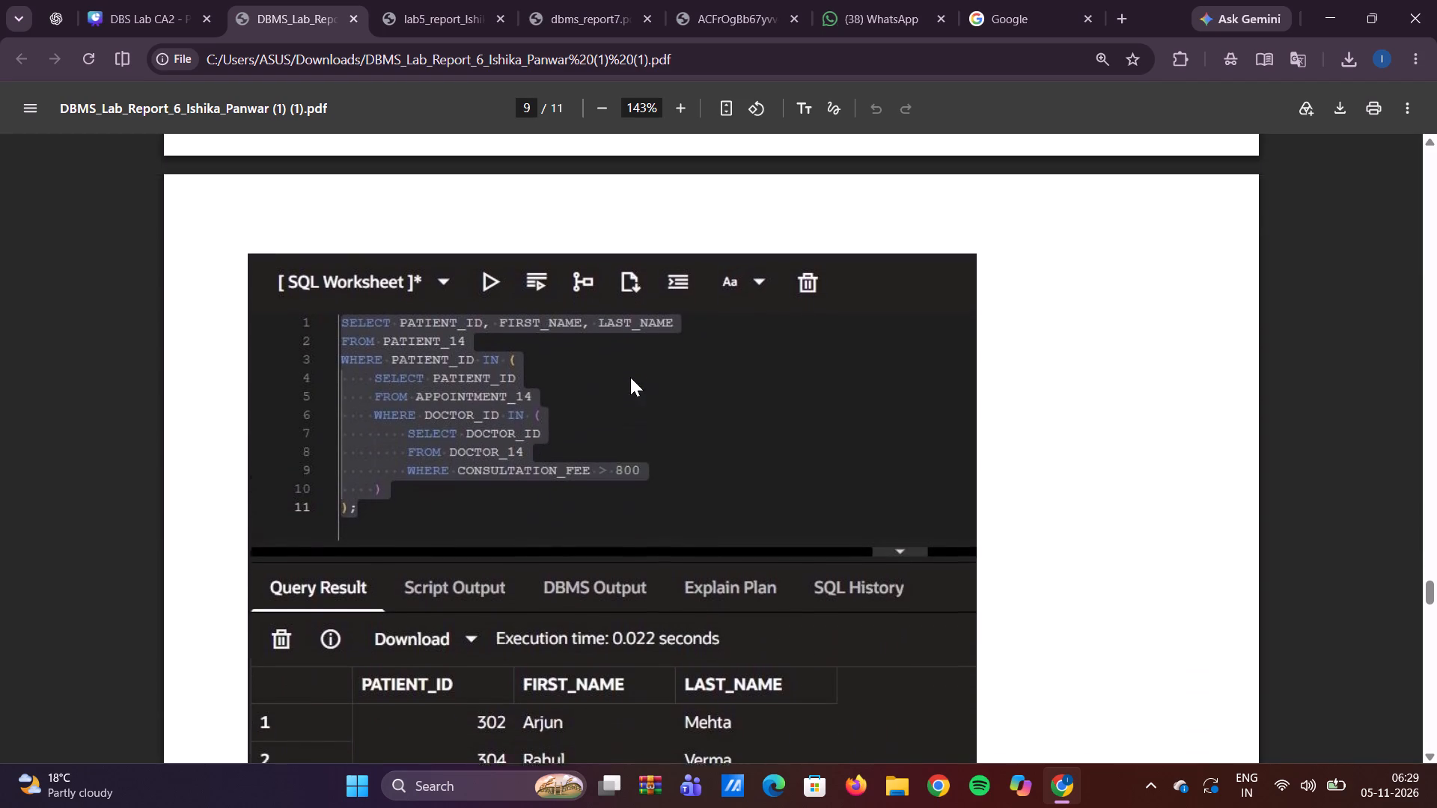
{"action": "scroll", "coordinate": [630, 377], "scroll_direction": "up", "scroll_amount": 6}
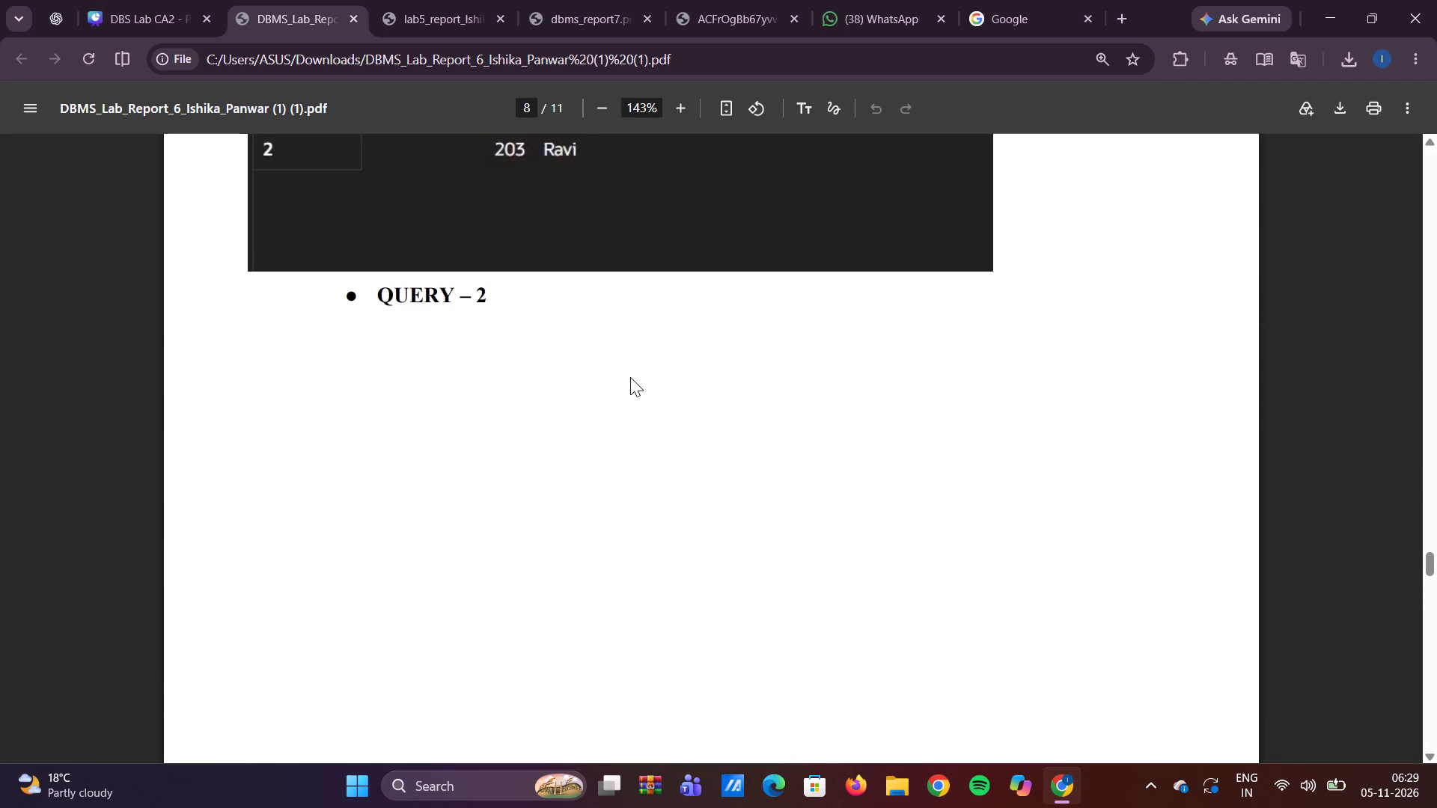
{"action": "scroll", "coordinate": [630, 377], "scroll_direction": "down", "scroll_amount": 10}
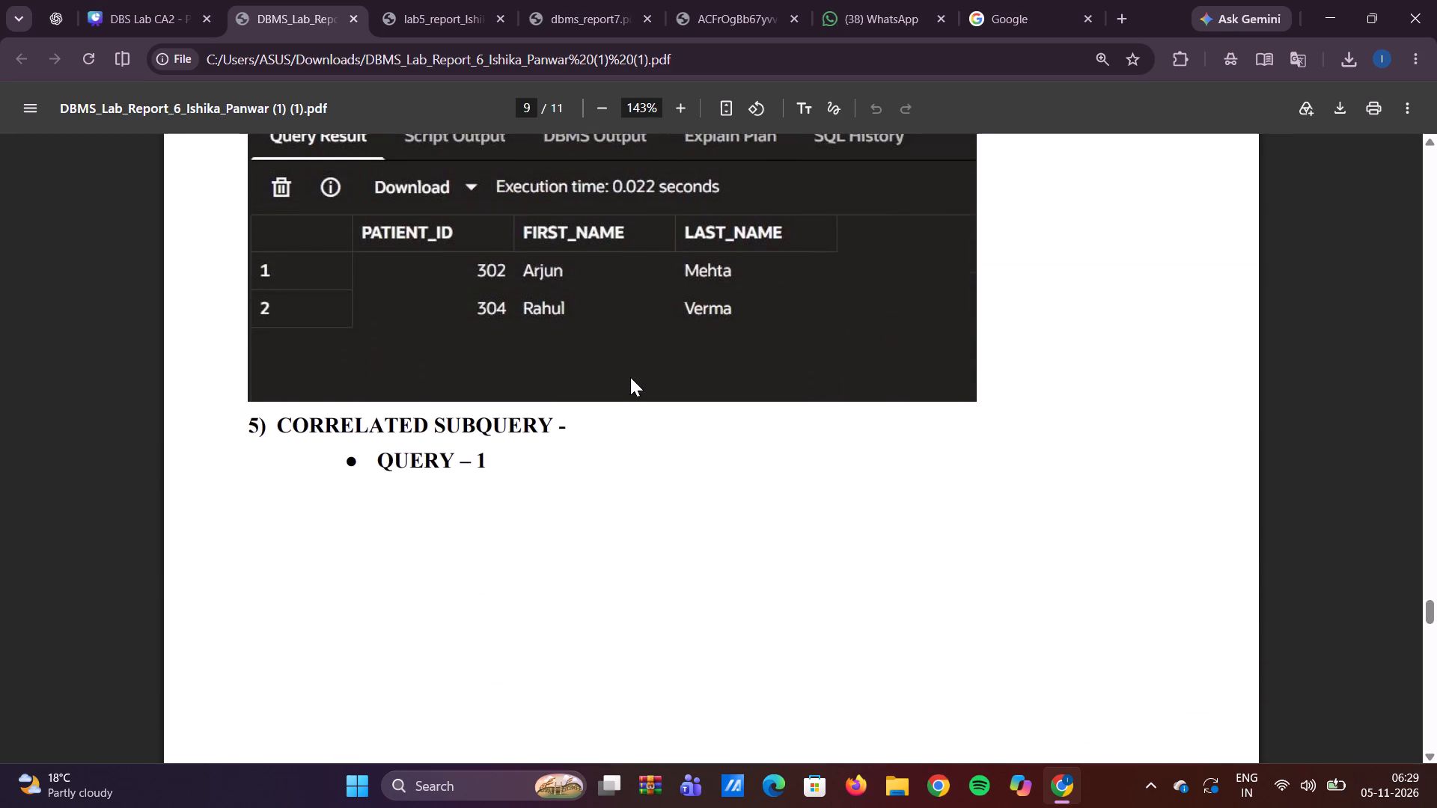
{"action": "scroll", "coordinate": [630, 377], "scroll_direction": "down", "scroll_amount": 10}
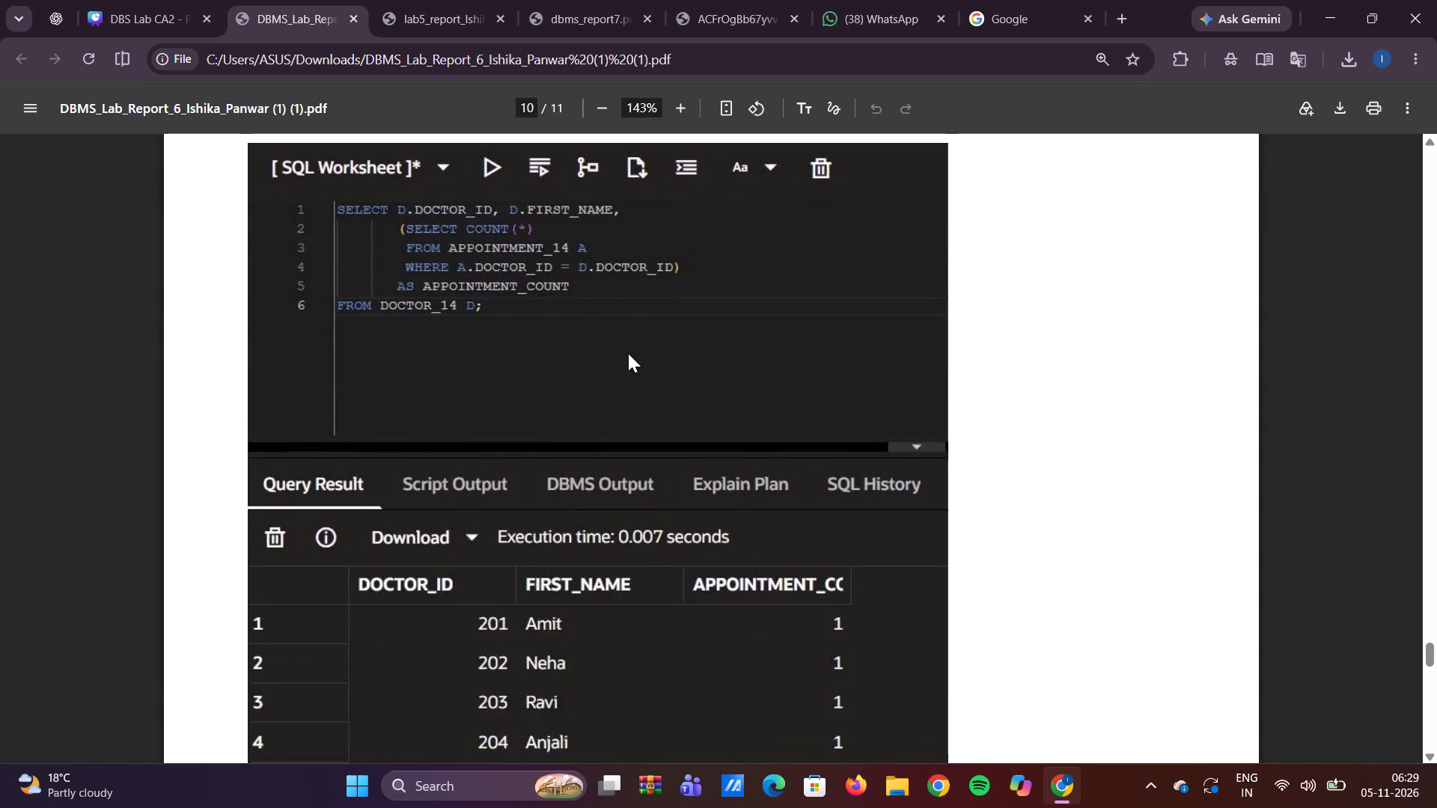
{"action": "scroll", "coordinate": [628, 353], "scroll_direction": "down", "scroll_amount": 9}
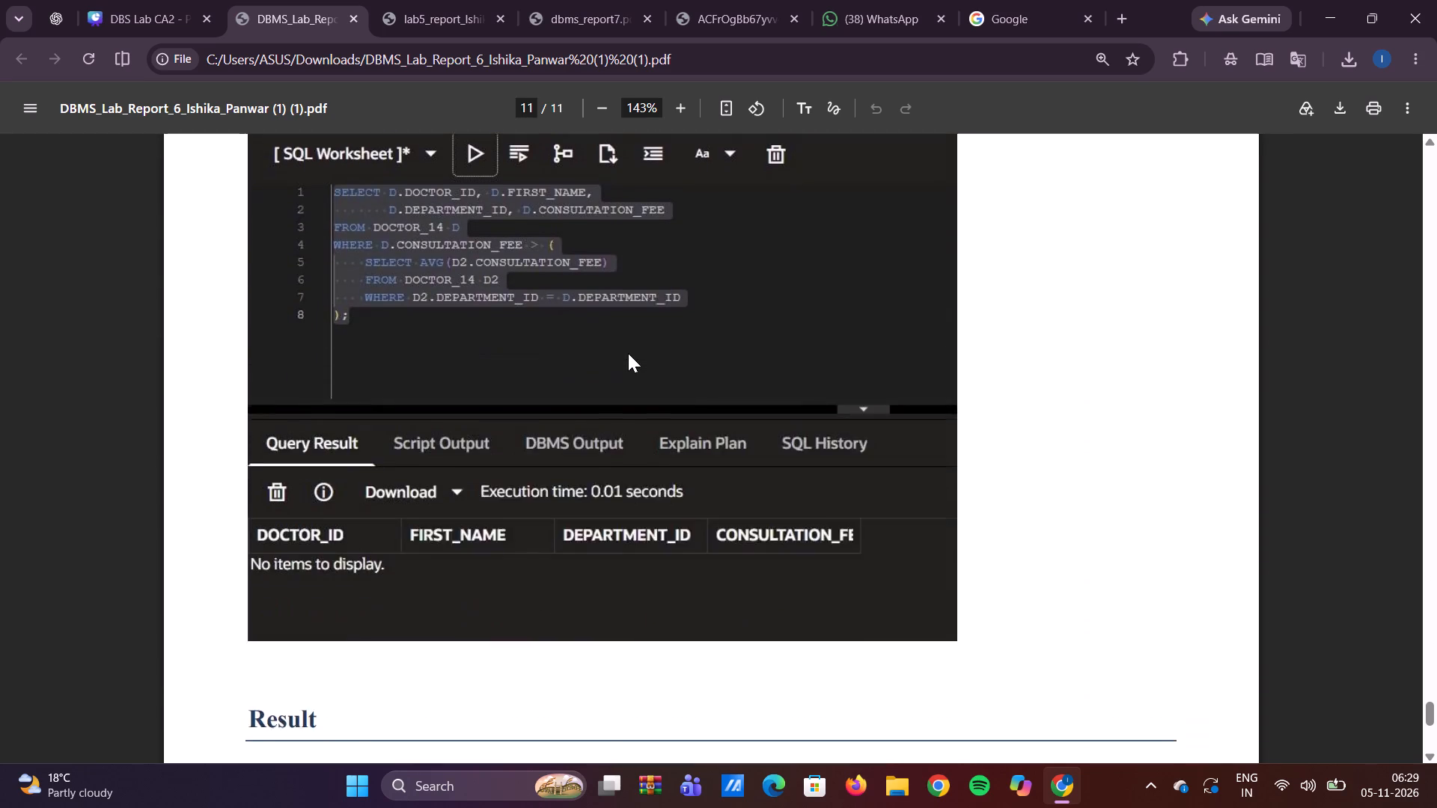
Capture a screenshot of the GROUP BY average consultation fee worksheet and its result table from page 4 of Lab Report 6.
{"action": "scroll", "coordinate": [628, 353], "scroll_direction": "up", "scroll_amount": 20}
{"action": "scroll", "coordinate": [628, 353], "scroll_direction": "up", "scroll_amount": 15}
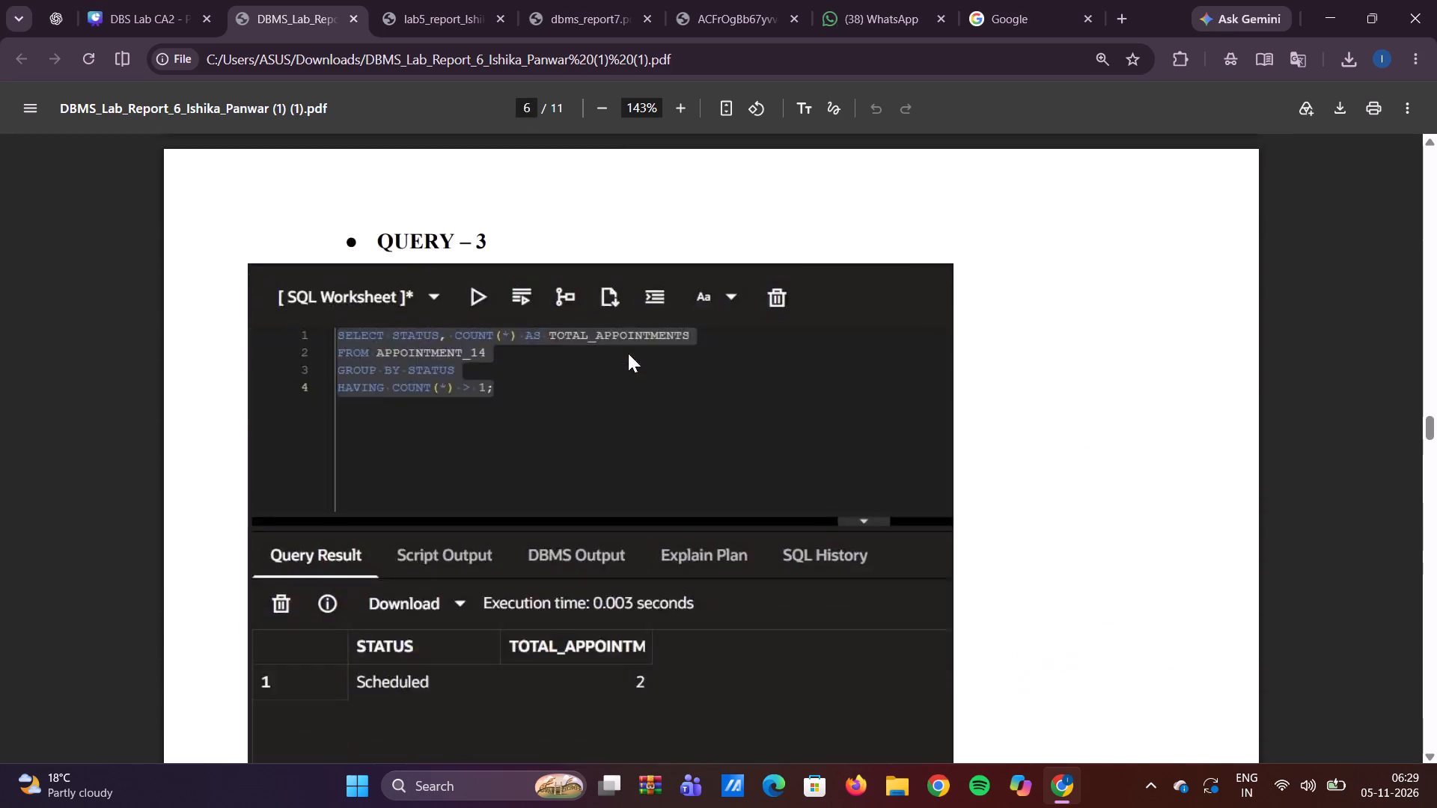
{"action": "scroll", "coordinate": [628, 353], "scroll_direction": "up", "scroll_amount": 1}
{"action": "scroll", "coordinate": [635, 515], "scroll_direction": "down", "scroll_amount": 5}
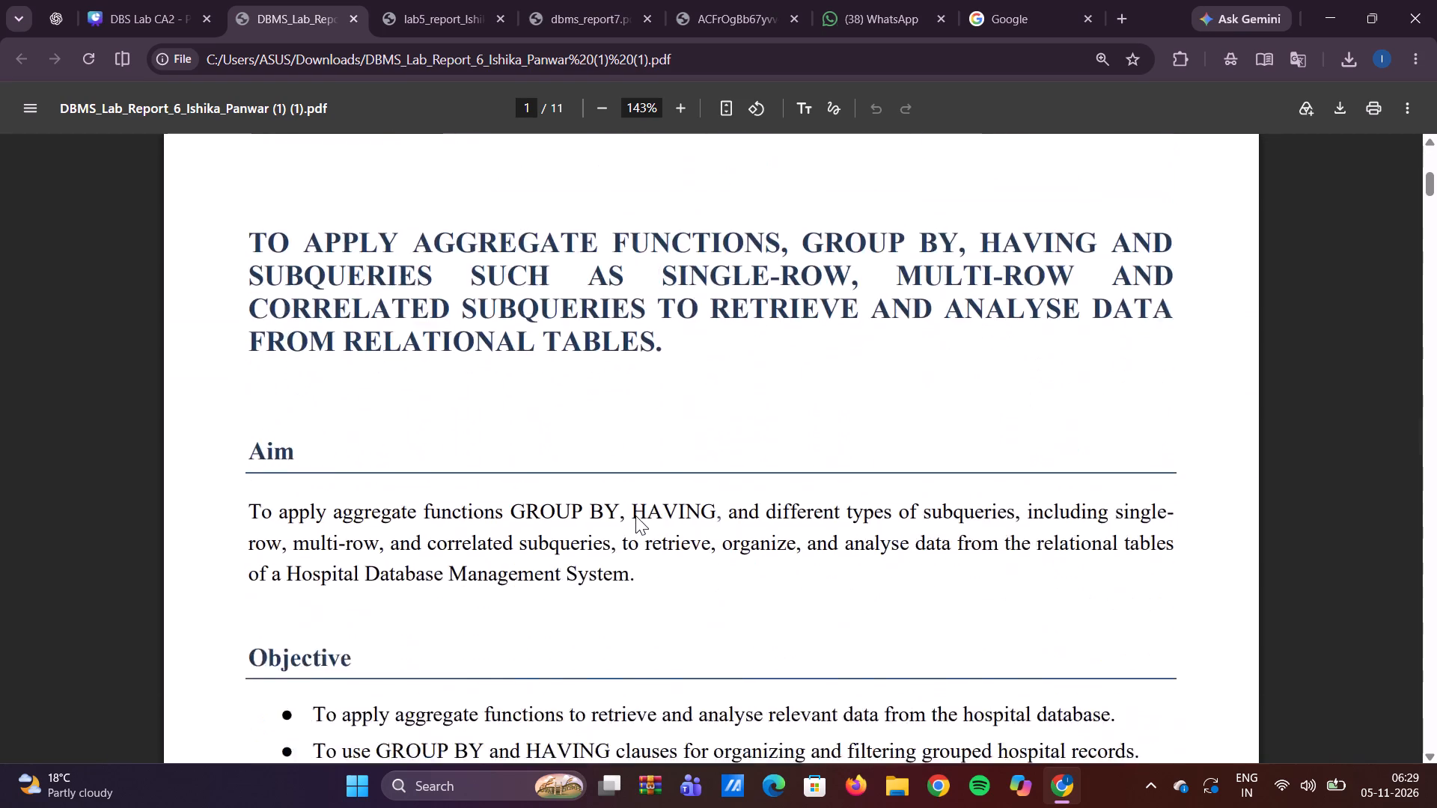
{"action": "scroll", "coordinate": [635, 515], "scroll_direction": "down", "scroll_amount": 10}
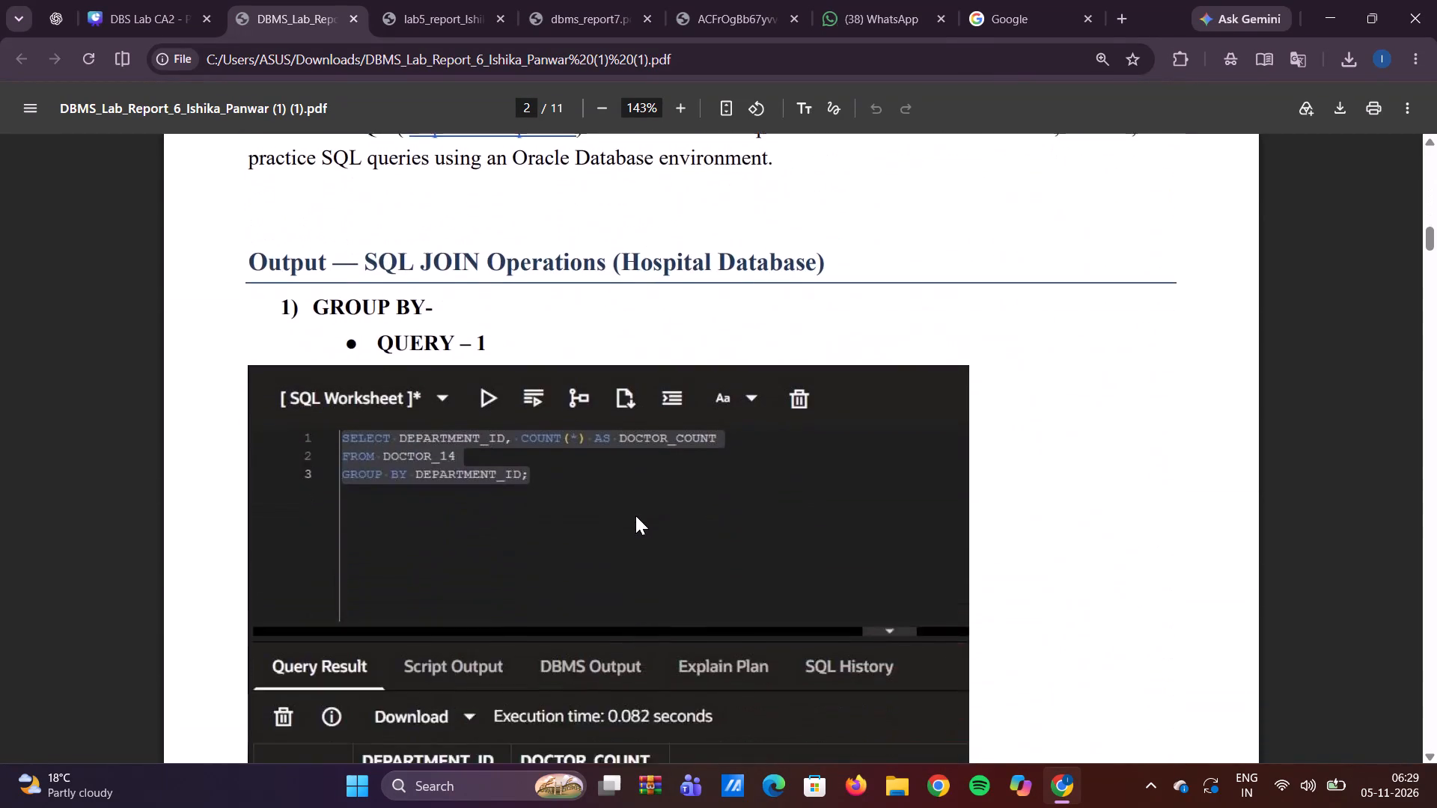
{"action": "scroll", "coordinate": [635, 515], "scroll_direction": "down", "scroll_amount": 9}
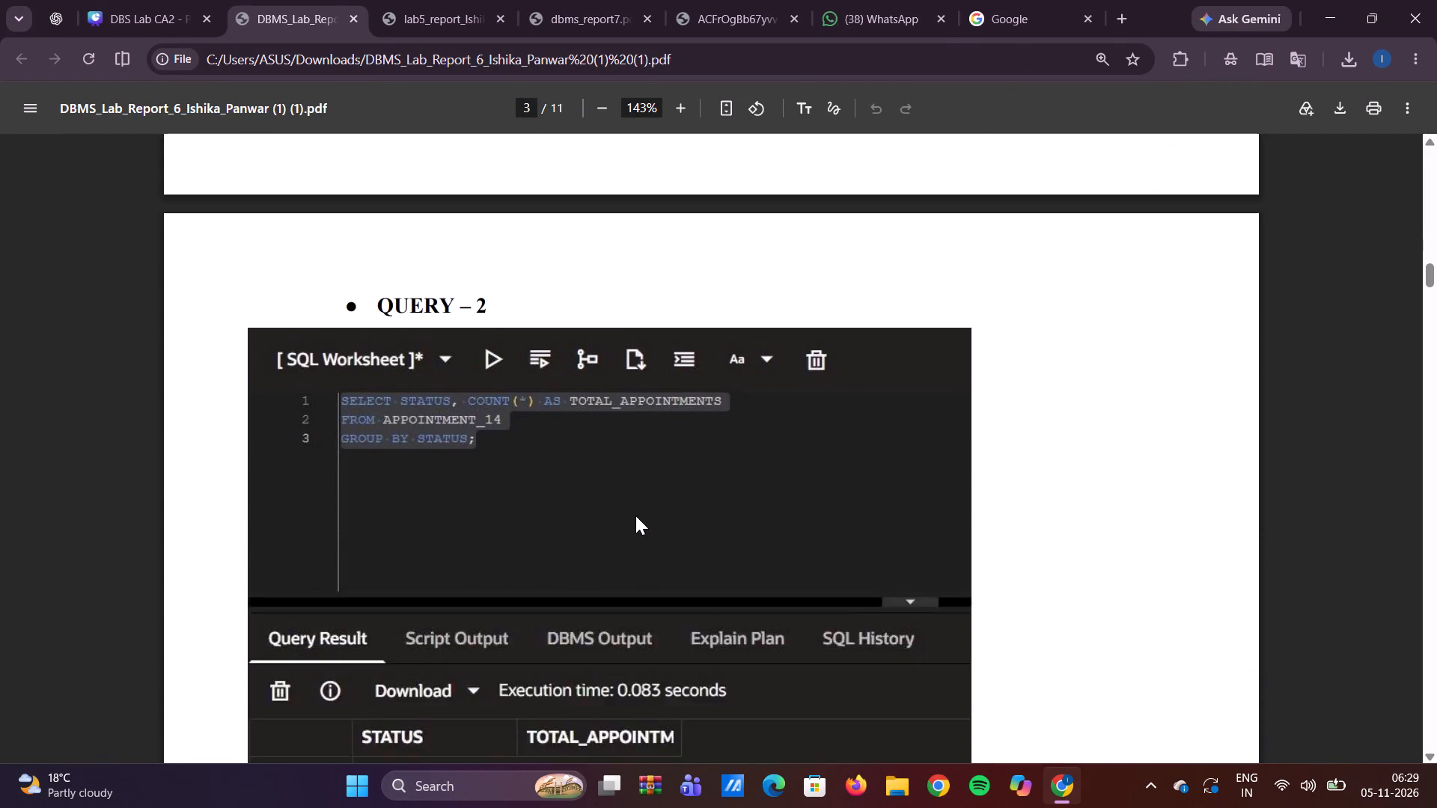
{"action": "scroll", "coordinate": [635, 515], "scroll_direction": "down", "scroll_amount": 8}
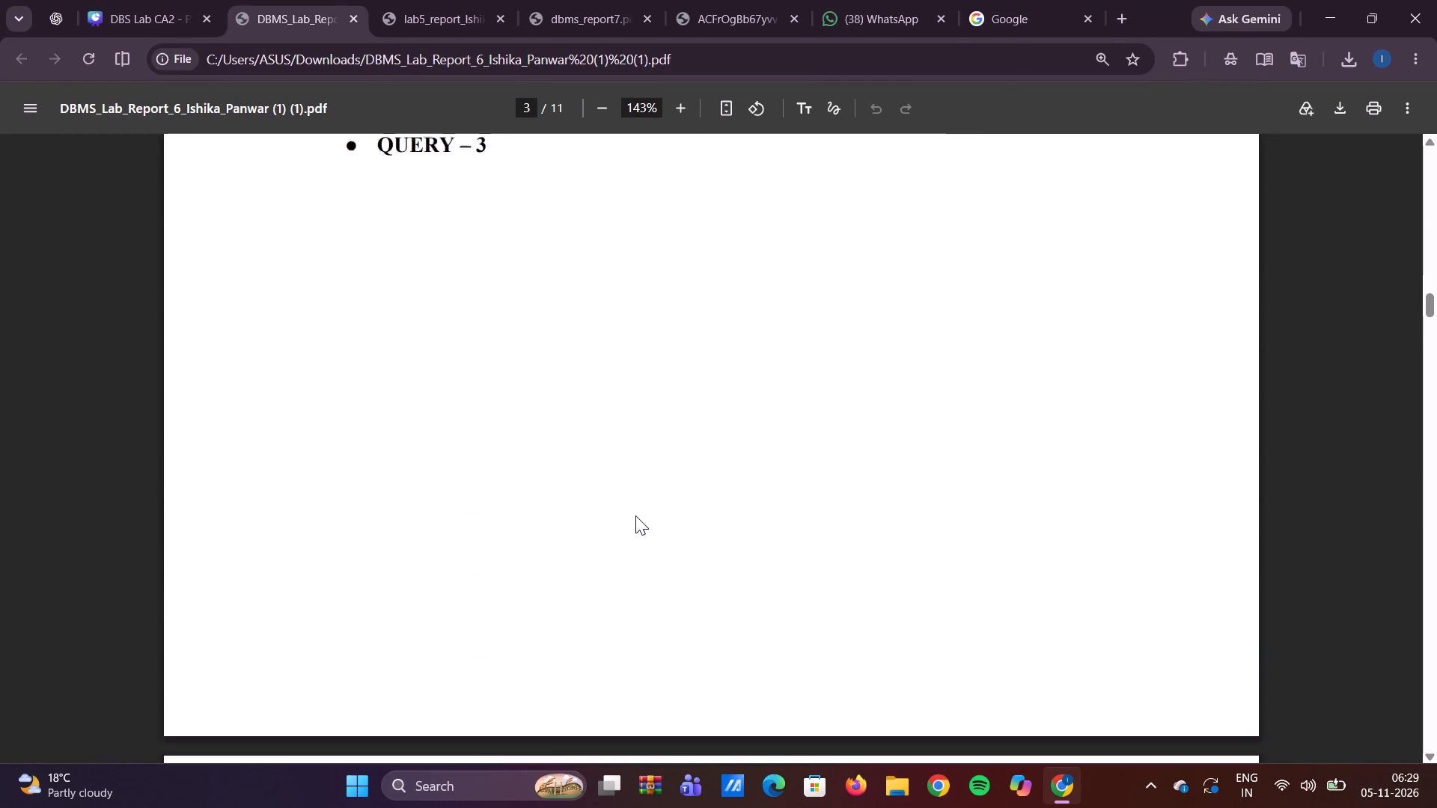
{"action": "scroll", "coordinate": [635, 515], "scroll_direction": "down", "scroll_amount": 2}
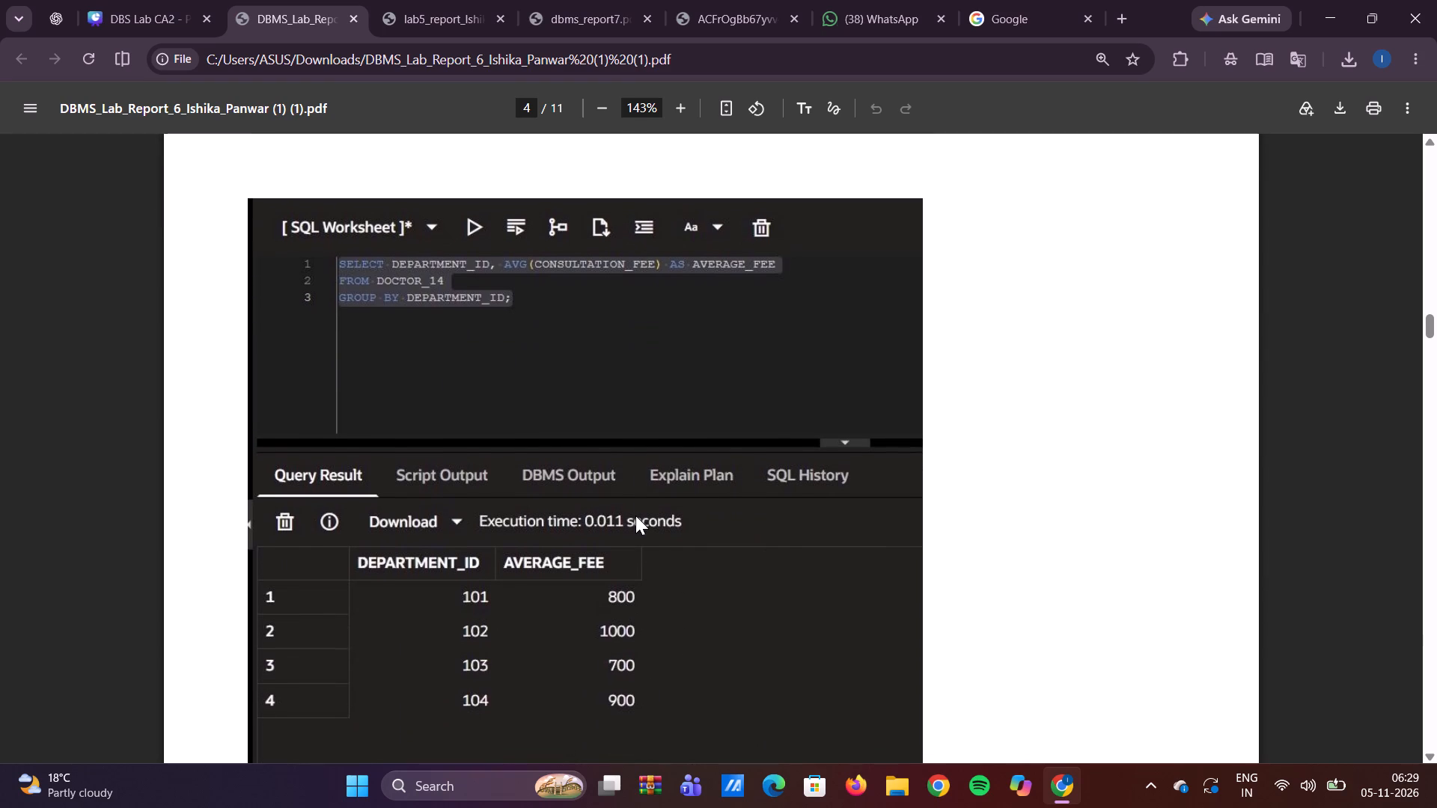
{"action": "scroll", "coordinate": [635, 515], "scroll_direction": "down", "scroll_amount": 1}
{"action": "key", "text": "shift+super+s"}
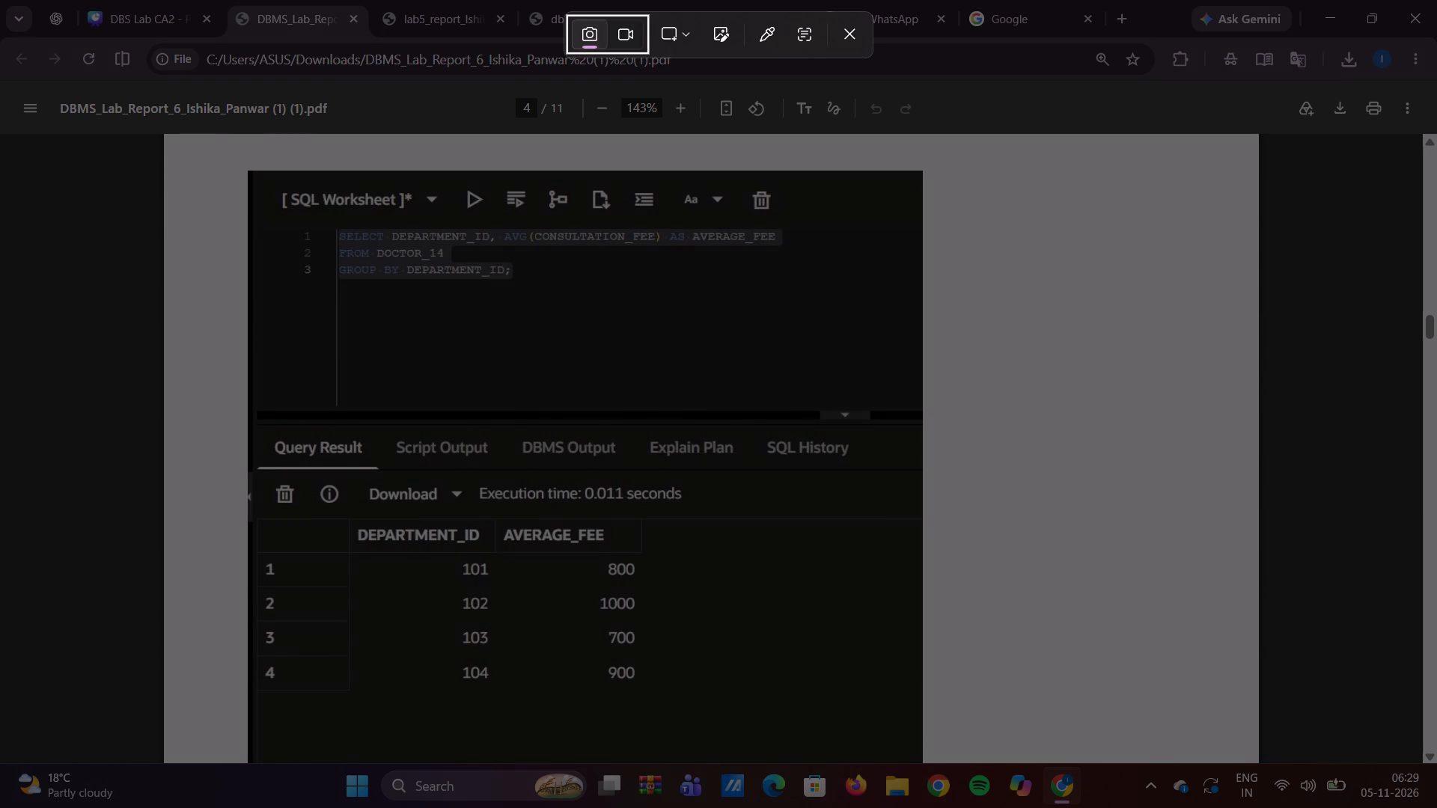
{"action": "left_click_drag", "start_coordinate": [251, 173], "coordinate": [778, 727]}
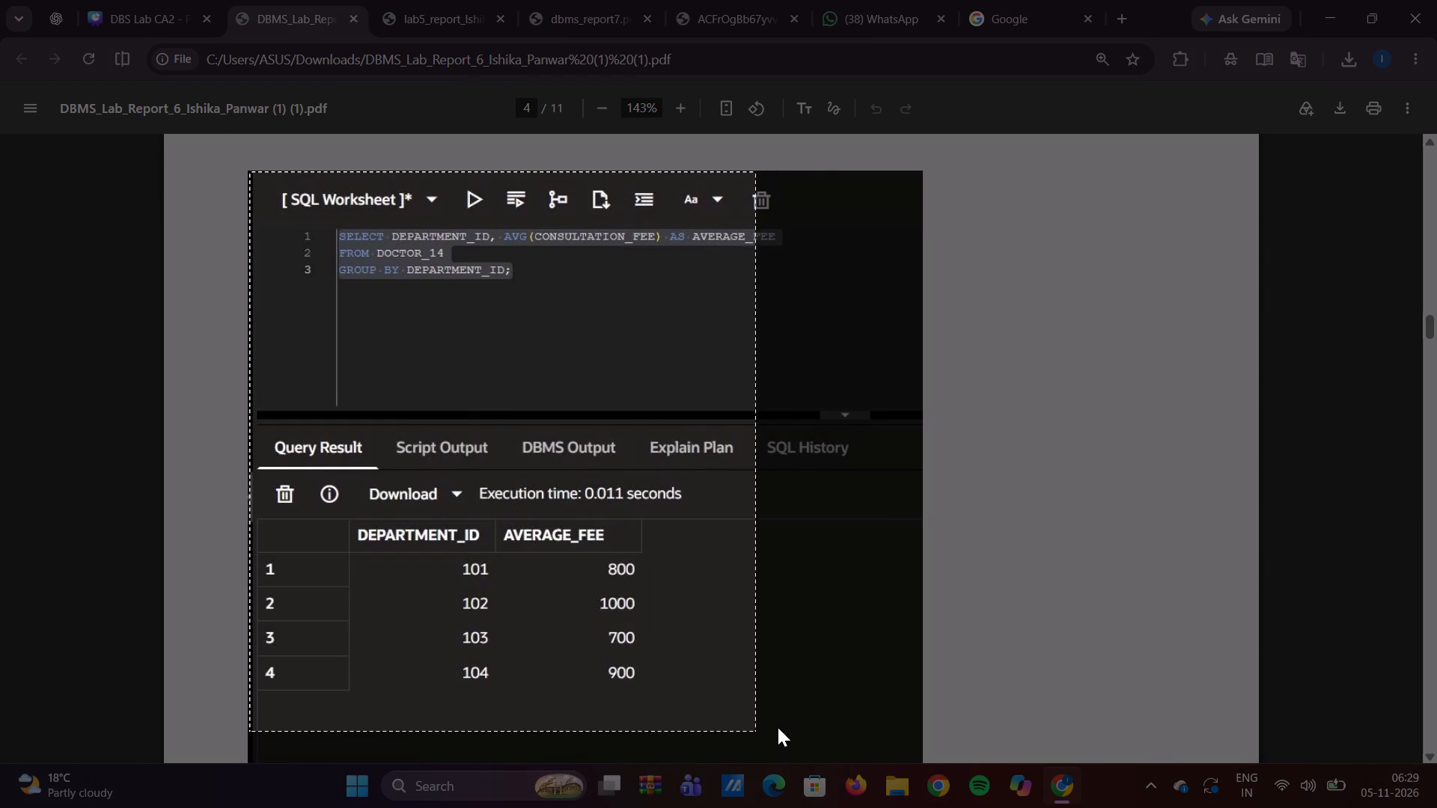
{"action": "left_click_drag", "start_coordinate": [778, 727], "coordinate": [858, 723]}
Replace the Left Join image on slide 7 of the Canva presentation with the average-fee capture, enlarged to match the neighbouring image's height.
{"action": "left_click", "coordinate": [164, 0]}
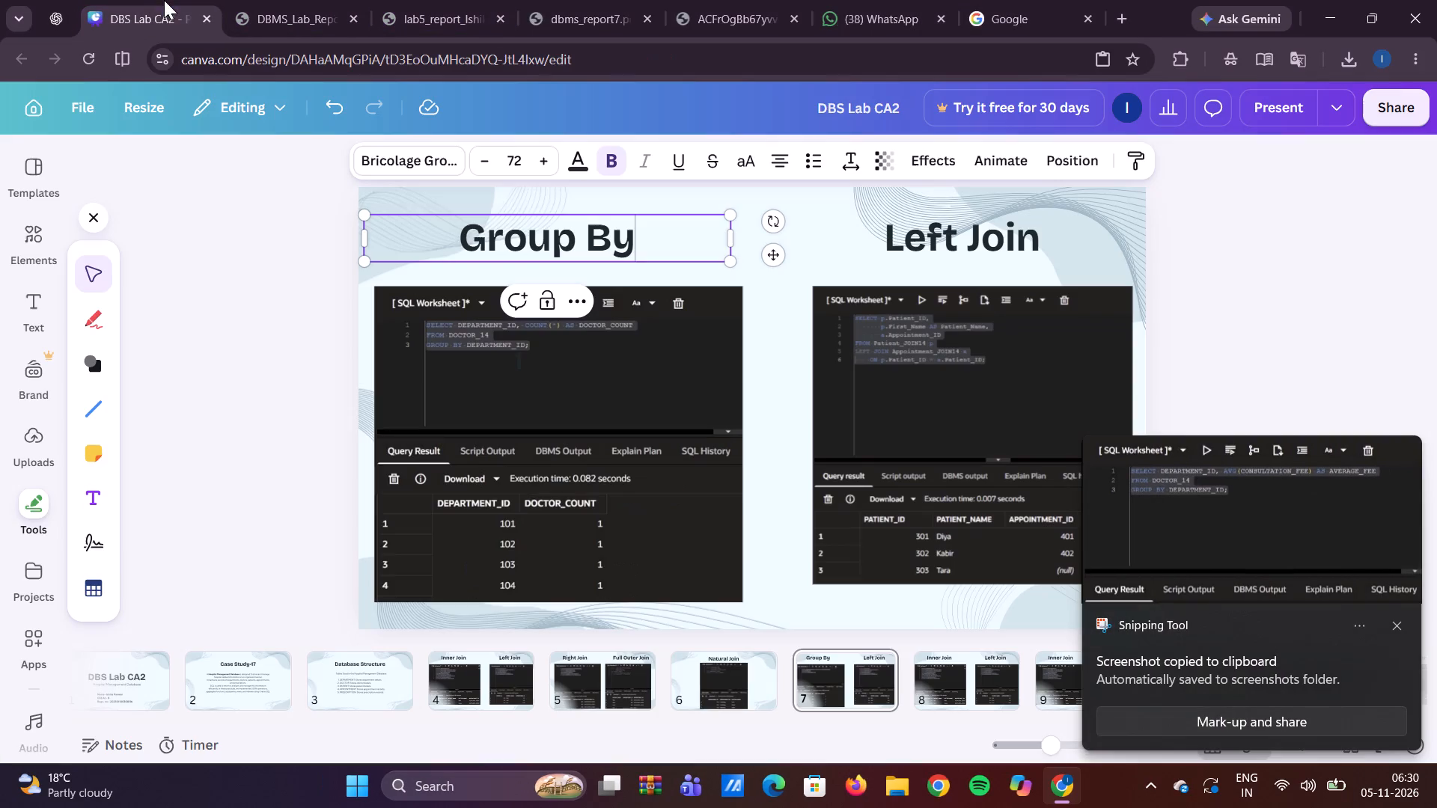
{"action": "left_click", "coordinate": [935, 412]}
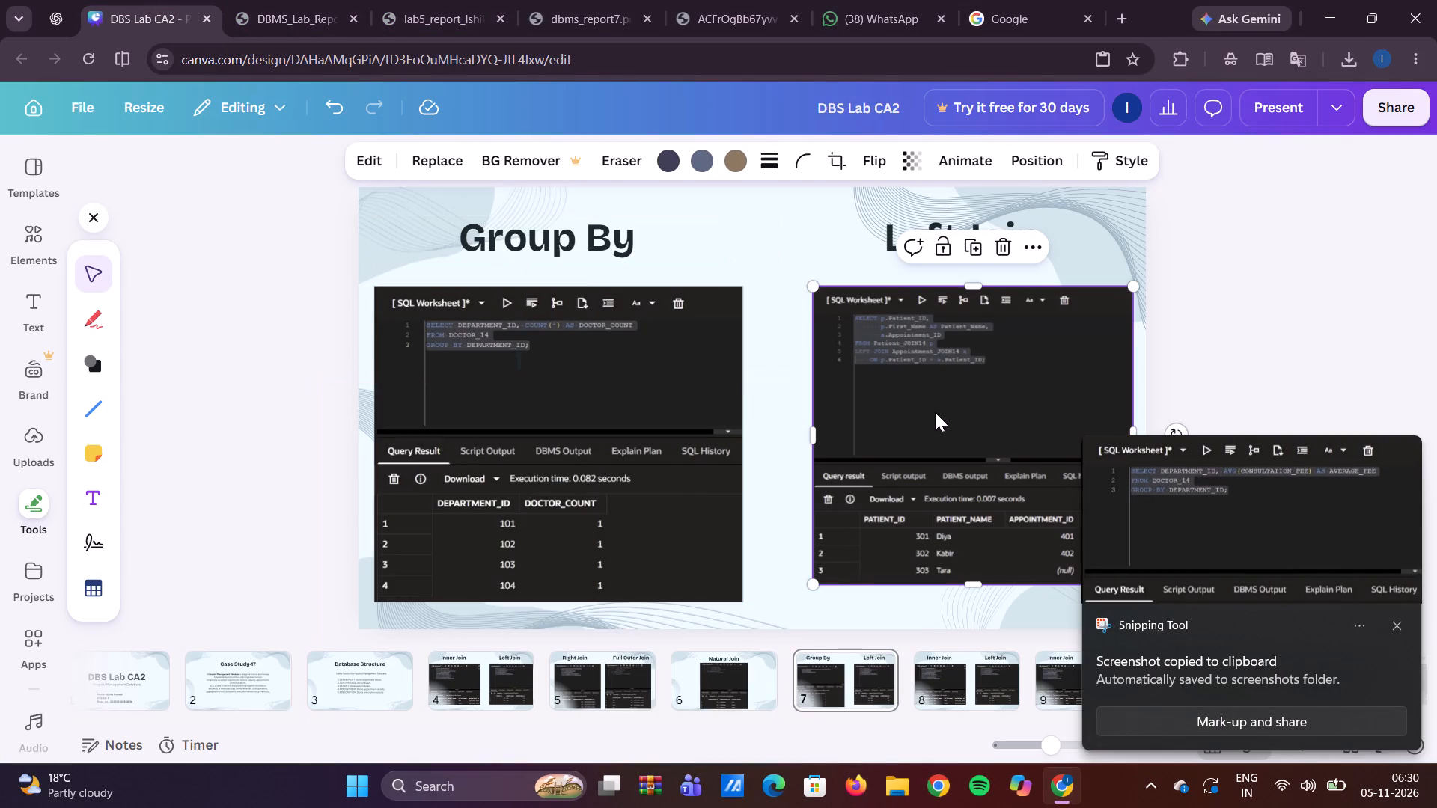
{"action": "key", "text": "Delete"}
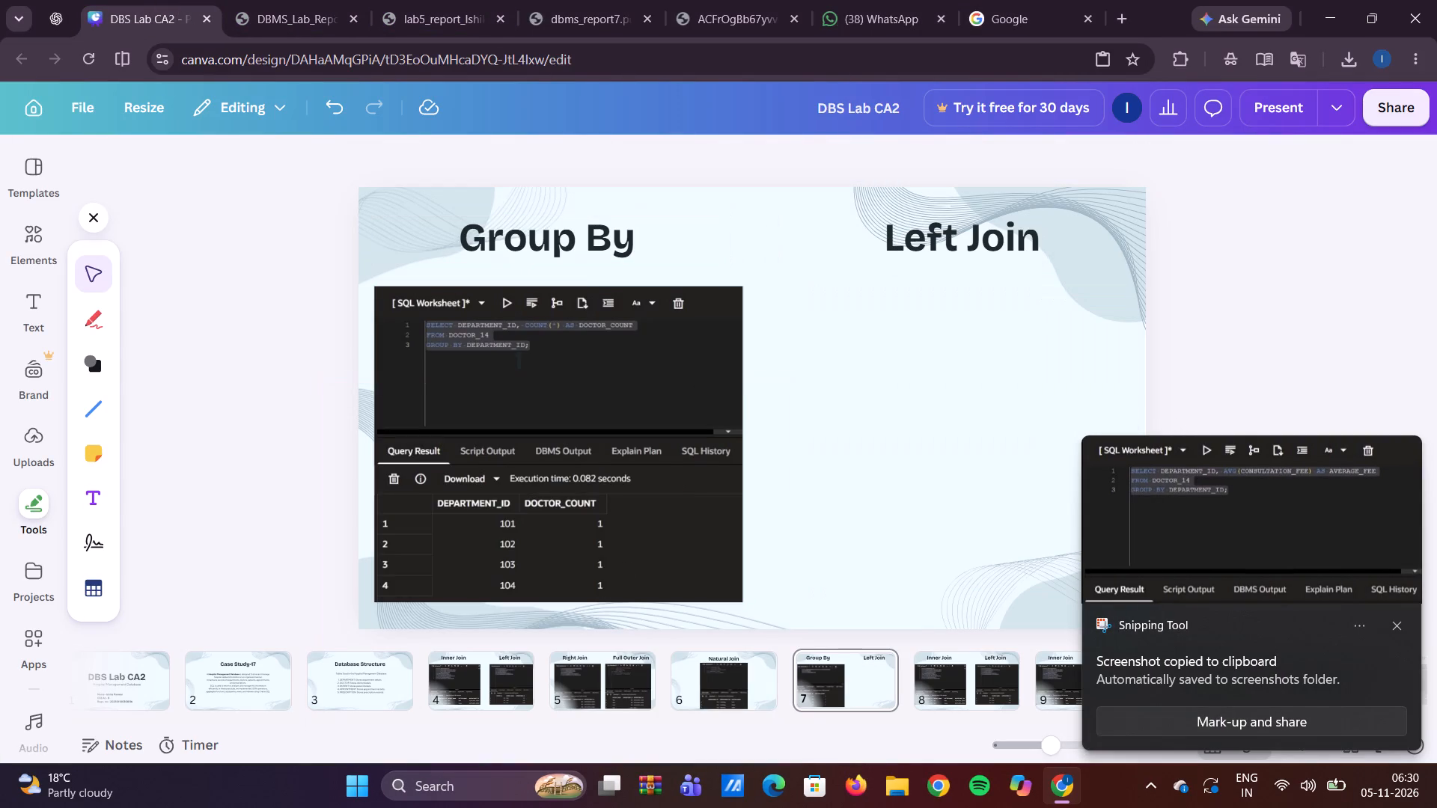
{"action": "key", "text": "ctrl+v"}
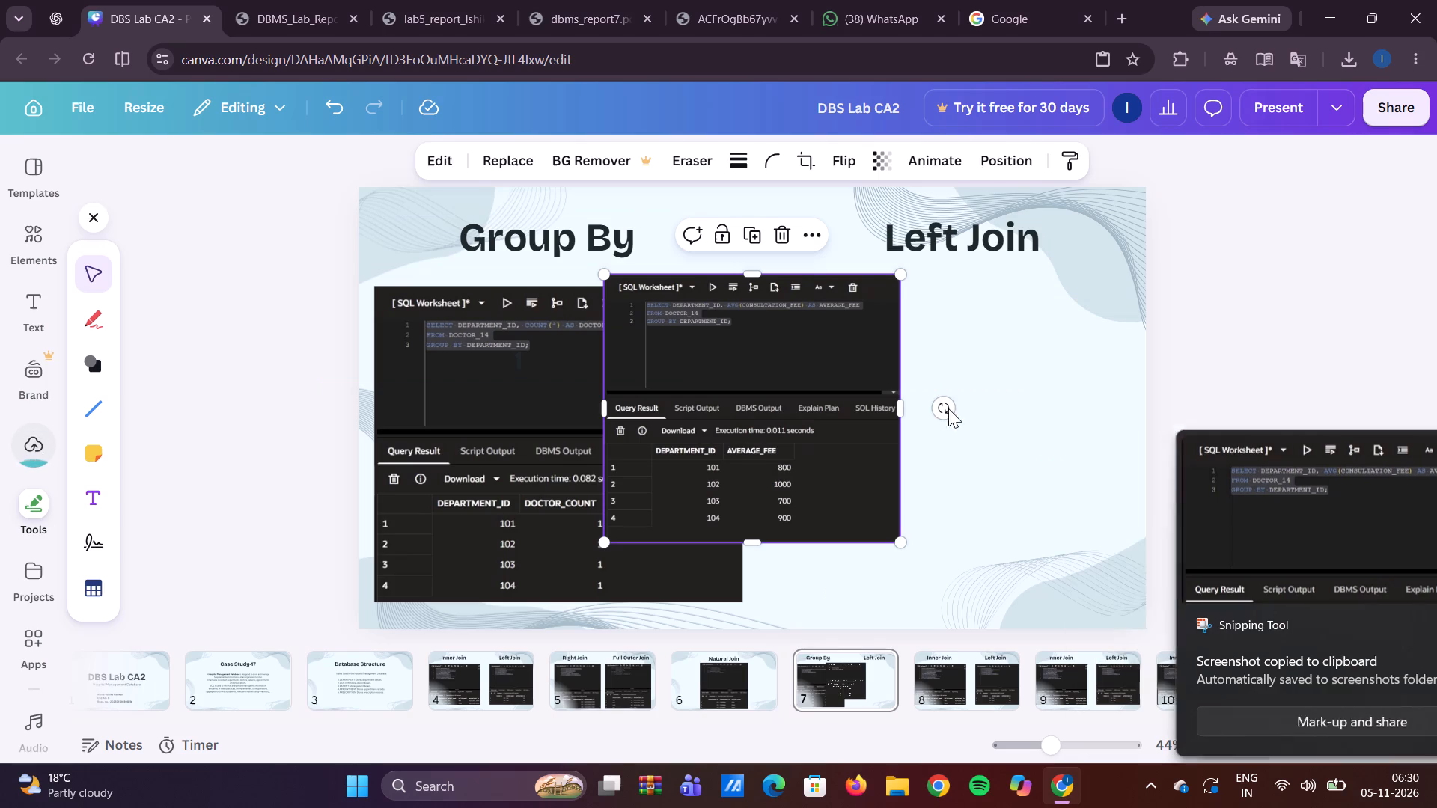
{"action": "left_click_drag", "start_coordinate": [758, 400], "coordinate": [948, 415]}
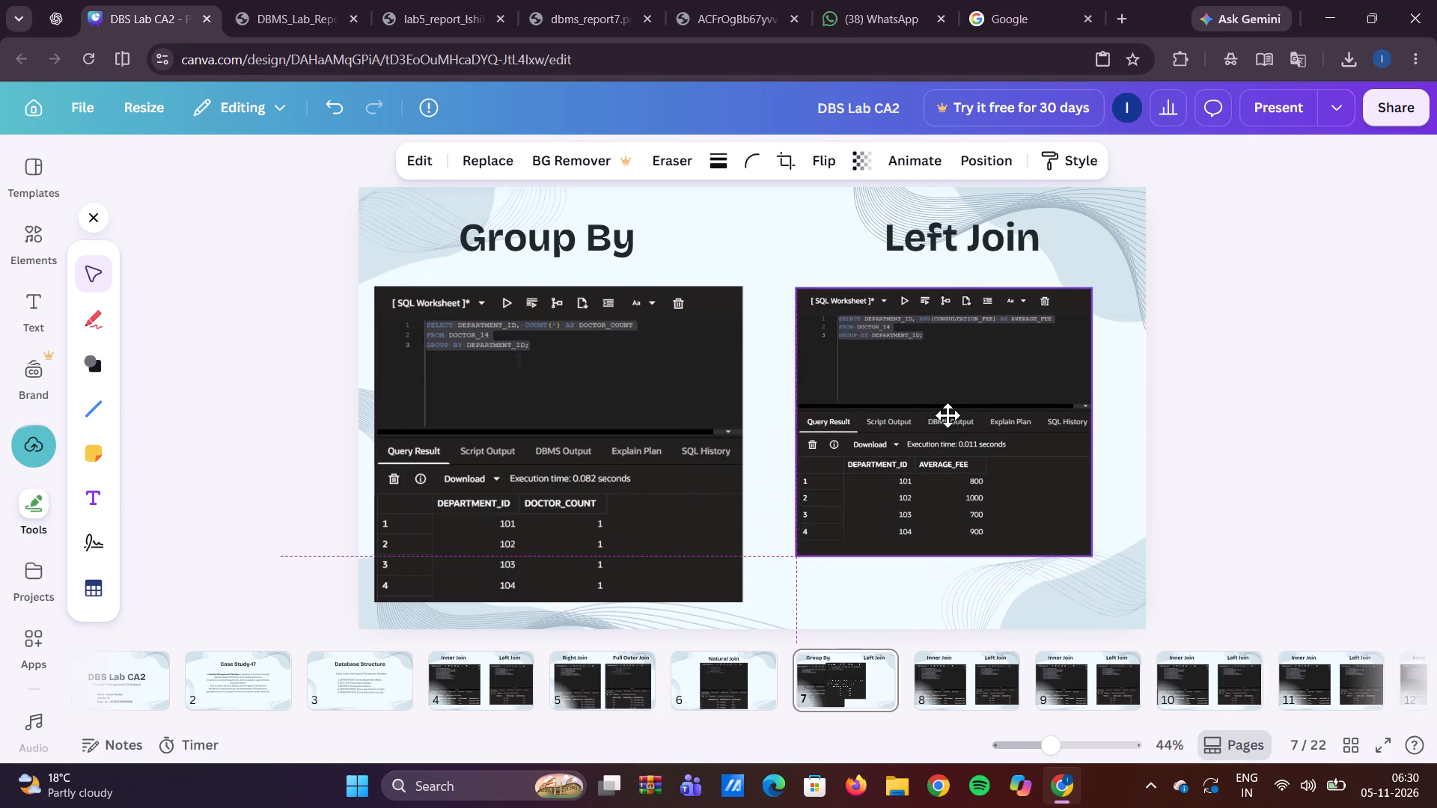
{"action": "left_click_drag", "start_coordinate": [948, 415], "coordinate": [921, 413]}
{"action": "left_click_drag", "start_coordinate": [1066, 559], "coordinate": [1113, 610]}
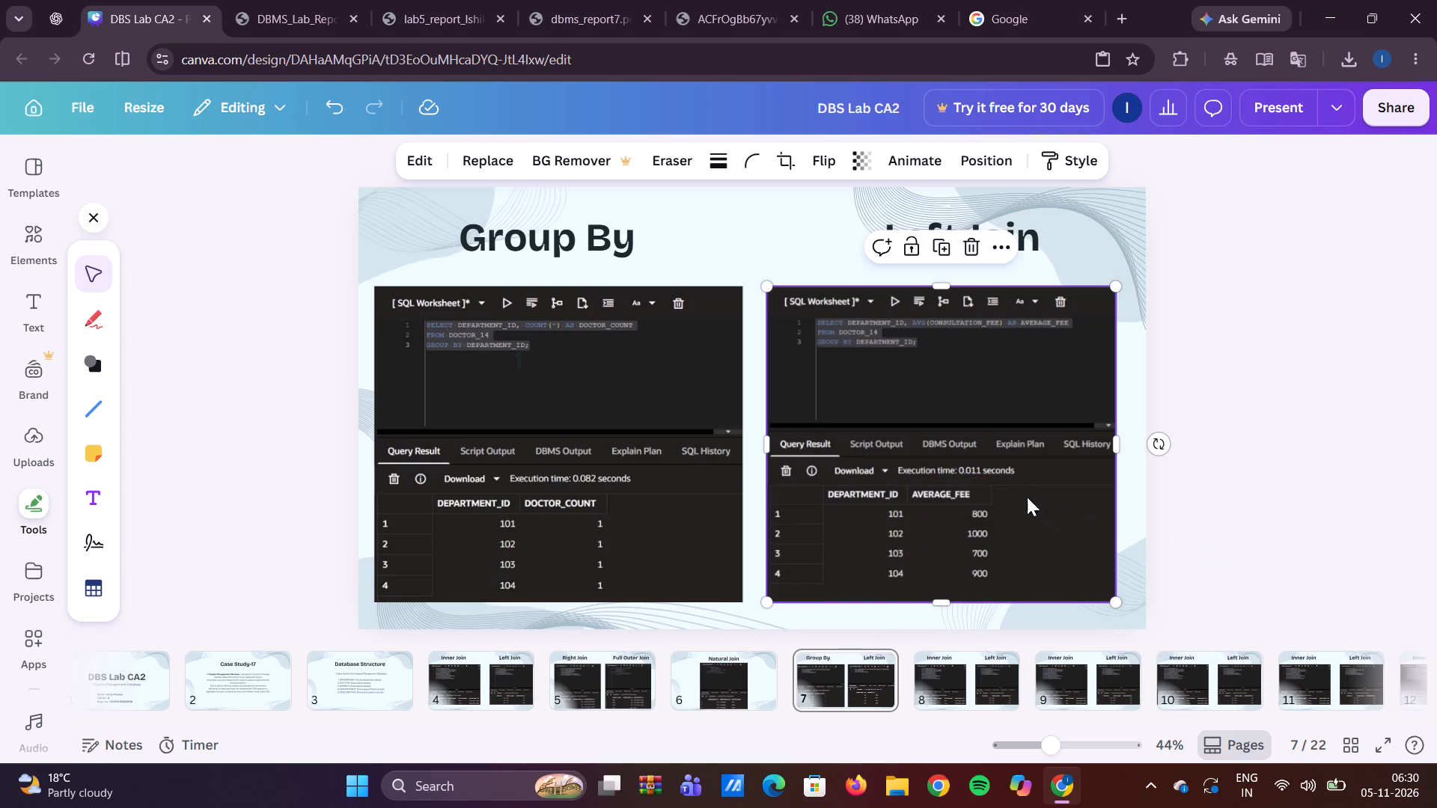
{"action": "left_click", "coordinate": [971, 455]}
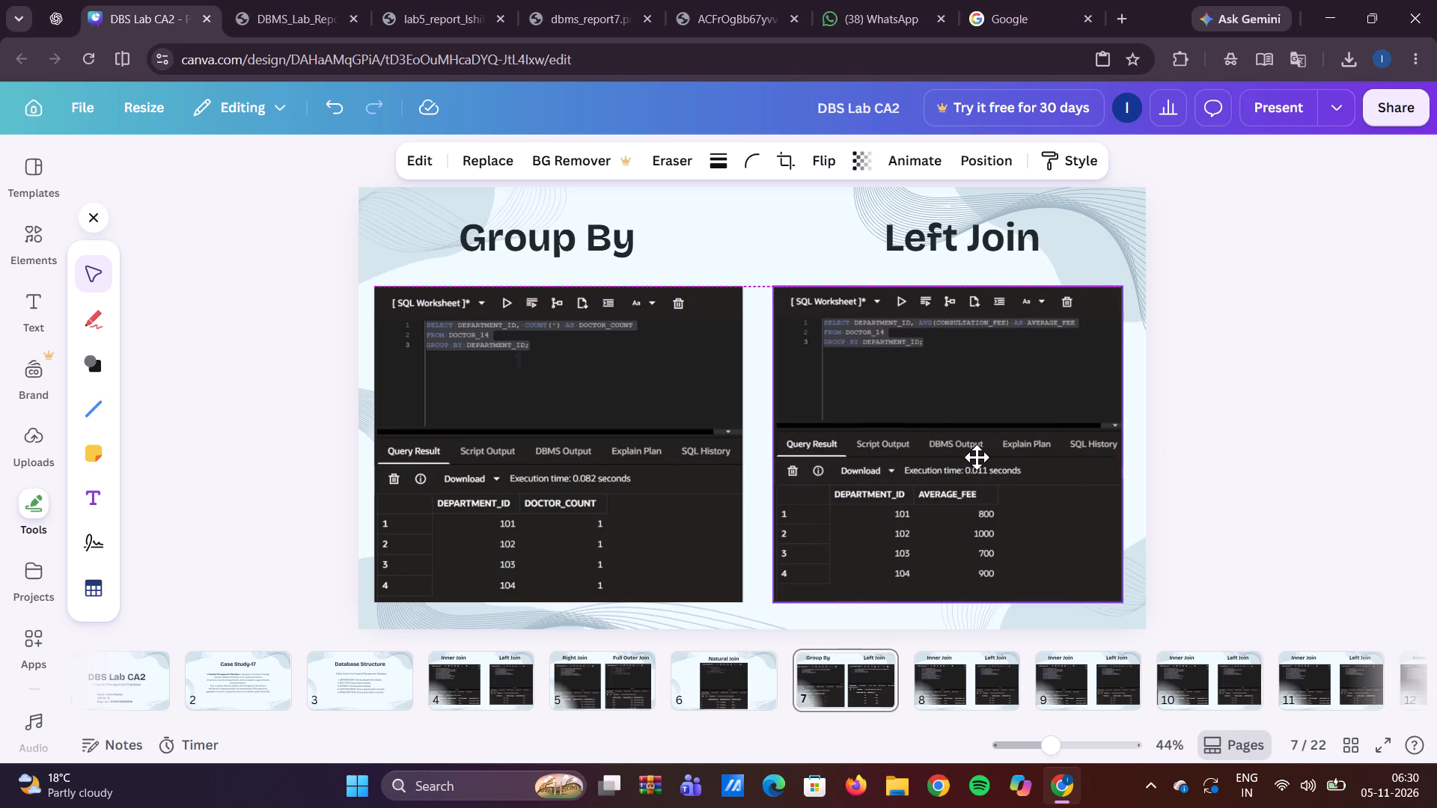
Delete the Left Join heading from slide 7.
{"action": "left_click", "coordinate": [1030, 226]}
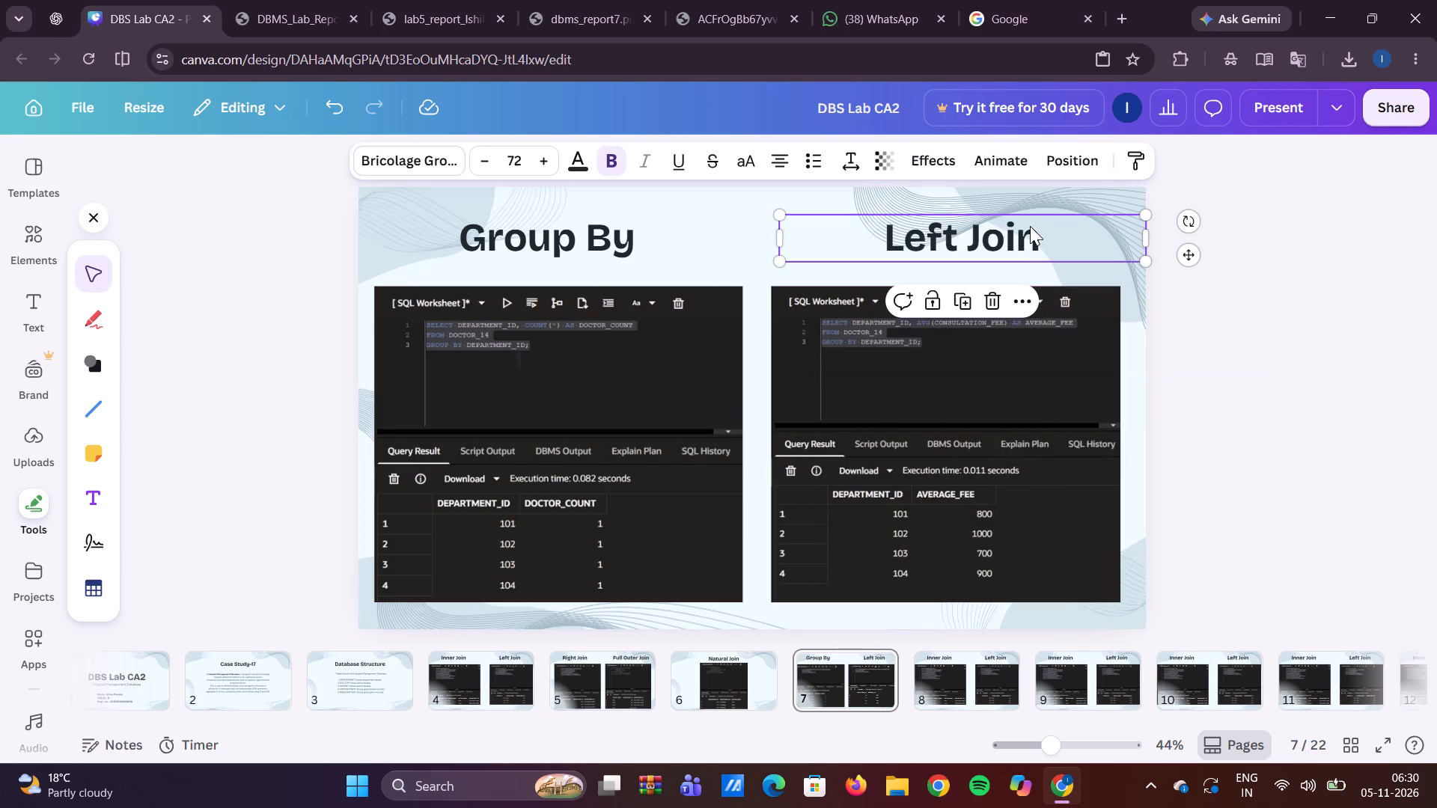
{"action": "left_click", "coordinate": [988, 302]}
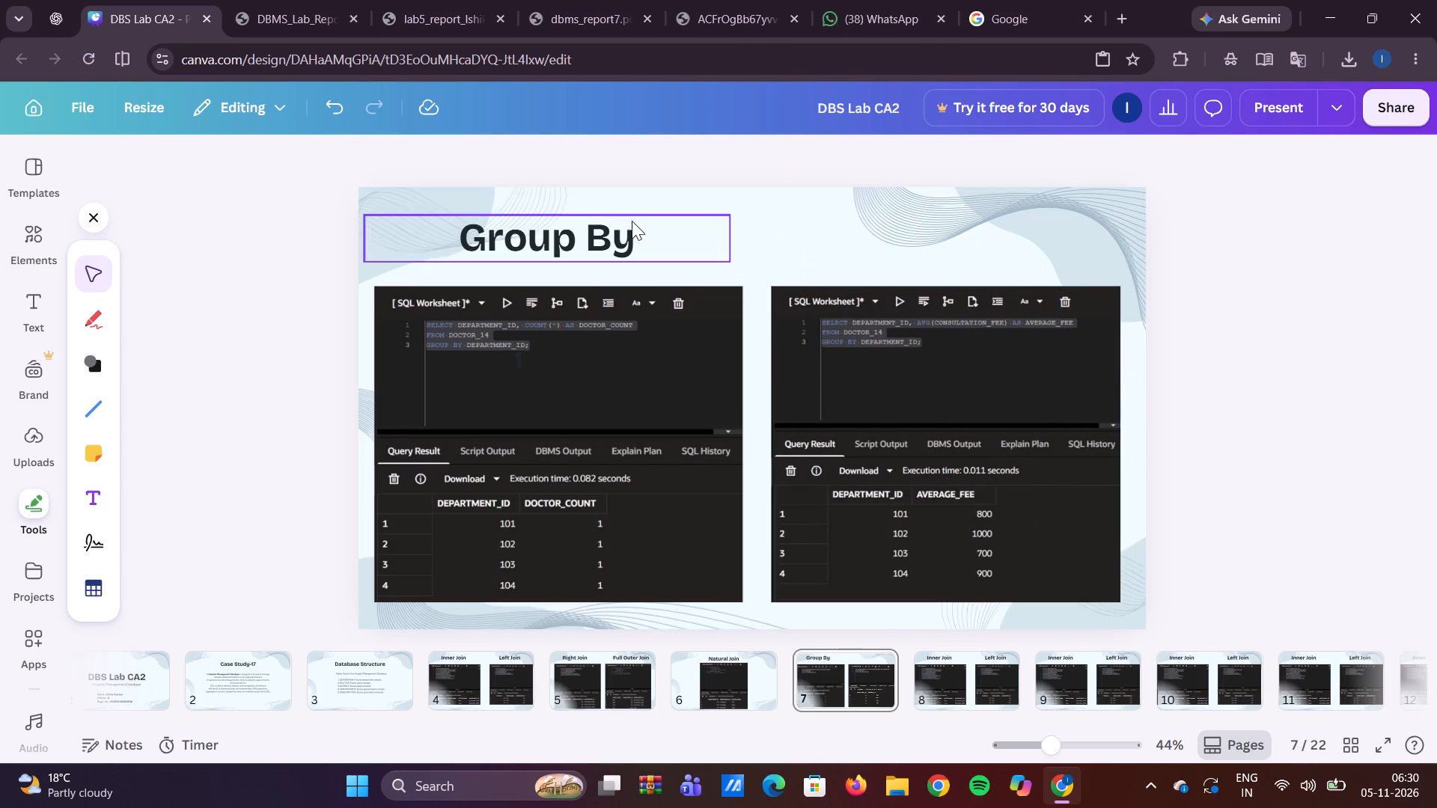
Centre the Group By heading above the two images on slide 7.
{"action": "left_click_drag", "start_coordinate": [628, 224], "coordinate": [829, 226]}
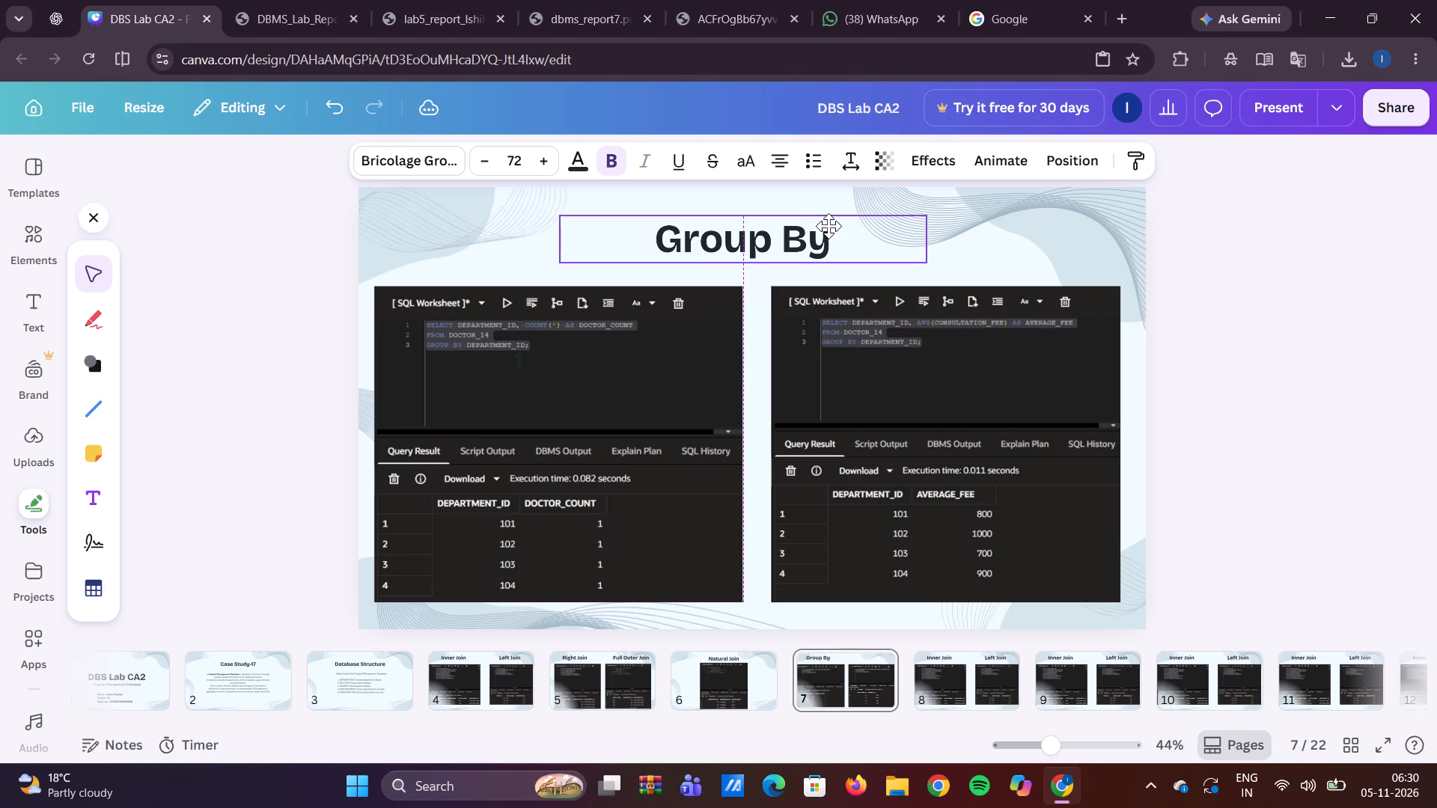
{"action": "left_click_drag", "start_coordinate": [829, 226], "coordinate": [843, 226]}
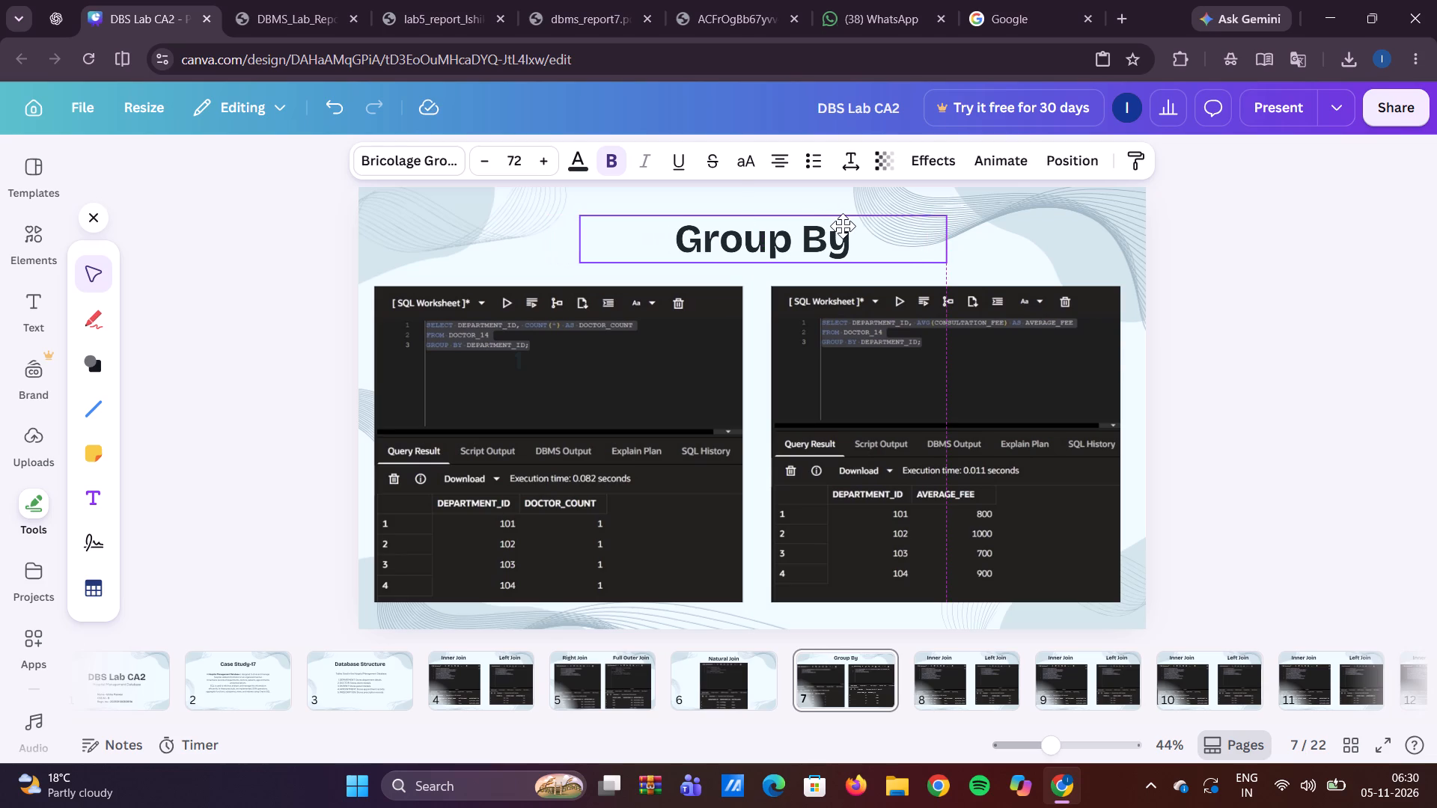
{"action": "left_click_drag", "start_coordinate": [843, 226], "coordinate": [843, 225]}
{"action": "left_click", "coordinate": [1223, 420]}
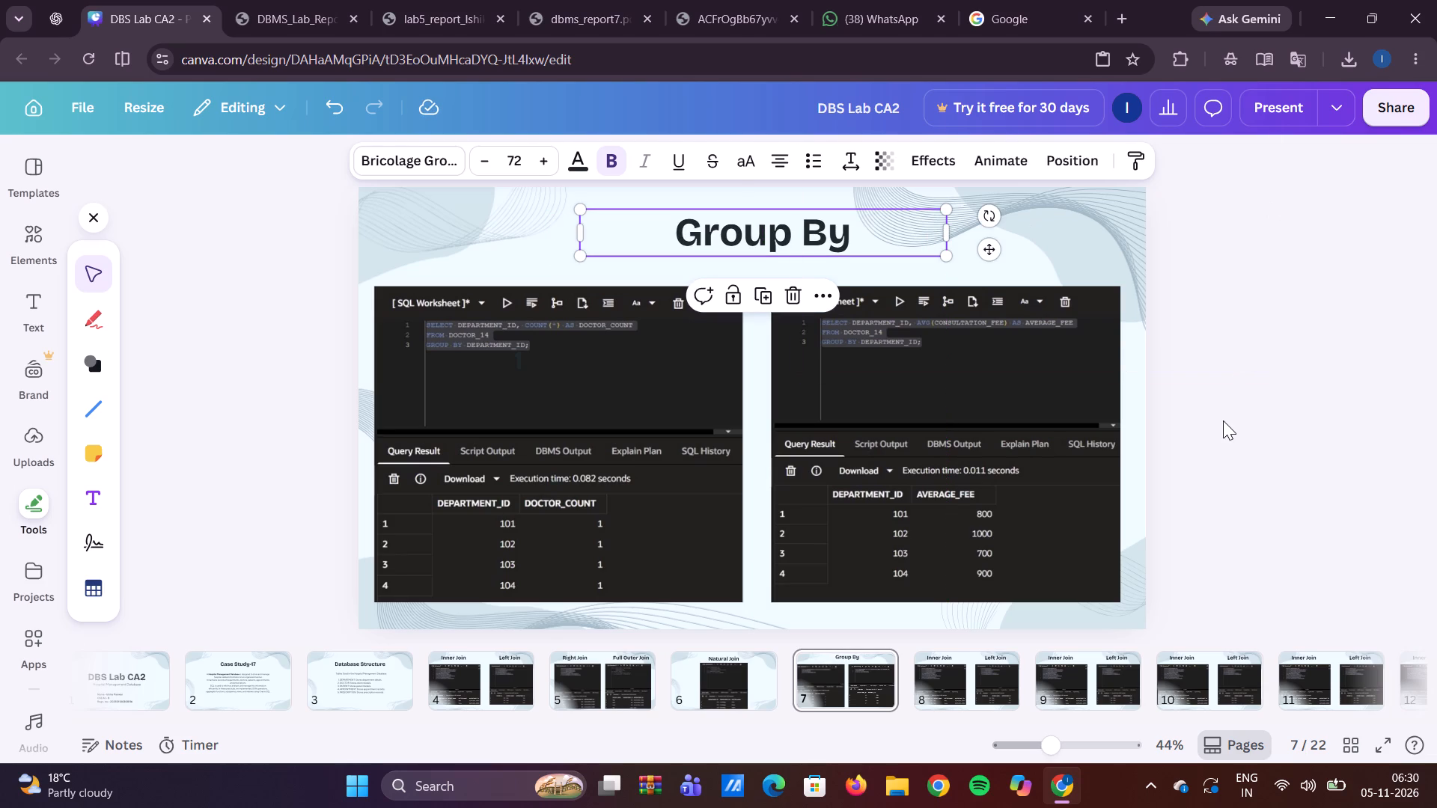
Go to slide 8, and from page 5 of Lab Report 6 capture the HAVING AVG(CONSULTATION_FEE) > 800 worksheet with its result table.
{"action": "left_click", "coordinate": [971, 679]}
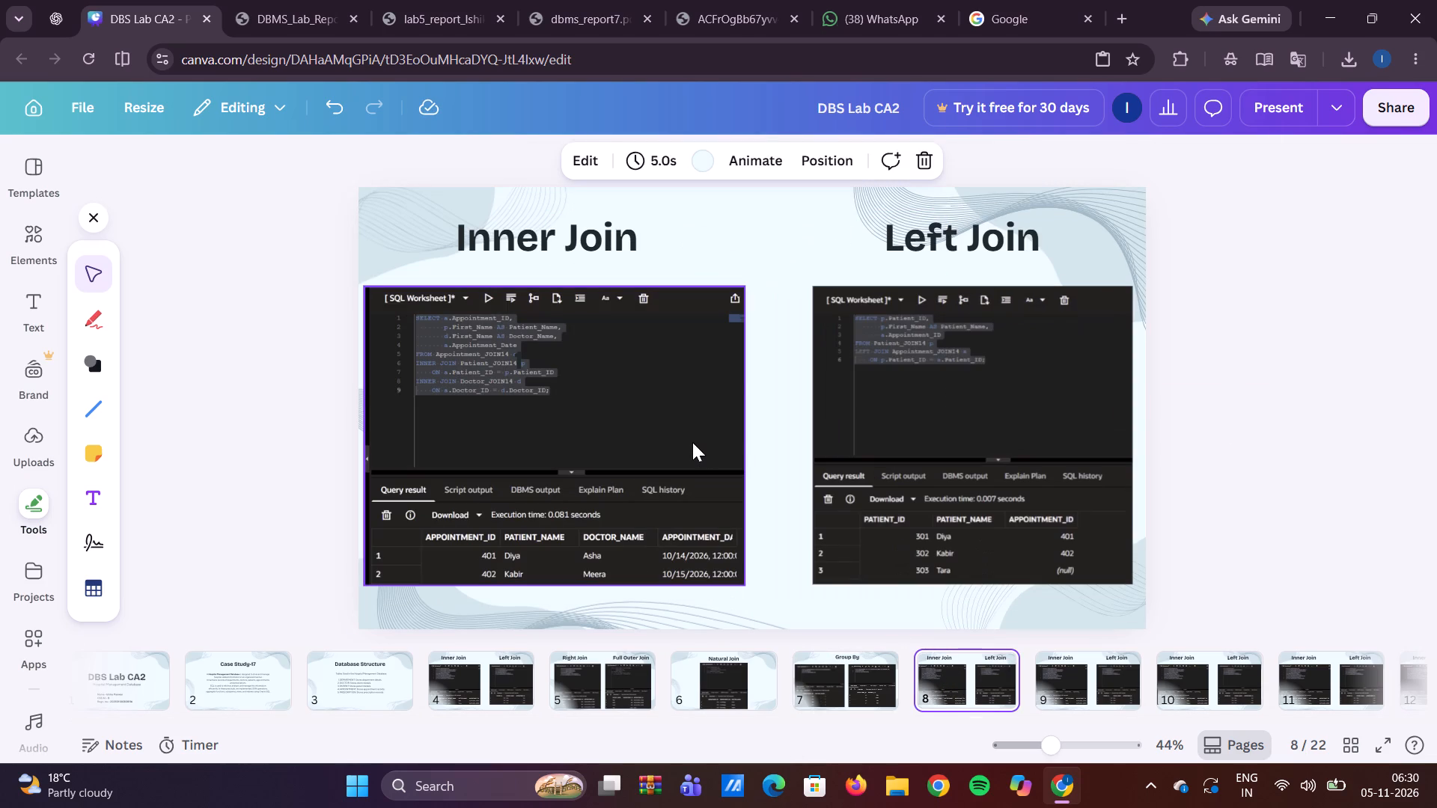
{"action": "left_click", "coordinate": [248, 0]}
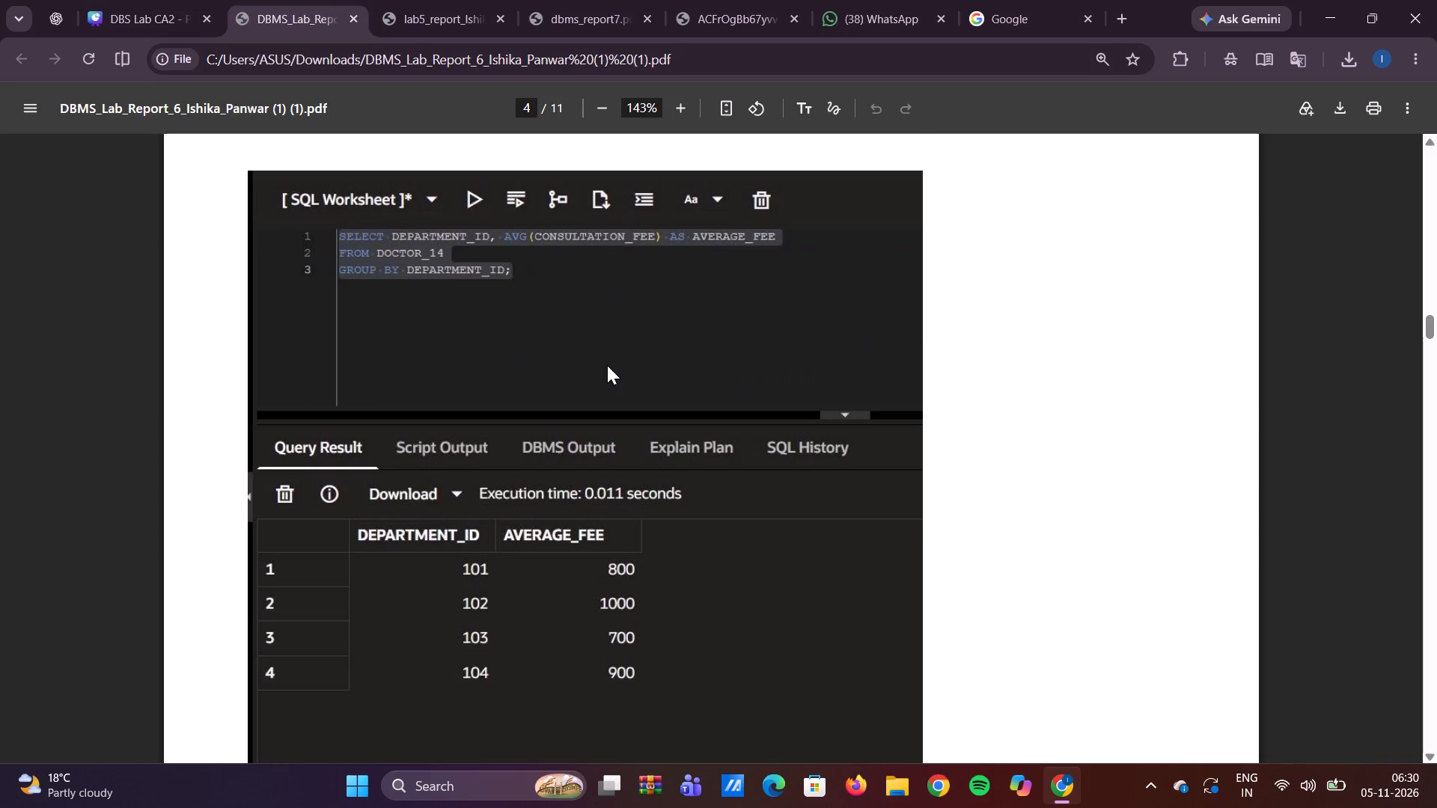
{"action": "scroll", "coordinate": [607, 365], "scroll_direction": "down", "scroll_amount": 7}
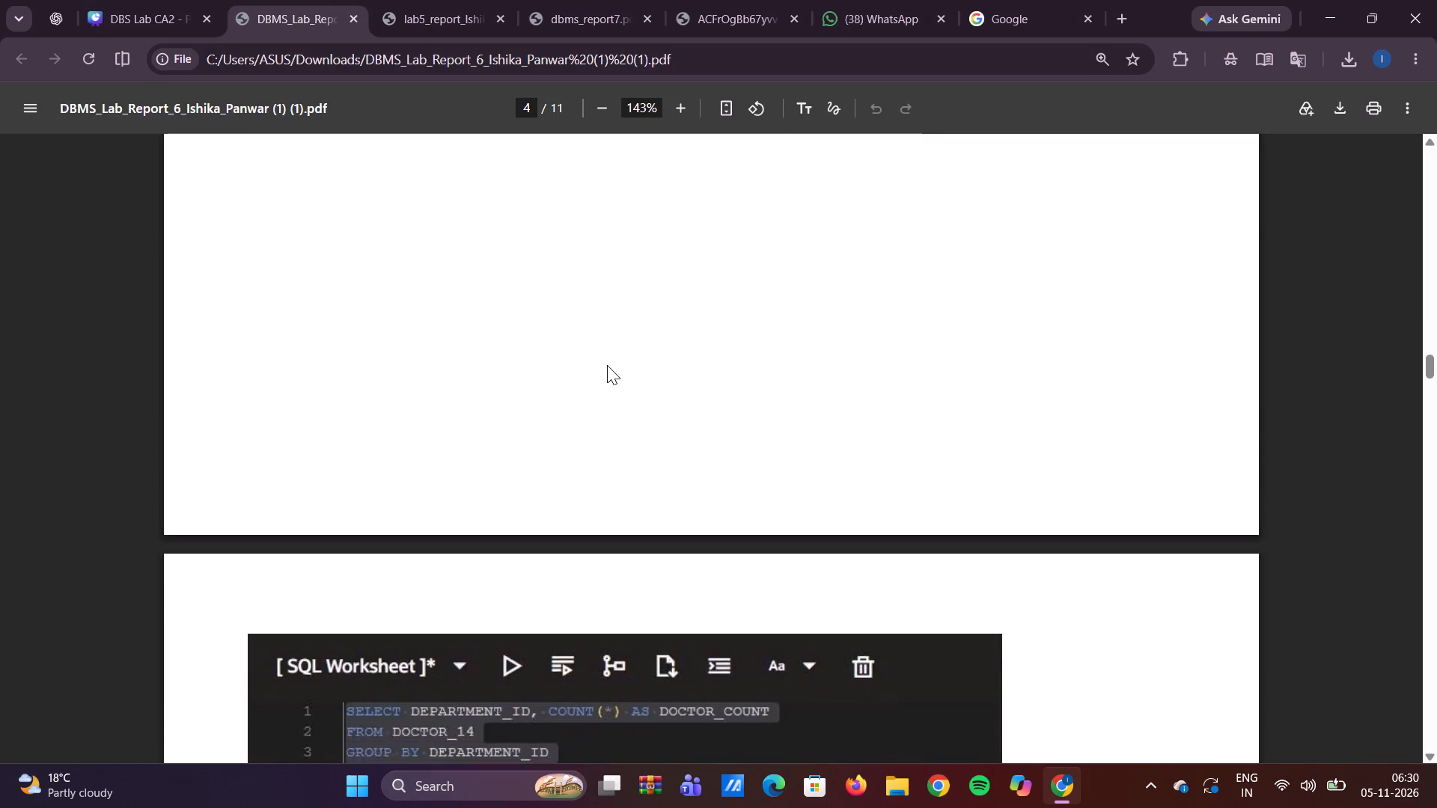
{"action": "scroll", "coordinate": [607, 365], "scroll_direction": "down", "scroll_amount": 5}
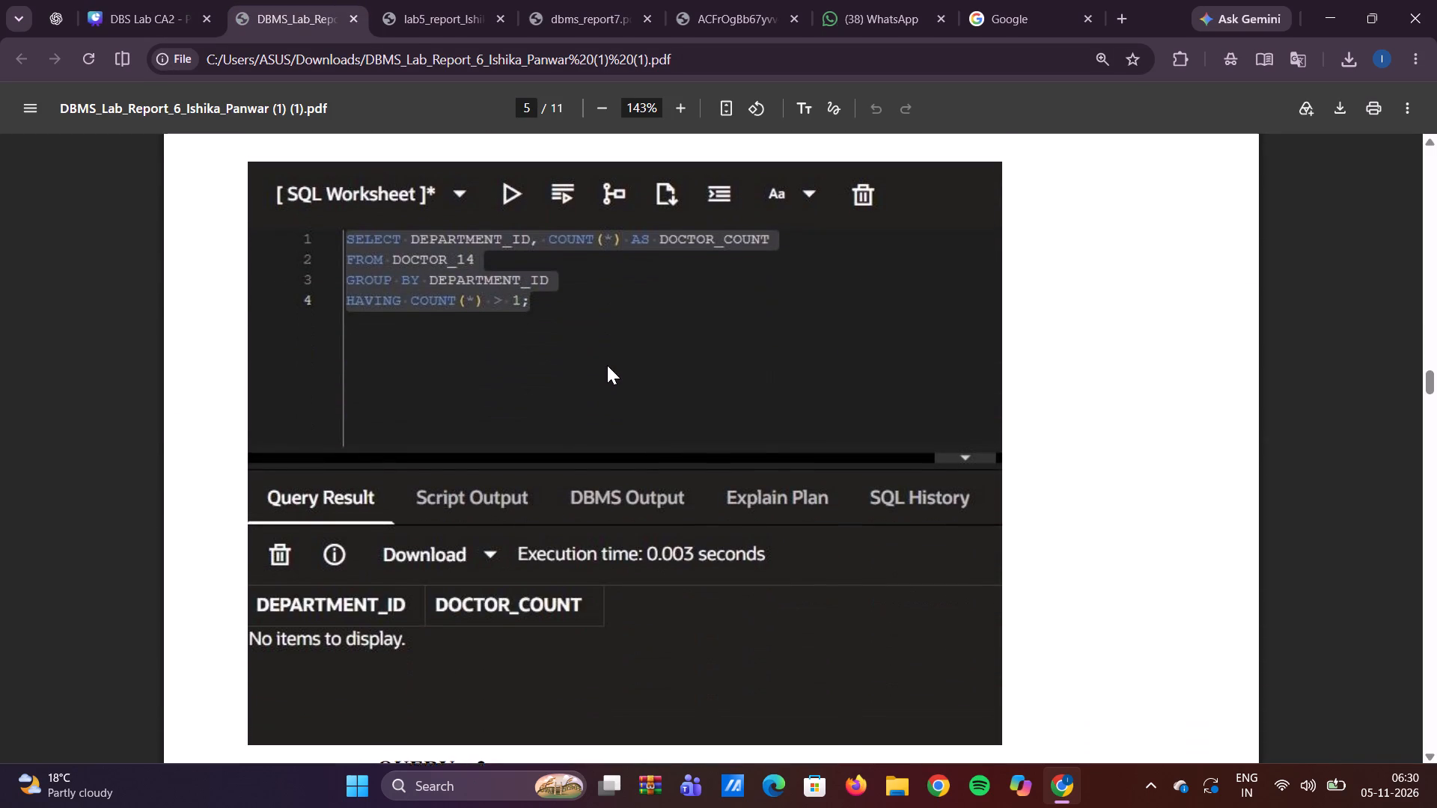
{"action": "scroll", "coordinate": [607, 365], "scroll_direction": "down", "scroll_amount": 5}
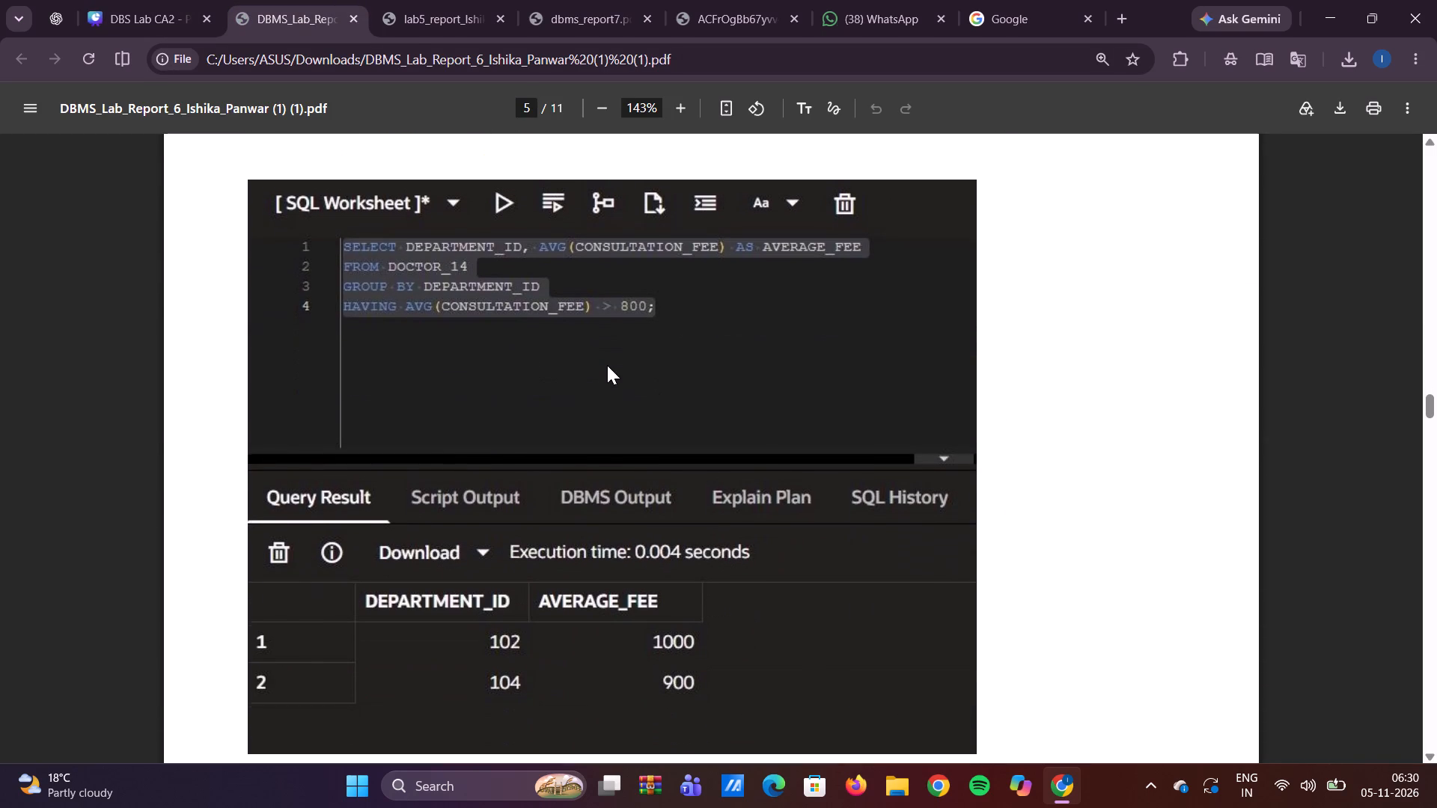
{"action": "scroll", "coordinate": [607, 365], "scroll_direction": "down", "scroll_amount": 1}
{"action": "key", "text": "shift+super+s"}
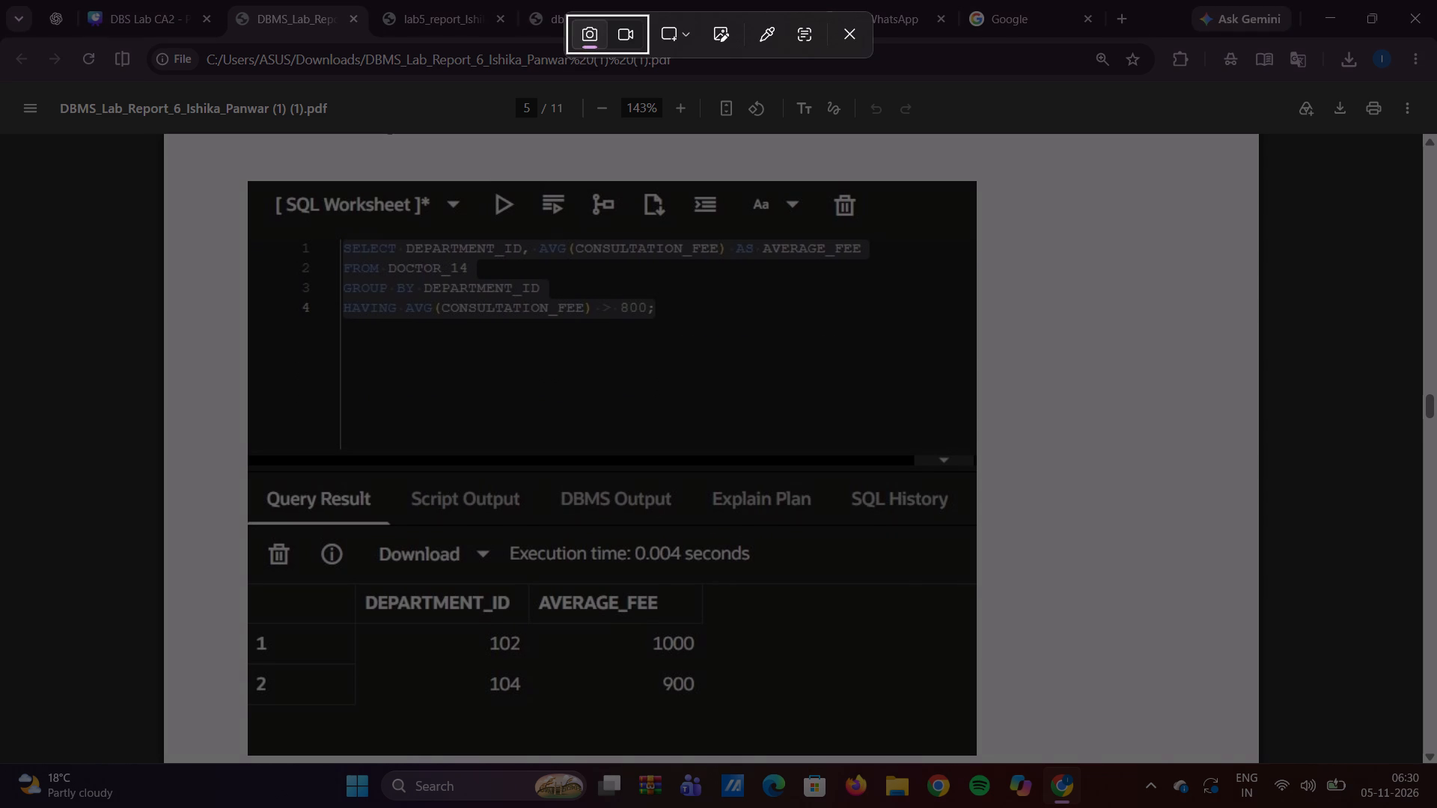
{"action": "left_click_drag", "start_coordinate": [248, 183], "coordinate": [811, 618]}
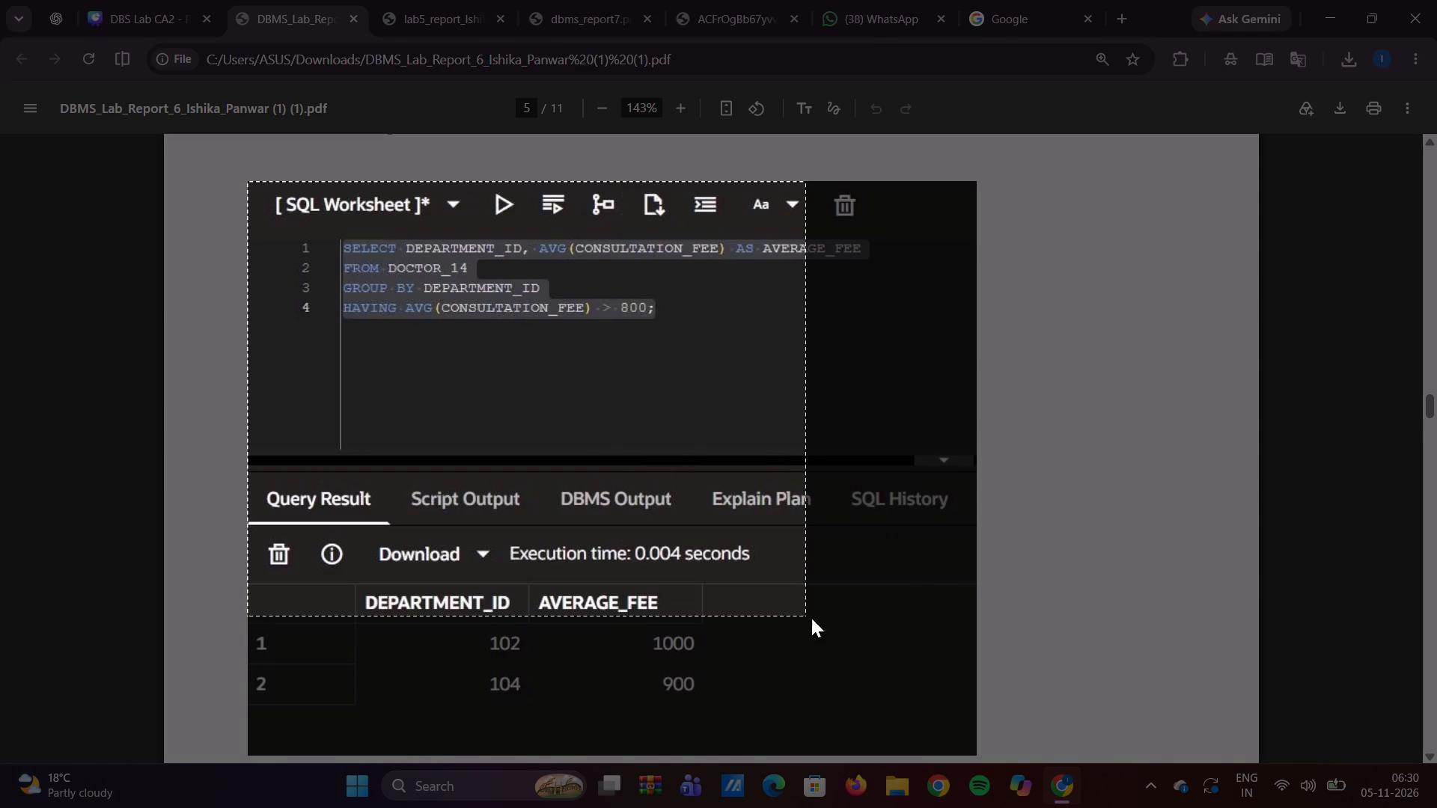
{"action": "left_click_drag", "start_coordinate": [811, 618], "coordinate": [967, 733]}
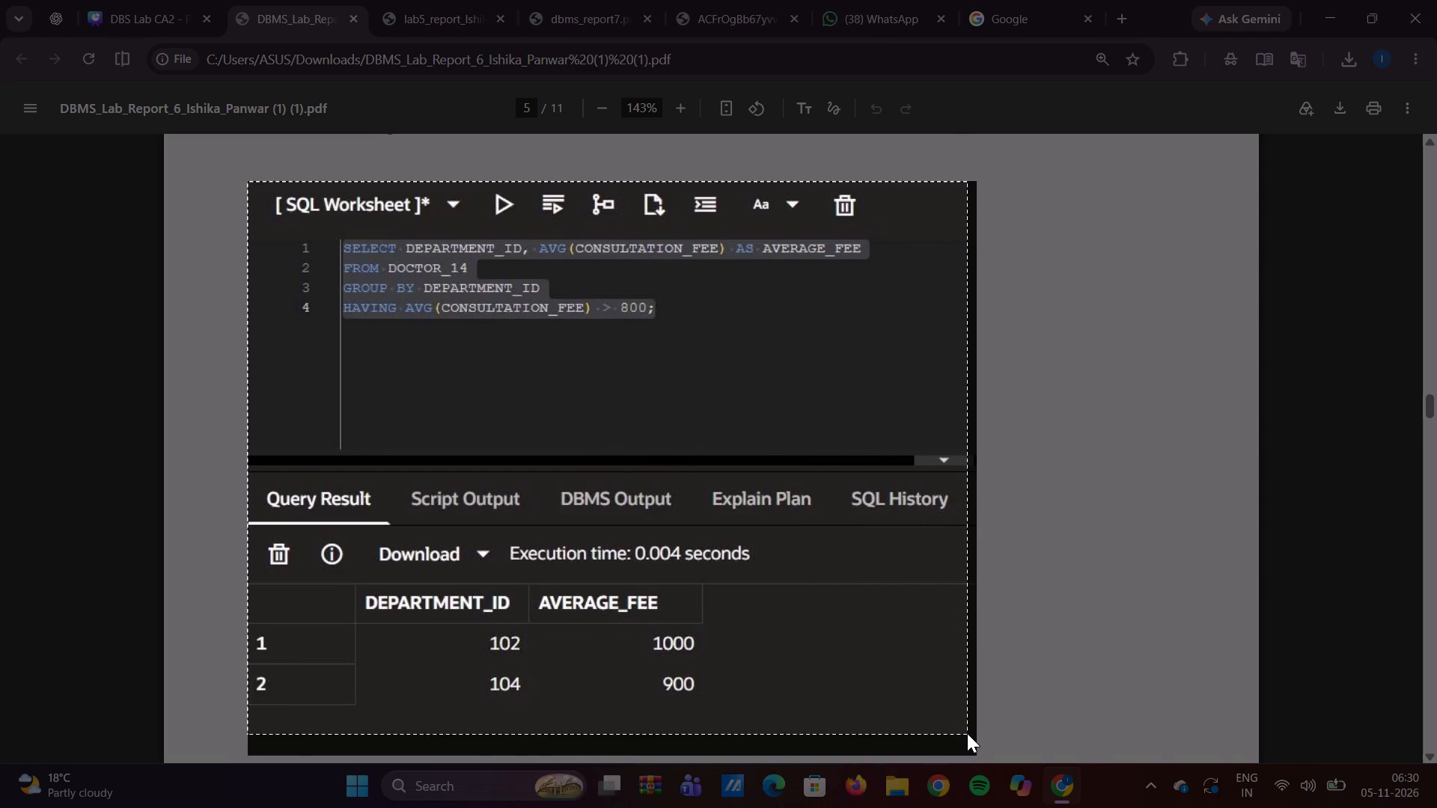
{"action": "left_click_drag", "start_coordinate": [967, 733], "coordinate": [965, 730]}
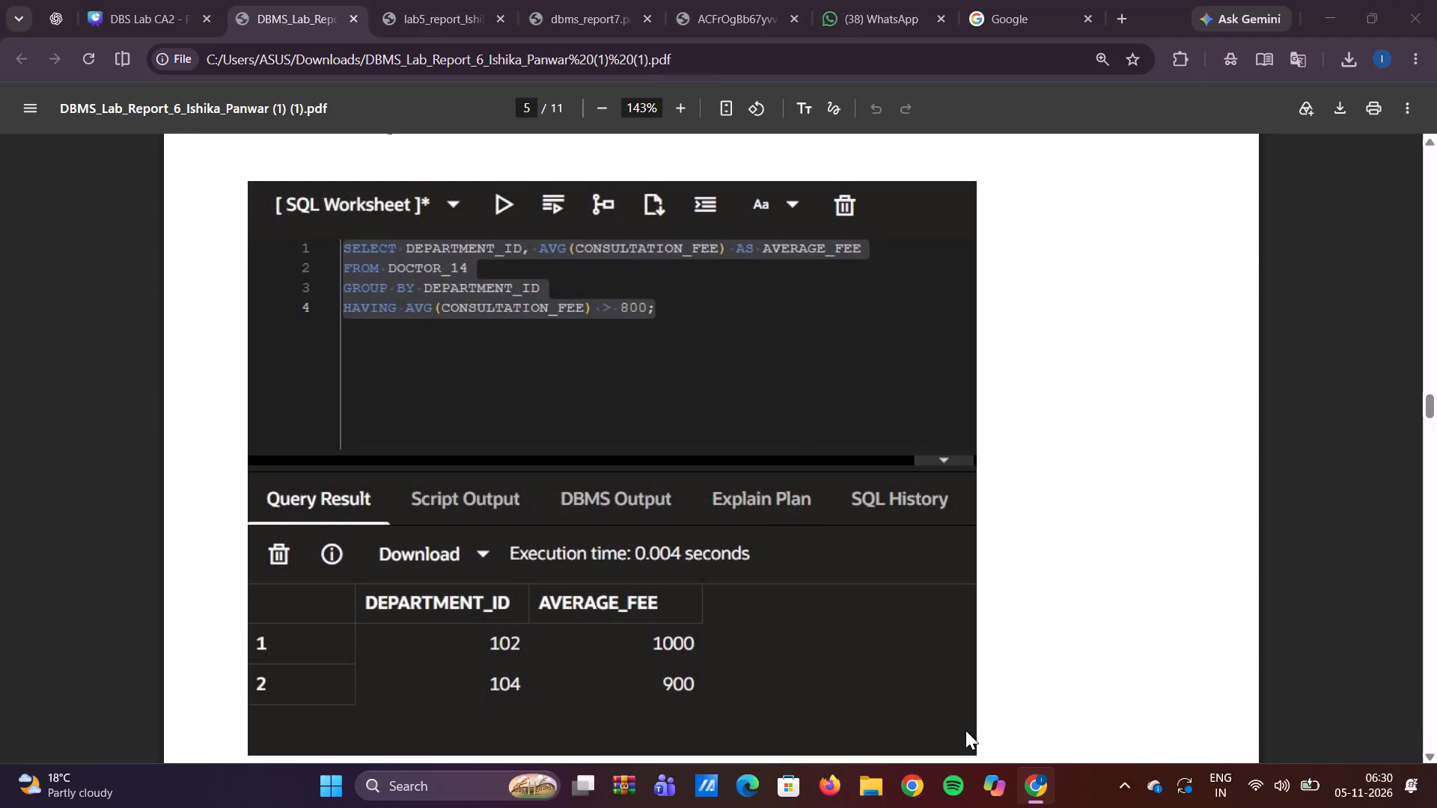
Replace the Inner Join image on slide 8 of the Canva presentation with the HAVING capture, positioned beneath the Inner Join heading.
{"action": "left_click", "coordinate": [138, 0]}
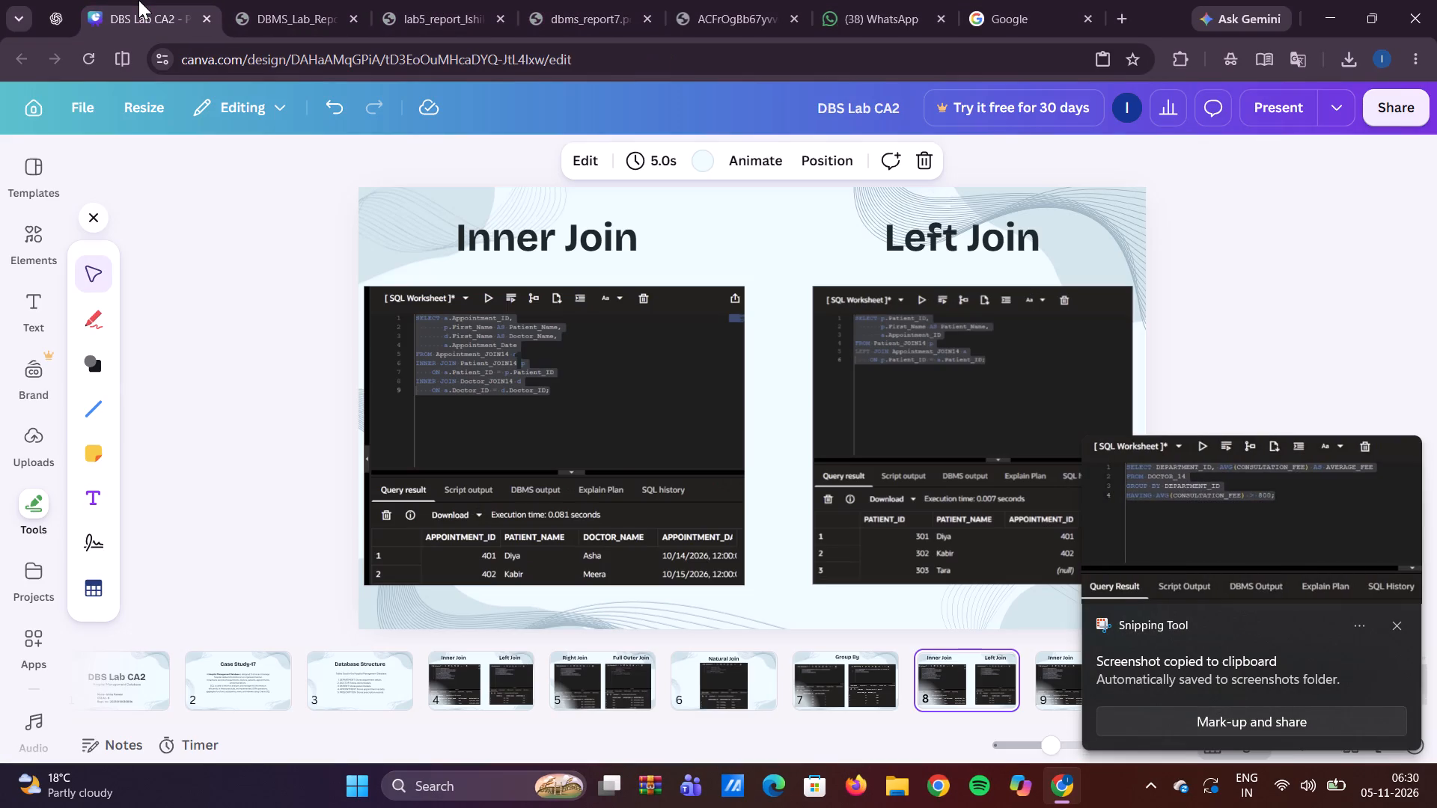
{"action": "left_click", "coordinate": [614, 457]}
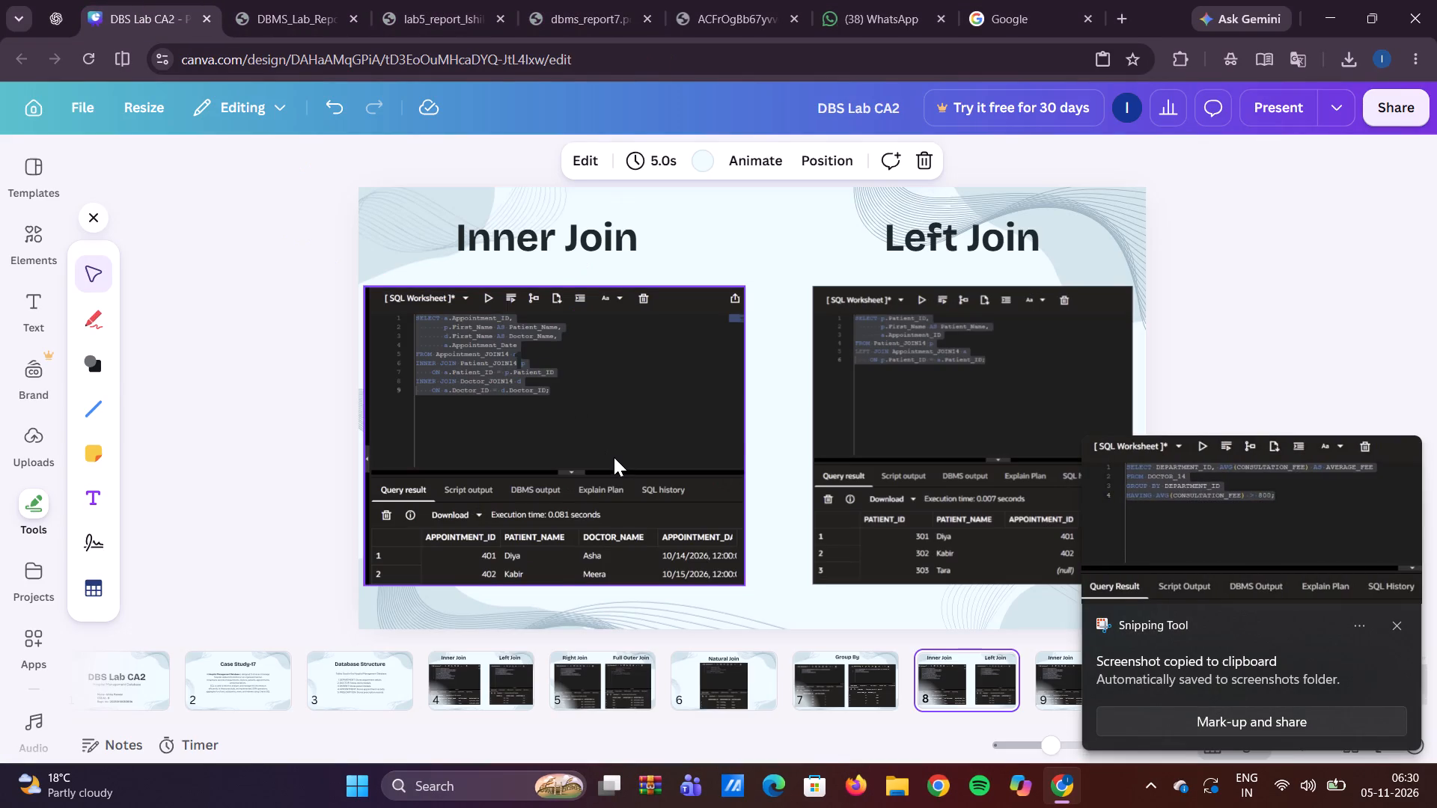
{"action": "left_click", "coordinate": [894, 435]}
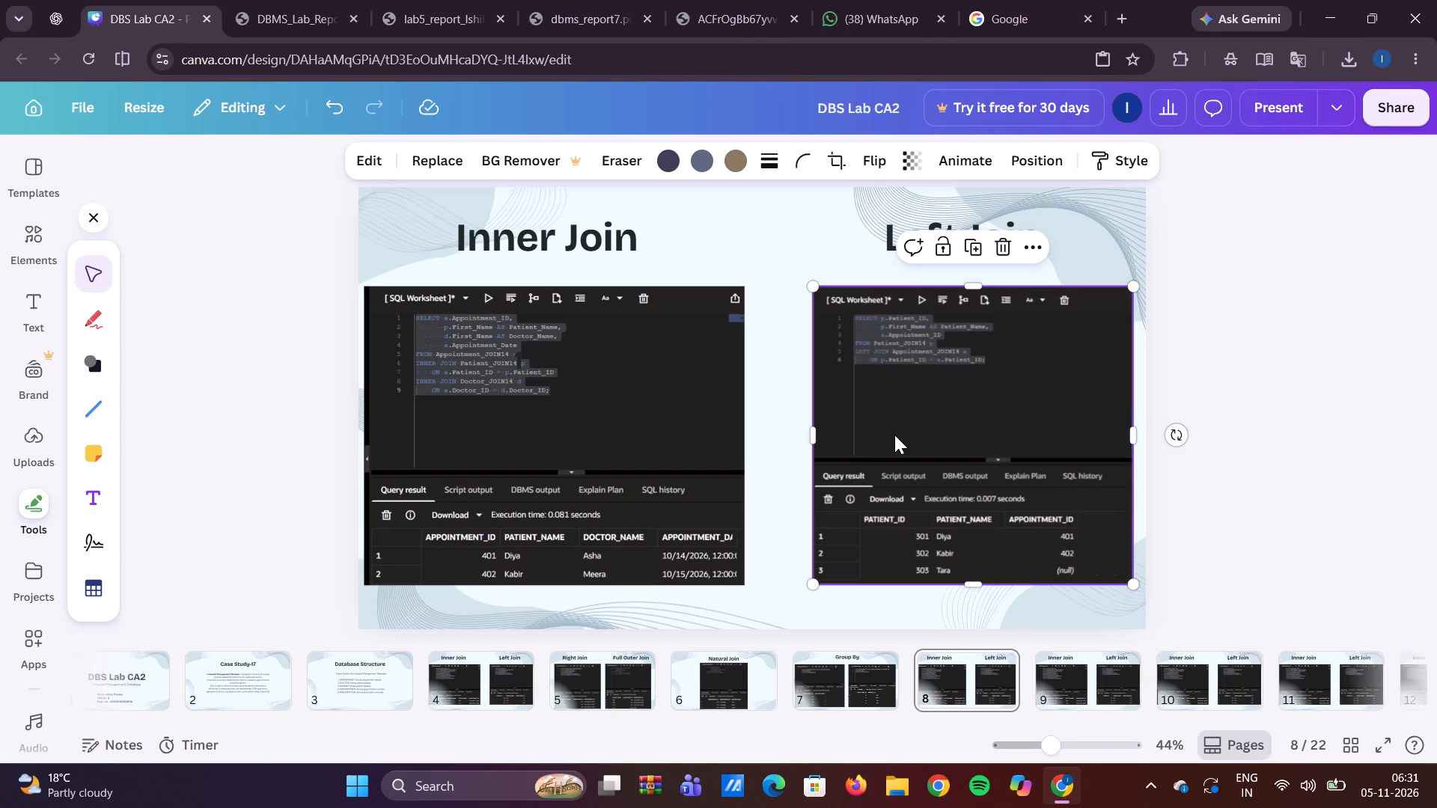
{"action": "left_click", "coordinate": [643, 352]}
{"action": "key", "text": "Delete"}
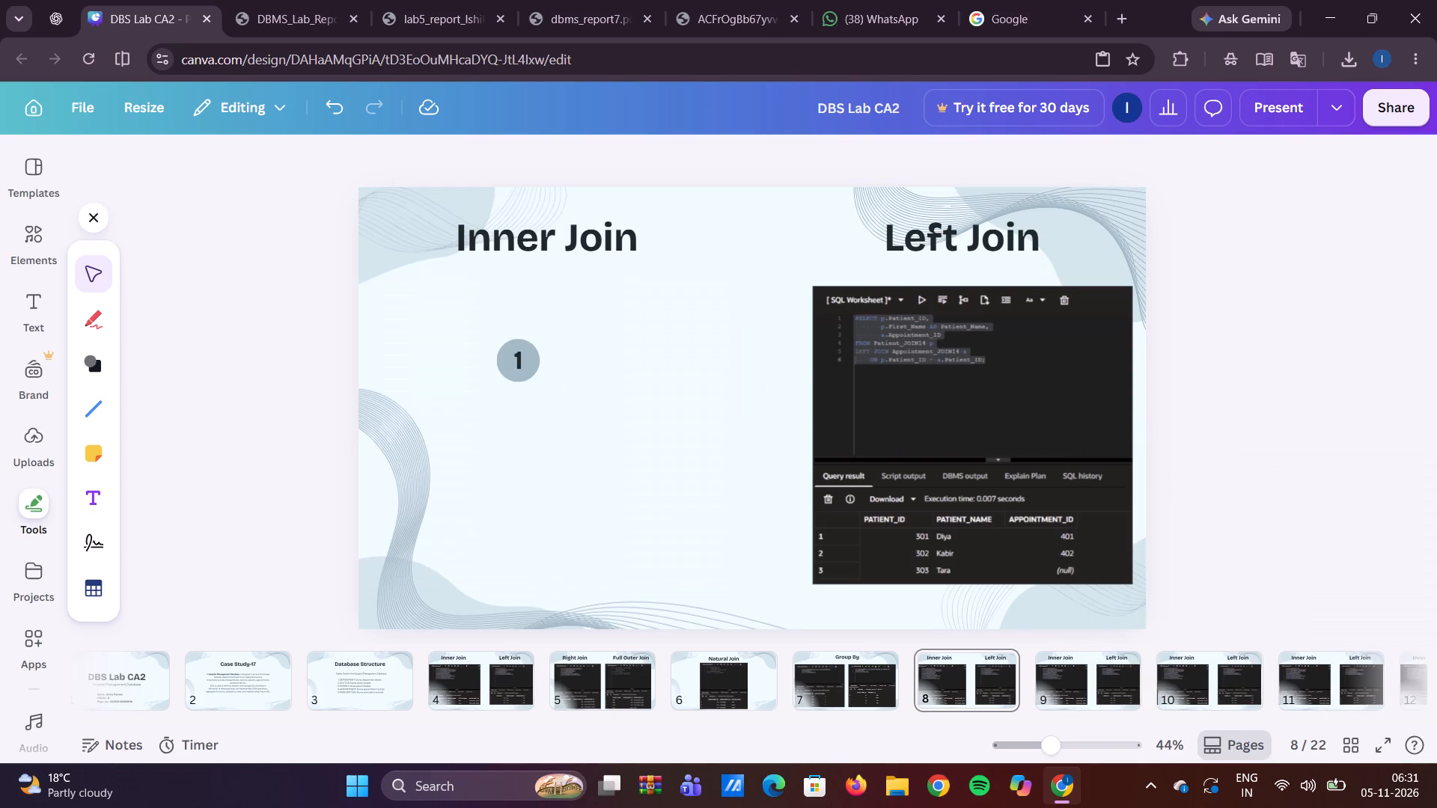
{"action": "key", "text": "ctrl+v"}
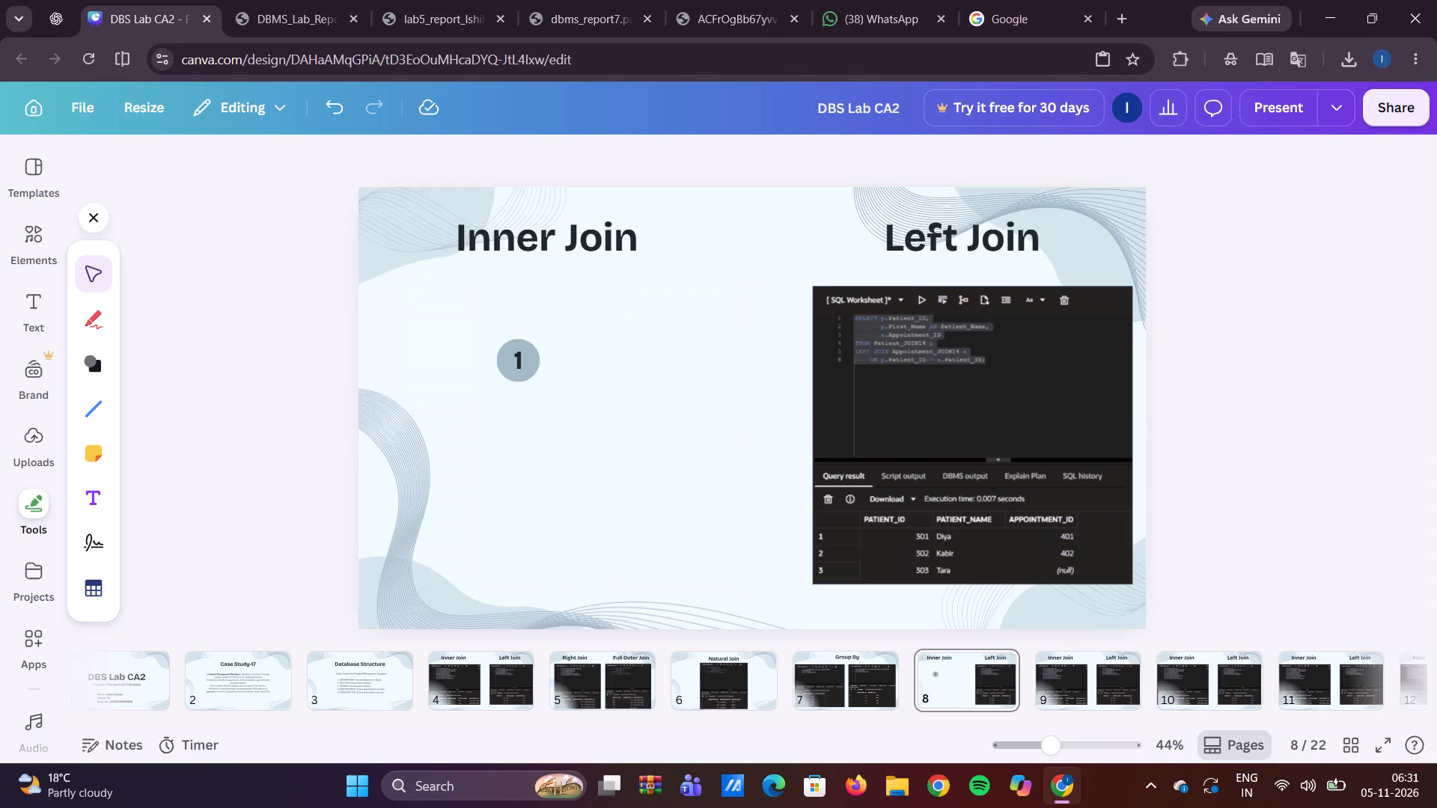
{"action": "left_click_drag", "start_coordinate": [769, 363], "coordinate": [573, 407]}
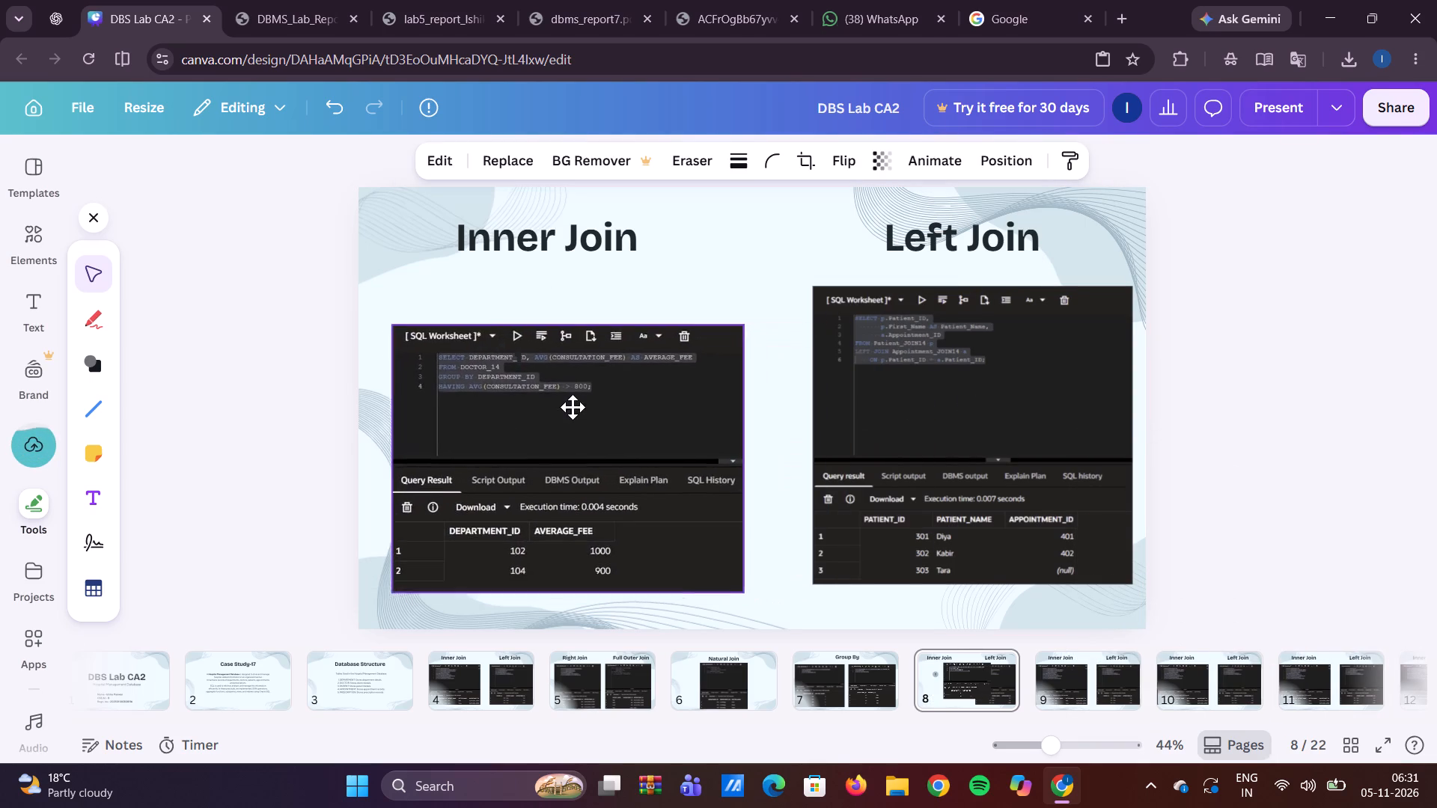
{"action": "left_click_drag", "start_coordinate": [573, 407], "coordinate": [565, 397]}
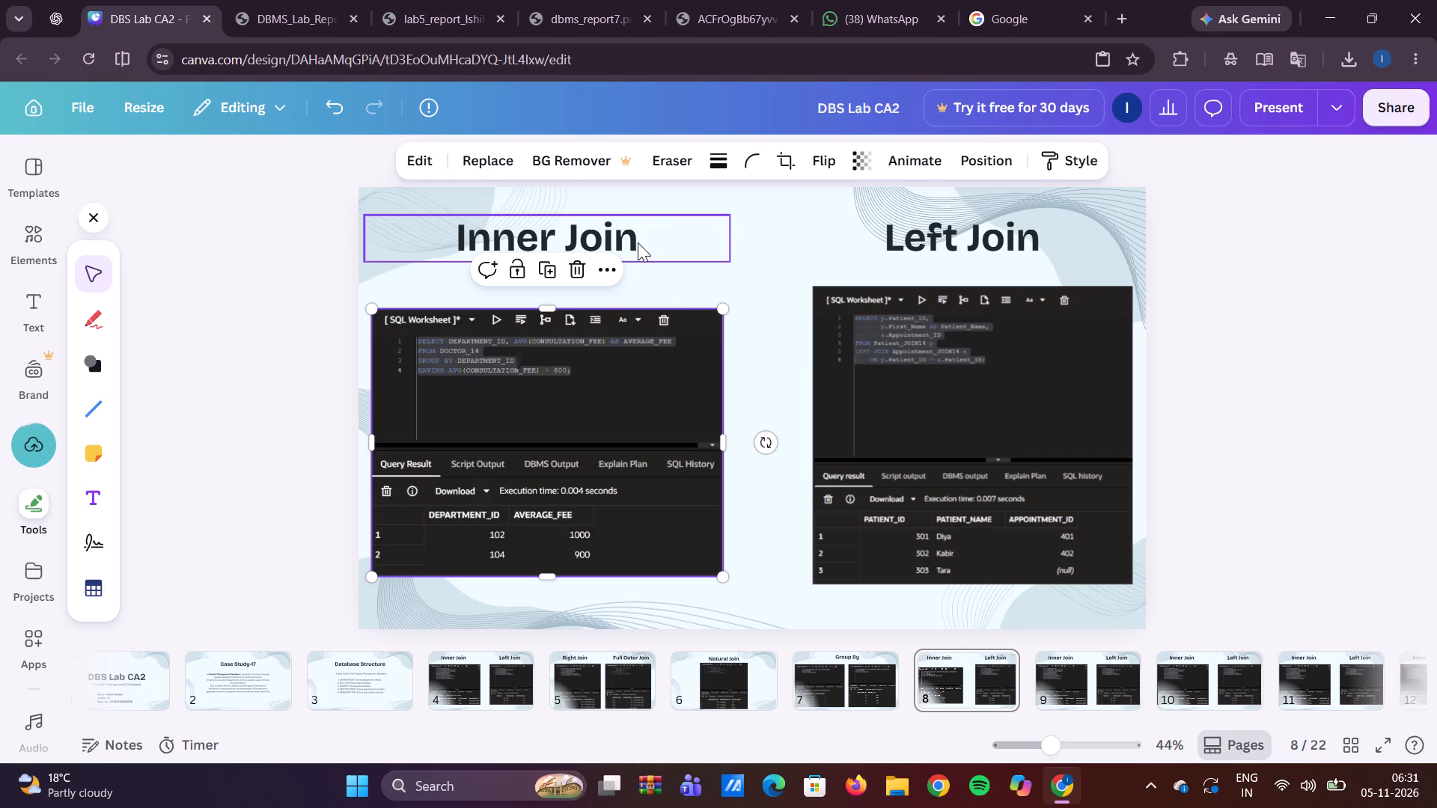
Change the Inner Join heading on slide 8 to "Having".
{"action": "double_click", "coordinate": [638, 242]}
{"action": "type", "text": "Having"}
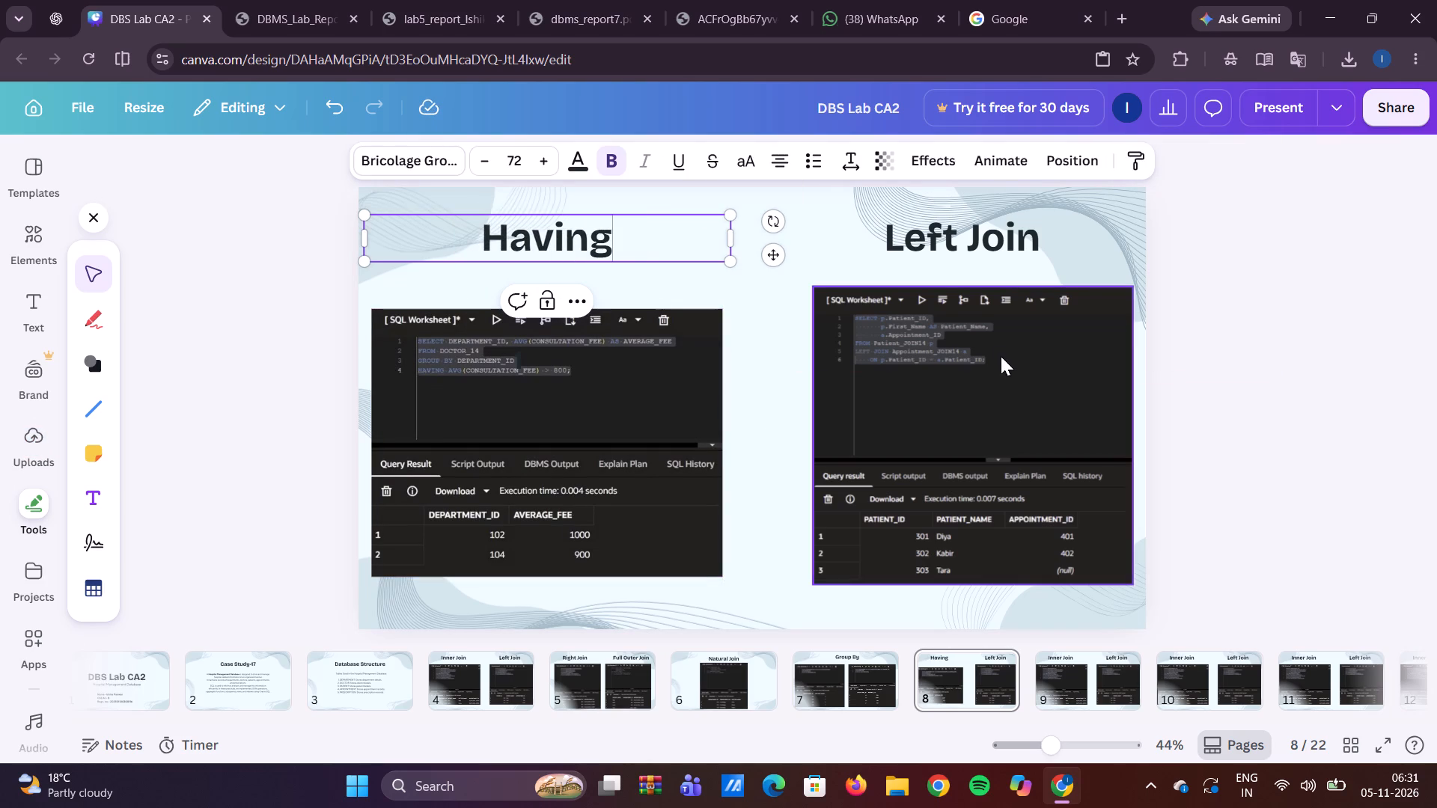
Switch to the Lab Report 6 PDF and review the HAVING and subquery outputs on pages 5 to 7.
{"action": "left_click", "coordinate": [321, 1]}
{"action": "scroll", "coordinate": [595, 314], "scroll_direction": "down", "scroll_amount": 1}
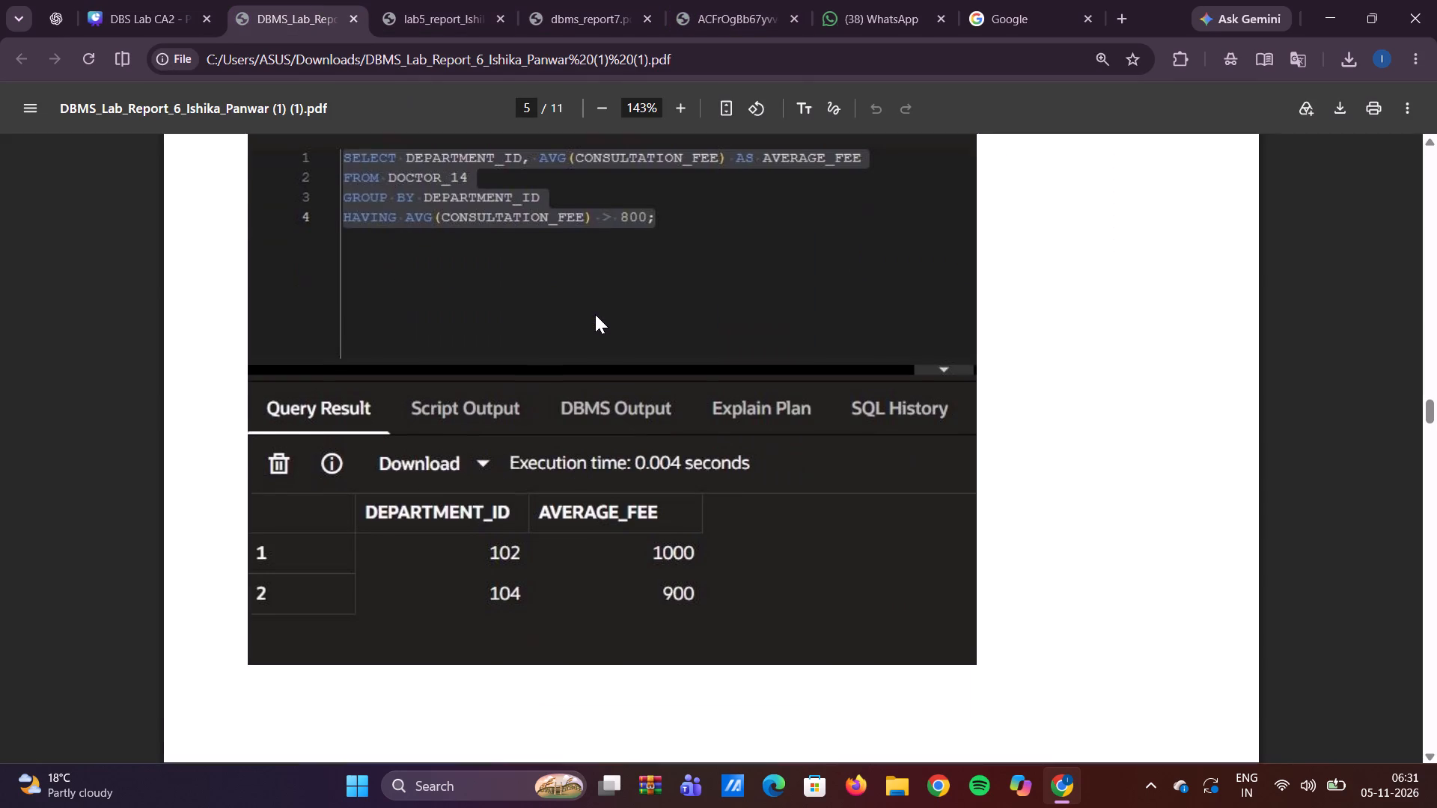
{"action": "scroll", "coordinate": [595, 314], "scroll_direction": "down", "scroll_amount": 4}
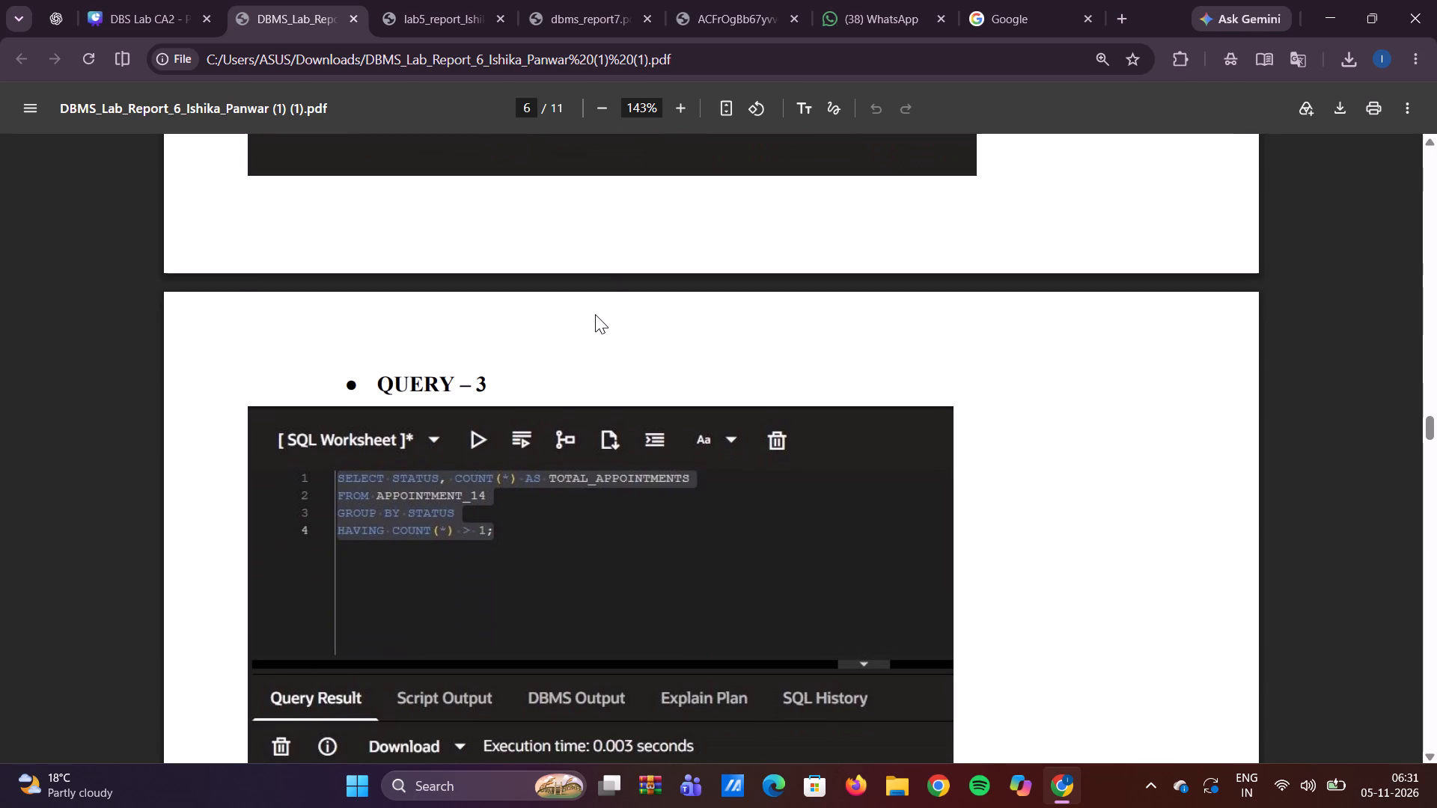
{"action": "scroll", "coordinate": [593, 308], "scroll_direction": "down", "scroll_amount": 1}
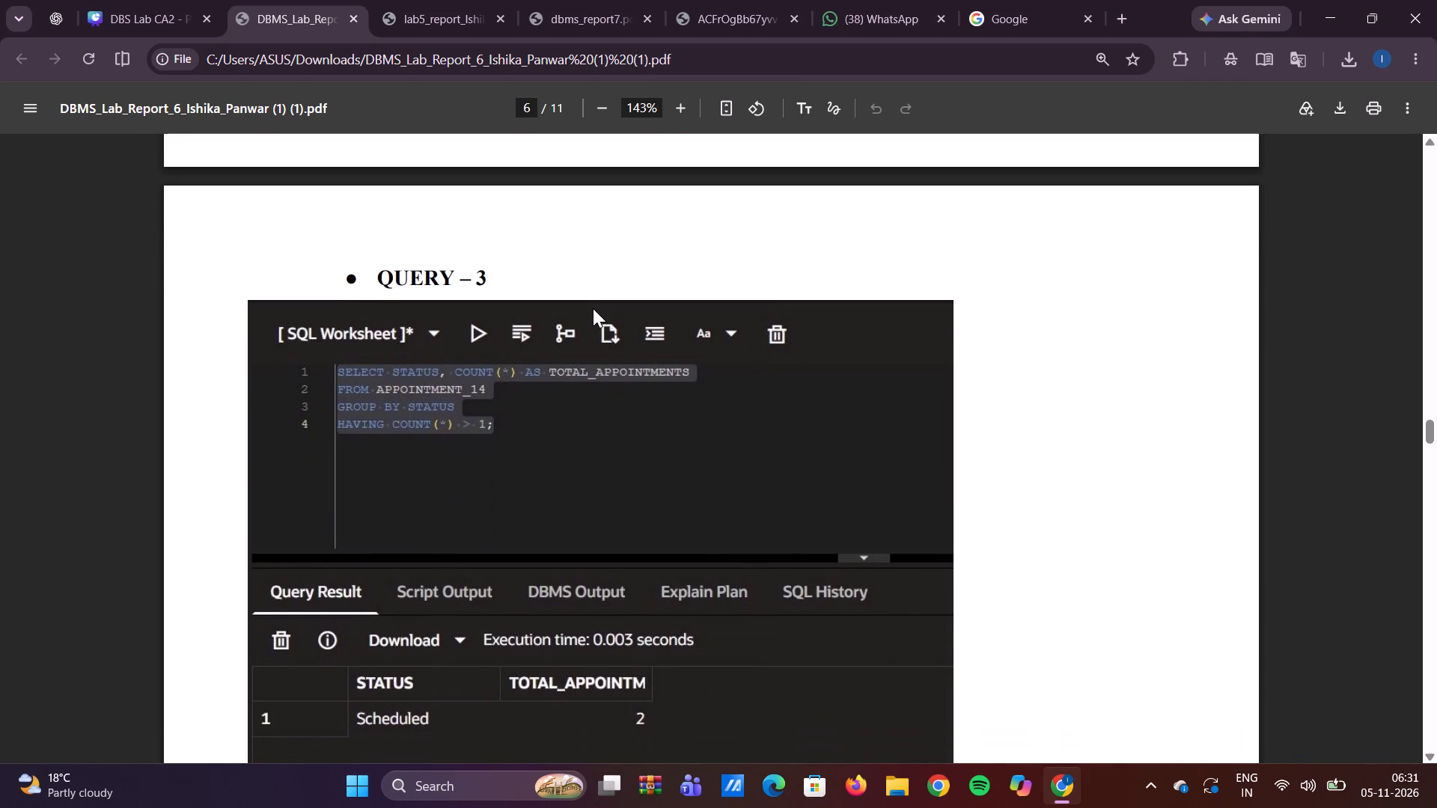
{"action": "scroll", "coordinate": [593, 308], "scroll_direction": "down", "scroll_amount": 5}
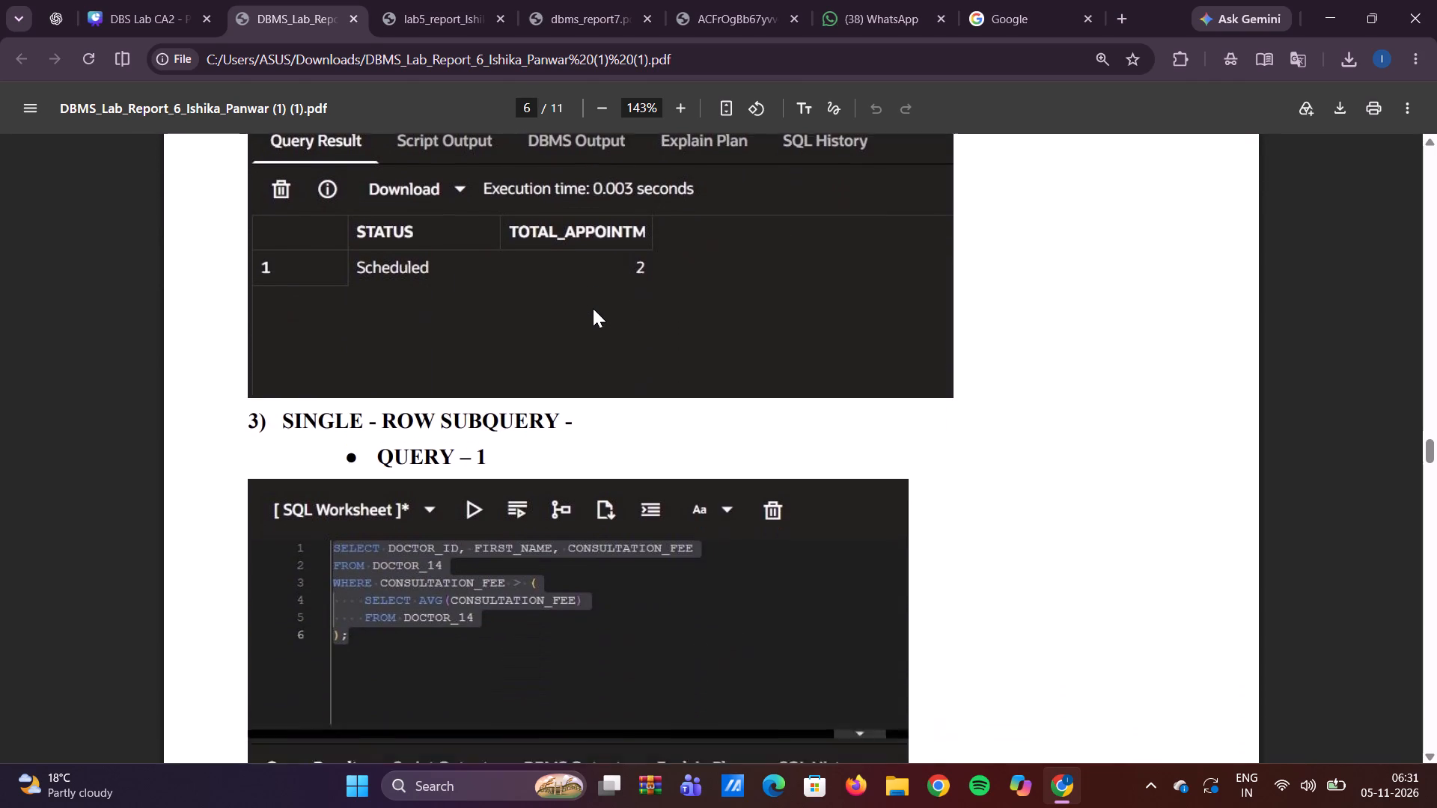
{"action": "scroll", "coordinate": [593, 308], "scroll_direction": "down", "scroll_amount": 1}
{"action": "scroll", "coordinate": [593, 308], "scroll_direction": "up", "scroll_amount": 4}
{"action": "scroll", "coordinate": [593, 308], "scroll_direction": "down", "scroll_amount": 1}
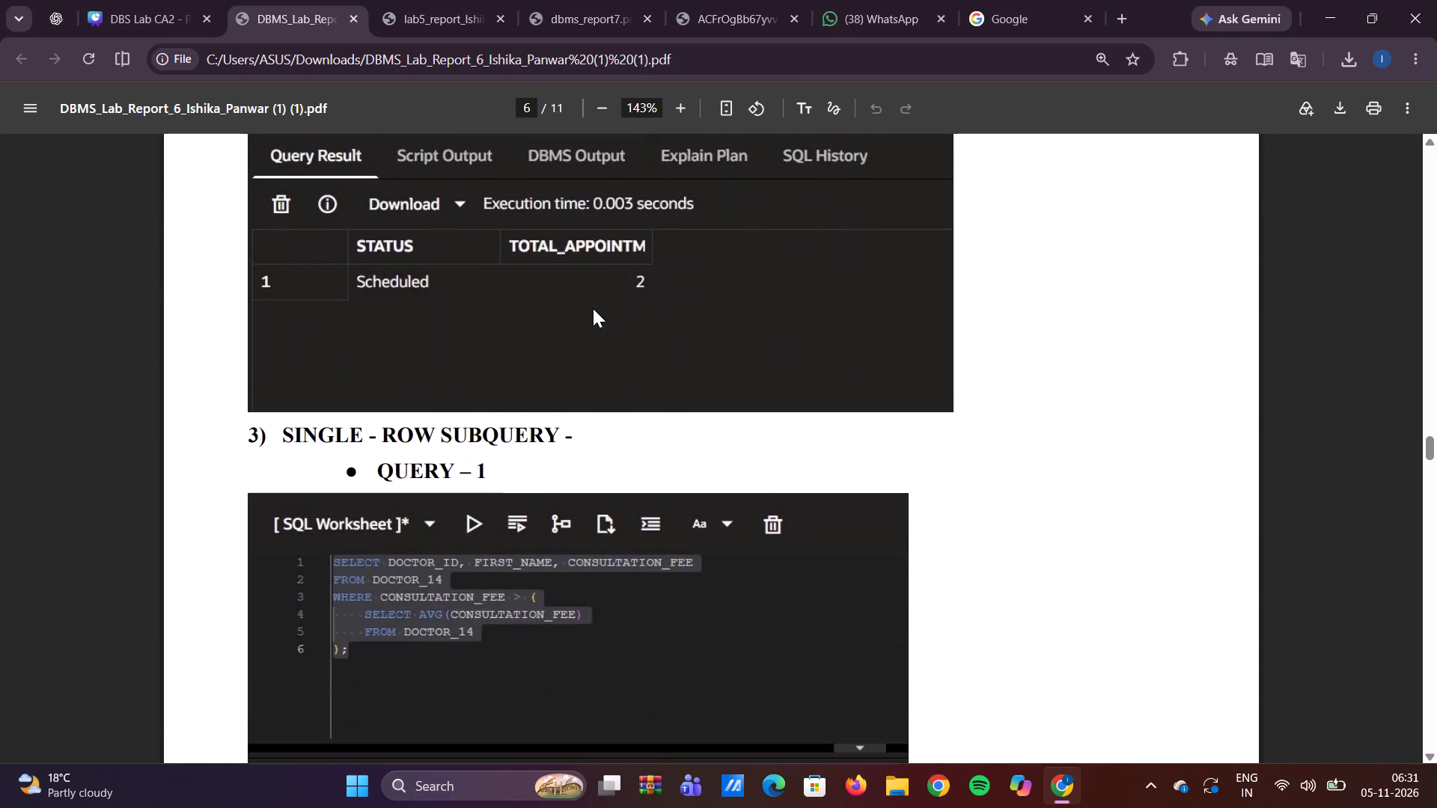
{"action": "scroll", "coordinate": [593, 308], "scroll_direction": "down", "scroll_amount": 8}
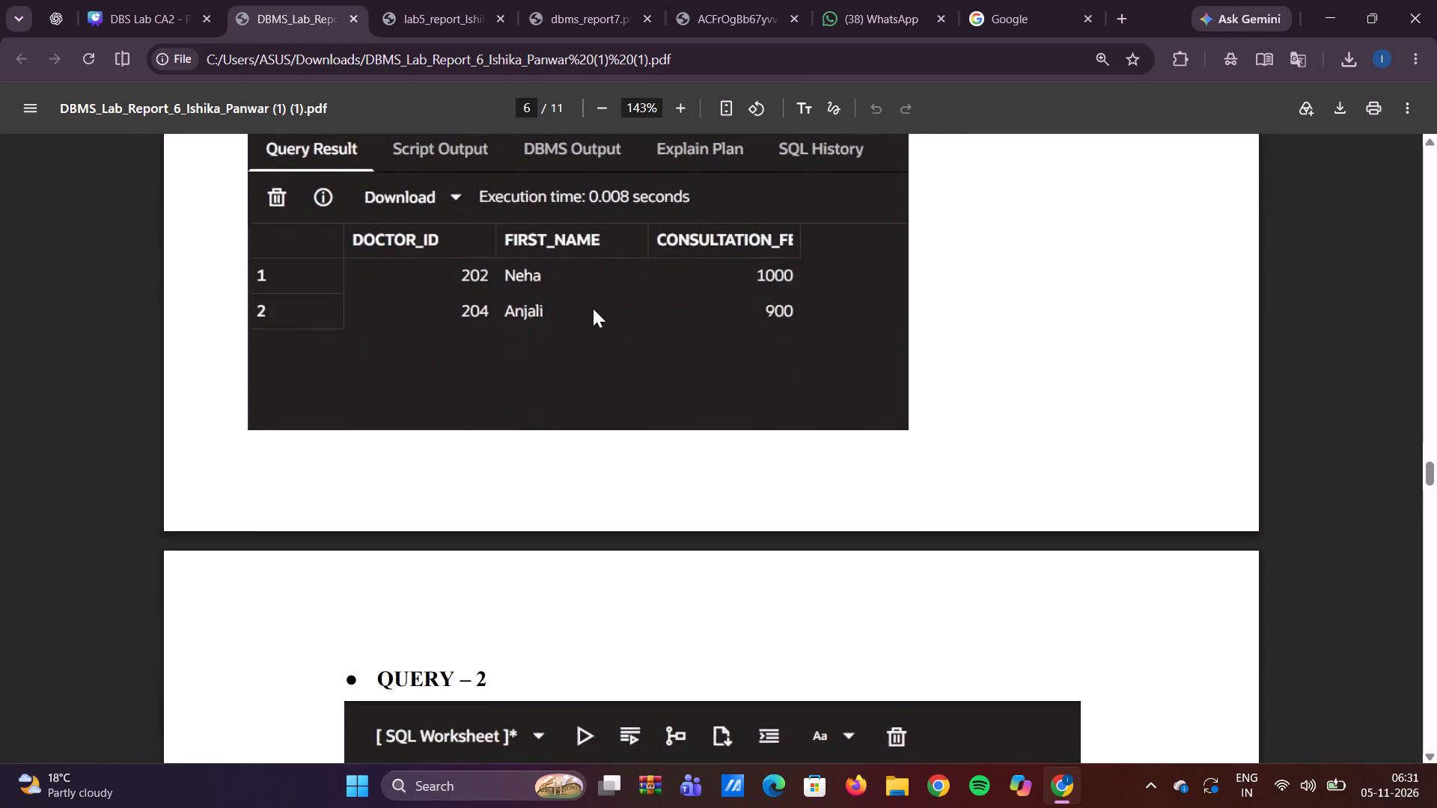
{"action": "scroll", "coordinate": [593, 308], "scroll_direction": "down", "scroll_amount": 6}
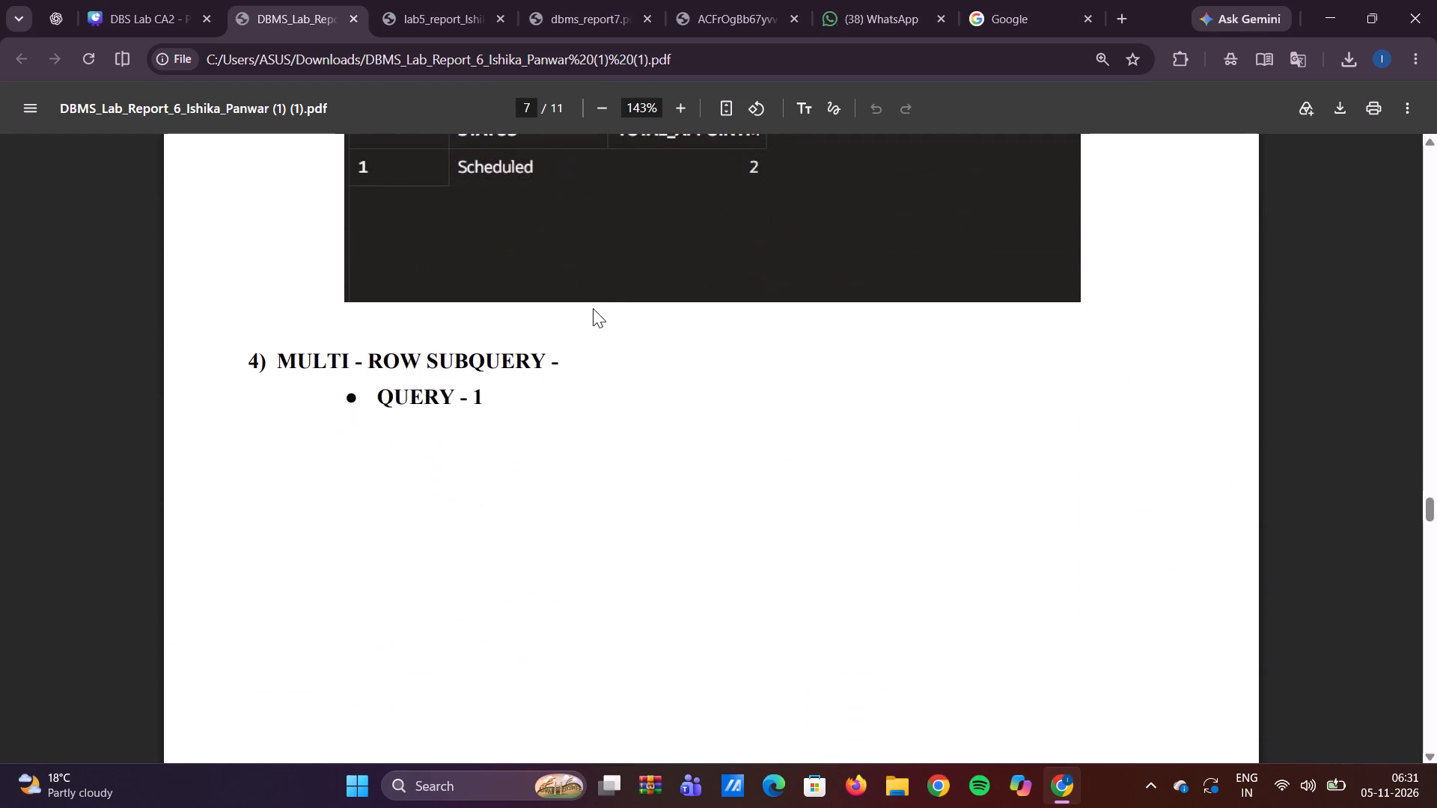
{"action": "scroll", "coordinate": [593, 308], "scroll_direction": "up", "scroll_amount": 7}
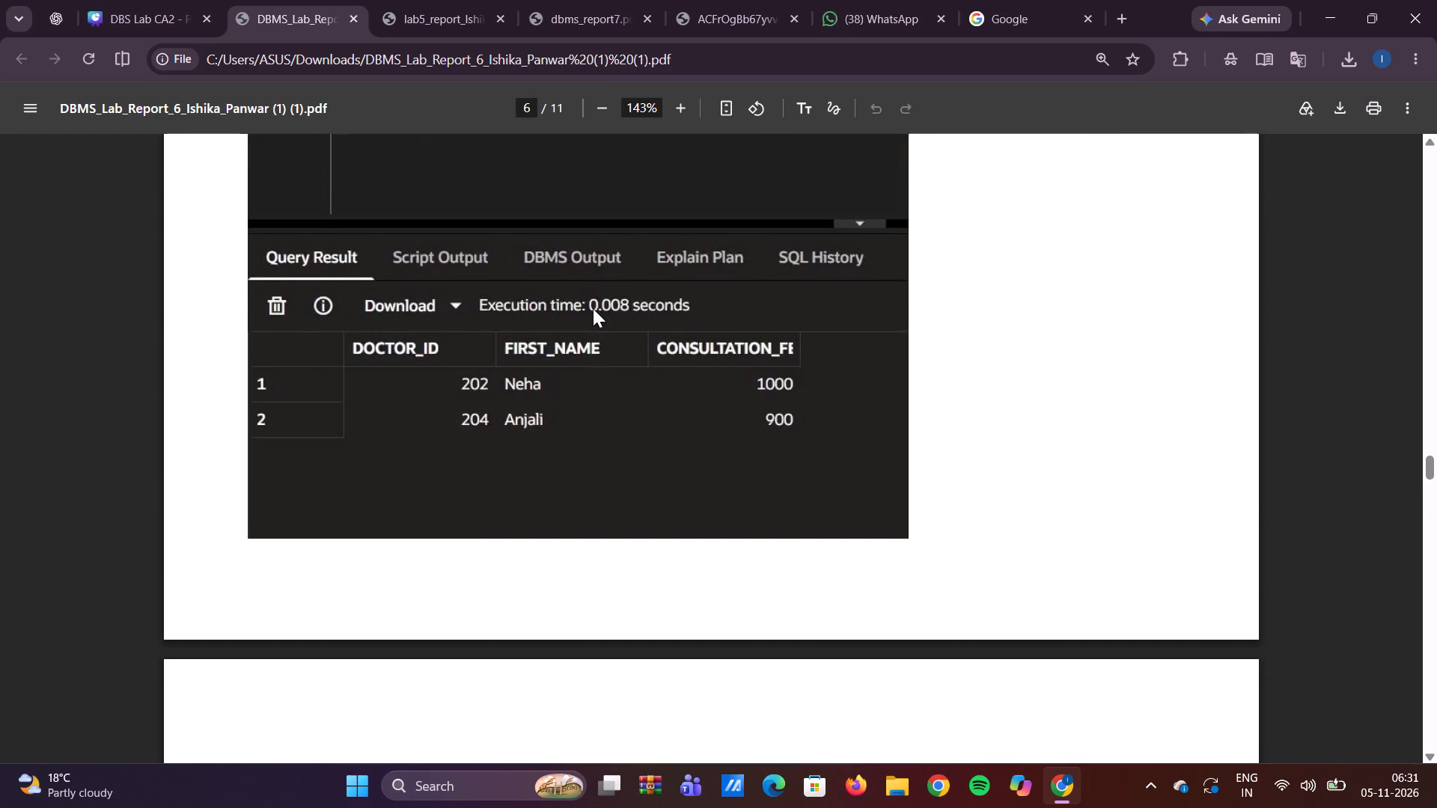
{"action": "scroll", "coordinate": [593, 308], "scroll_direction": "up", "scroll_amount": 7}
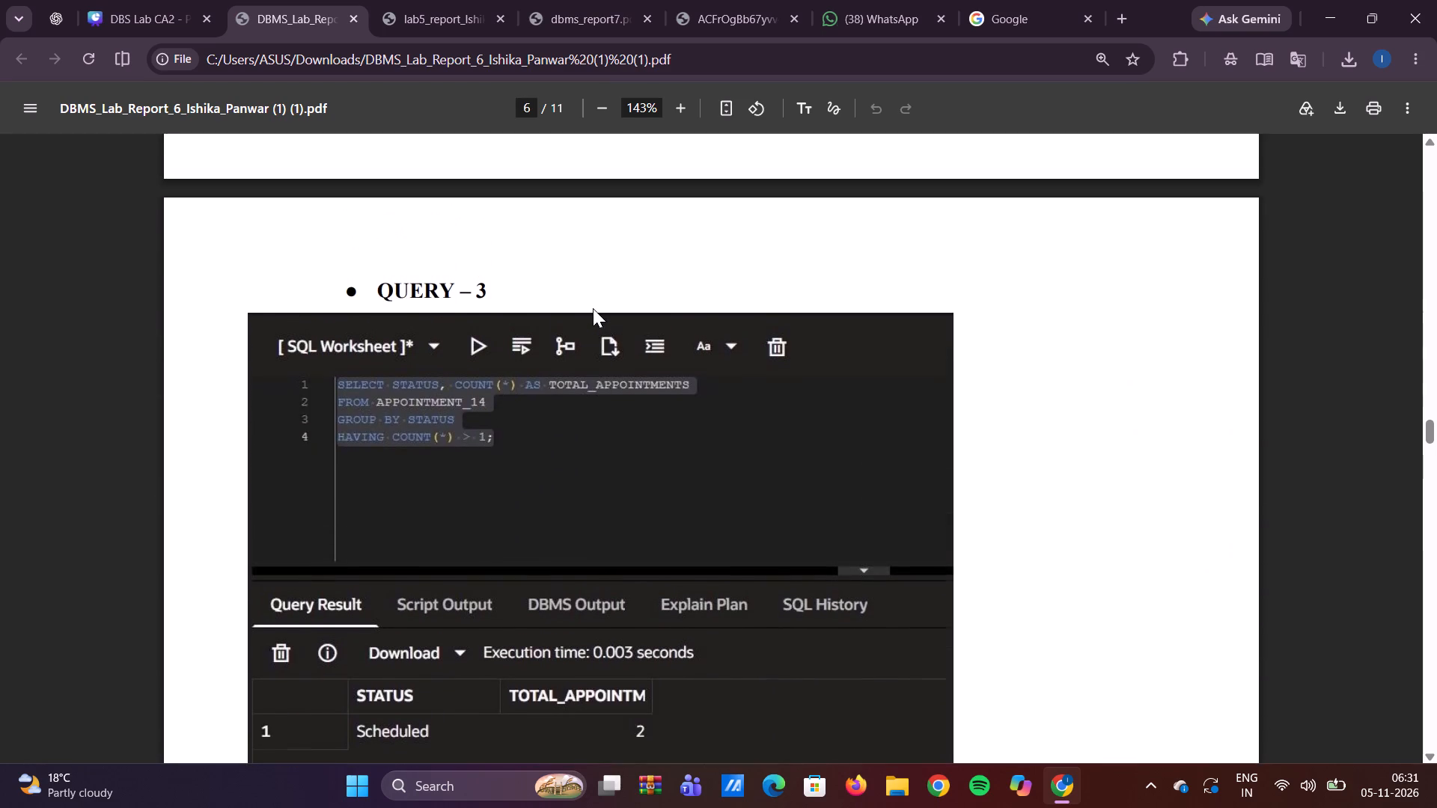
{"action": "scroll", "coordinate": [593, 308], "scroll_direction": "up", "scroll_amount": 6}
Capture a screenshot of the Single-Row Subquery Query 1 worksheet and its result table from page 6 of Lab Report 6.
{"action": "scroll", "coordinate": [593, 308], "scroll_direction": "down", "scroll_amount": 1}
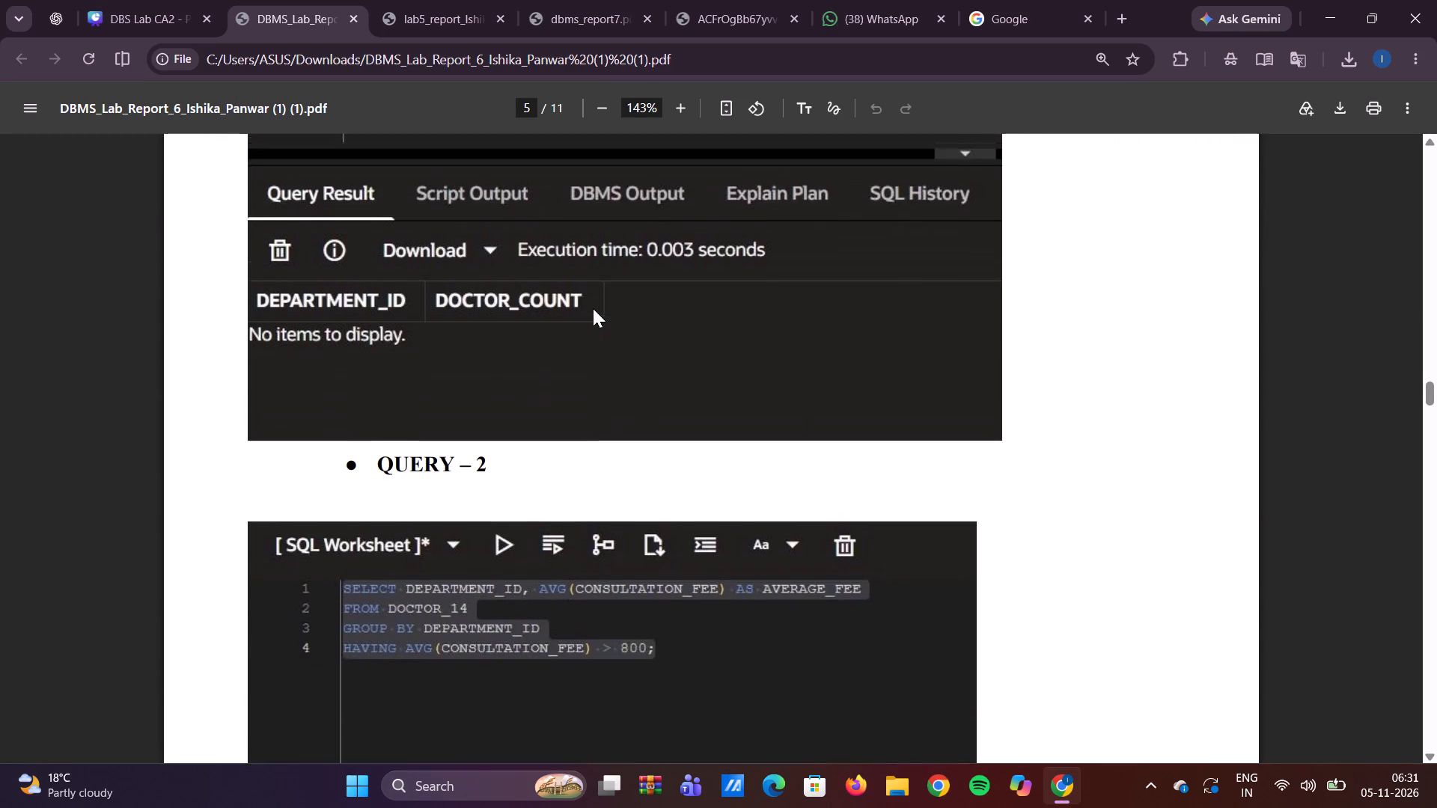
{"action": "scroll", "coordinate": [593, 308], "scroll_direction": "down", "scroll_amount": 9}
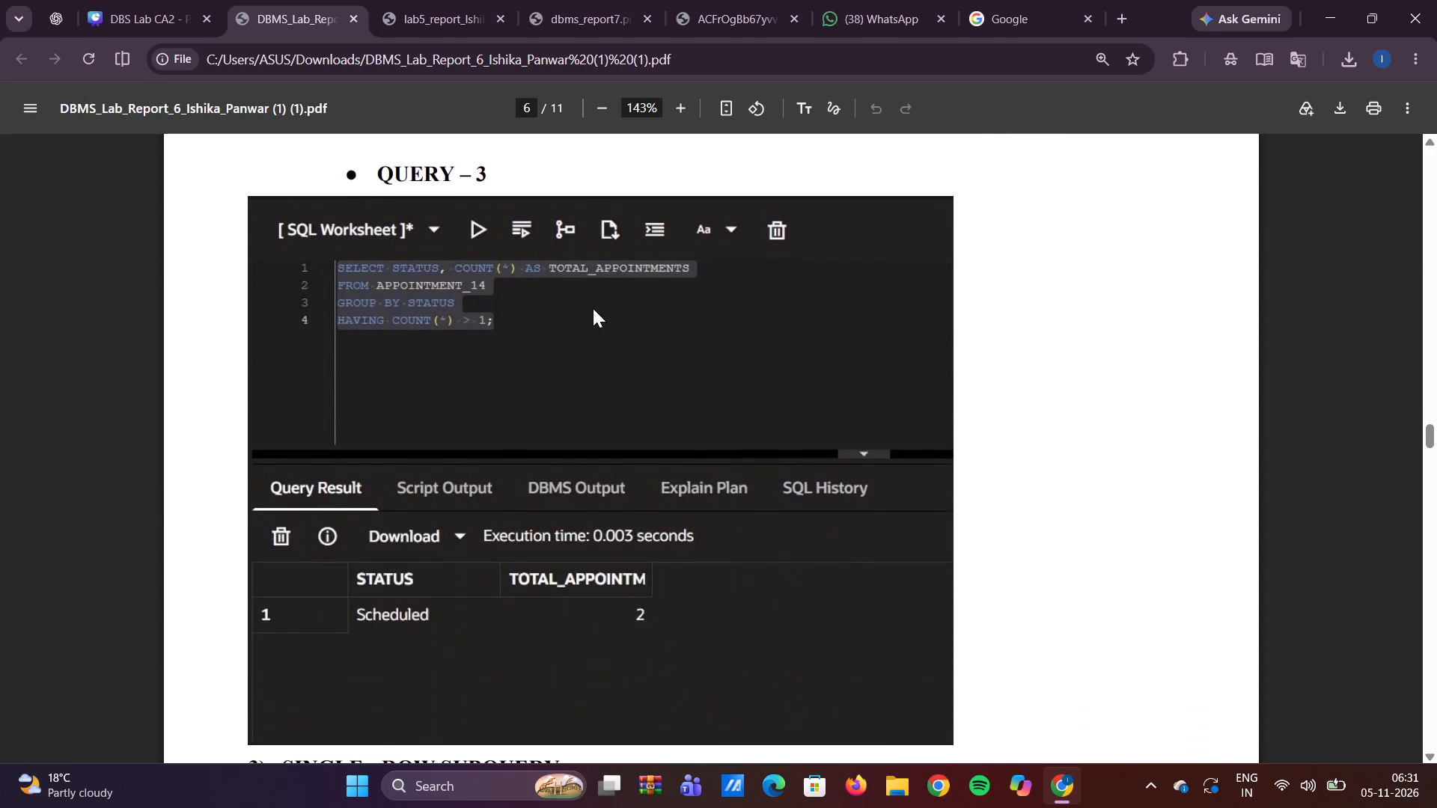
{"action": "scroll", "coordinate": [593, 308], "scroll_direction": "down", "scroll_amount": 6}
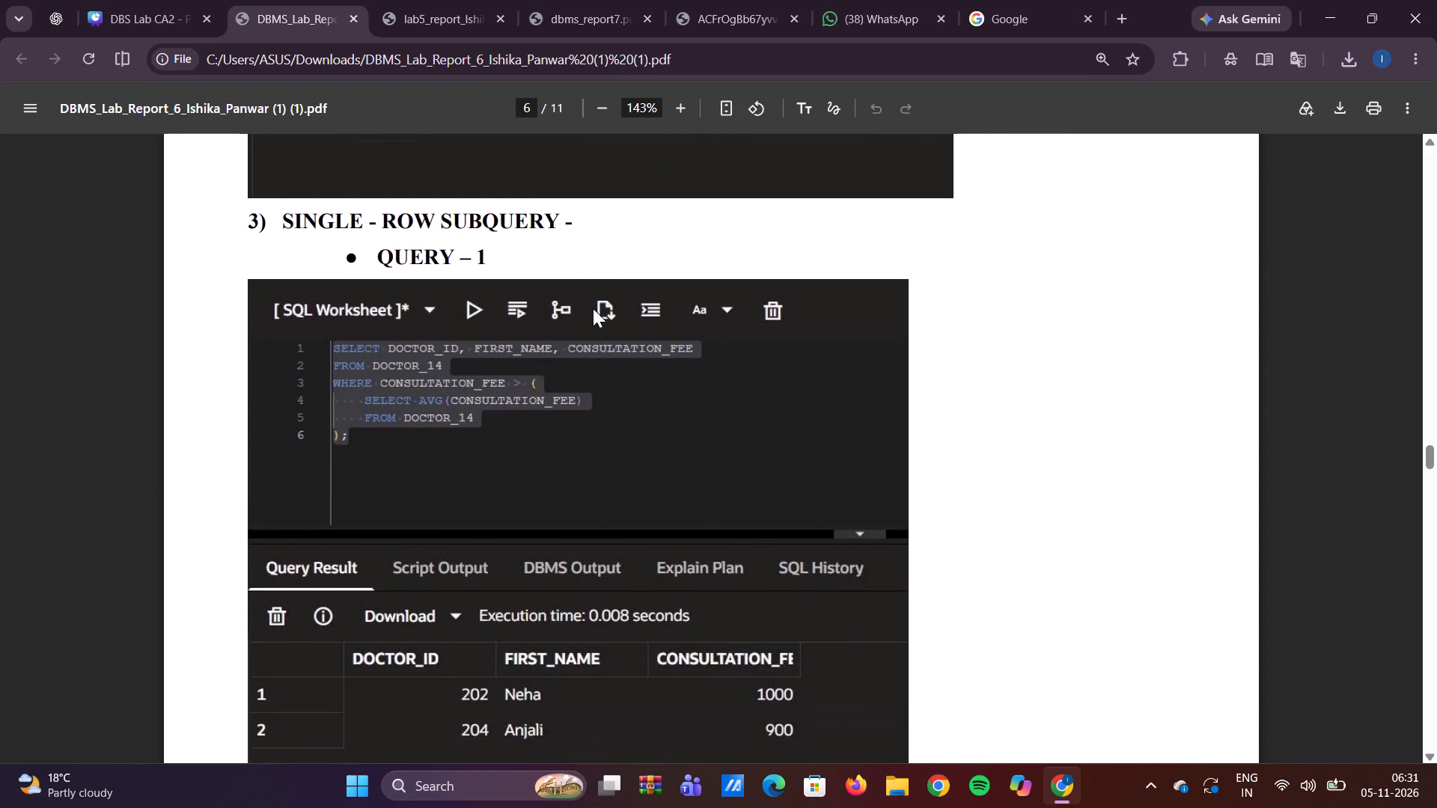
{"action": "scroll", "coordinate": [593, 308], "scroll_direction": "down", "scroll_amount": 1}
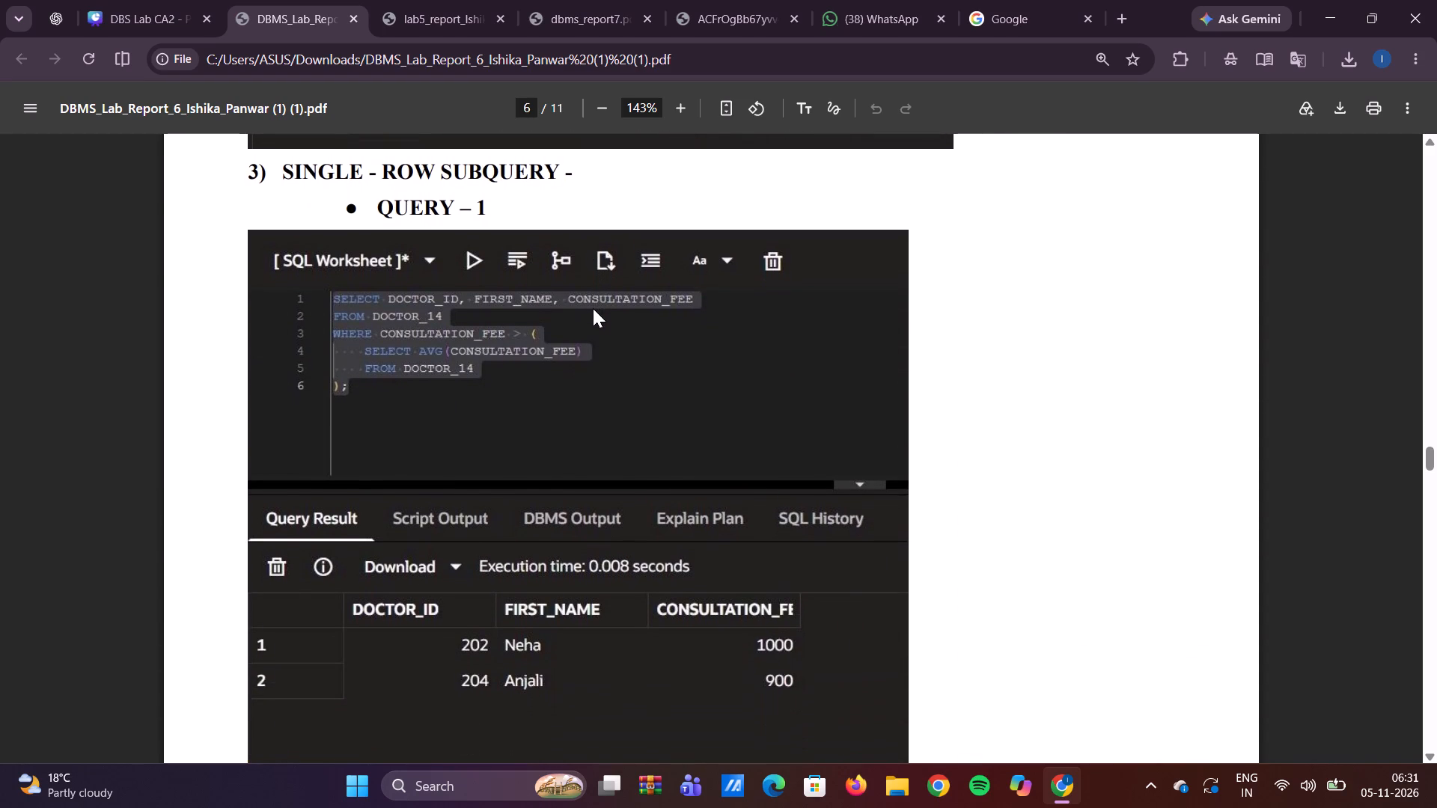
{"action": "key", "text": "shift+super+s"}
{"action": "left_click_drag", "start_coordinate": [249, 231], "coordinate": [840, 721]}
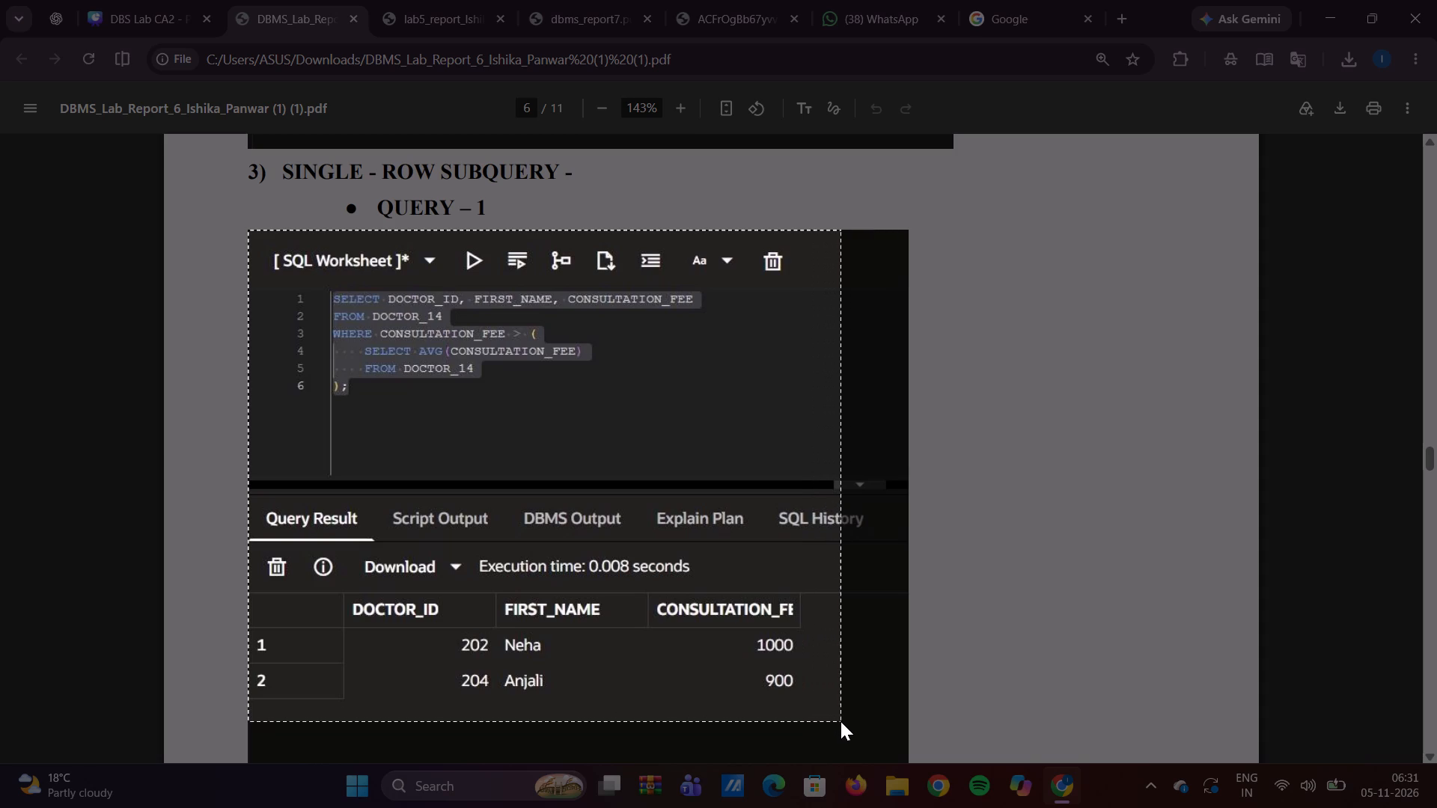
{"action": "left_click_drag", "start_coordinate": [840, 721], "coordinate": [876, 724]}
Replace the Left Join image on slide 8 of the Canva presentation with the Single-Row Subquery capture, enlarged beside the Having image.
{"action": "left_click", "coordinate": [156, 0]}
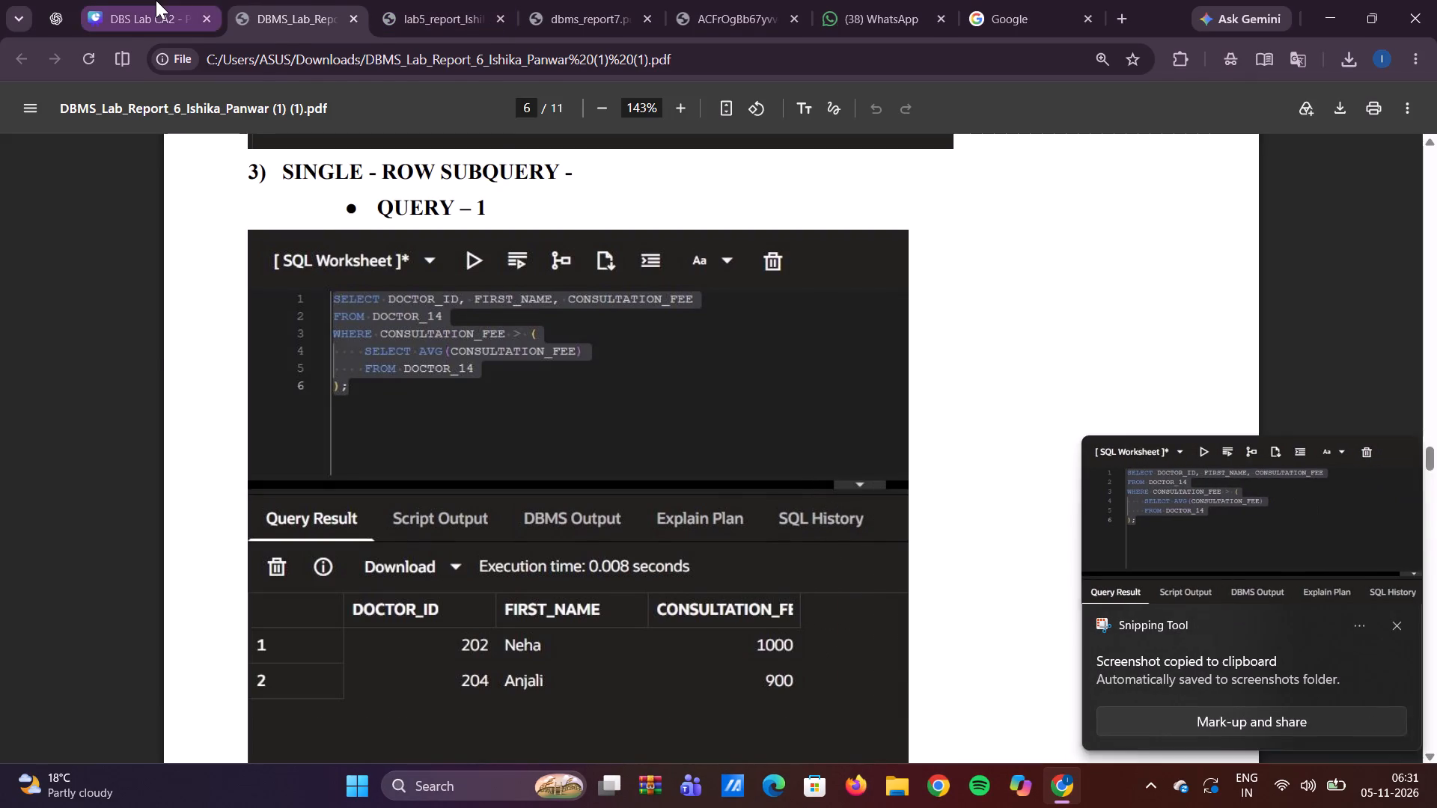
{"action": "left_click", "coordinate": [939, 421]}
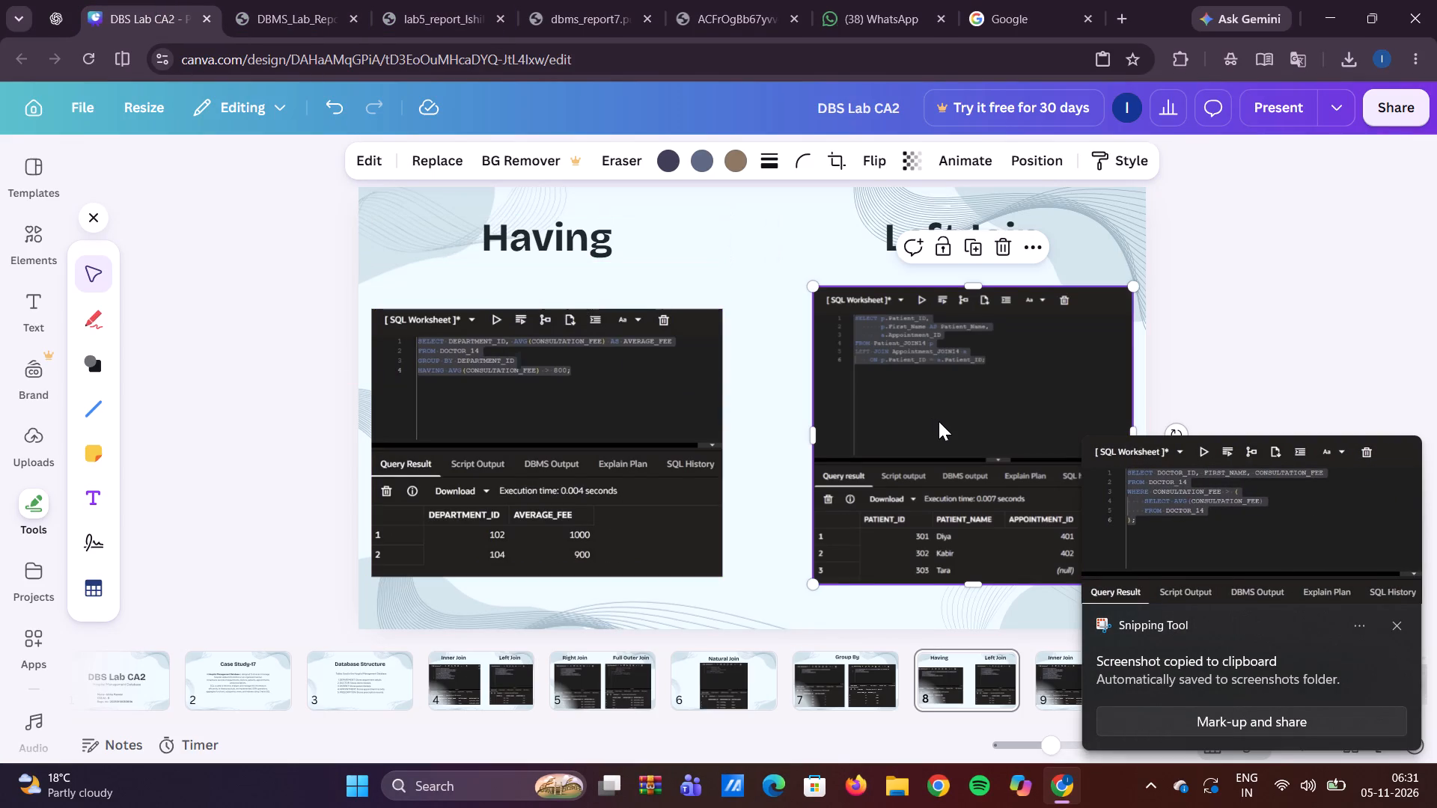
{"action": "key", "text": "Delete"}
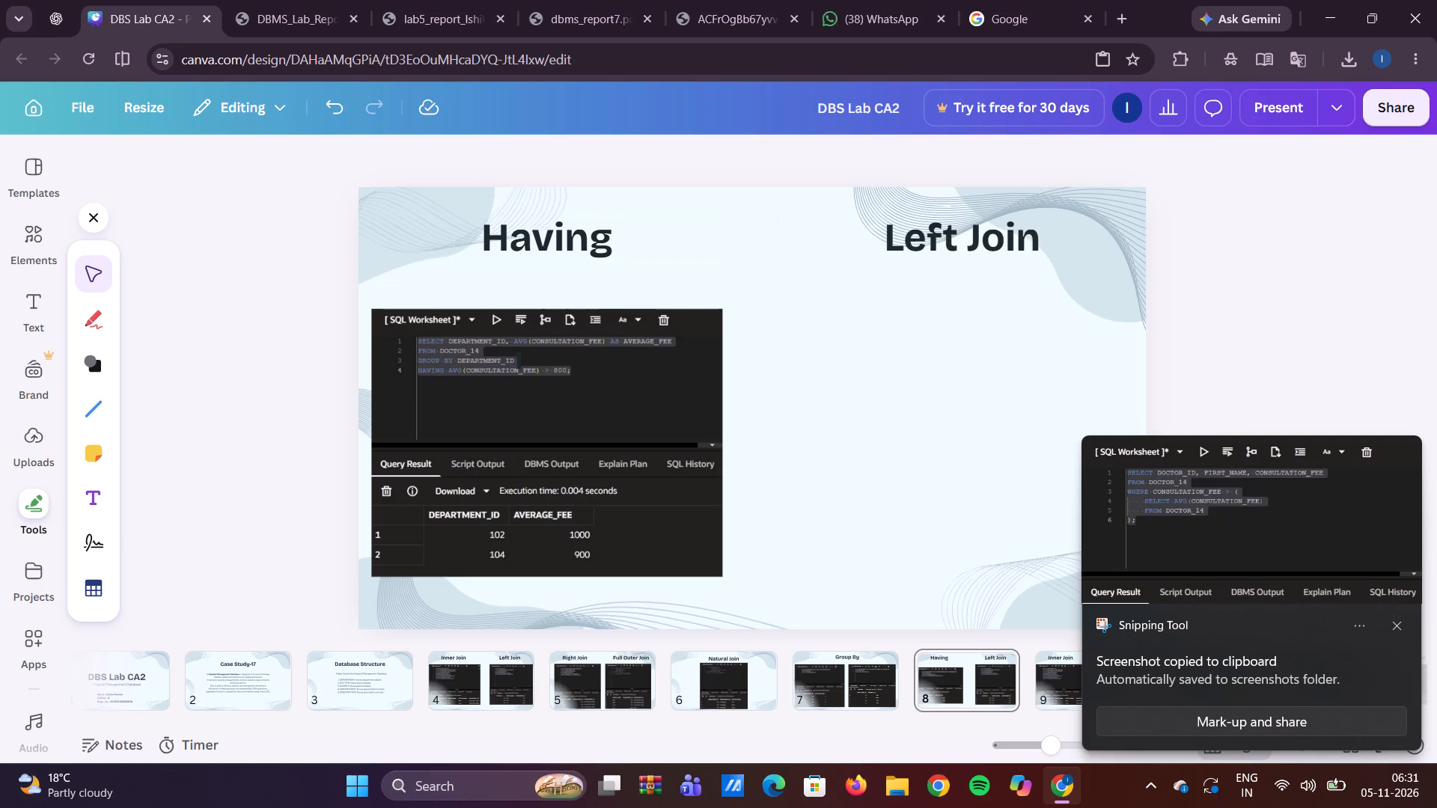
{"action": "key", "text": "ctrl+v"}
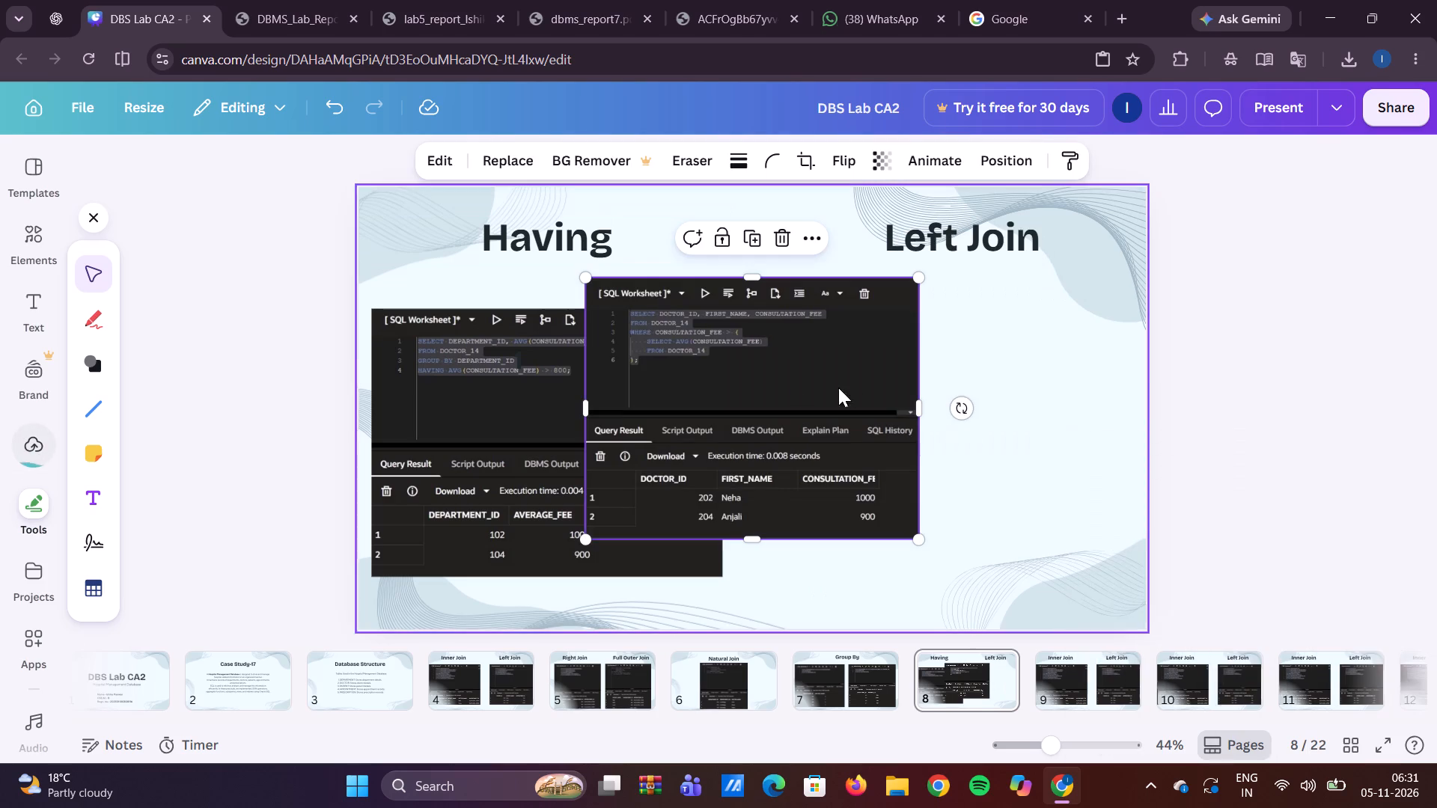
{"action": "left_click_drag", "start_coordinate": [784, 386], "coordinate": [965, 412]}
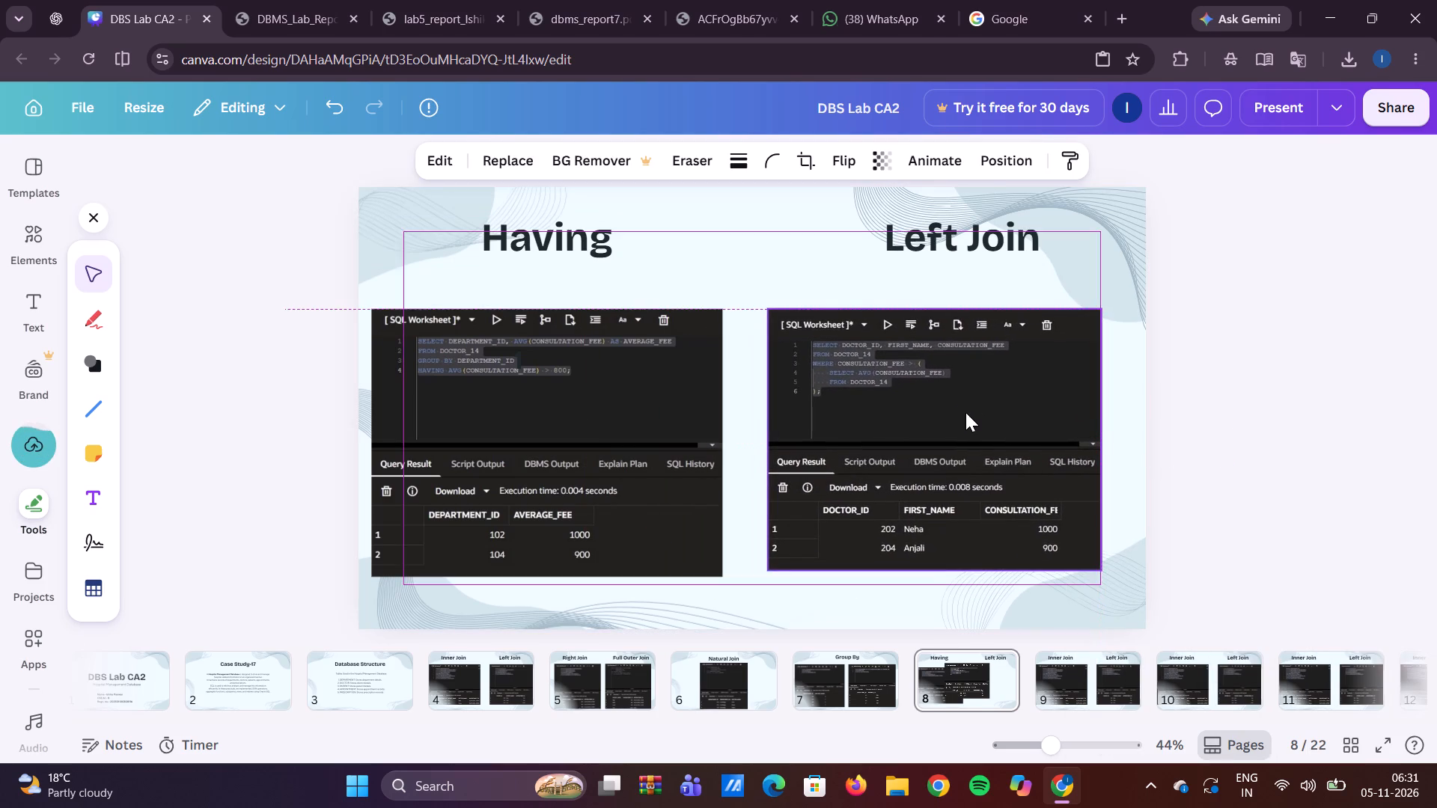
{"action": "left_click_drag", "start_coordinate": [965, 412], "coordinate": [954, 411]}
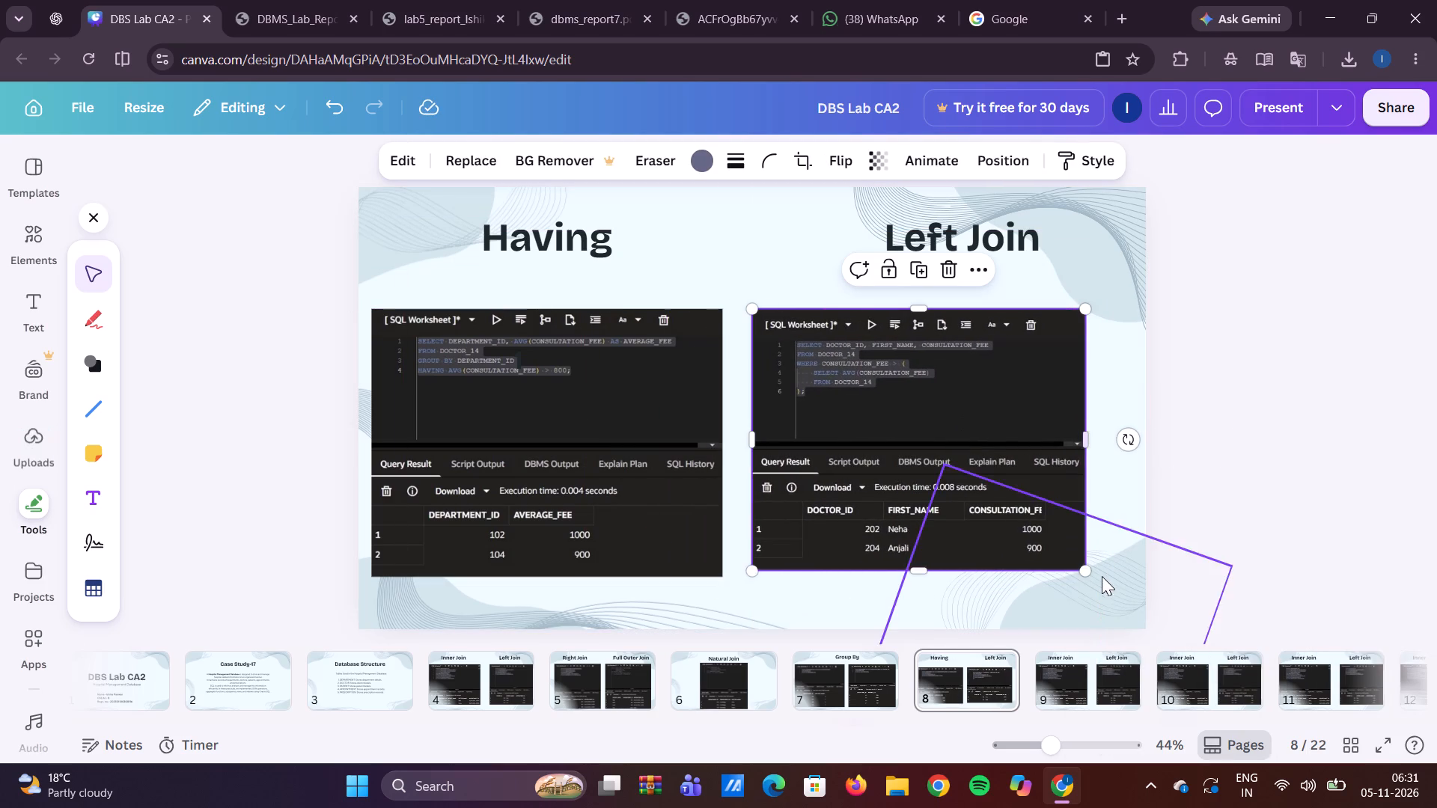
{"action": "left_click_drag", "start_coordinate": [1084, 572], "coordinate": [1116, 587]}
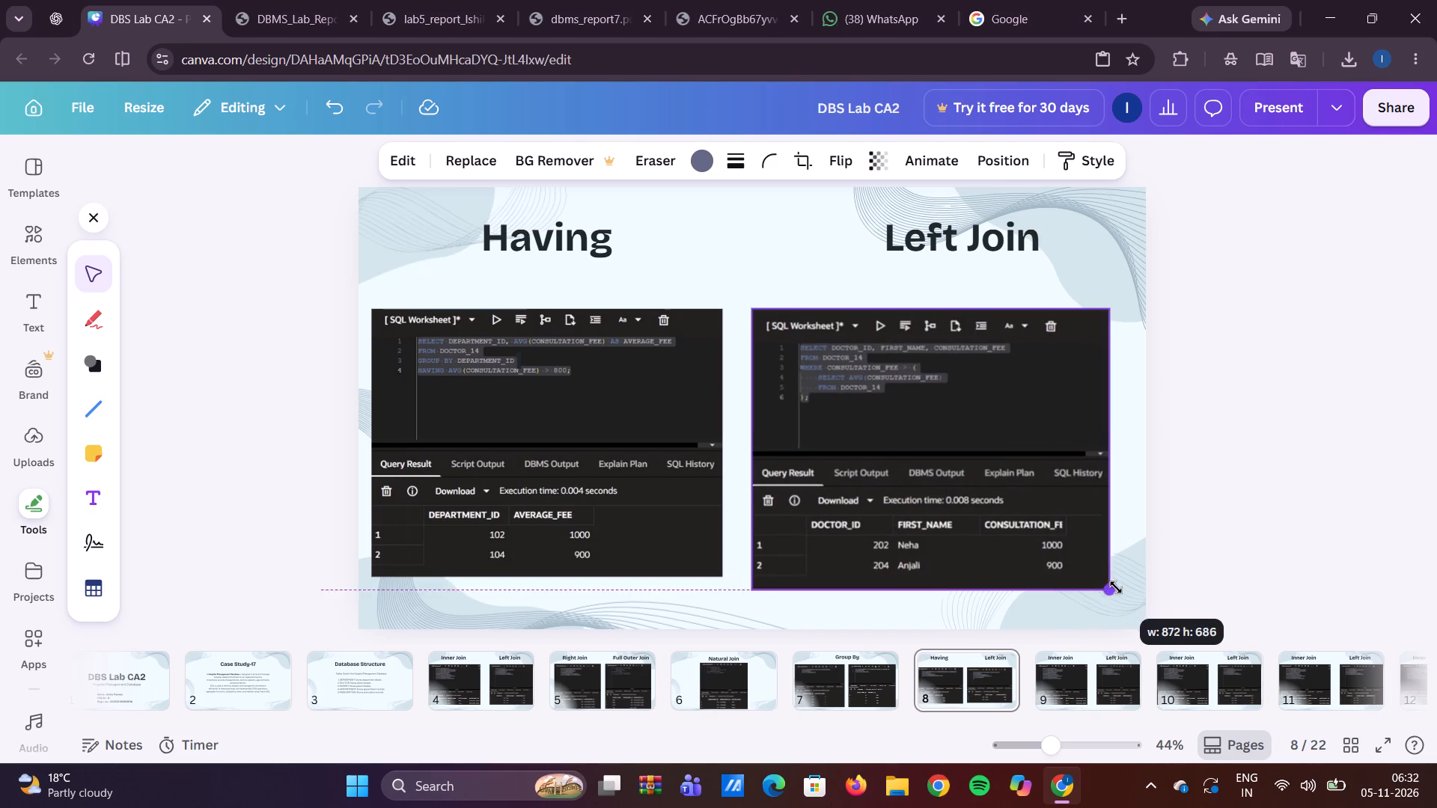
{"action": "left_click_drag", "start_coordinate": [1116, 587], "coordinate": [1129, 596]}
{"action": "left_click_drag", "start_coordinate": [973, 474], "coordinate": [978, 474]}
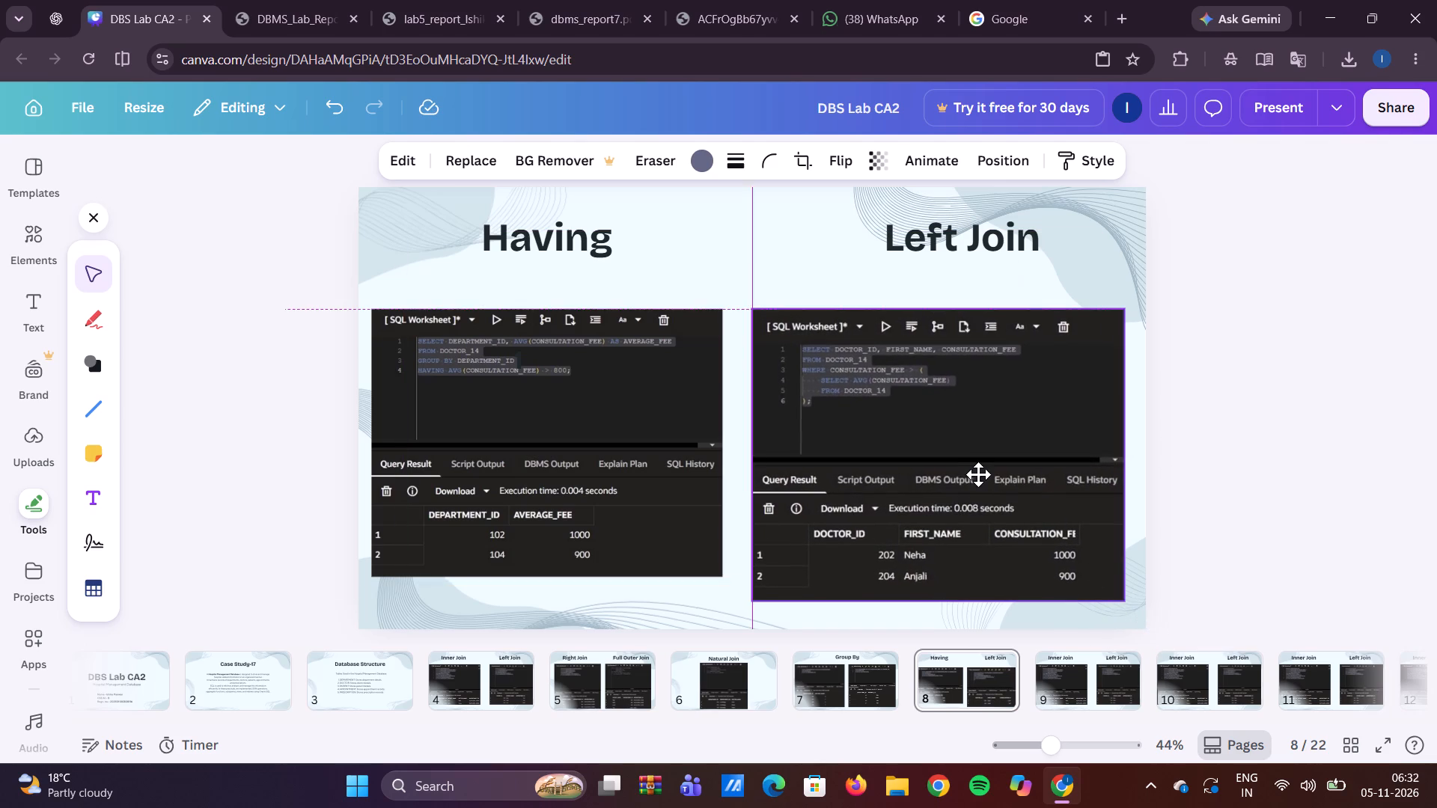
{"action": "left_click_drag", "start_coordinate": [978, 474], "coordinate": [980, 474]}
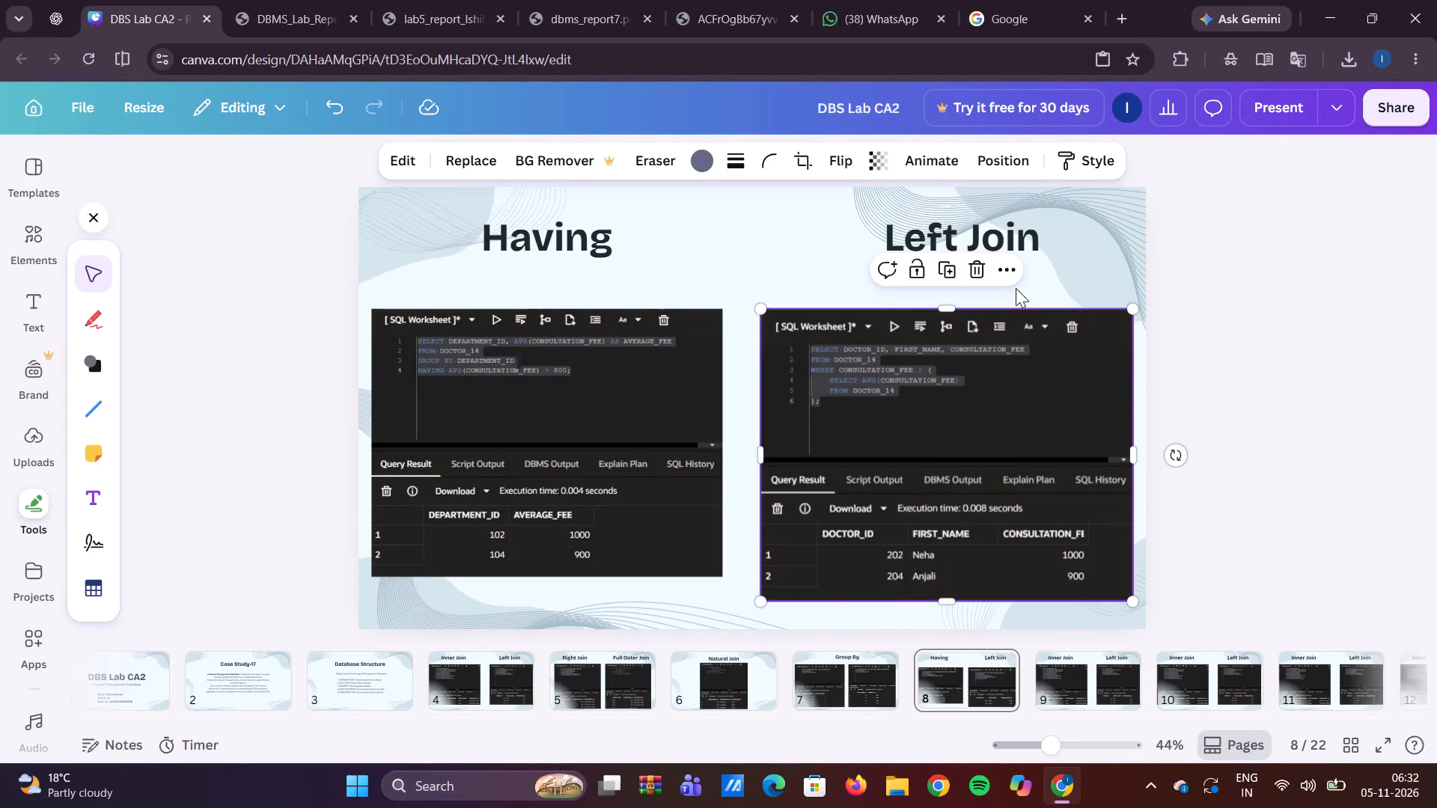
Change the Left Join heading on slide 8 to "Single Row Subquery".
{"action": "double_click", "coordinate": [986, 222]}
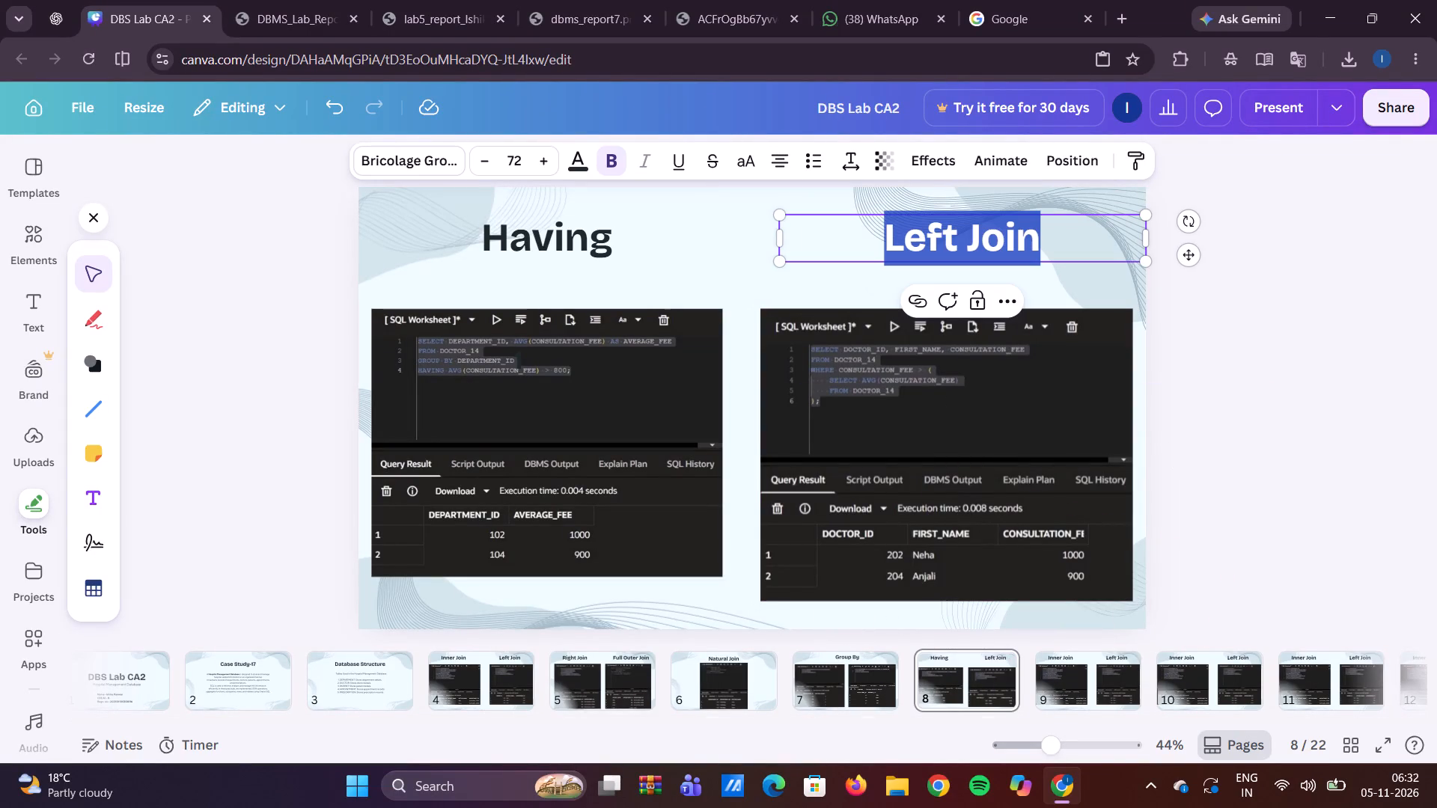
{"action": "type", "text": "Singl"}
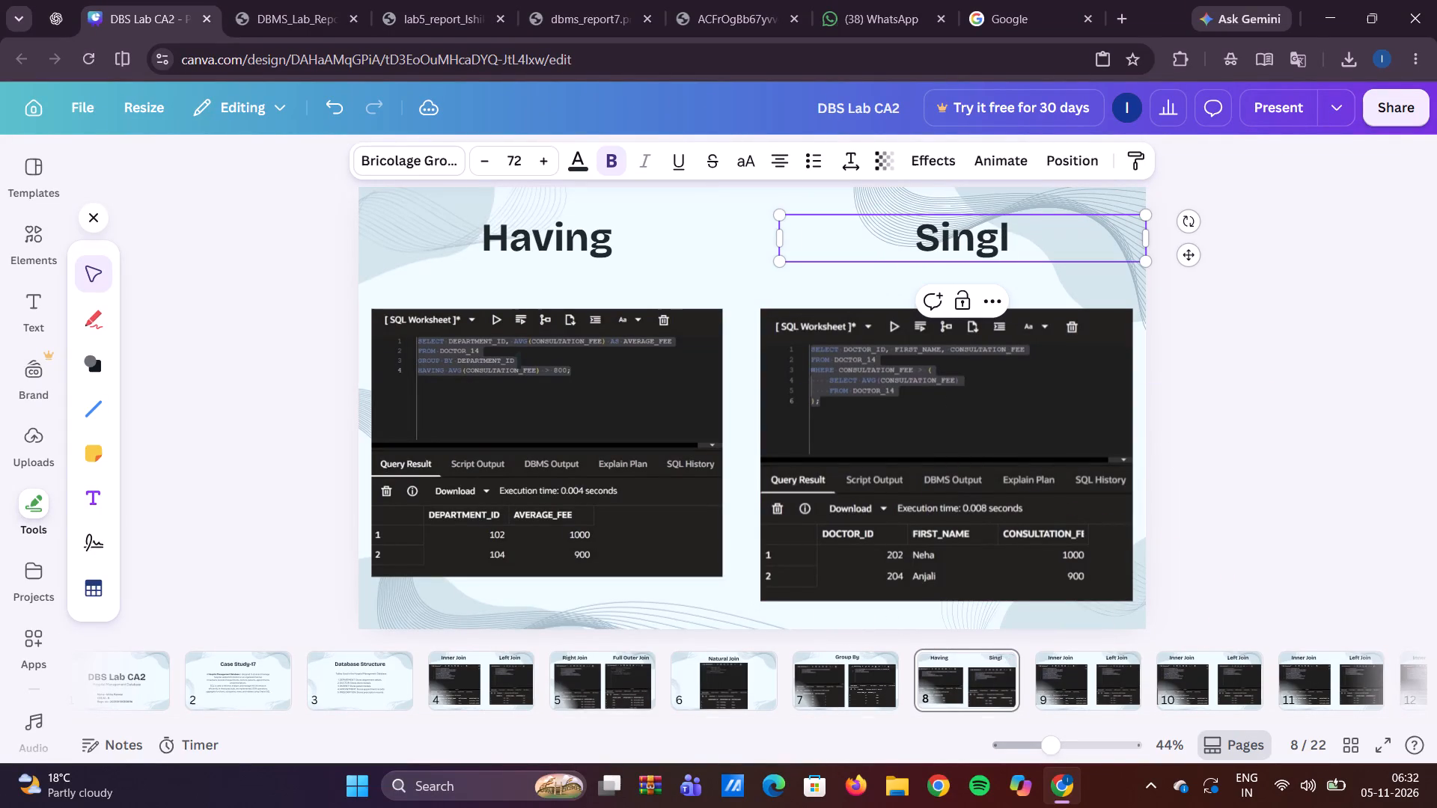
{"action": "type", "text": "e"}
{"action": "key", "text": "space"}
{"action": "type", "text": "Ro"}
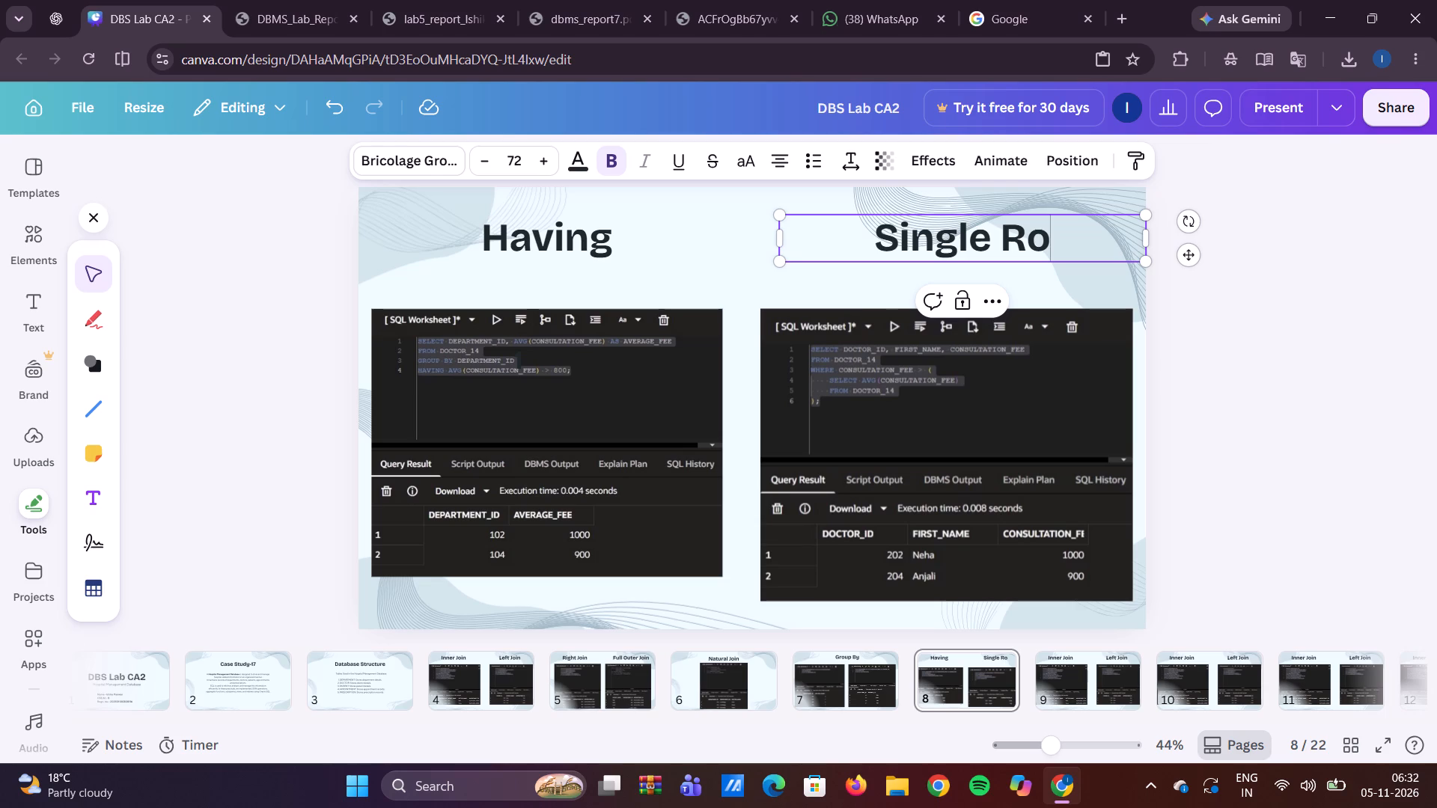
{"action": "key", "text": "y"}
{"action": "key", "text": "BackSpace"}
{"action": "type", "text": "w Sub"}
{"action": "type", "text": "qye"}
{"action": "key", "text": "BackSpace"}
{"action": "key", "text": "BackSpace"}
{"action": "type", "text": "uery"}
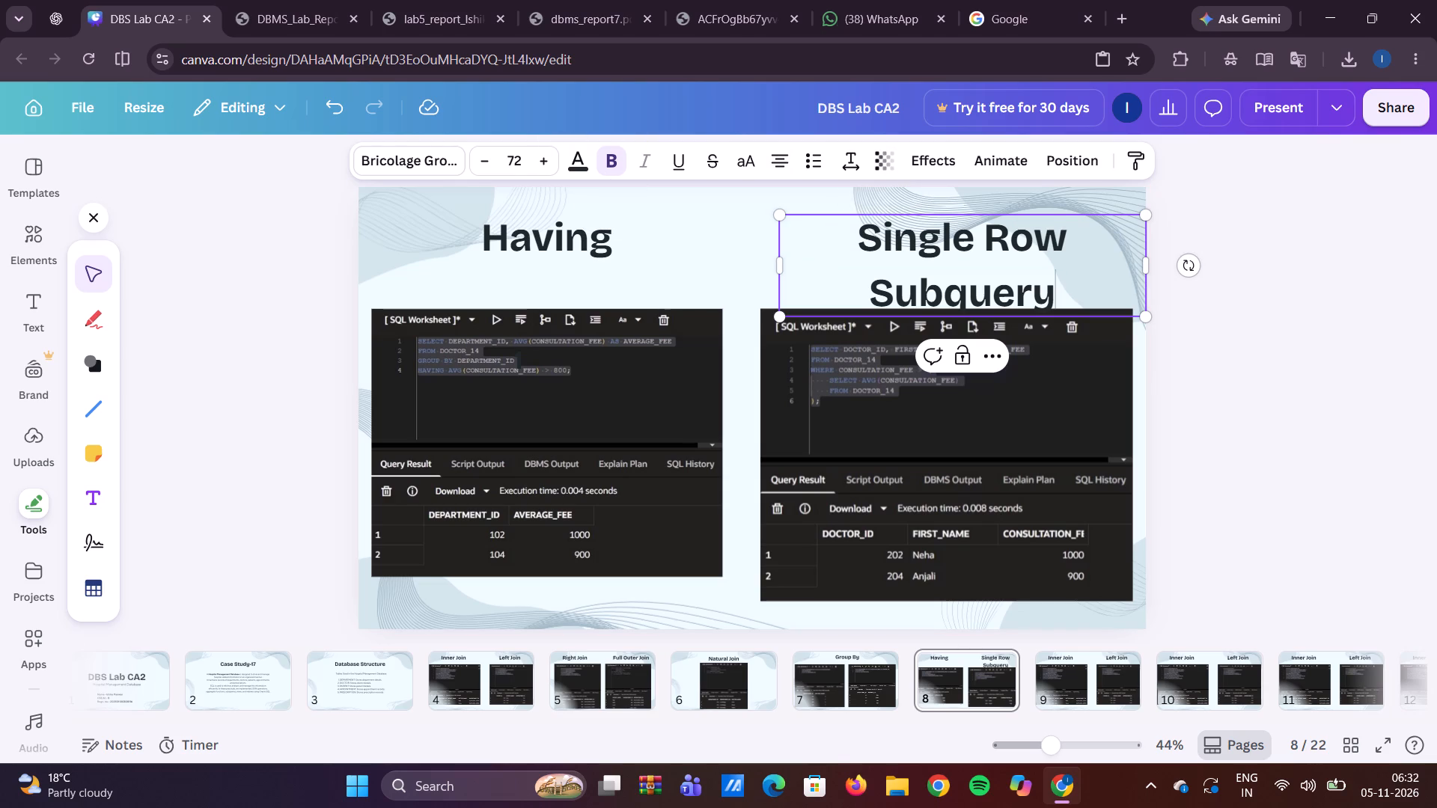
Reduce the Single Row Subquery heading to font size 68 and widen its text box to fit on one line.
{"action": "left_click", "coordinate": [491, 161]}
{"action": "left_click", "coordinate": [491, 161]}
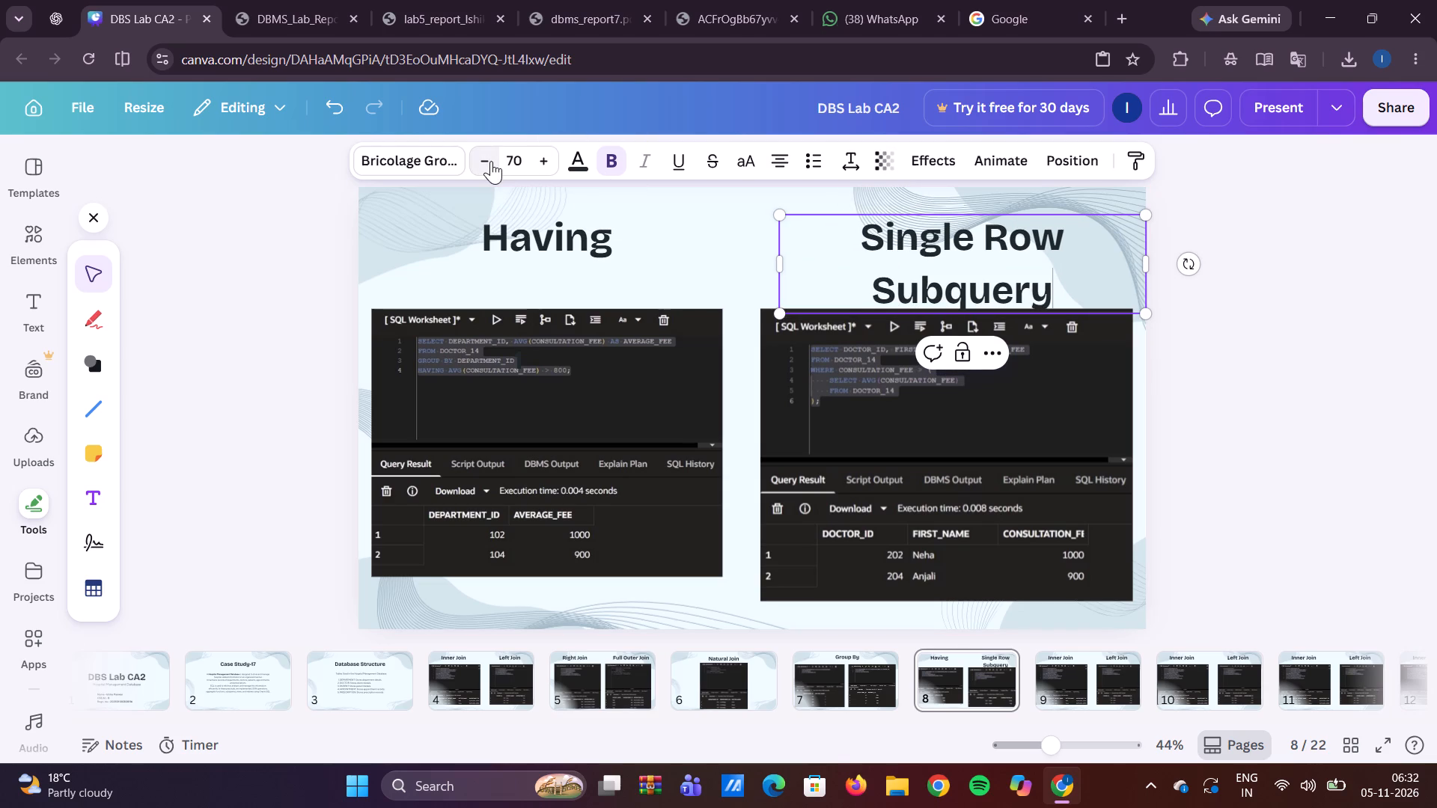
{"action": "double_click", "coordinate": [491, 161]}
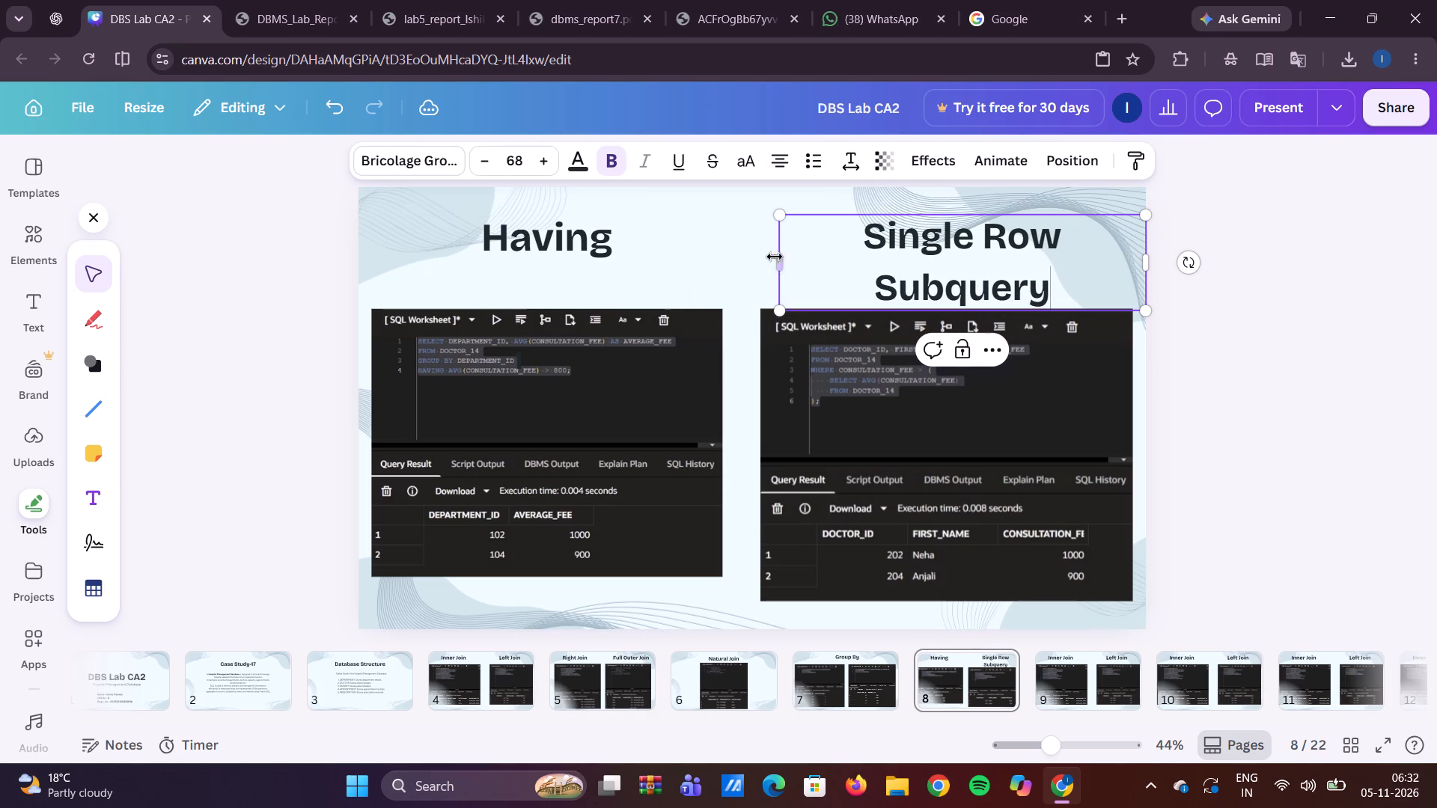
{"action": "left_click_drag", "start_coordinate": [777, 263], "coordinate": [761, 262]}
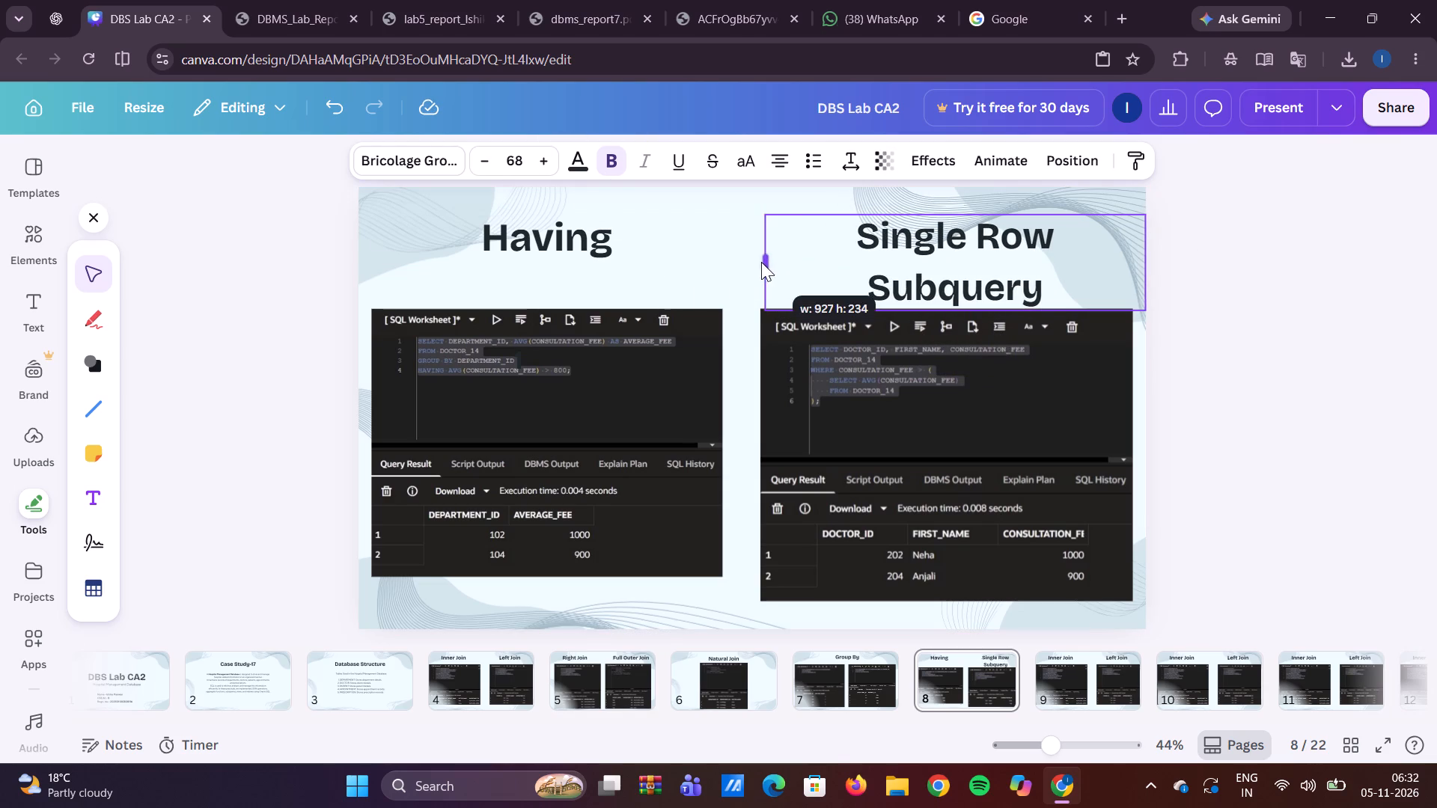
{"action": "left_click_drag", "start_coordinate": [761, 262], "coordinate": [736, 259]}
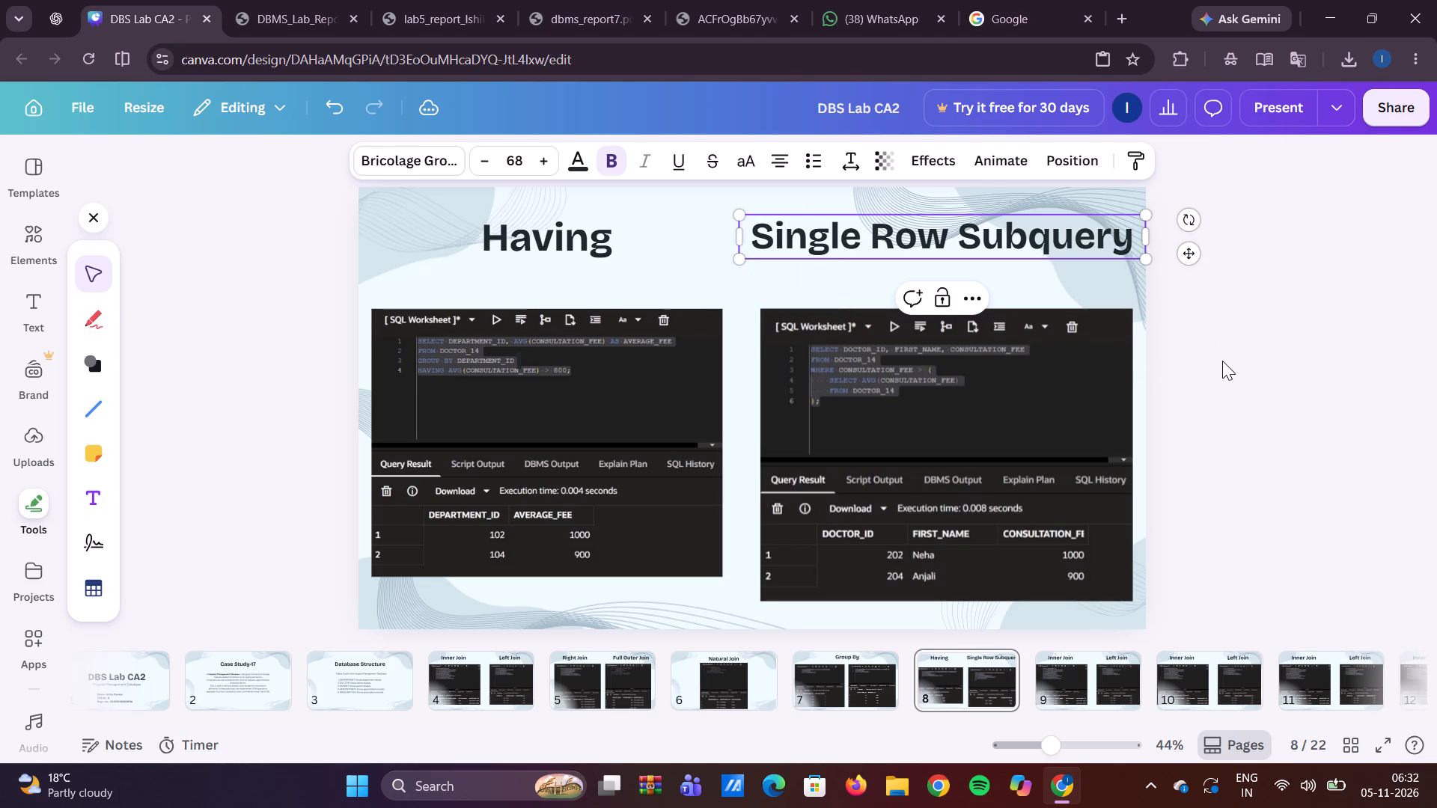
{"action": "left_click", "coordinate": [1222, 361]}
Enlarge the Having image on slide 8 to match the height of the subquery image.
{"action": "left_click_drag", "start_coordinate": [600, 394], "coordinate": [593, 394]}
{"action": "left_click_drag", "start_coordinate": [714, 575], "coordinate": [714, 575]}
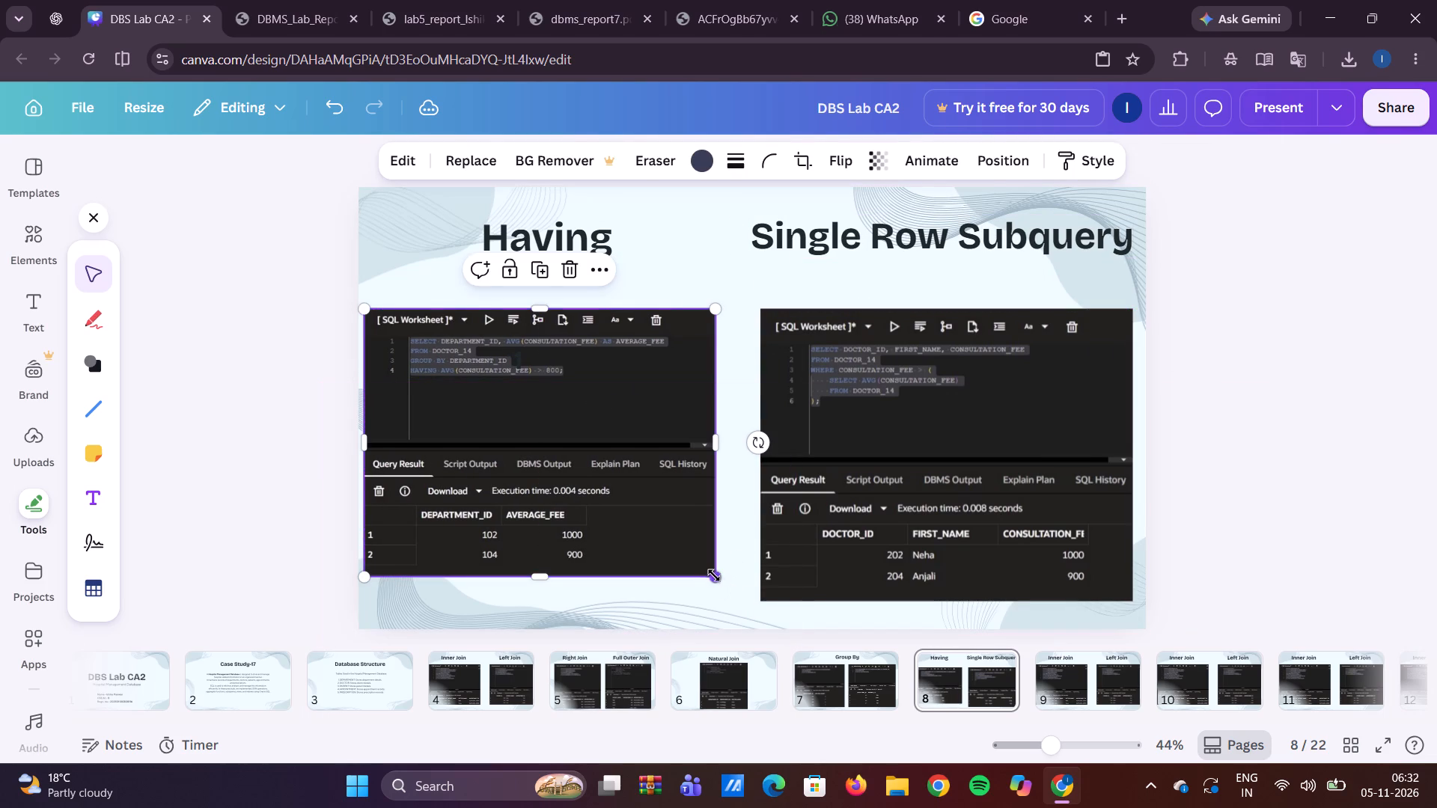
{"action": "left_click_drag", "start_coordinate": [714, 575], "coordinate": [734, 607]}
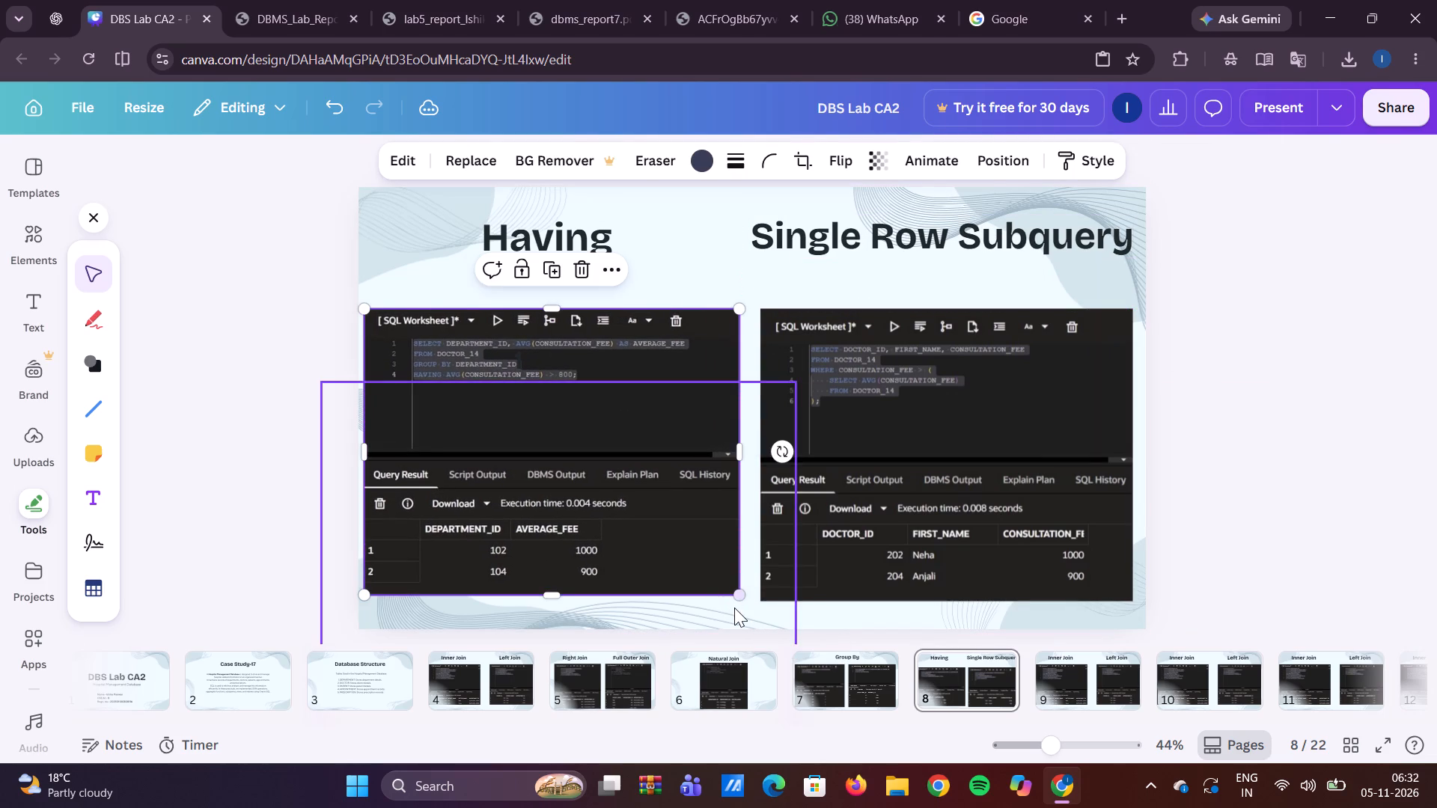
{"action": "left_click_drag", "start_coordinate": [740, 596], "coordinate": [745, 605]}
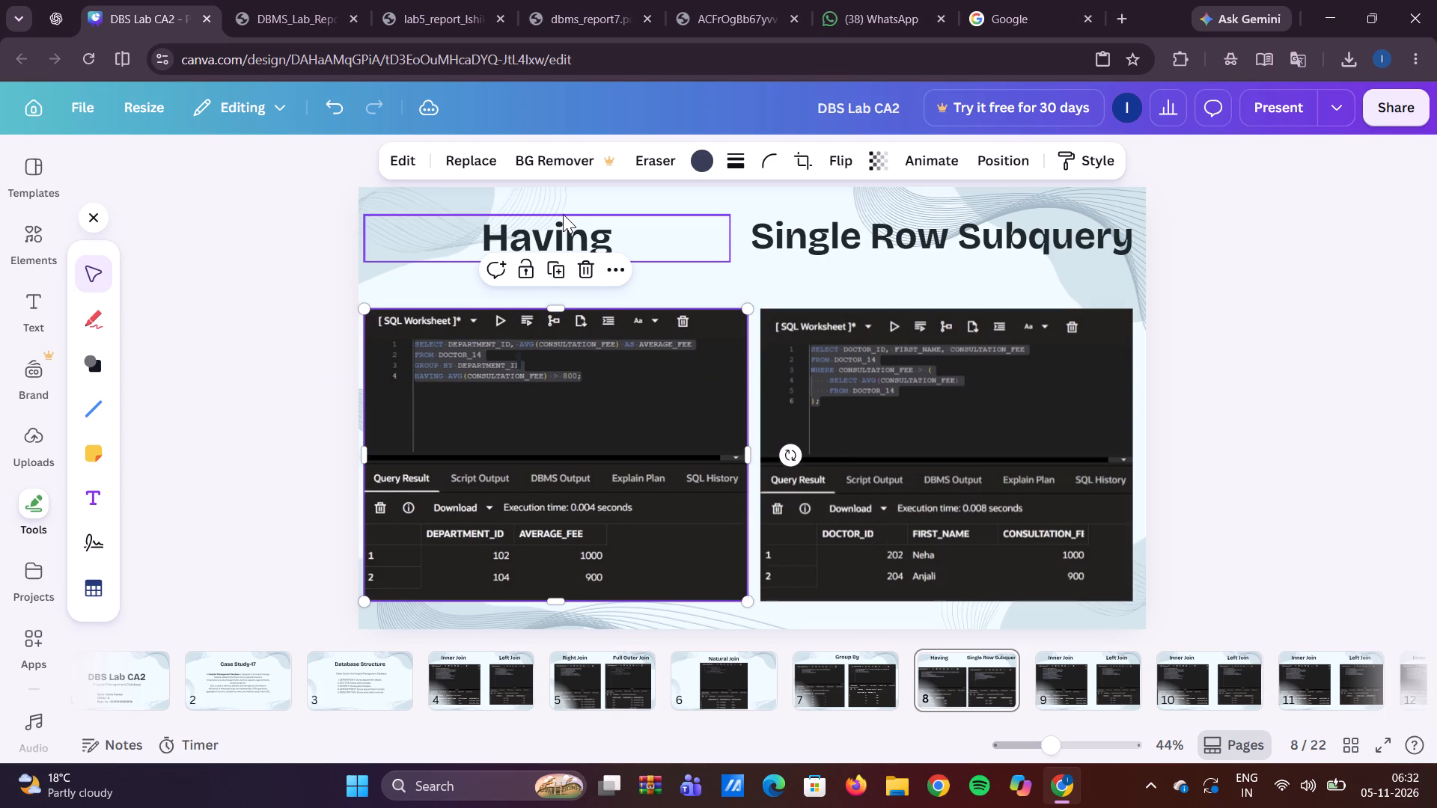
Reposition the Having and Single Row Subquery headings on slide 8 to sit over their images.
{"action": "left_click_drag", "start_coordinate": [563, 214], "coordinate": [549, 242]}
{"action": "left_click_drag", "start_coordinate": [549, 242], "coordinate": [519, 242]}
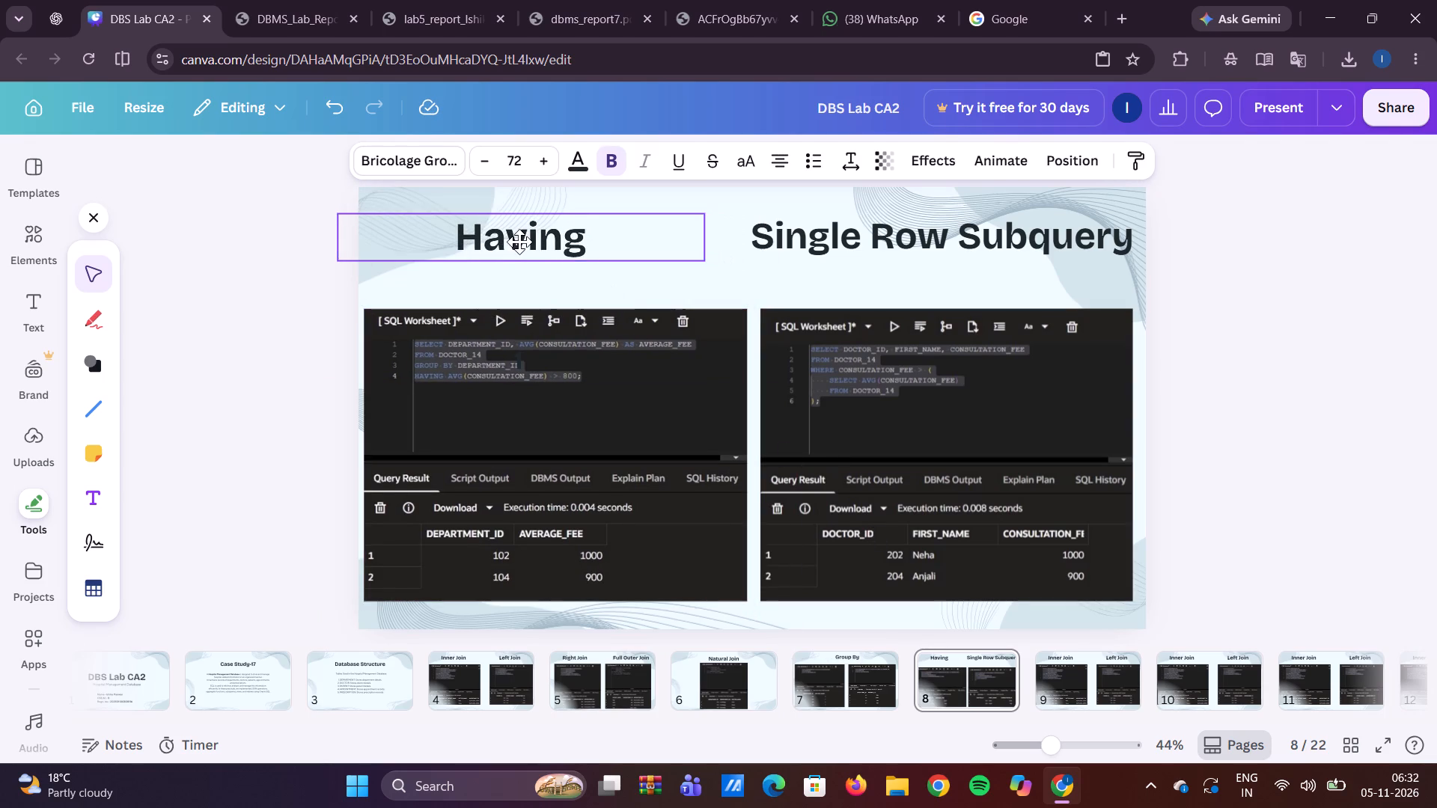
{"action": "left_click_drag", "start_coordinate": [519, 242], "coordinate": [522, 245]}
{"action": "left_click_drag", "start_coordinate": [915, 235], "coordinate": [915, 235]}
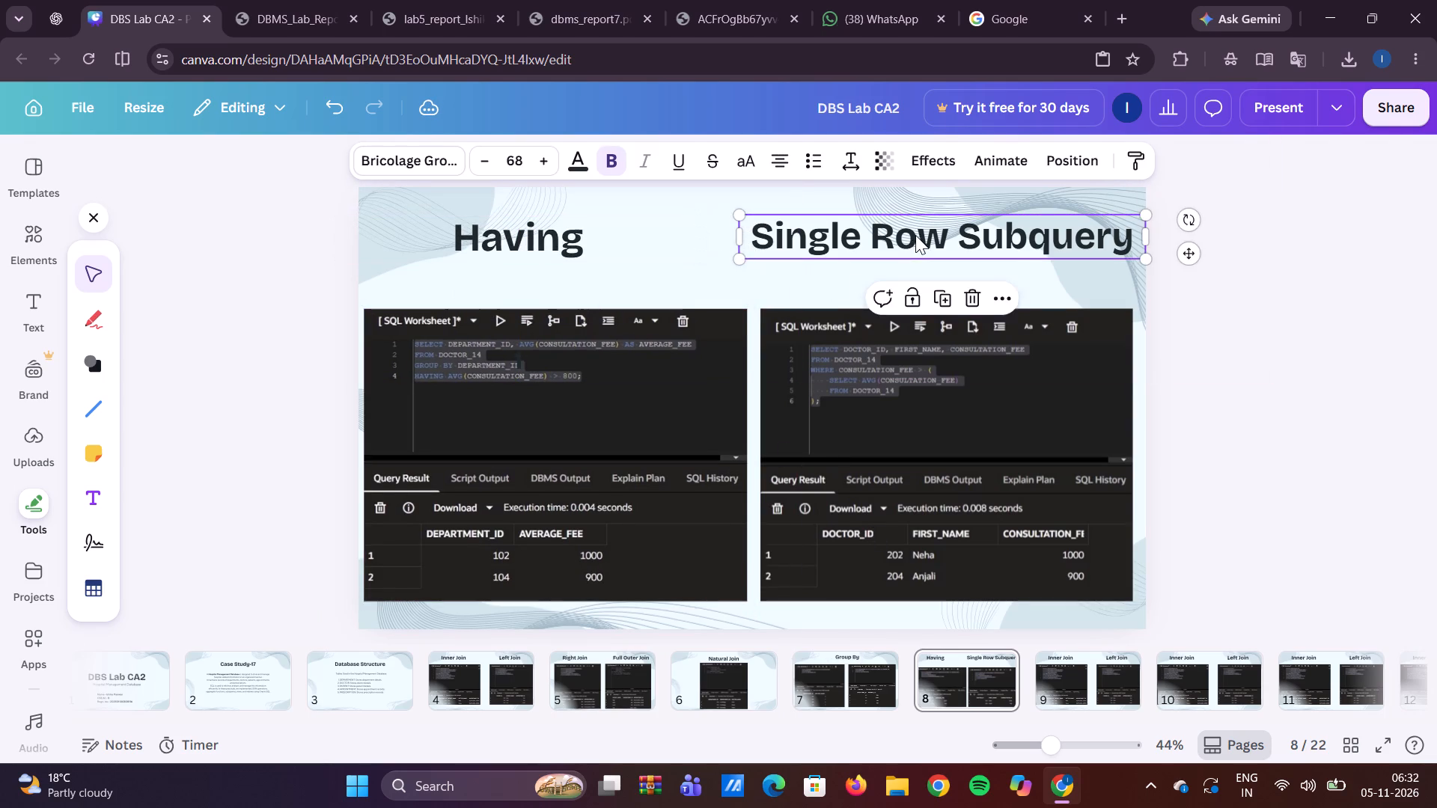
{"action": "left_click_drag", "start_coordinate": [915, 235], "coordinate": [917, 242]}
{"action": "left_click", "coordinate": [1245, 327]}
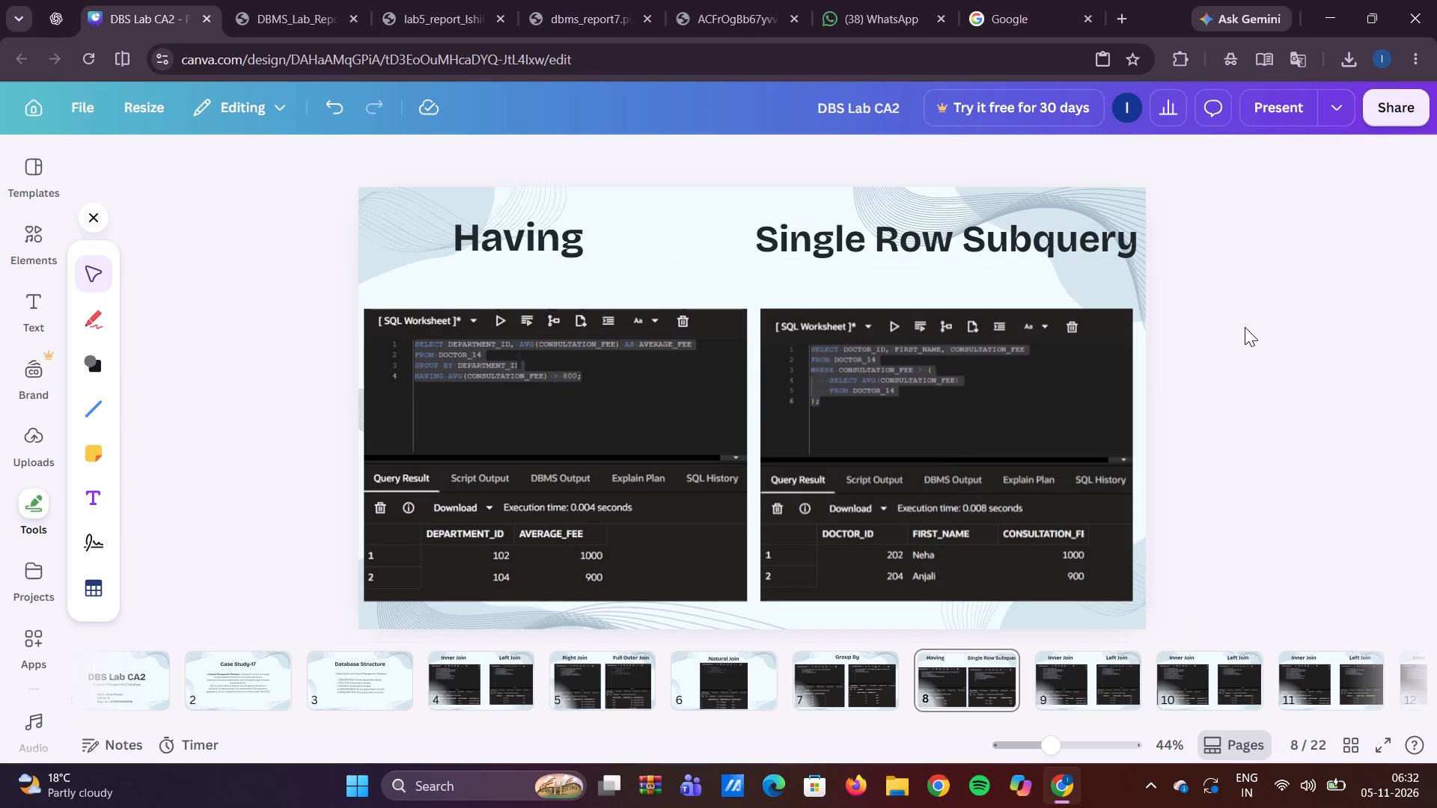
Move both images on slide 8 up nearer their headings, align their tops, and shift each out to the slide's side edge.
{"action": "left_click_drag", "start_coordinate": [716, 426], "coordinate": [715, 405]}
{"action": "left_click_drag", "start_coordinate": [870, 423], "coordinate": [870, 416]}
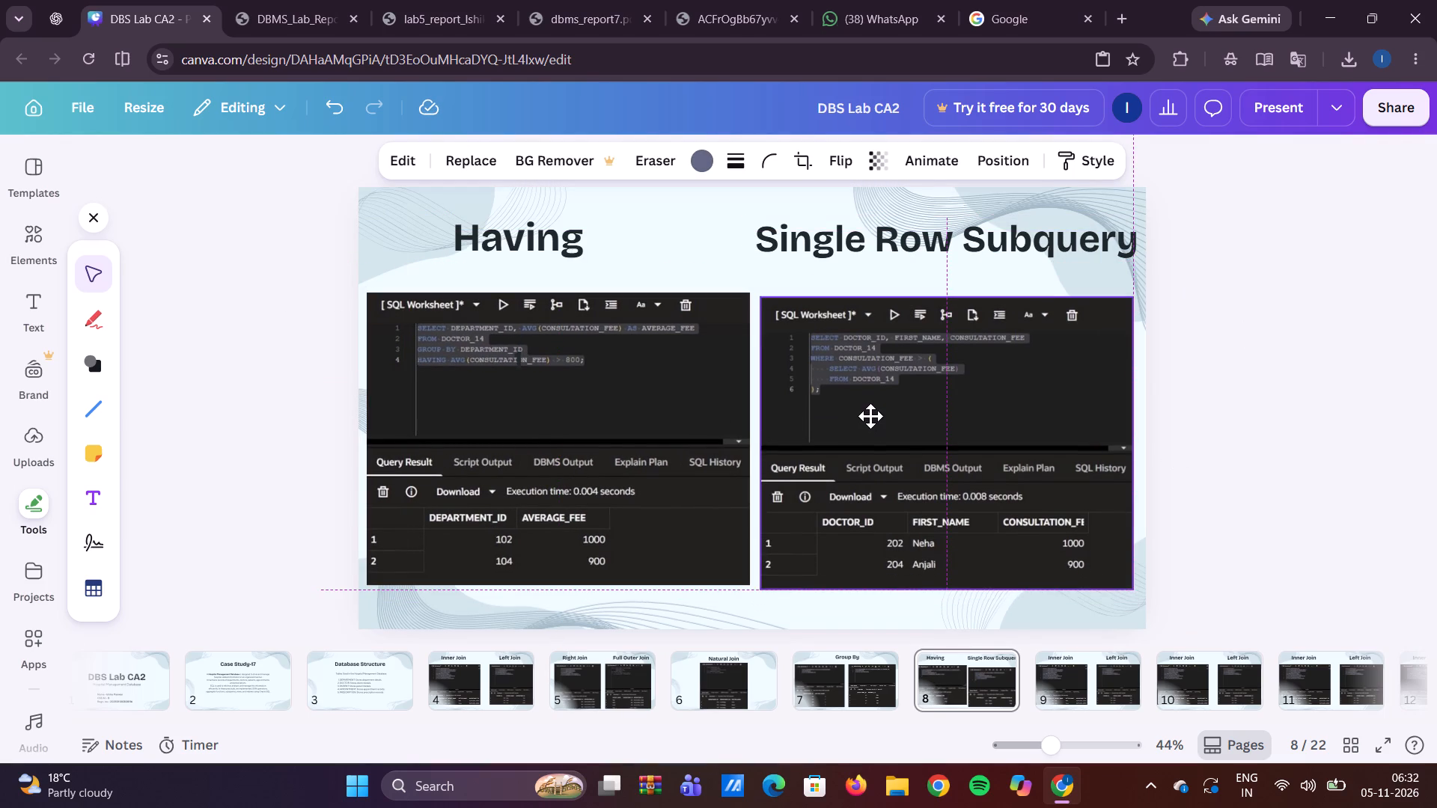
{"action": "left_click_drag", "start_coordinate": [870, 416], "coordinate": [870, 408]}
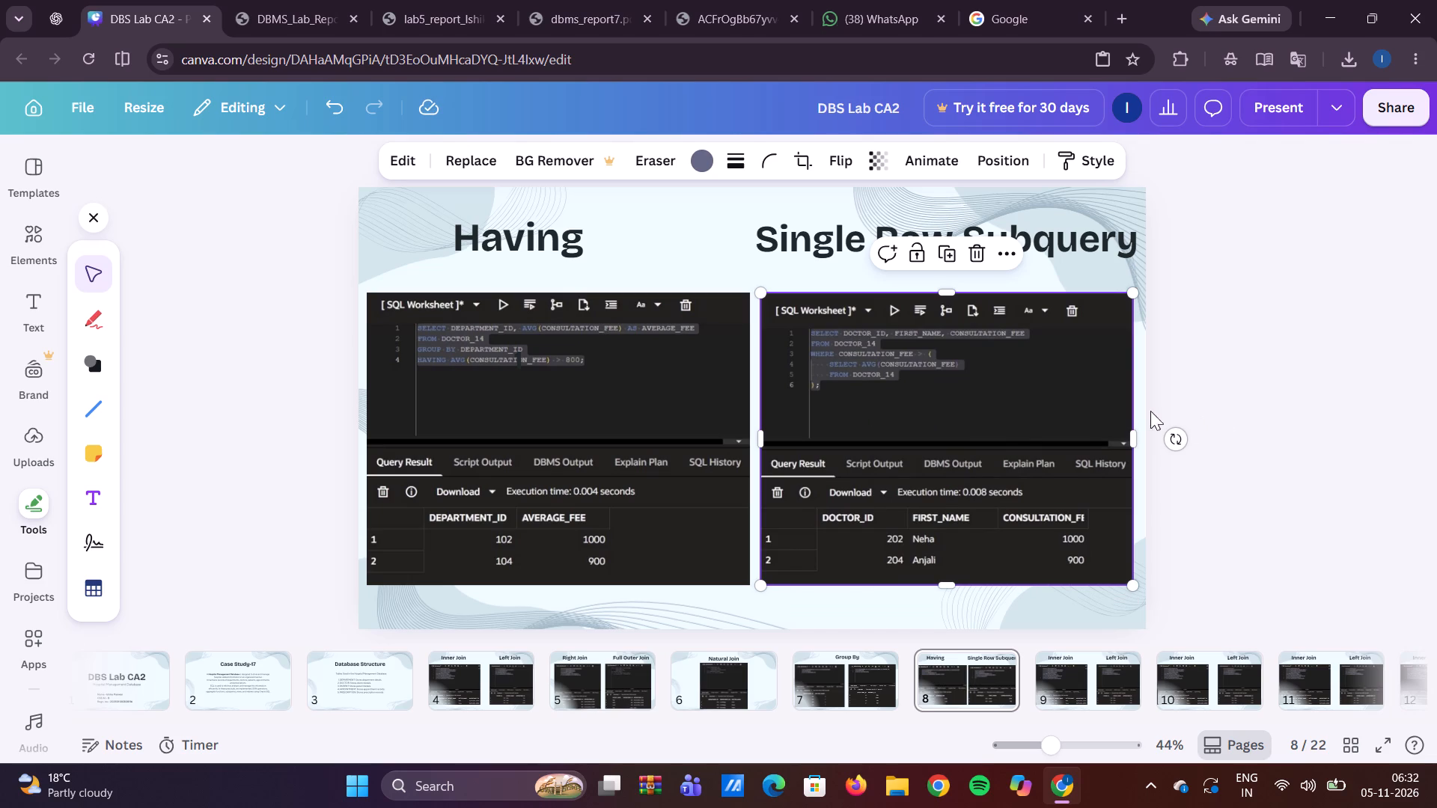
{"action": "left_click_drag", "start_coordinate": [954, 414], "coordinate": [962, 414]}
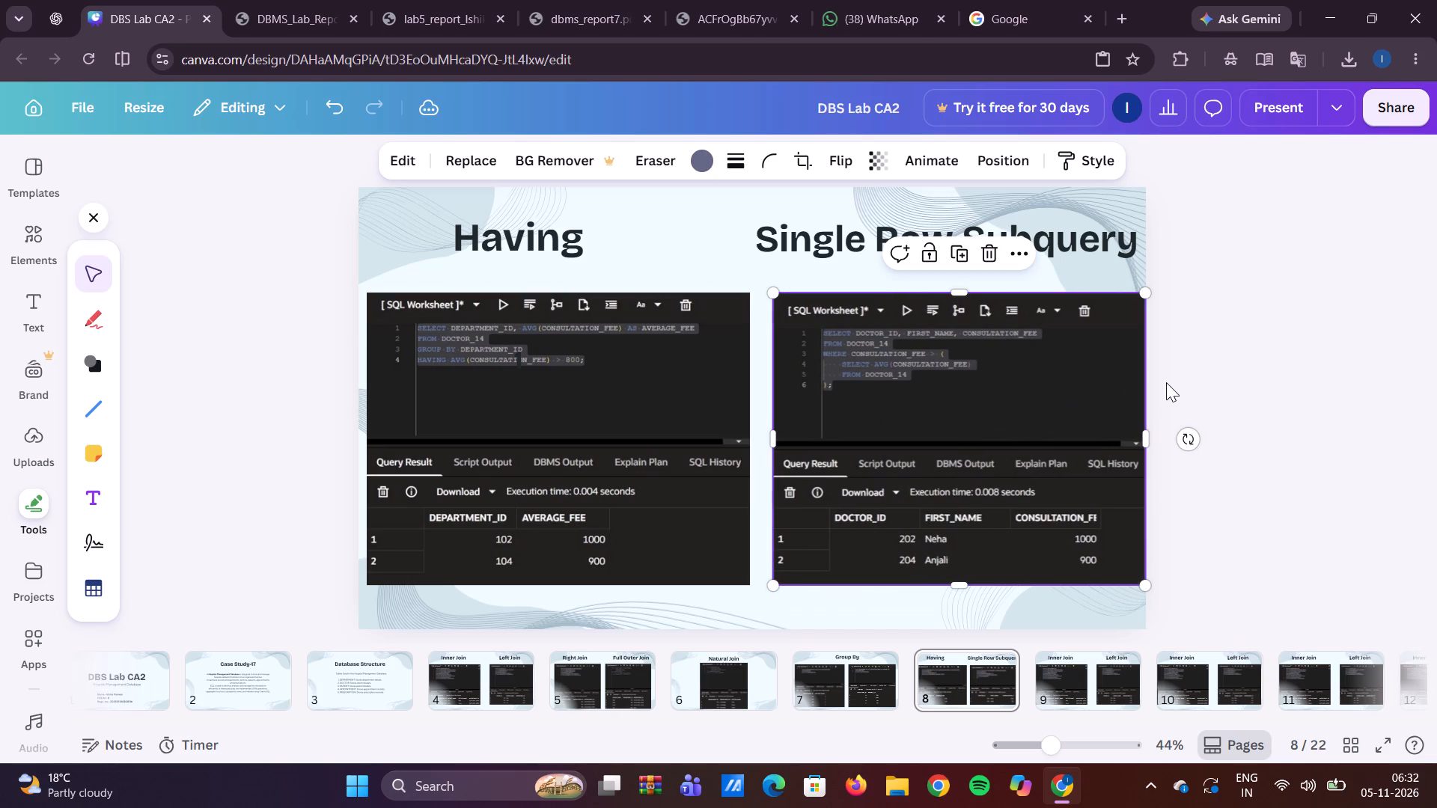
{"action": "left_click", "coordinate": [1246, 362]}
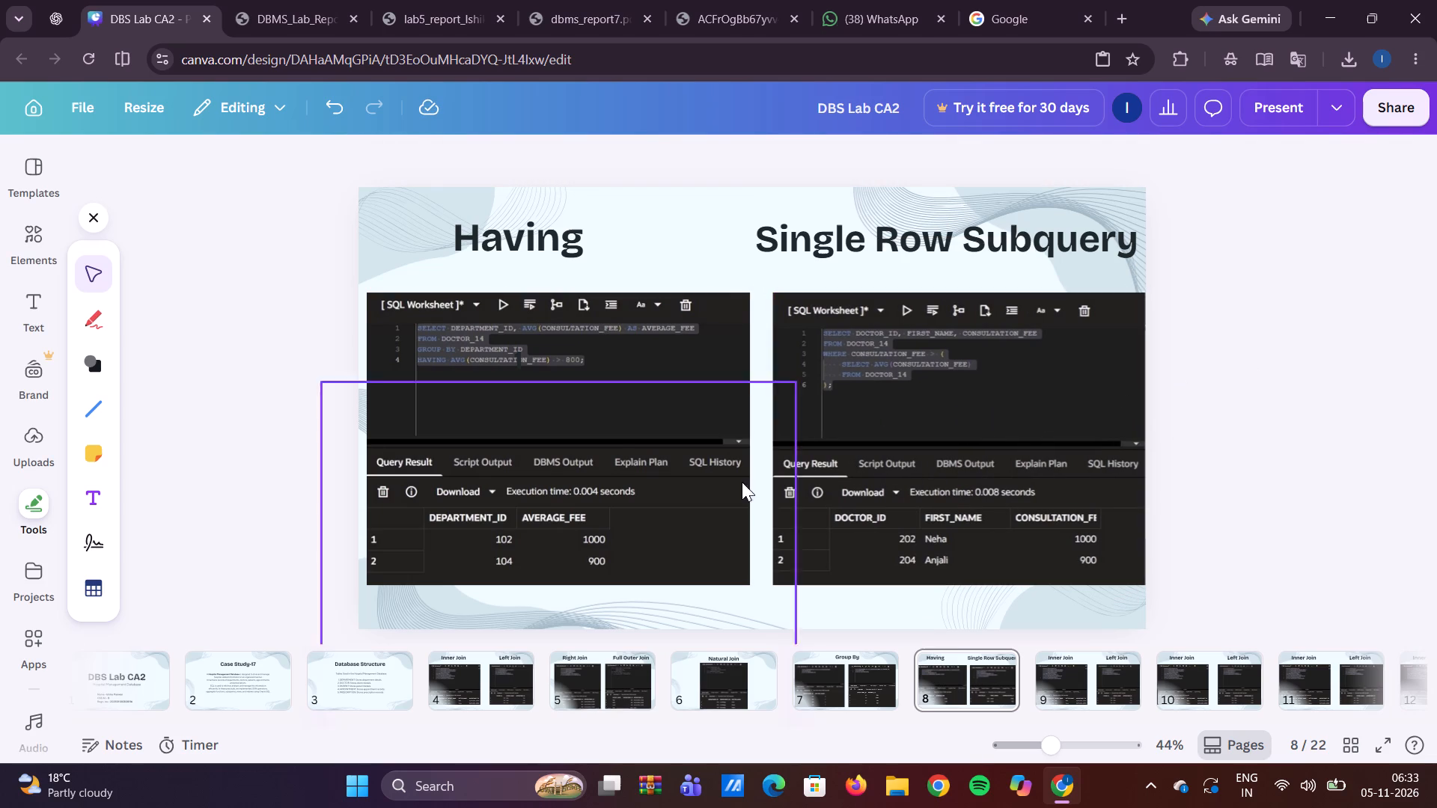
{"action": "left_click", "coordinate": [614, 446]}
{"action": "left_click", "coordinate": [608, 446]}
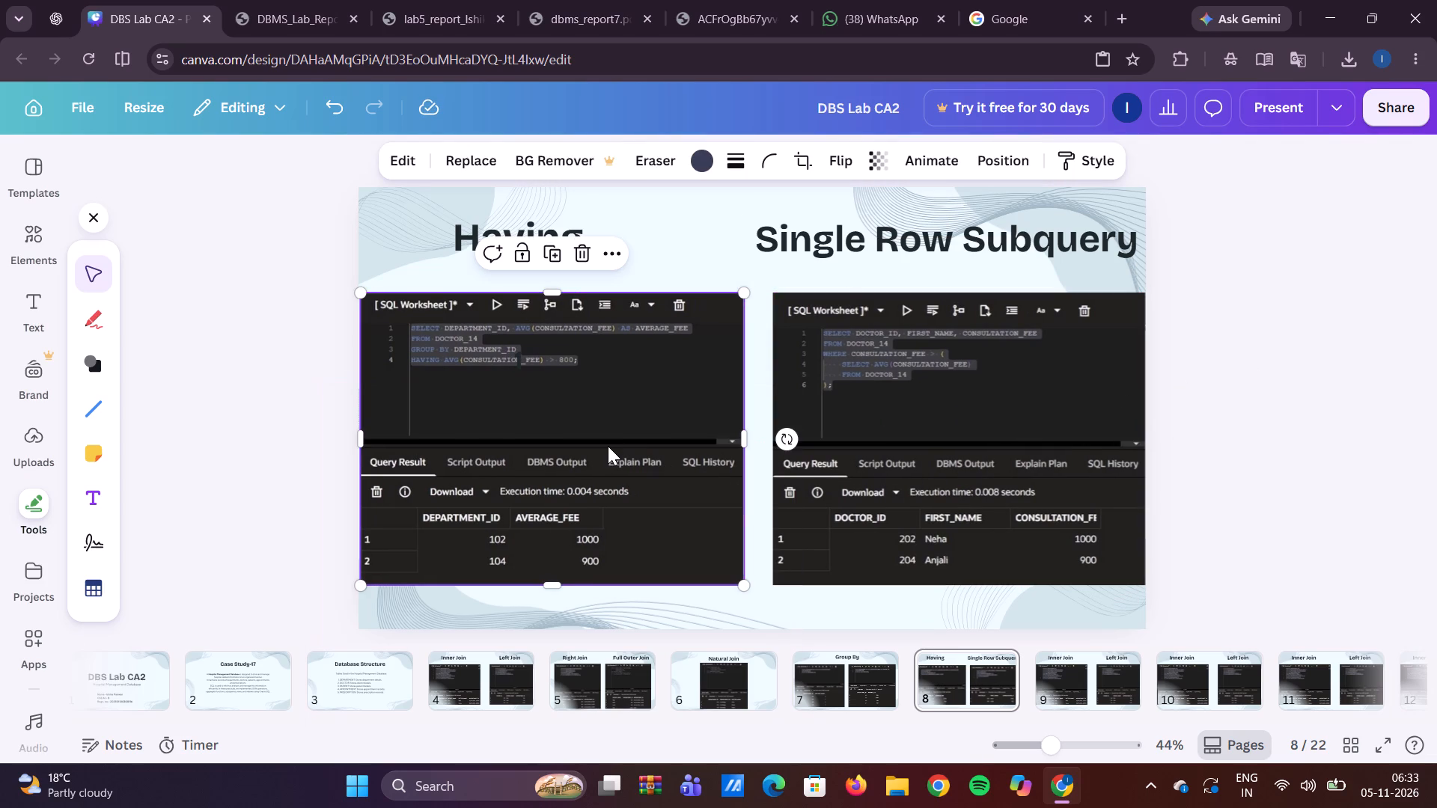
{"action": "left_click", "coordinate": [1222, 394]}
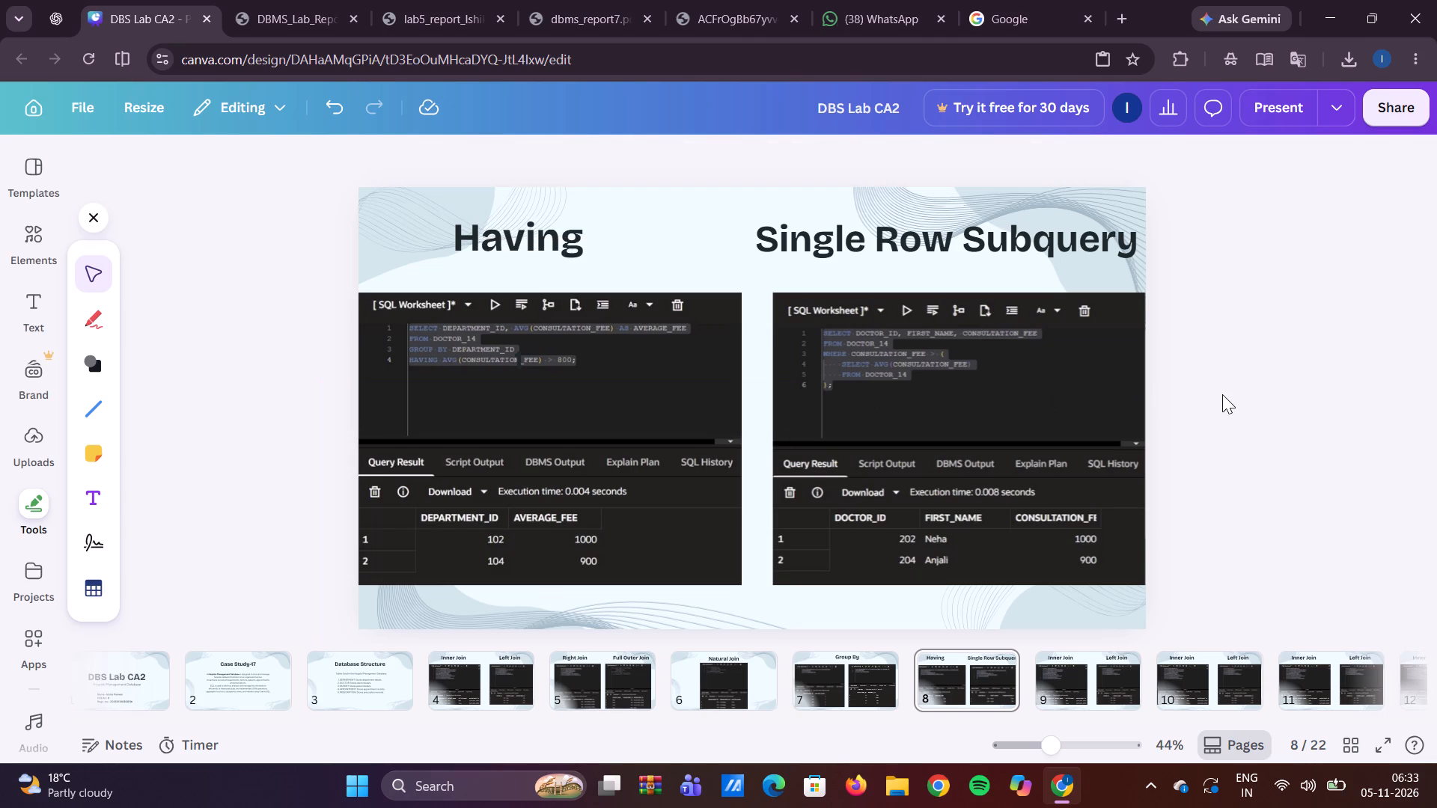
Clear slide 9 by deleting the Inner Join and Left Join images and the leftover number 1 with its circle.
{"action": "left_click", "coordinate": [1082, 691]}
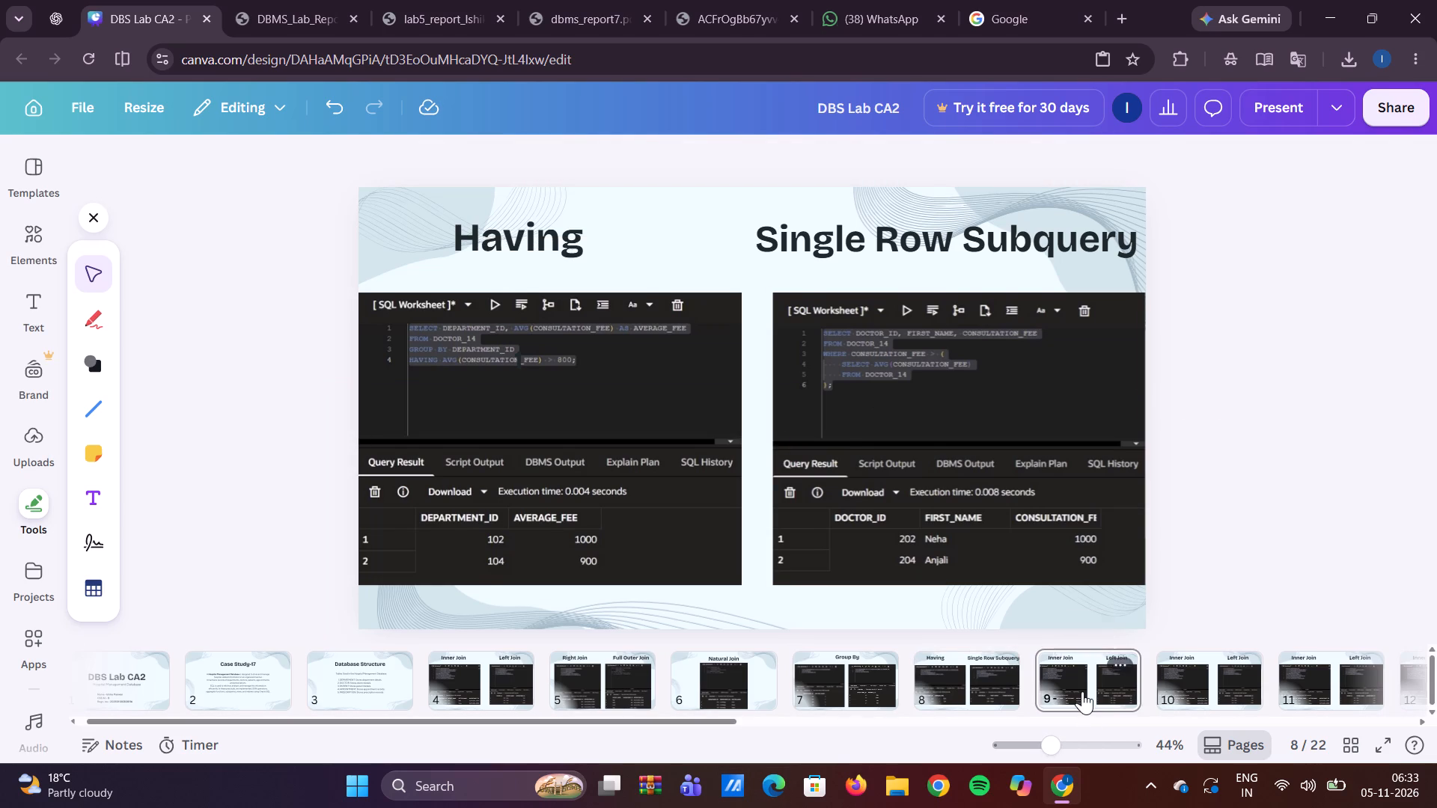
{"action": "left_click", "coordinate": [709, 434]}
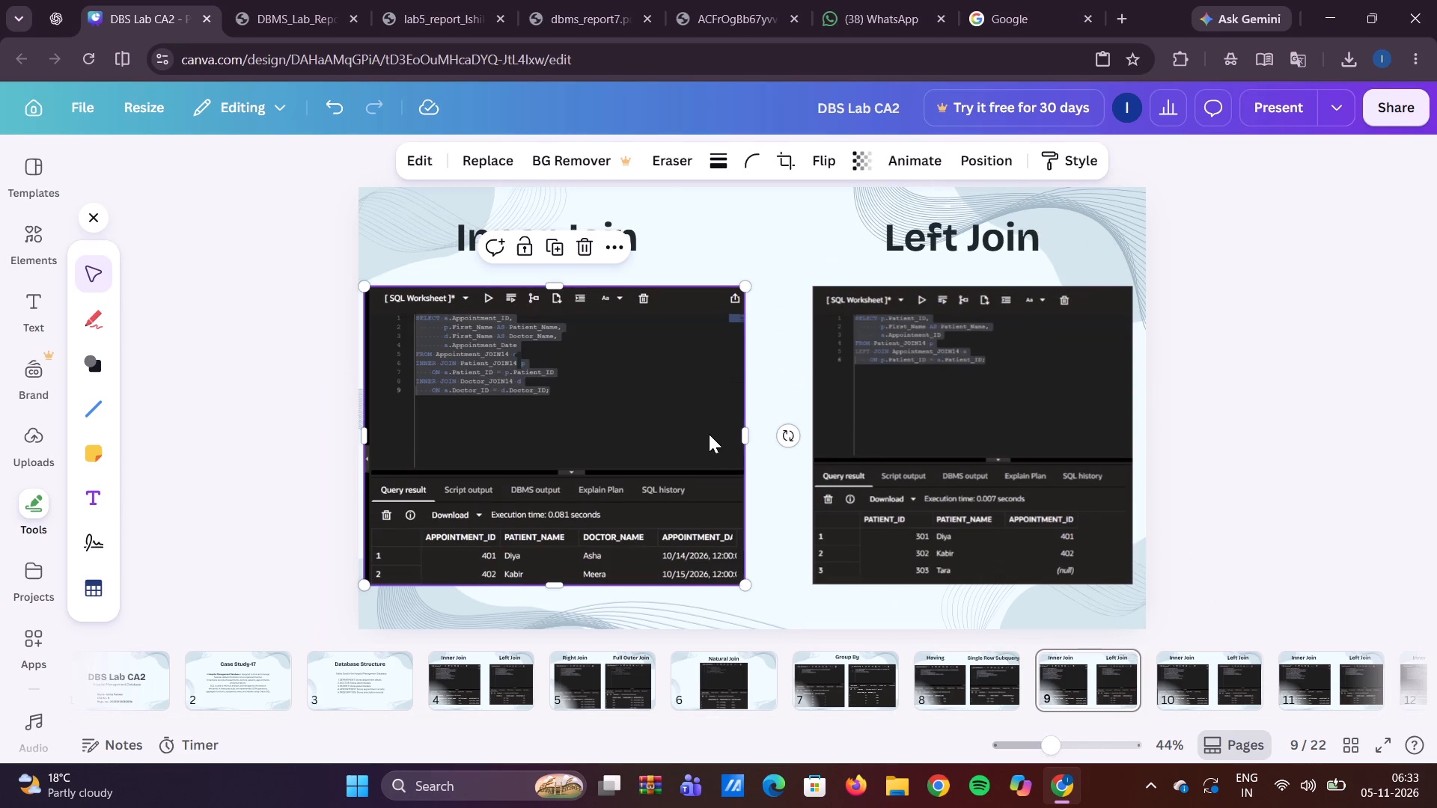
{"action": "key", "text": "Delete"}
{"action": "left_click", "coordinate": [862, 444]}
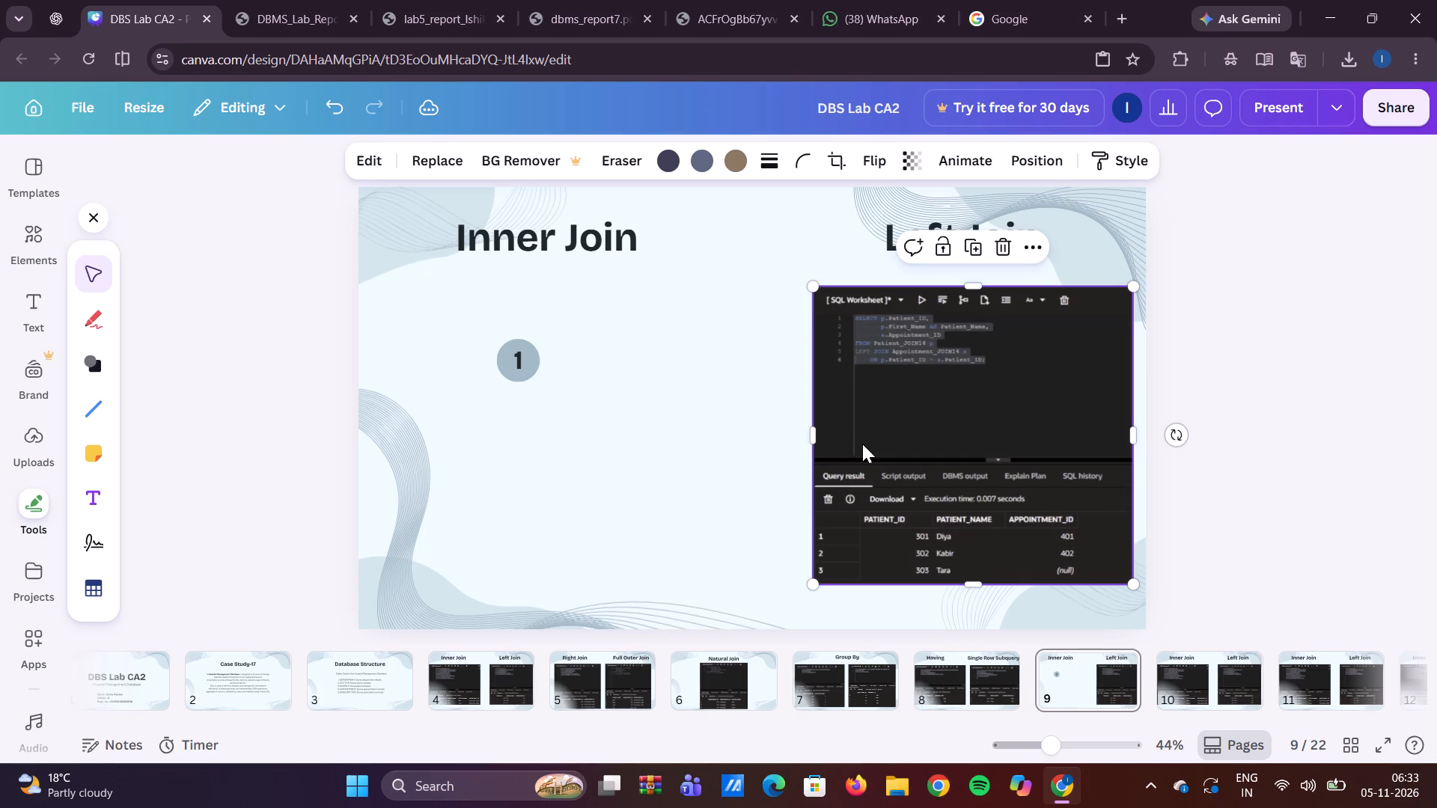
{"action": "key", "text": "Delete"}
{"action": "left_click", "coordinate": [525, 358]}
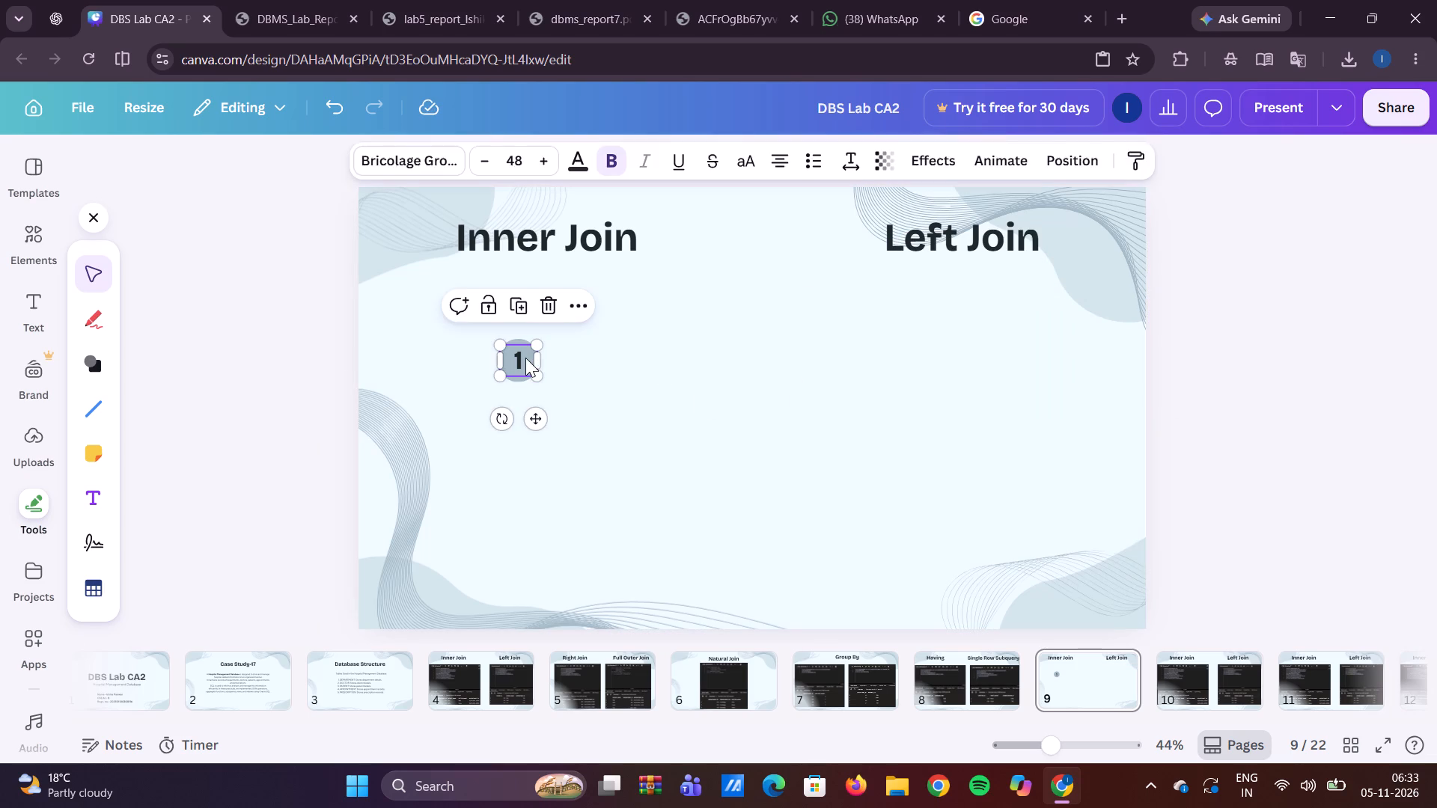
{"action": "key", "text": "Delete"}
{"action": "left_click", "coordinate": [497, 355]}
{"action": "key", "text": "Delete"}
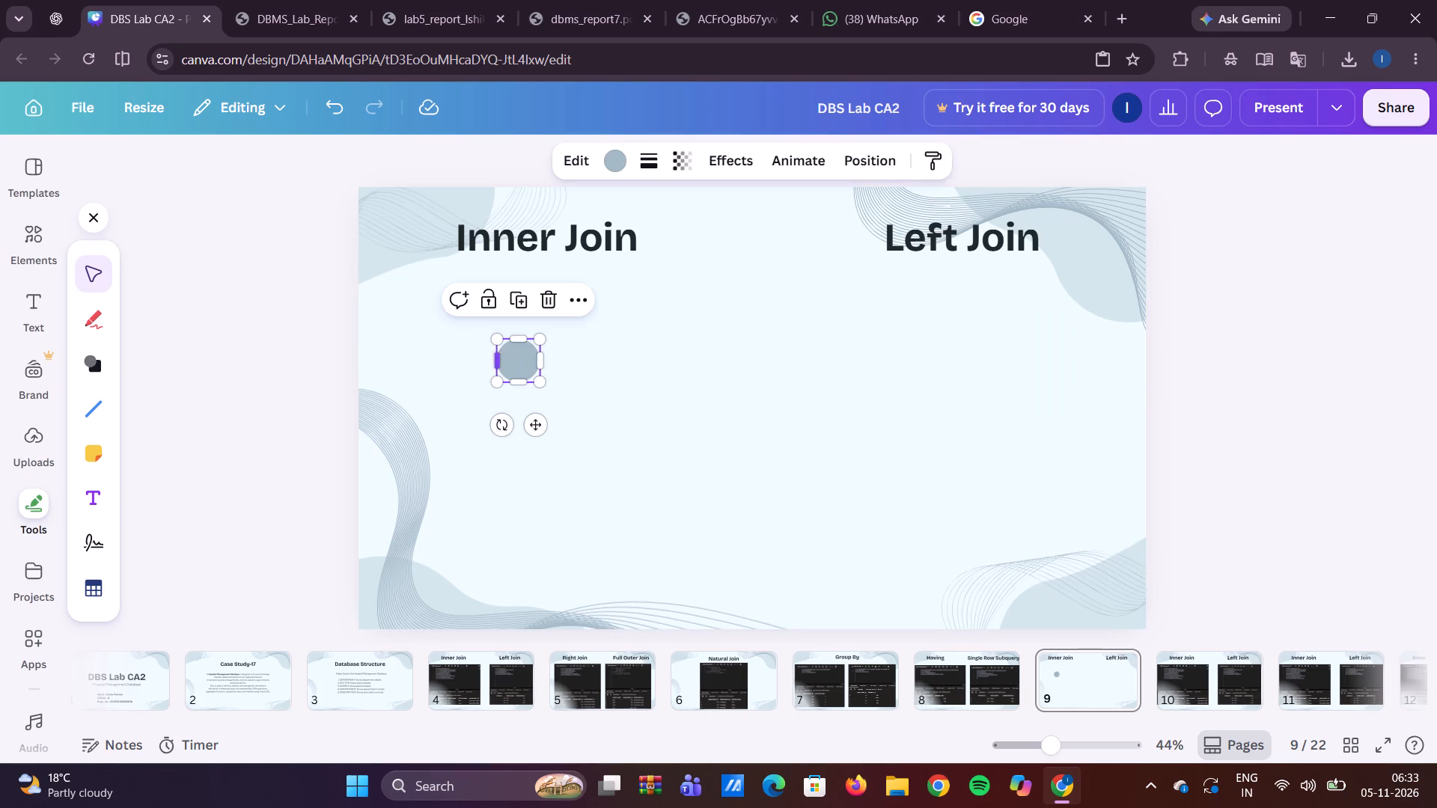
{"action": "left_click", "coordinate": [977, 272]}
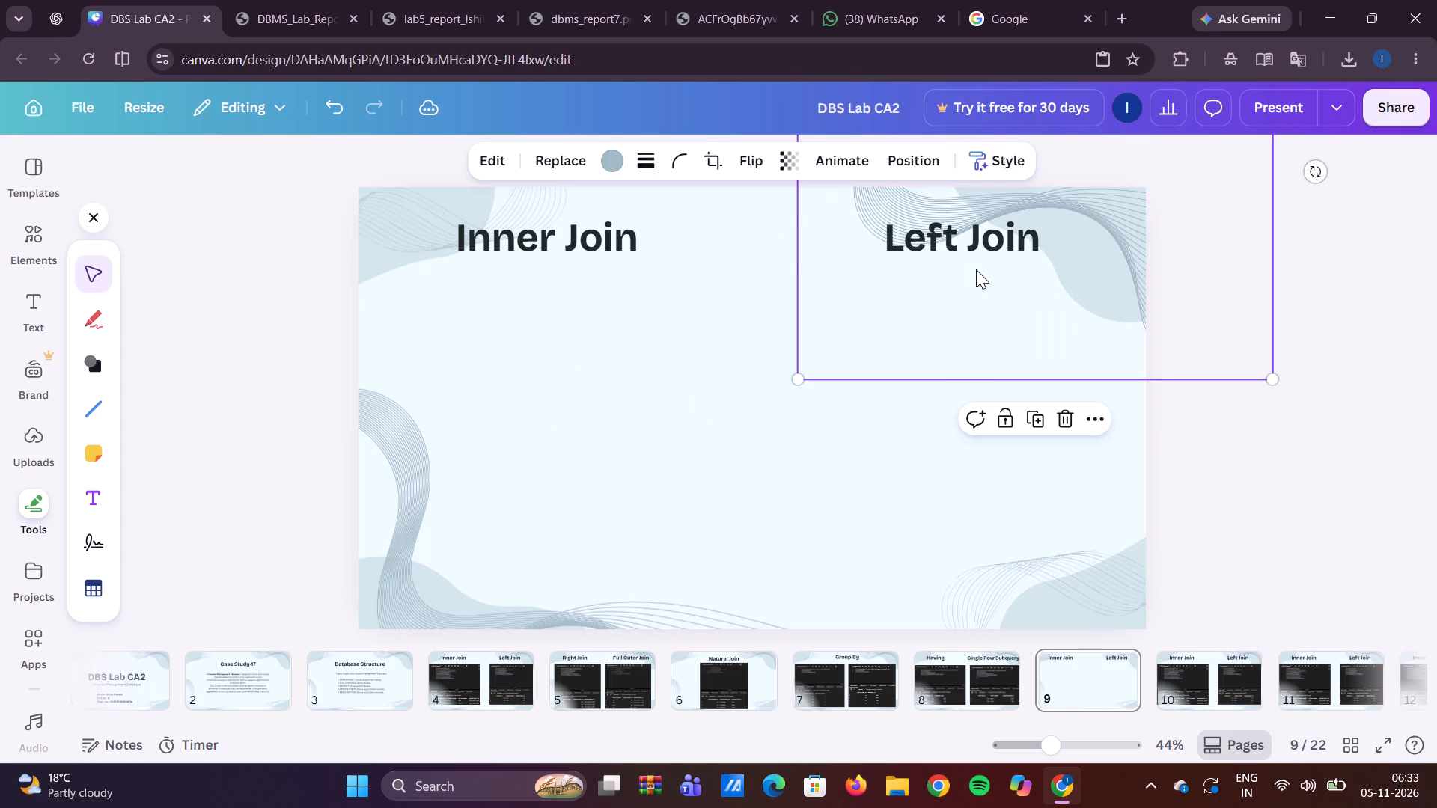
Delete the Left Join heading from slide 9.
{"action": "left_click", "coordinate": [974, 259]}
{"action": "key", "text": "Delete"}
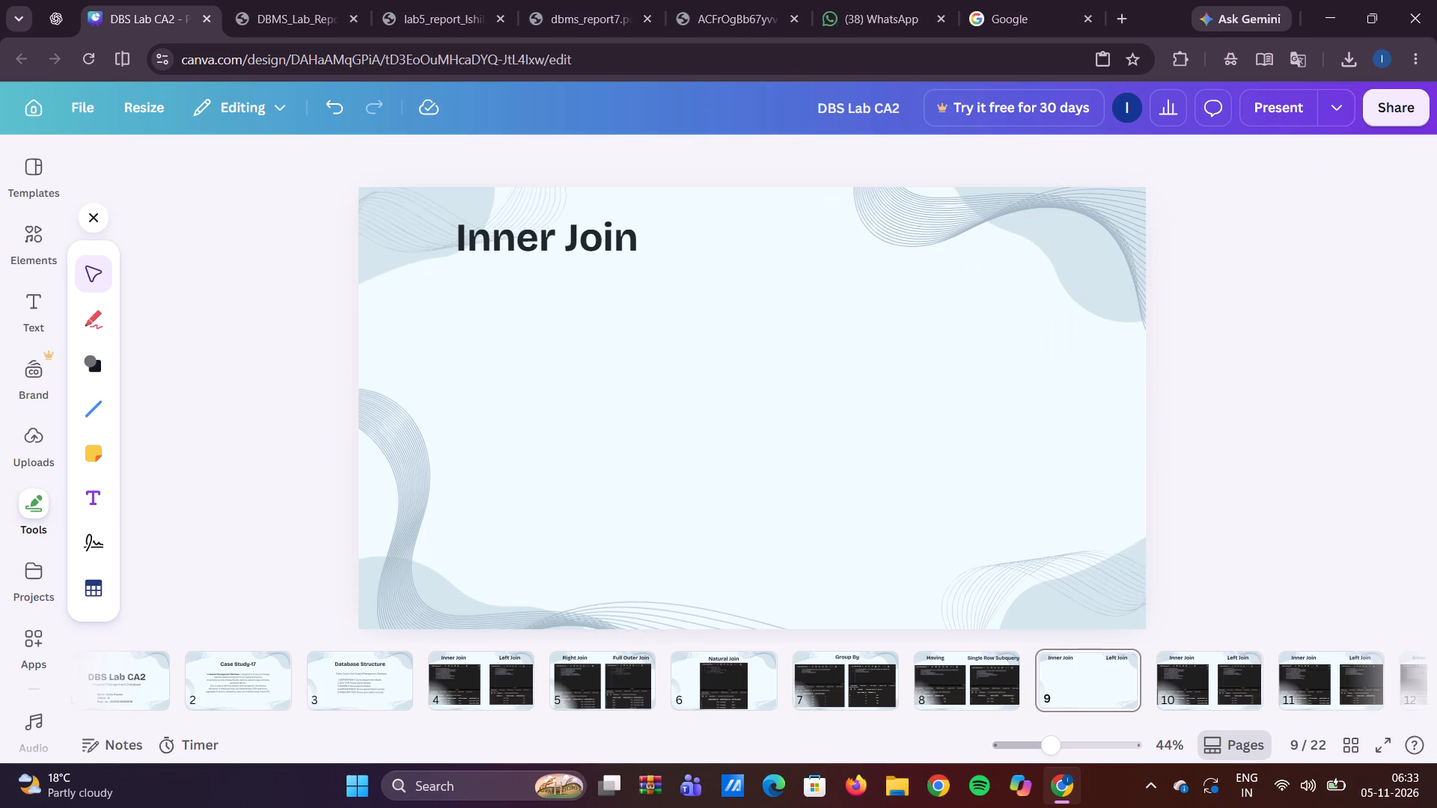
Replace the Inner Join heading on slide 9 with "Multi Row Subquery" and widen its text box so it fits on one line.
{"action": "left_click", "coordinate": [633, 248]}
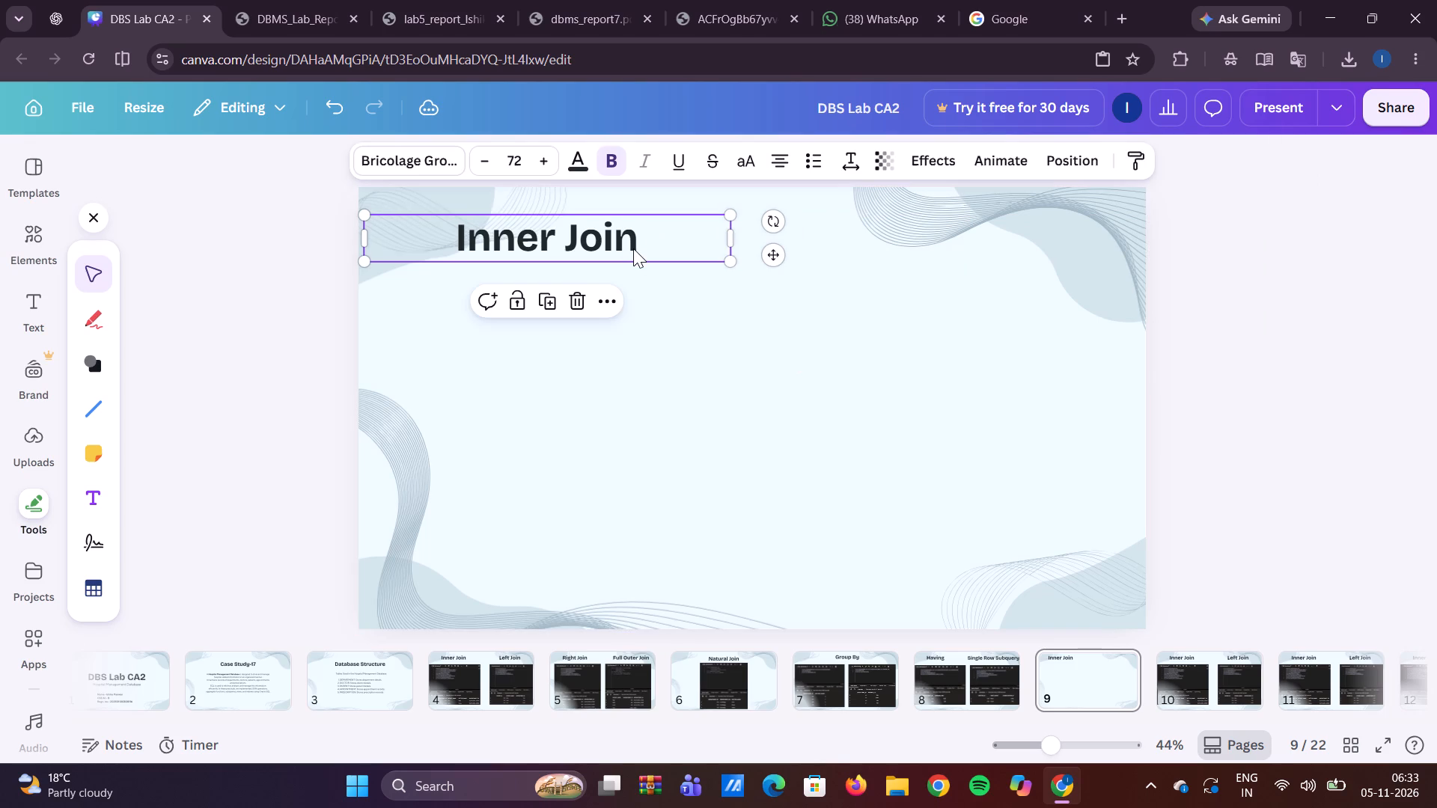
{"action": "left_click", "coordinate": [633, 248]}
{"action": "key", "text": "BackSpace"}
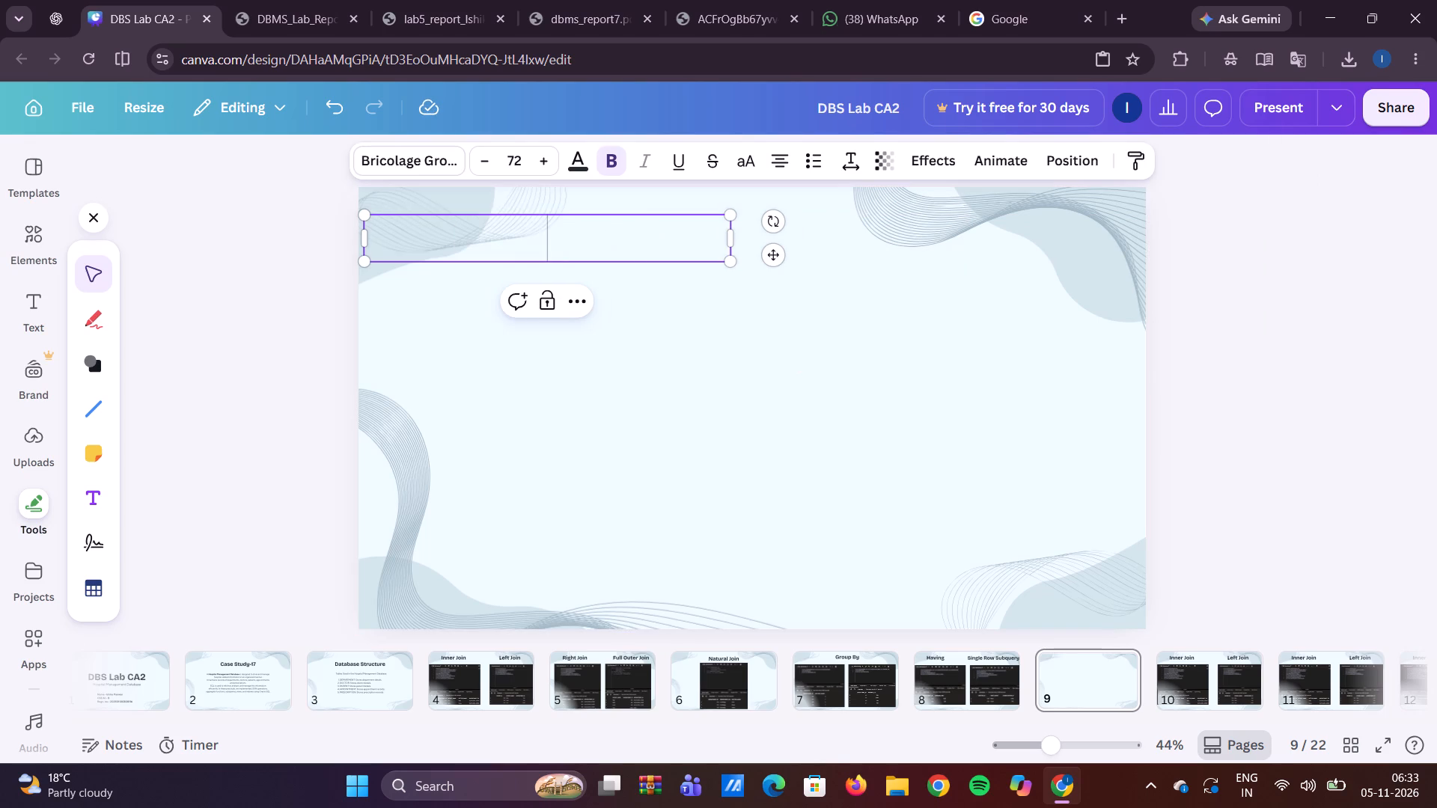
{"action": "type", "text": "Mutl"}
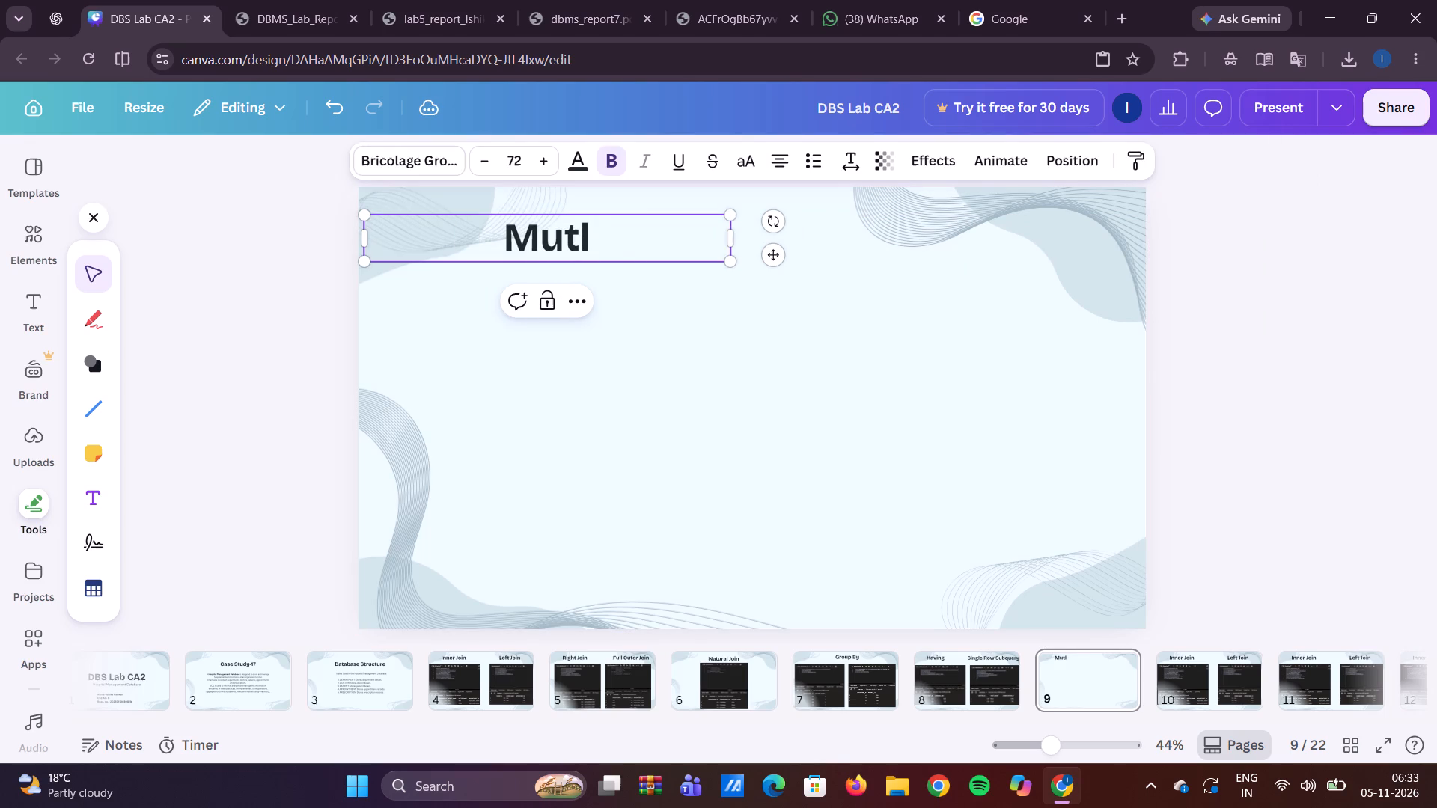
{"action": "key", "text": "BackSpace"}
{"action": "key", "text": "BackSpace"}
{"action": "type", "text": "ltu"}
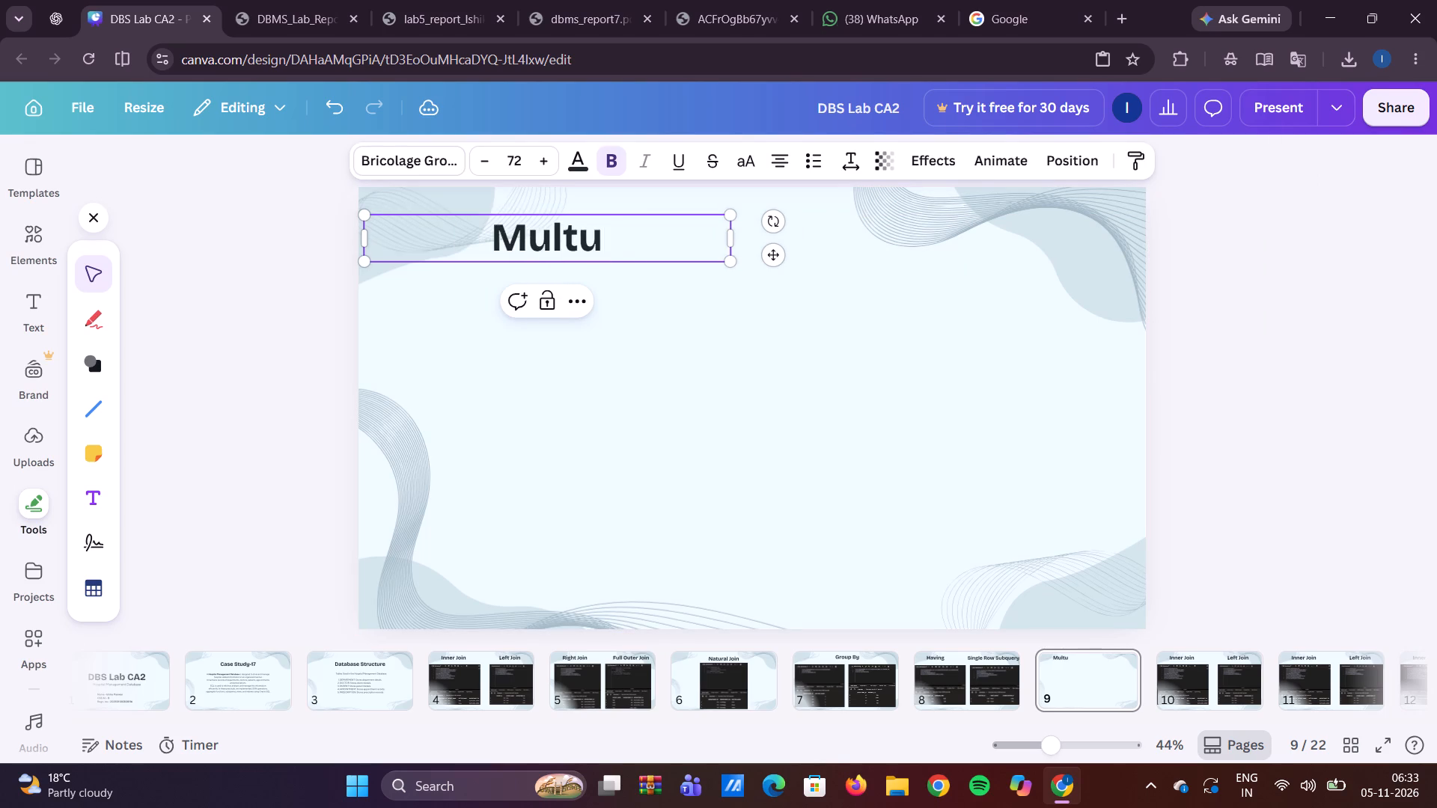
{"action": "key", "text": "BackSpace"}
{"action": "type", "text": "iRkw"}
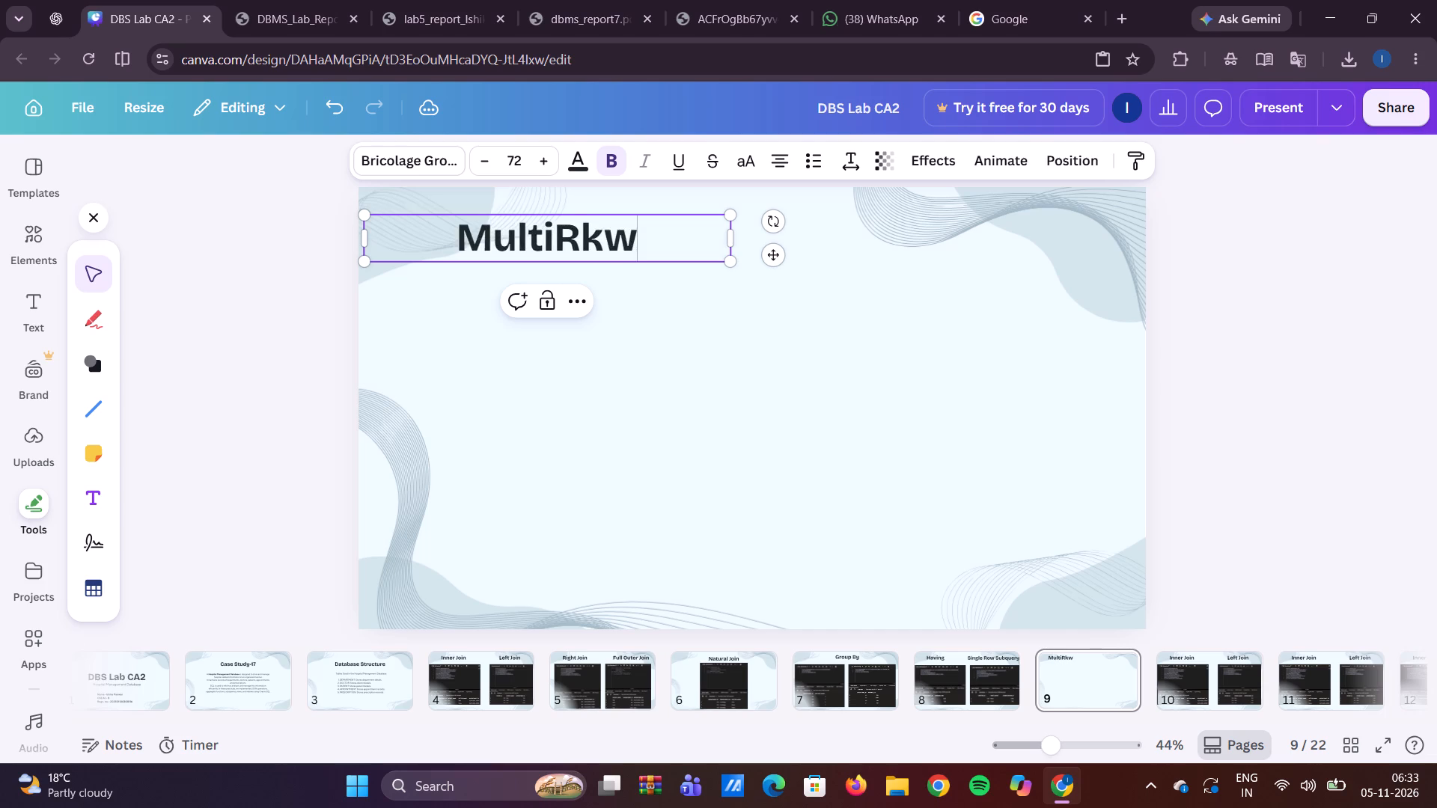
{"action": "key", "text": "BackSpace"}
{"action": "key", "text": "BackSpace"}
{"action": "key", "text": "BackSpace"}
{"action": "key", "text": "space"}
{"action": "type", "text": "Row"}
{"action": "key", "text": "space"}
{"action": "type", "text": "Suu"}
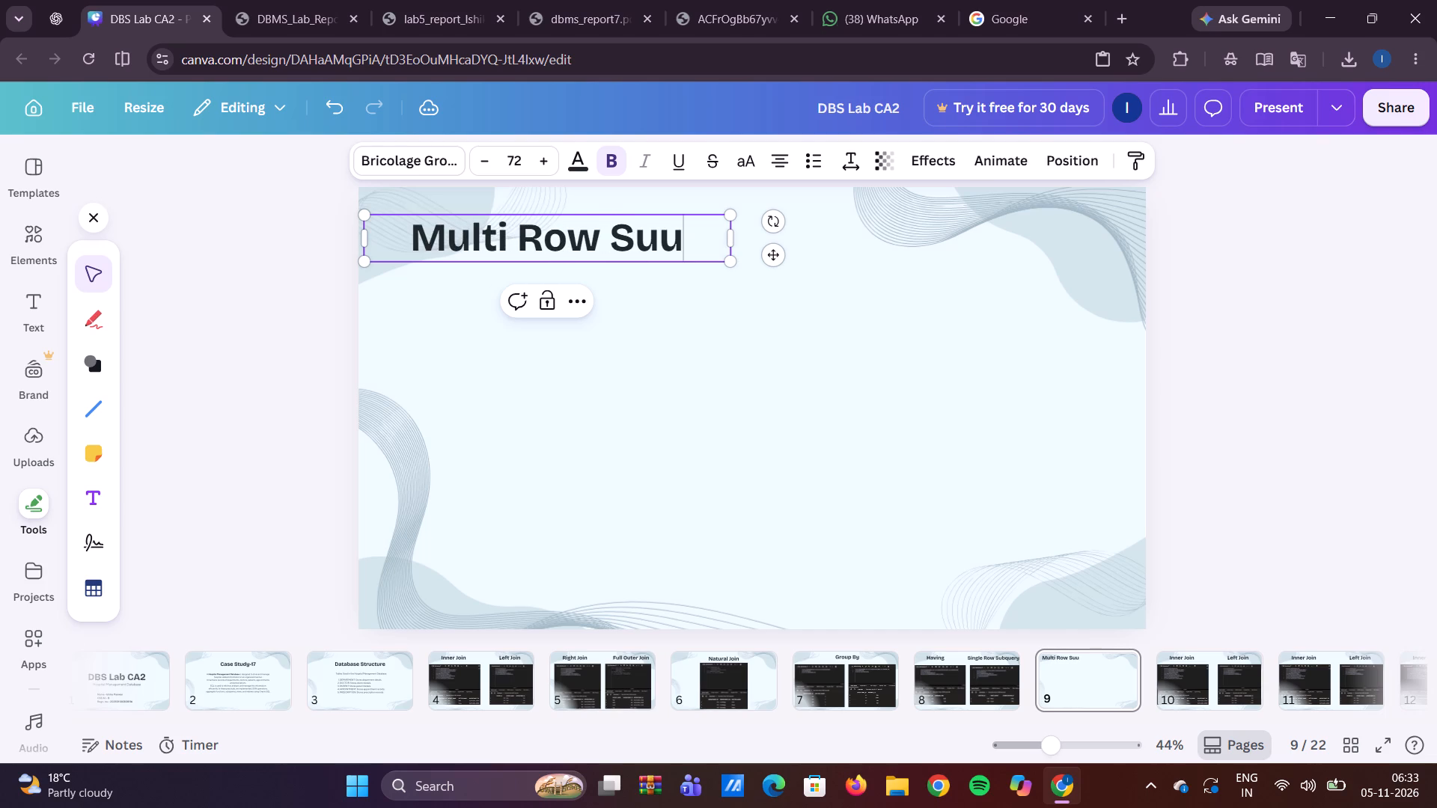
{"action": "key", "text": "BackSpace"}
{"action": "type", "text": "bquery"}
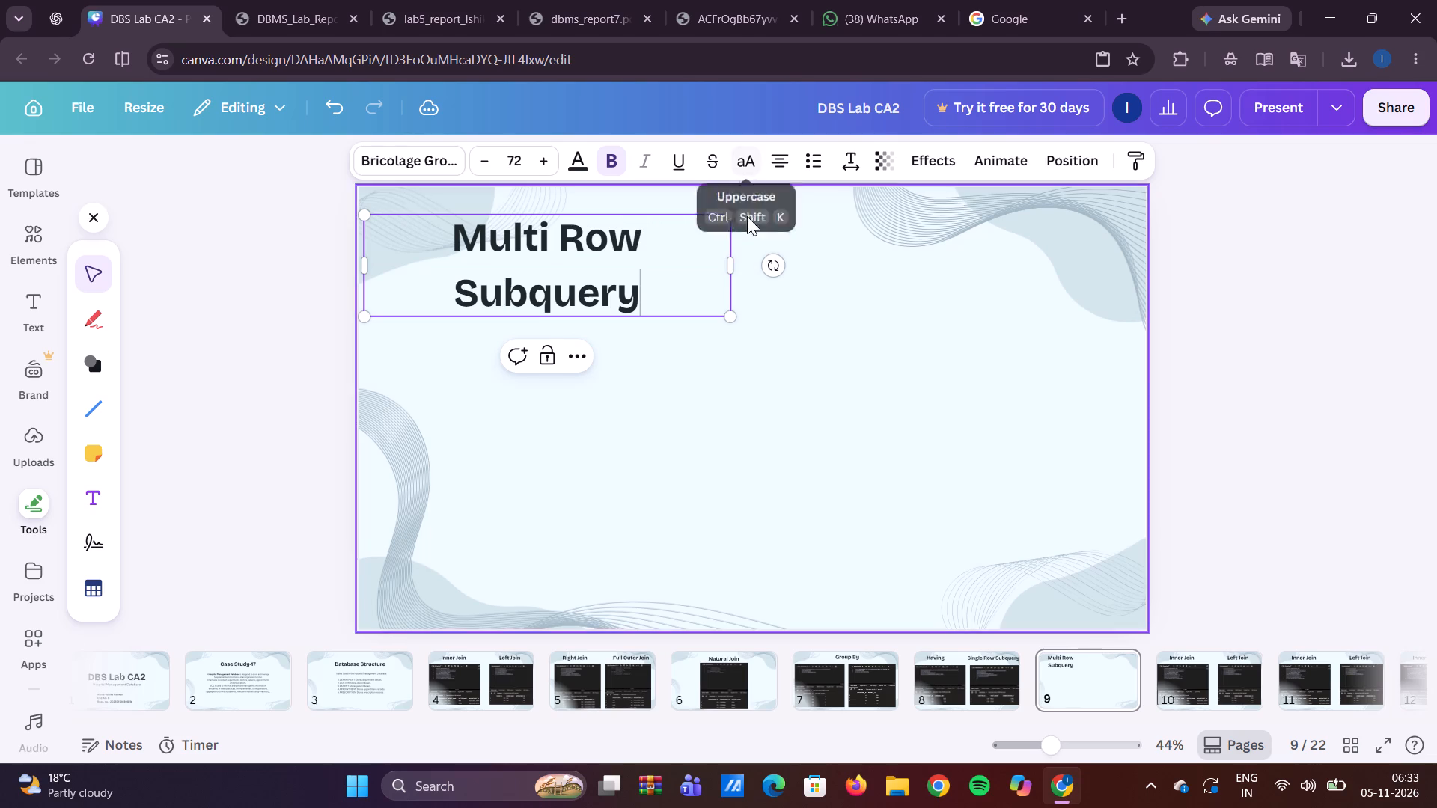
{"action": "left_click_drag", "start_coordinate": [736, 260], "coordinate": [789, 268]}
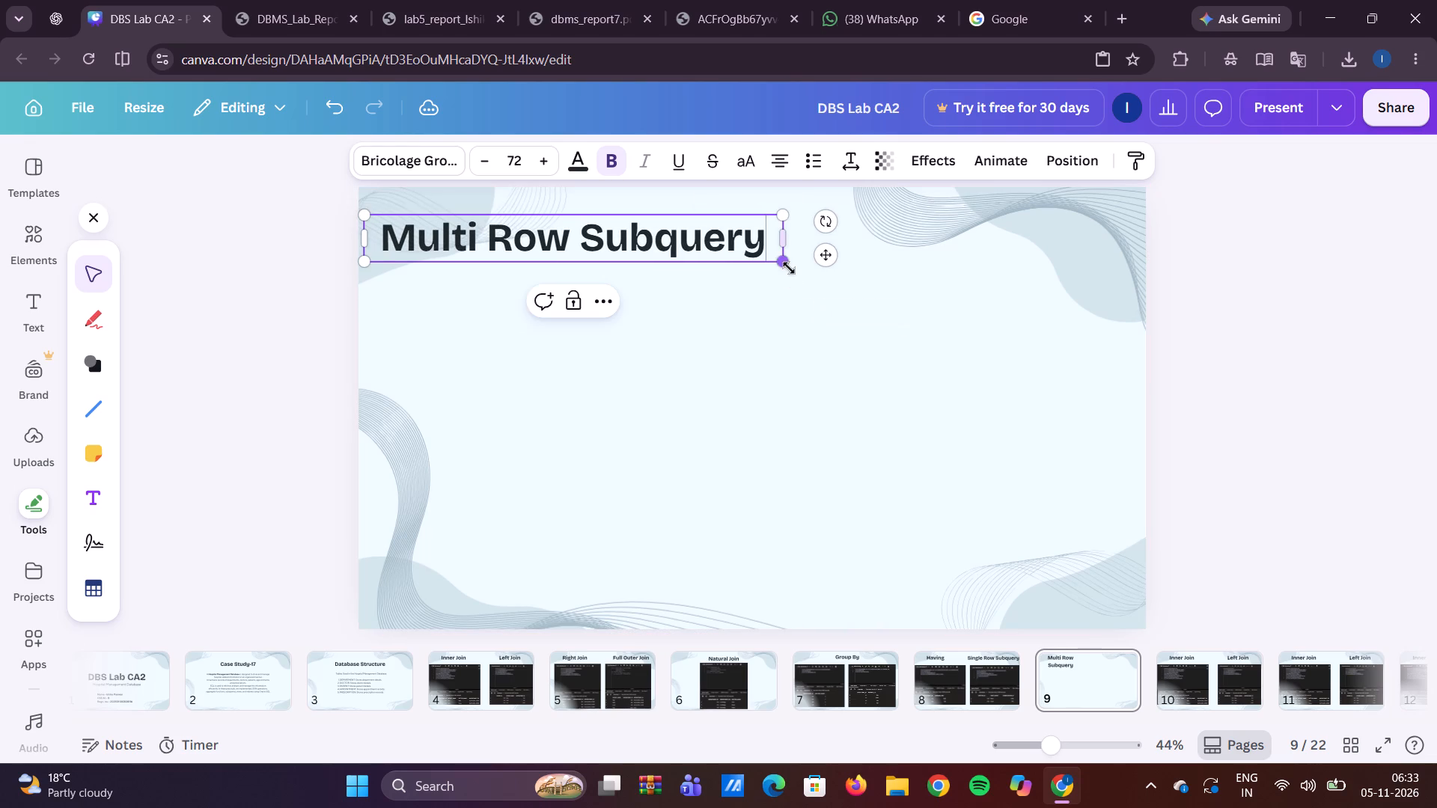
{"action": "left_click", "coordinate": [841, 511]}
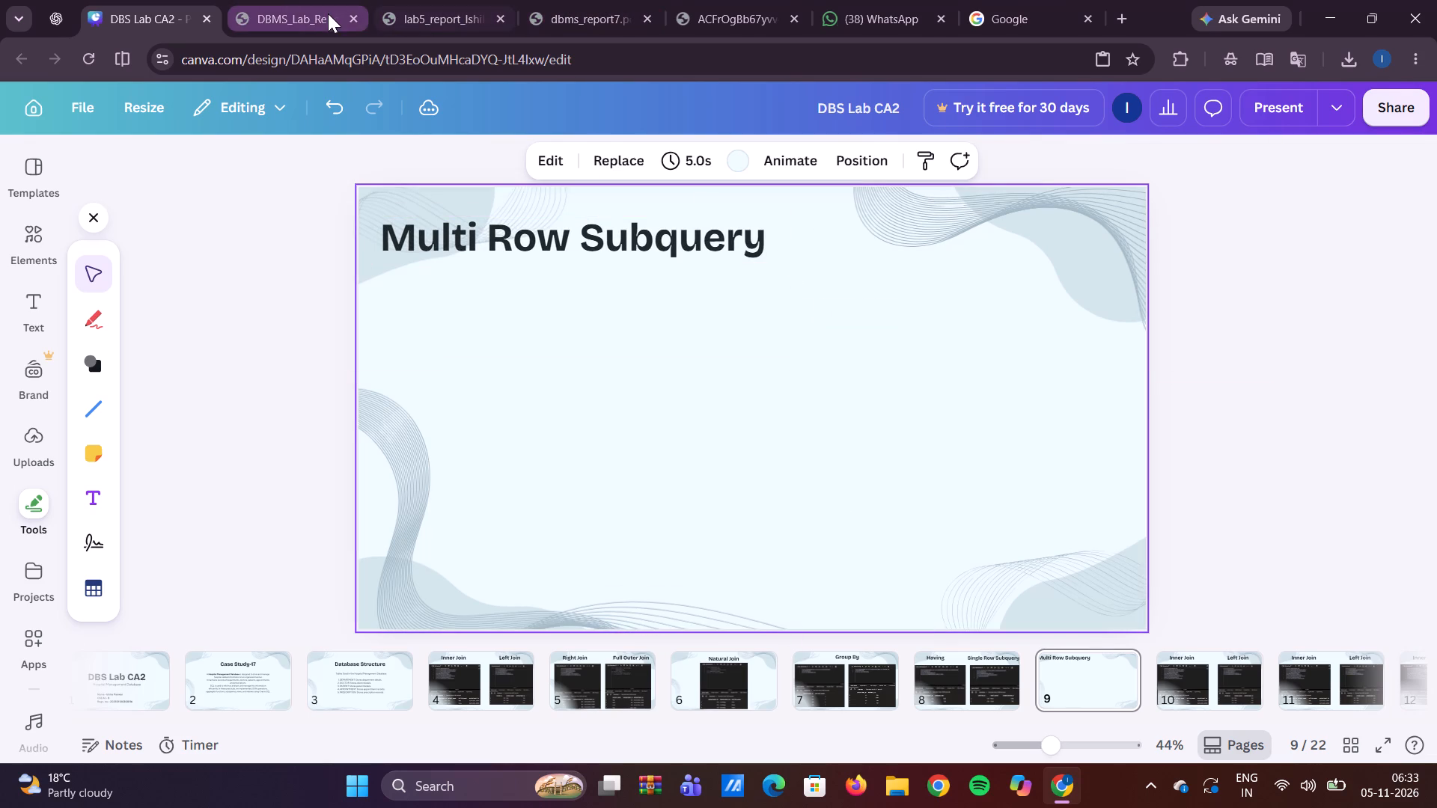
Capture a screenshot of the DOCTOR_ID IN subquery and its result on page 8 of the Lab Report 6 PDF.
{"action": "left_click", "coordinate": [328, 13]}
{"action": "scroll", "coordinate": [558, 345], "scroll_direction": "down", "scroll_amount": 4}
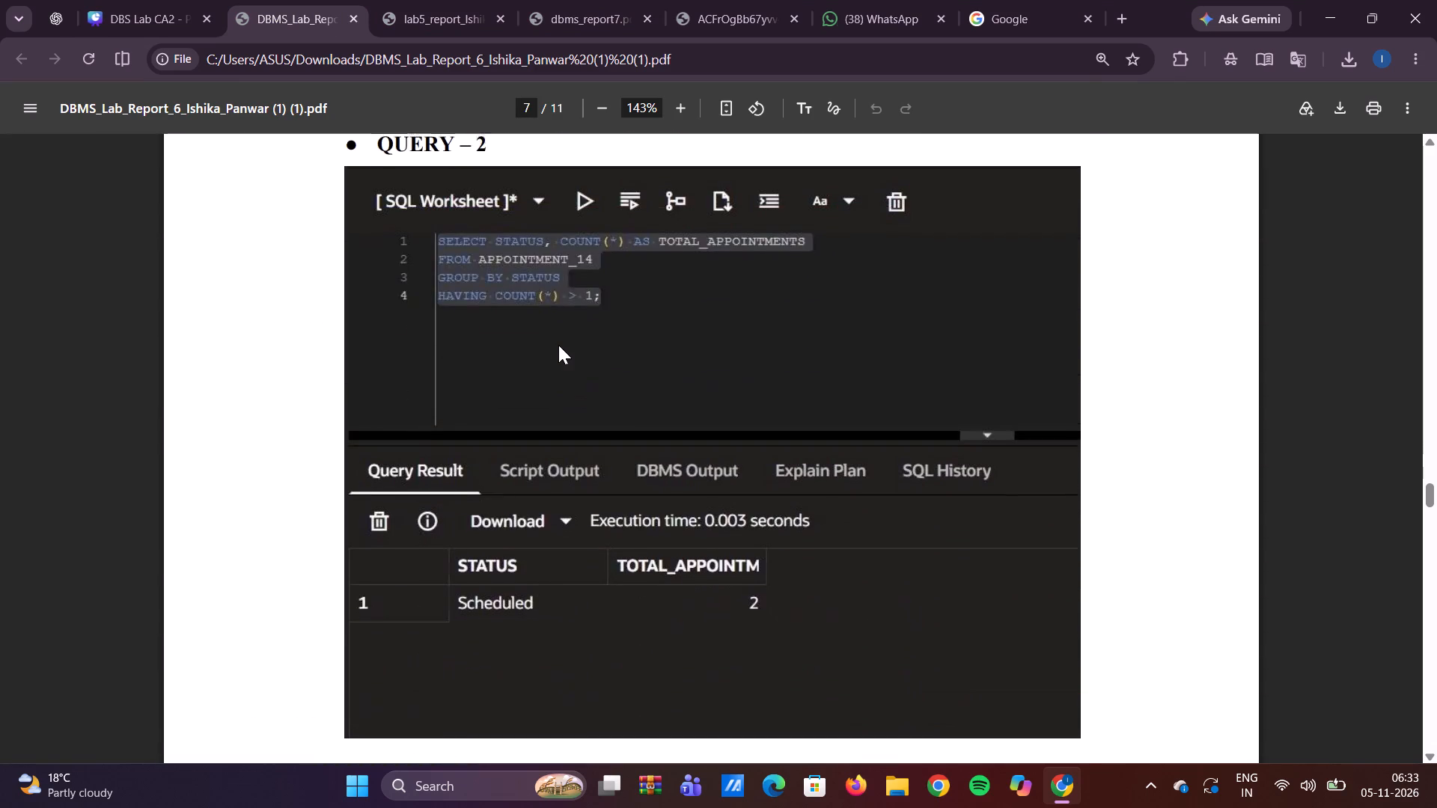
{"action": "scroll", "coordinate": [558, 345], "scroll_direction": "down", "scroll_amount": 7}
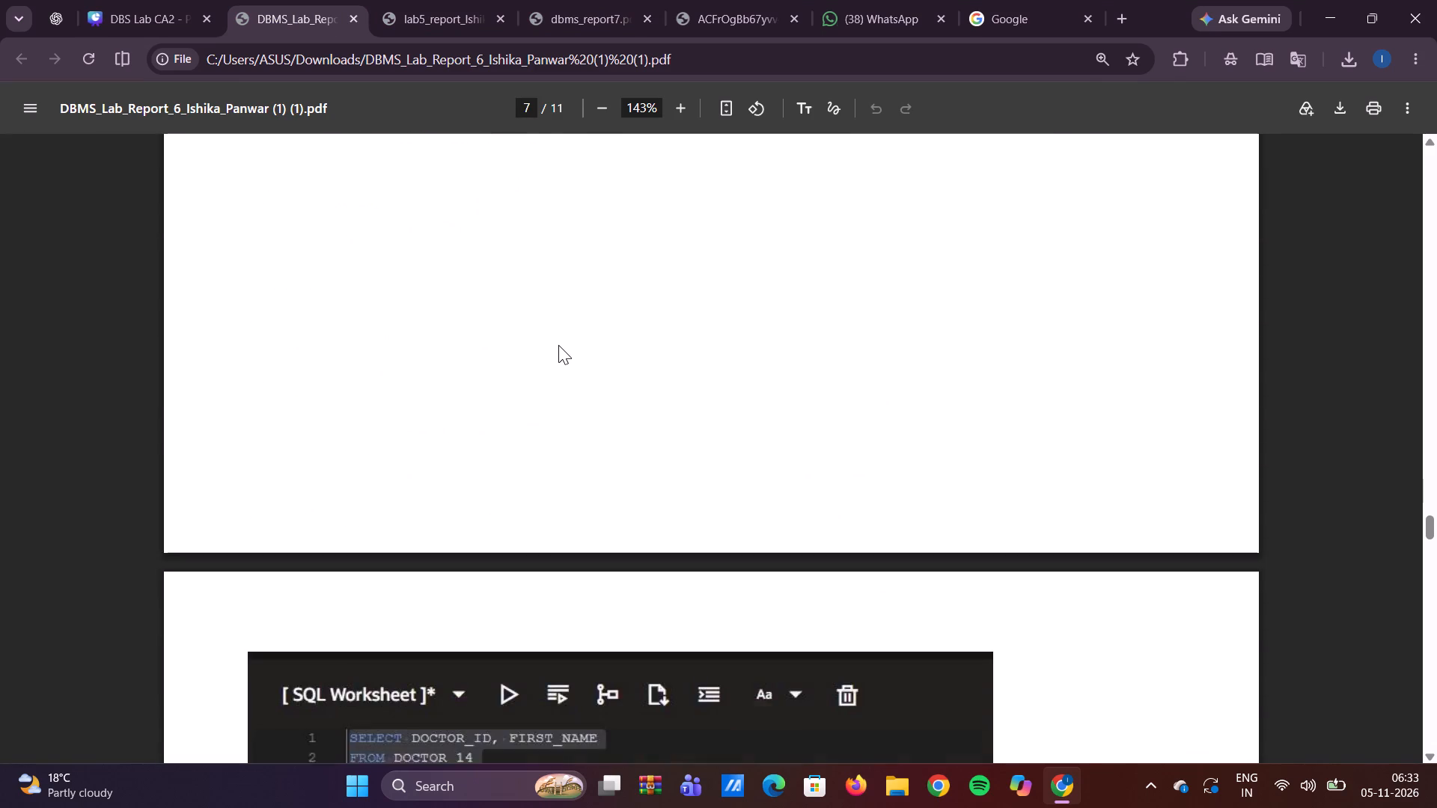
{"action": "scroll", "coordinate": [558, 345], "scroll_direction": "down", "scroll_amount": 7}
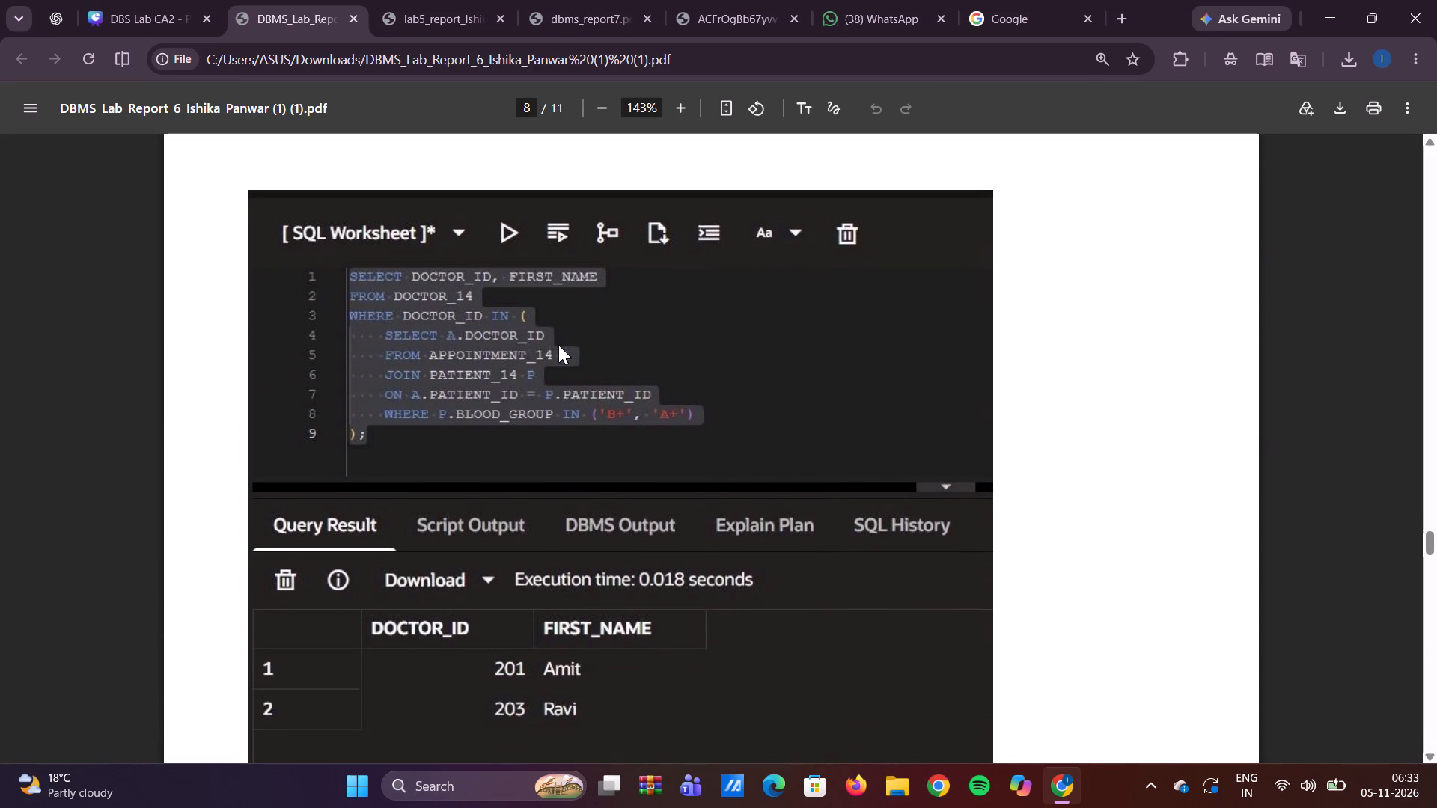
{"action": "scroll", "coordinate": [558, 345], "scroll_direction": "down", "scroll_amount": 2}
{"action": "key", "text": "shift+super+s"}
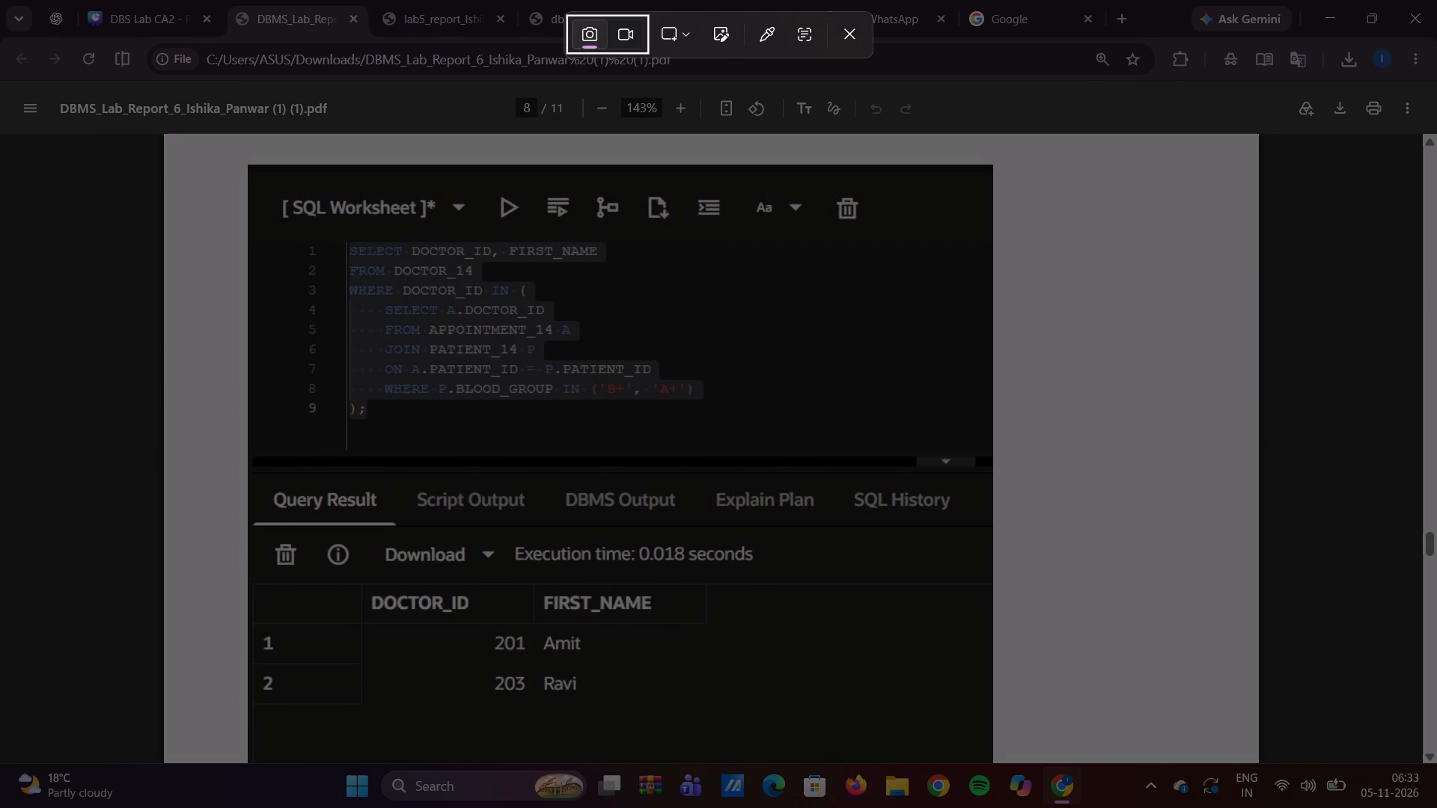
{"action": "left_click_drag", "start_coordinate": [246, 164], "coordinate": [718, 587]}
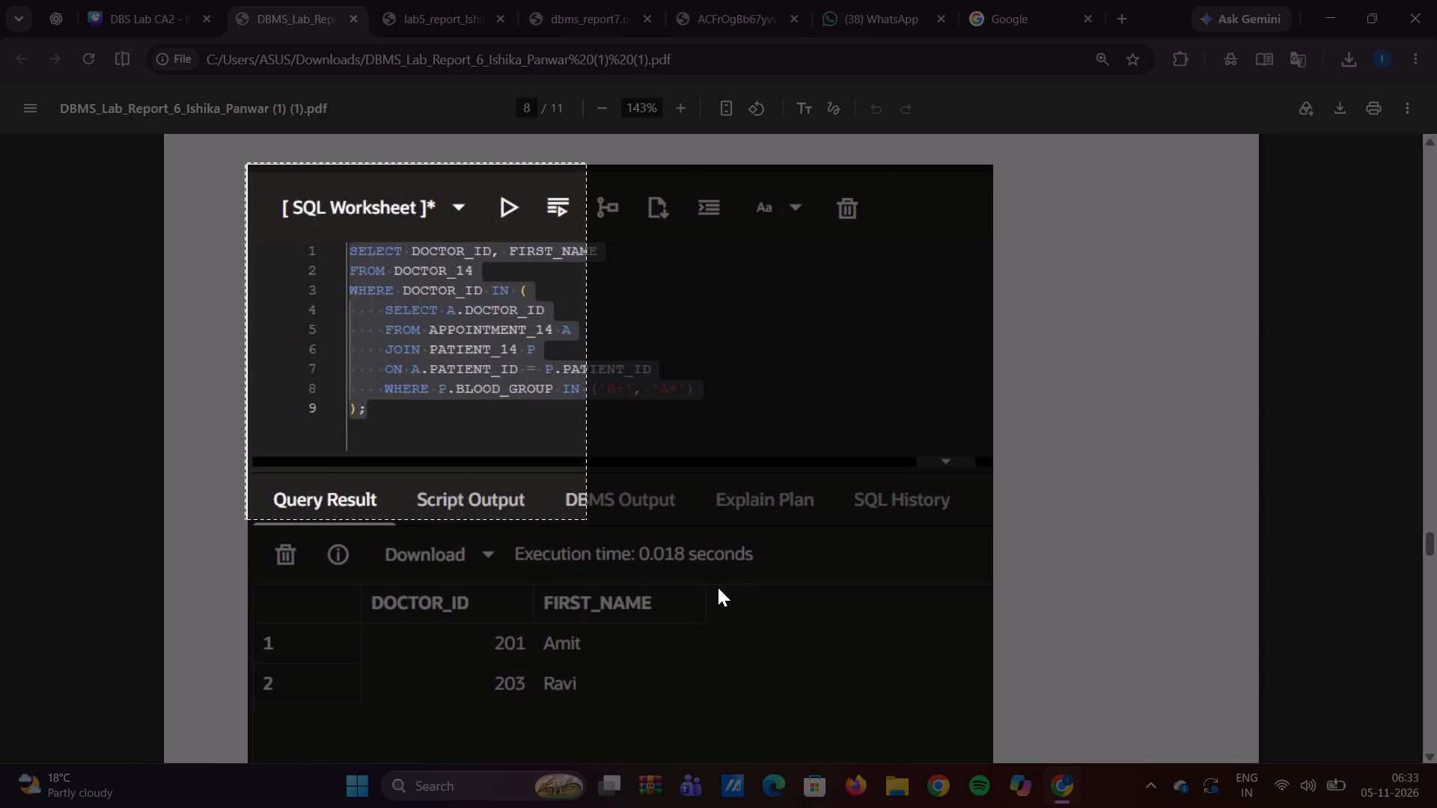
{"action": "left_click_drag", "start_coordinate": [718, 587], "coordinate": [962, 787]}
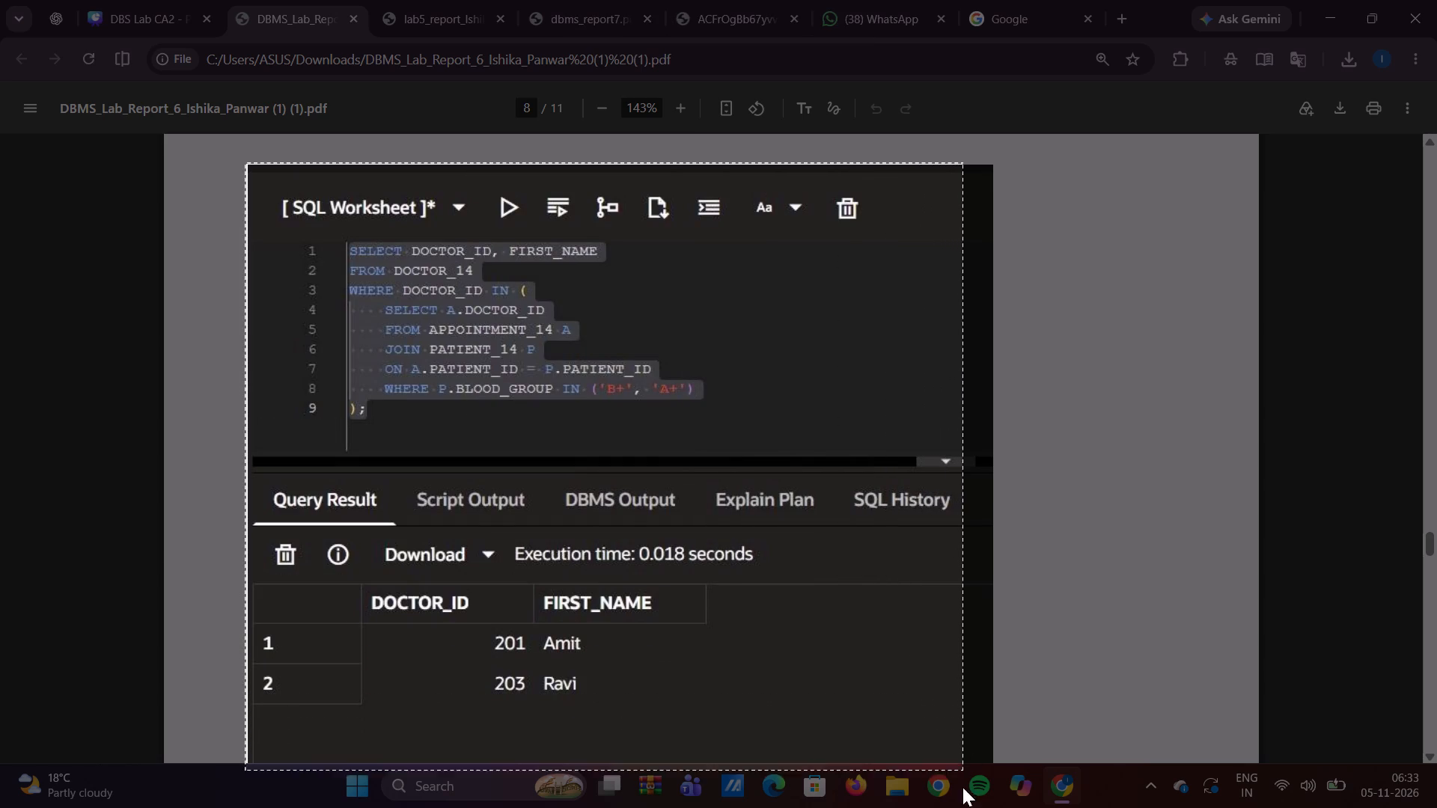
{"action": "left_click_drag", "start_coordinate": [962, 787], "coordinate": [963, 743]}
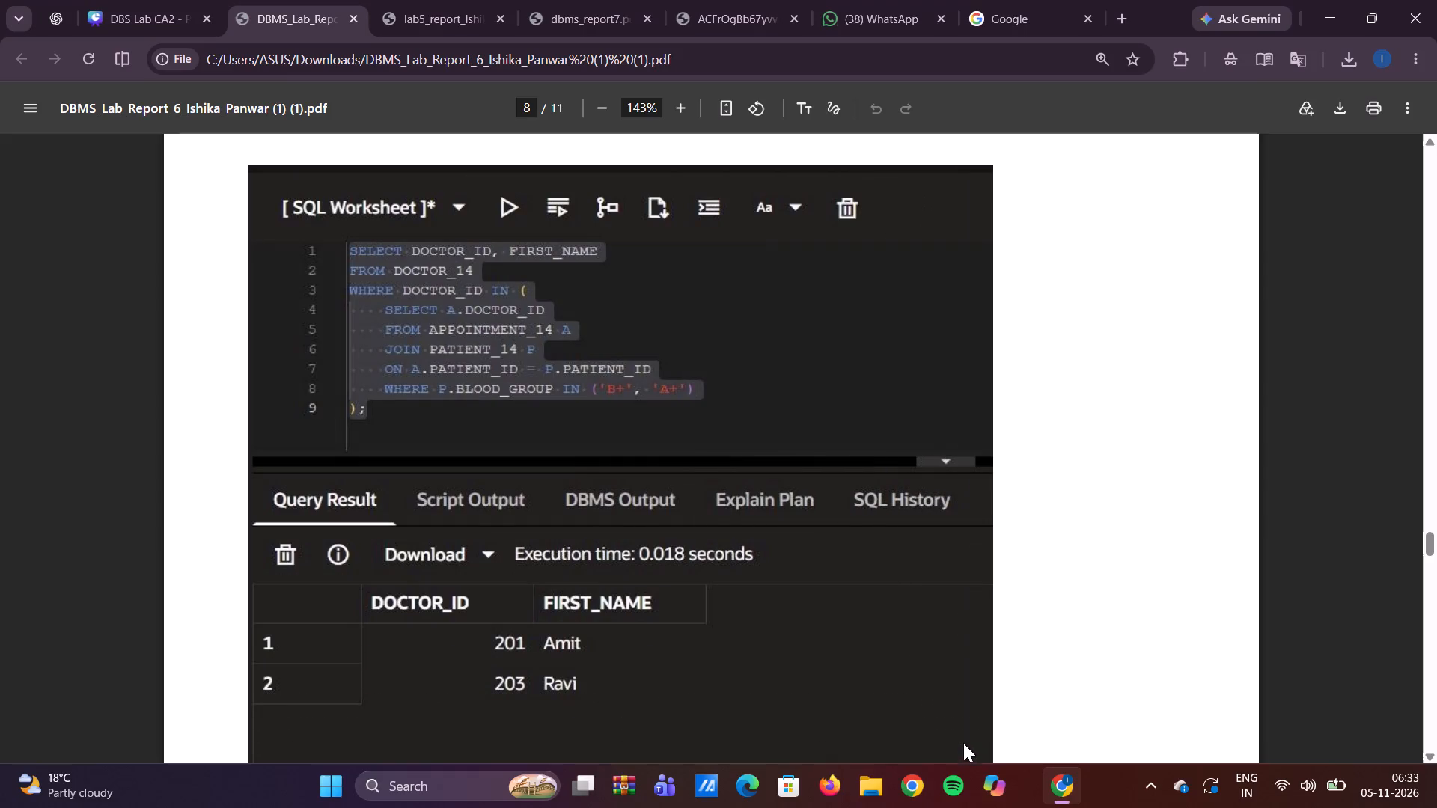
Switch back to the Canva presentation and paste the captured subquery screenshot onto slide 9.
{"action": "left_click", "coordinate": [160, 0]}
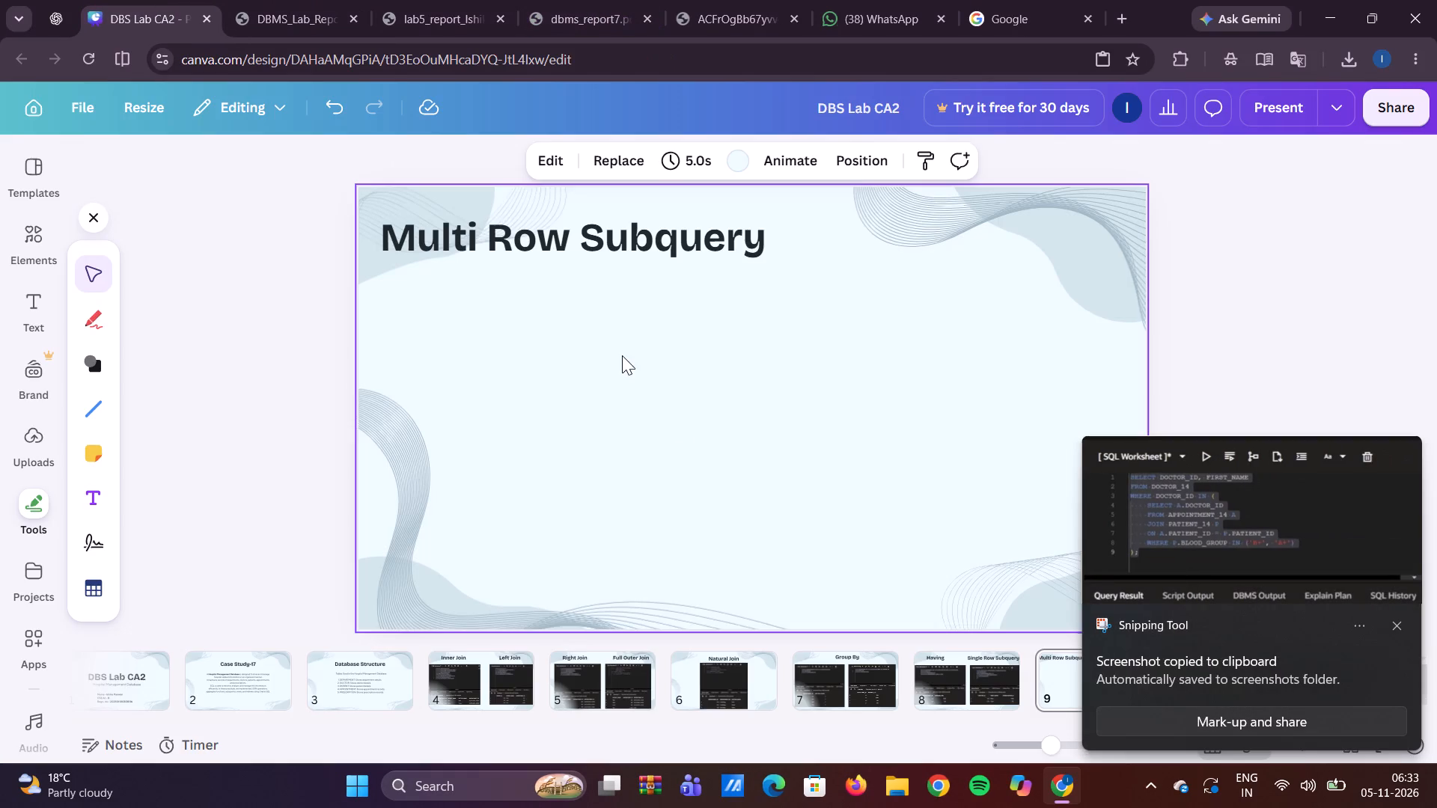
{"action": "right_click", "coordinate": [811, 393]}
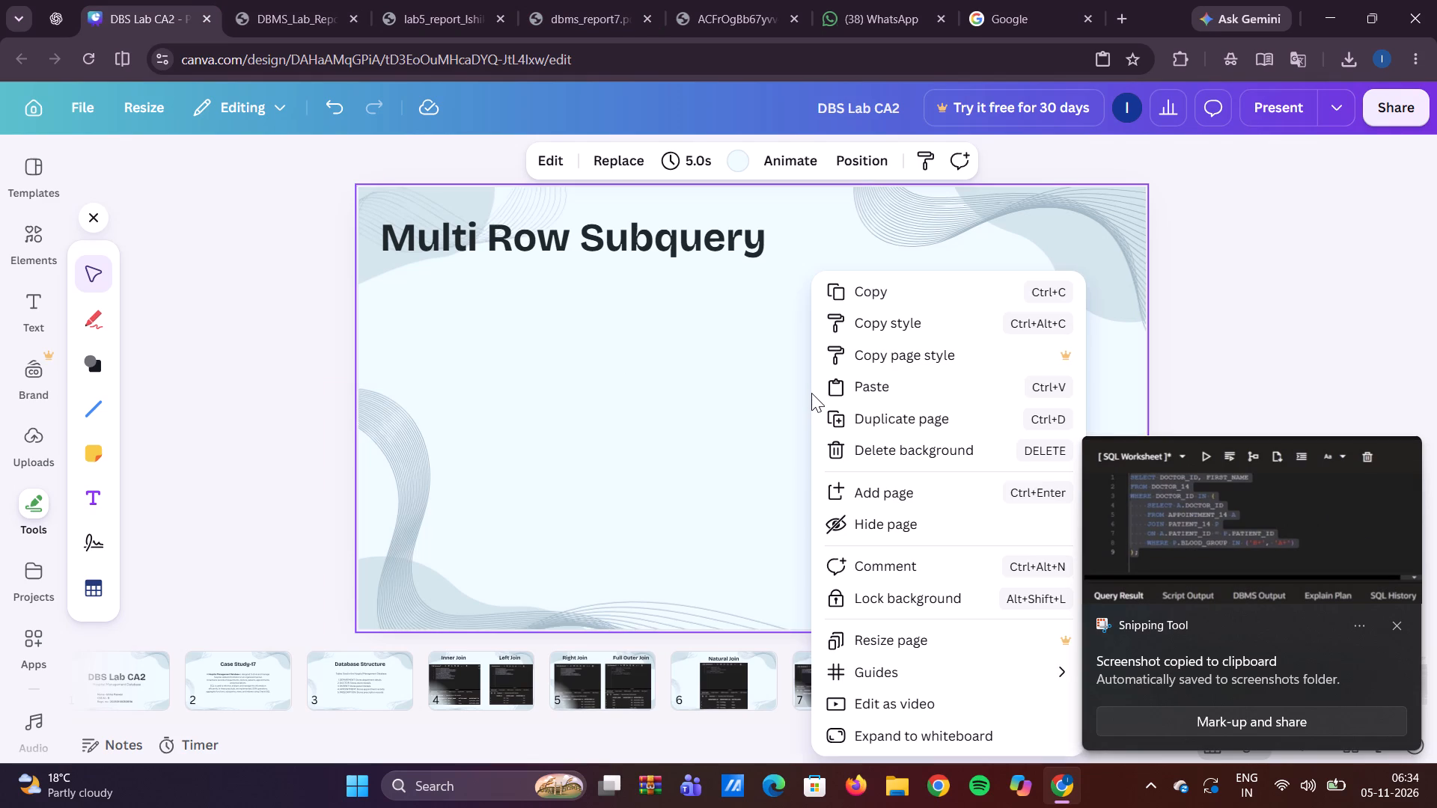
{"action": "key", "text": "ctrl+v"}
{"action": "left_click", "coordinate": [941, 397]}
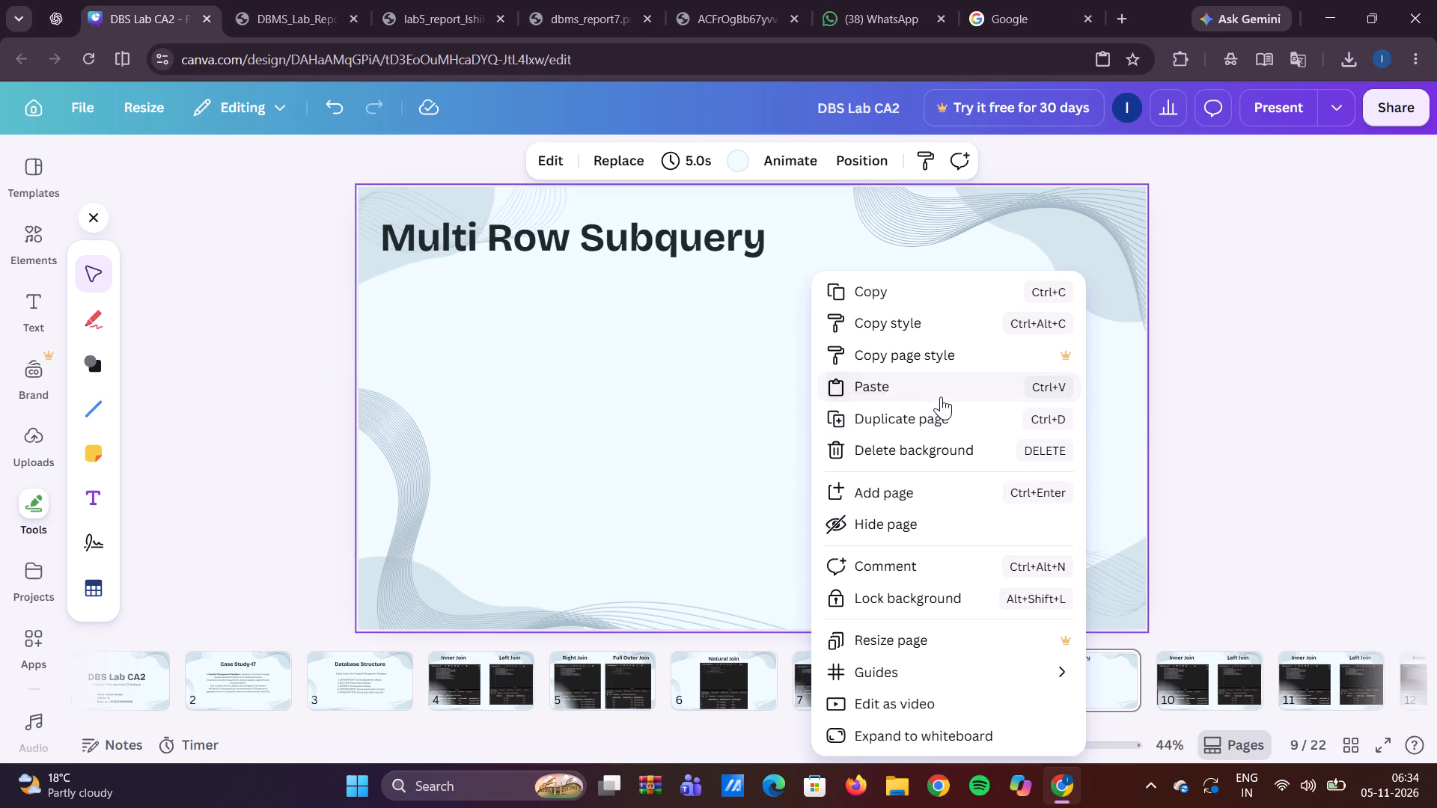
Enlarge the subquery image to fill most of slide 9's height below the heading and place it near the slide's middle.
{"action": "left_click", "coordinate": [681, 433]}
{"action": "left_click_drag", "start_coordinate": [681, 433], "coordinate": [670, 433]}
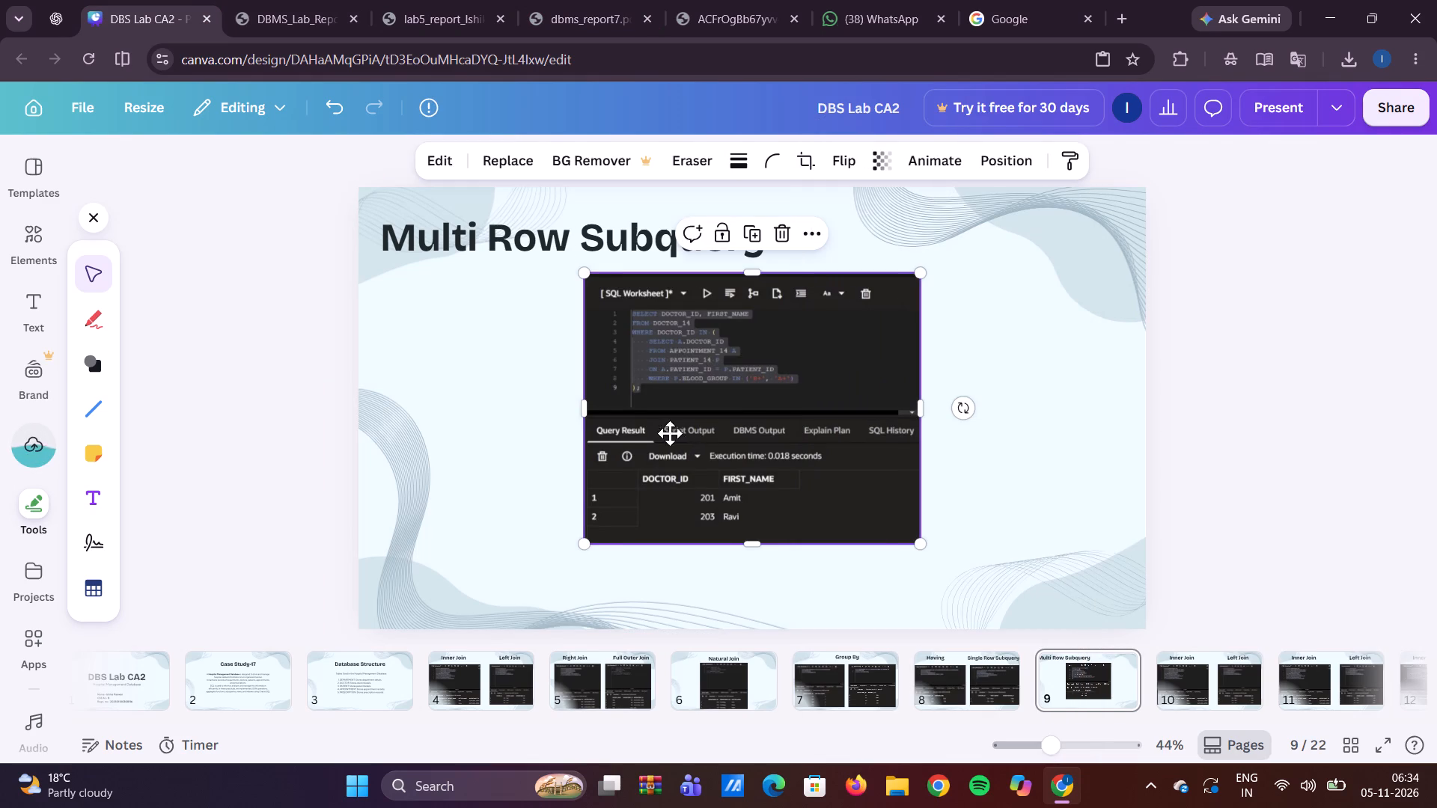
{"action": "left_click_drag", "start_coordinate": [670, 433], "coordinate": [641, 440]}
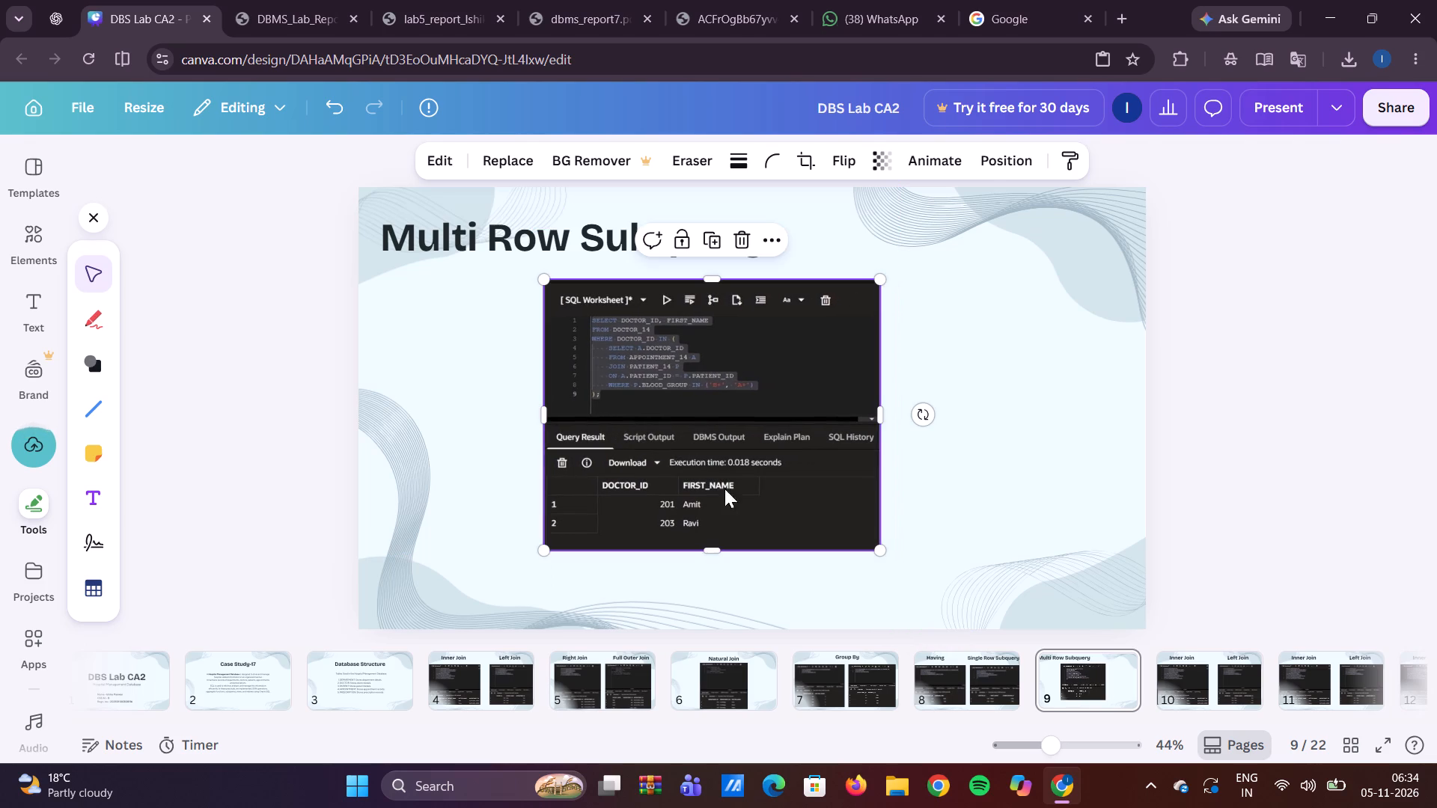
{"action": "left_click_drag", "start_coordinate": [879, 549], "coordinate": [932, 610]}
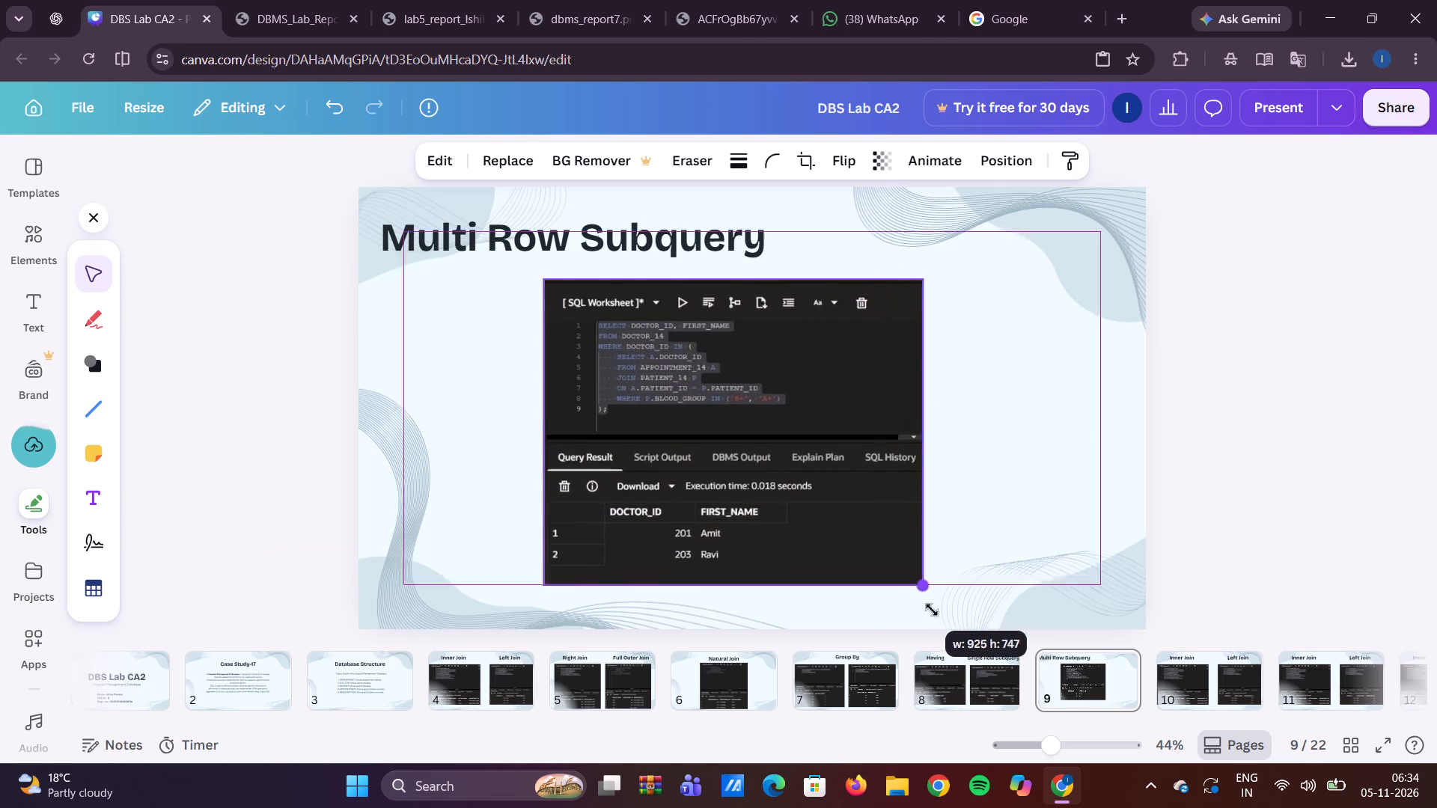
{"action": "left_click_drag", "start_coordinate": [932, 610], "coordinate": [958, 632]}
{"action": "left_click_drag", "start_coordinate": [773, 487], "coordinate": [796, 490]}
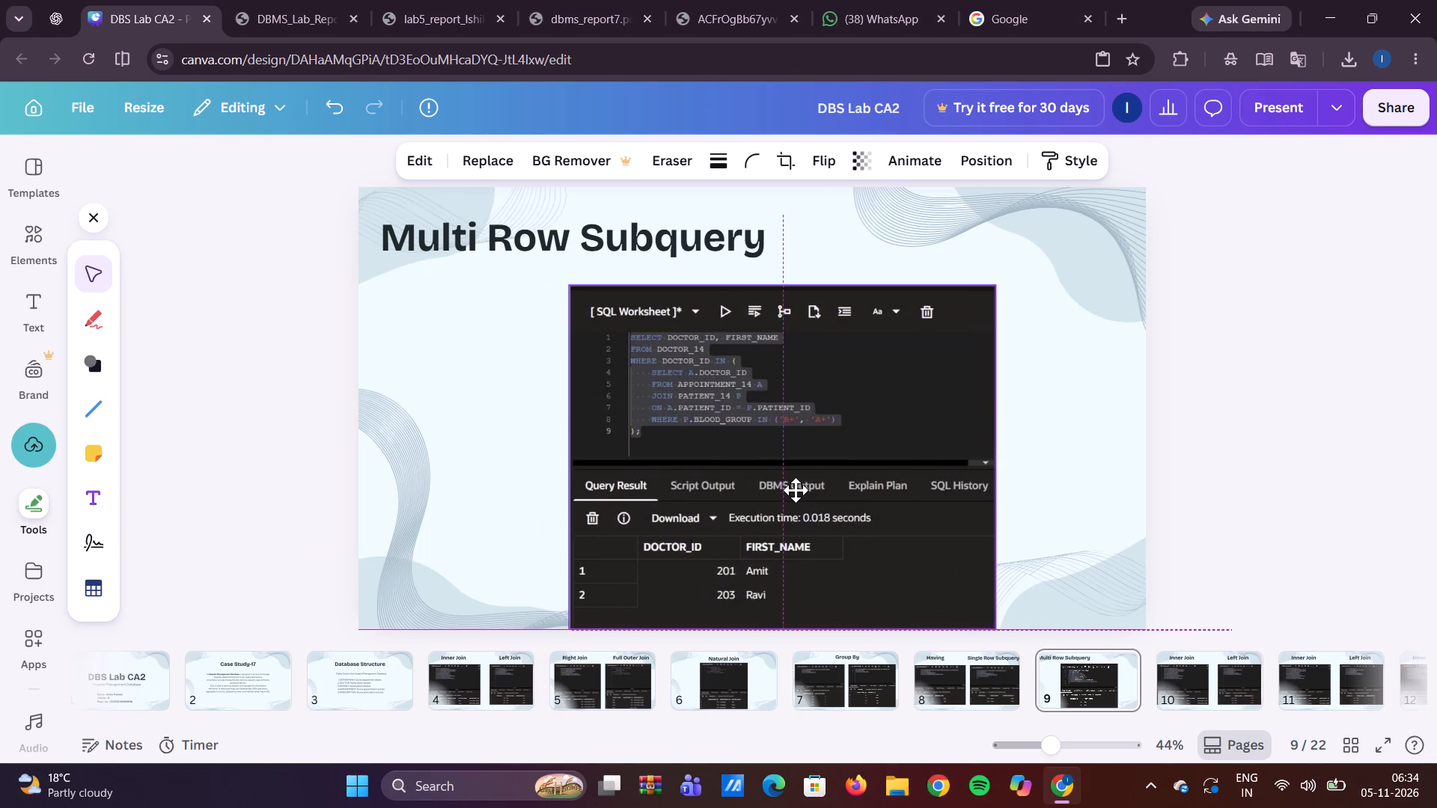
{"action": "left_click_drag", "start_coordinate": [796, 490], "coordinate": [790, 486]}
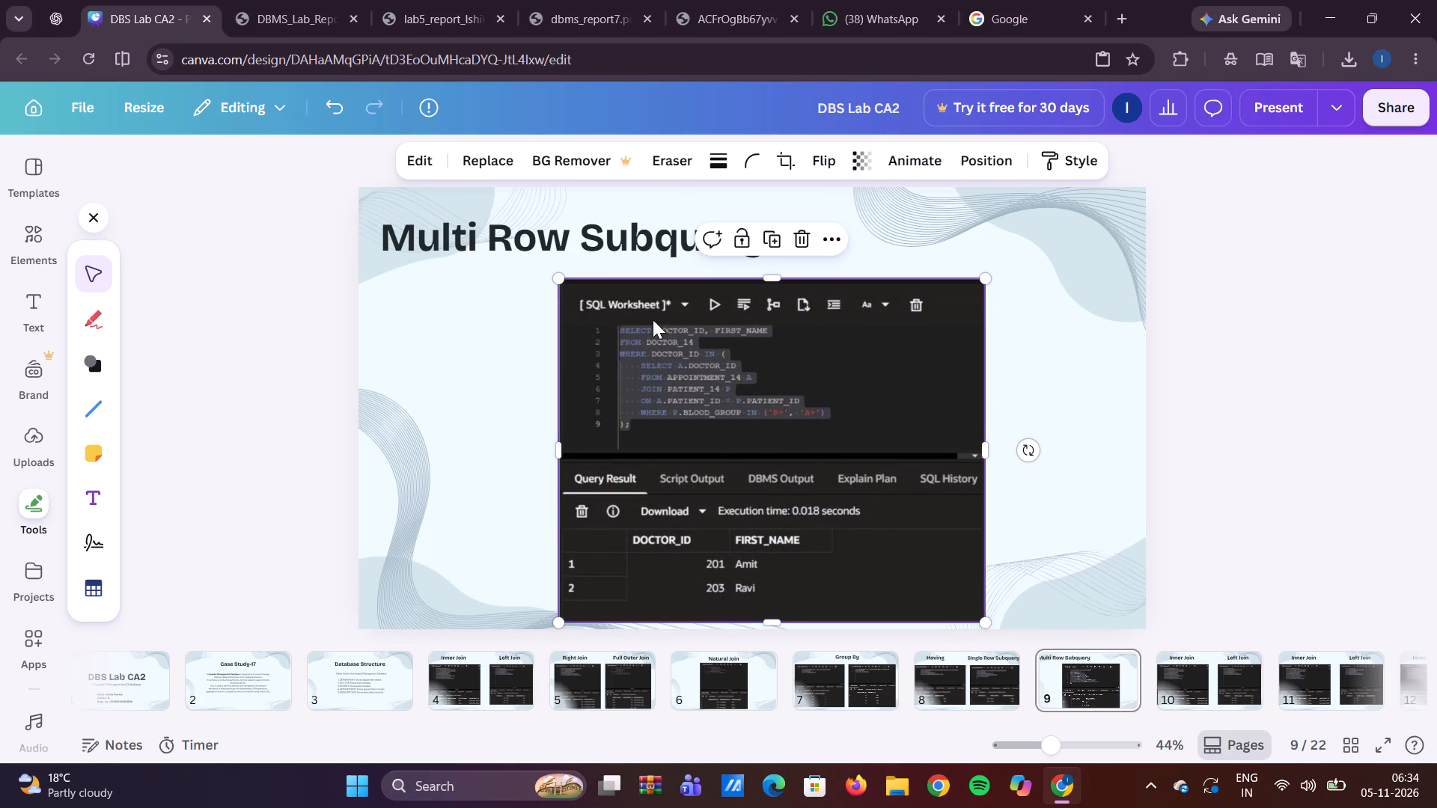
Move the Multi Row Subquery heading on slide 9 so it sits centred above the image.
{"action": "left_click_drag", "start_coordinate": [598, 253], "coordinate": [796, 254]}
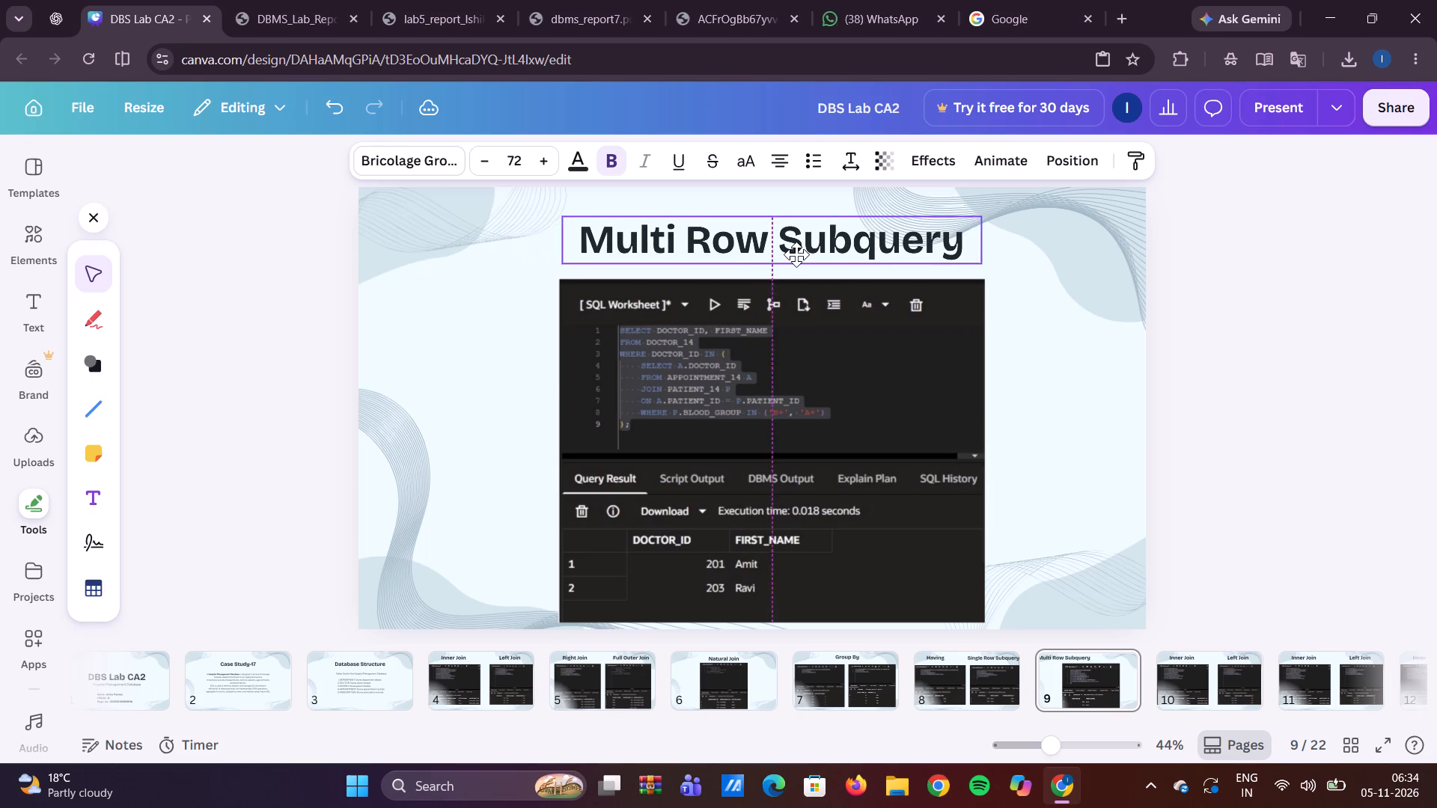
{"action": "left_click_drag", "start_coordinate": [796, 254], "coordinate": [793, 254]}
{"action": "left_click", "coordinate": [1321, 349]}
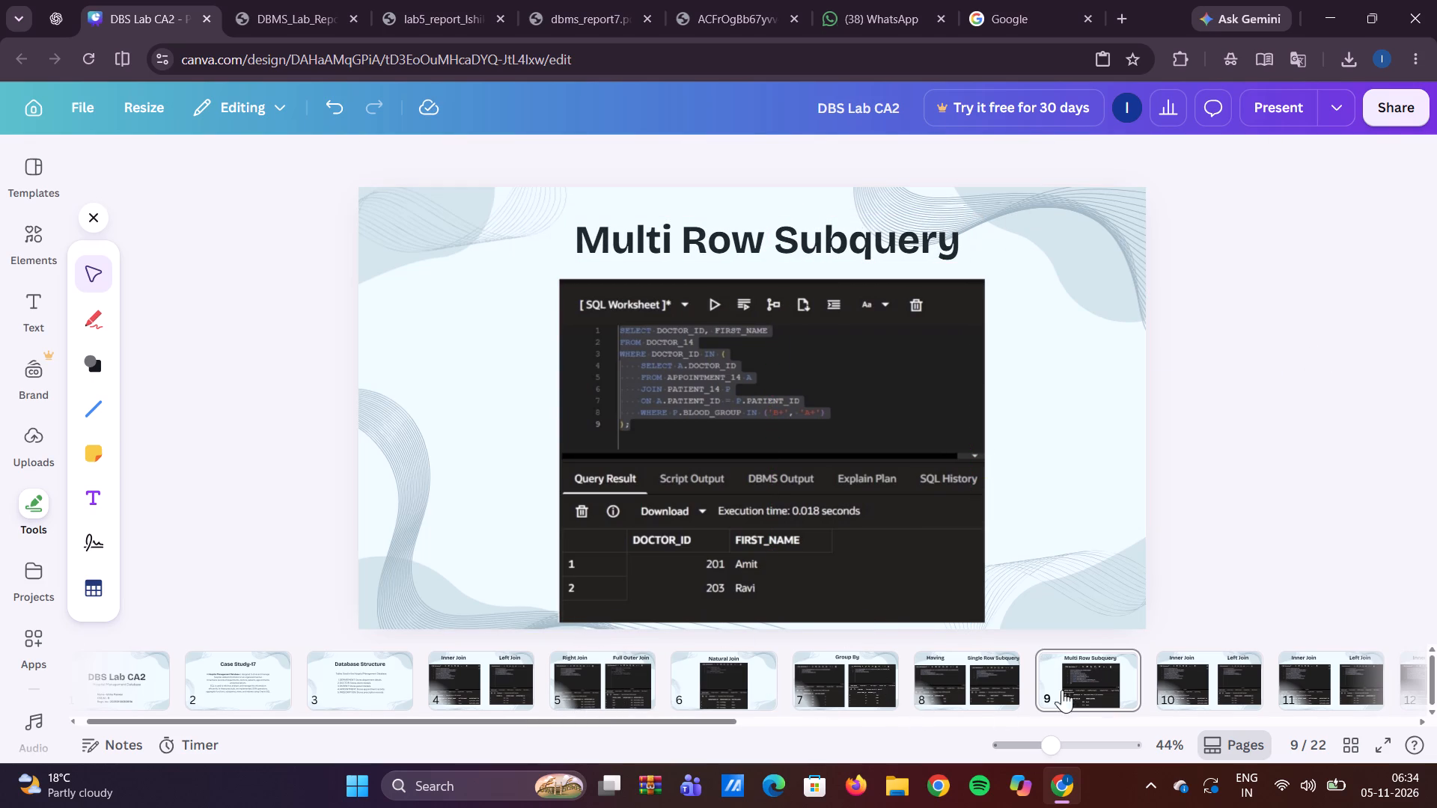
Go to slide 10, and bring the dbms_report7.pdf report directly beside the presentation among the open pages.
{"action": "left_click", "coordinate": [1209, 673]}
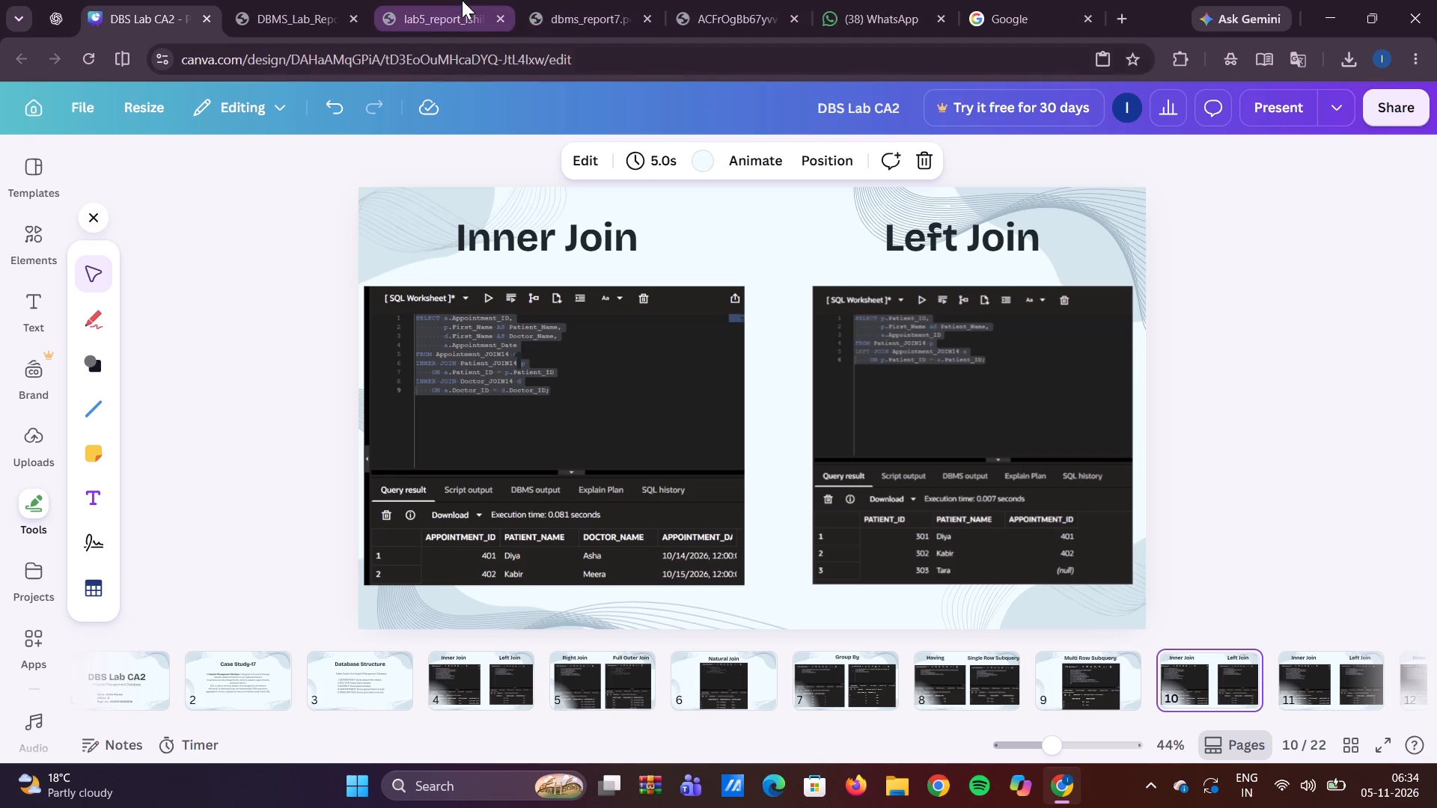
{"action": "left_click_drag", "start_coordinate": [553, 14], "coordinate": [281, 1]}
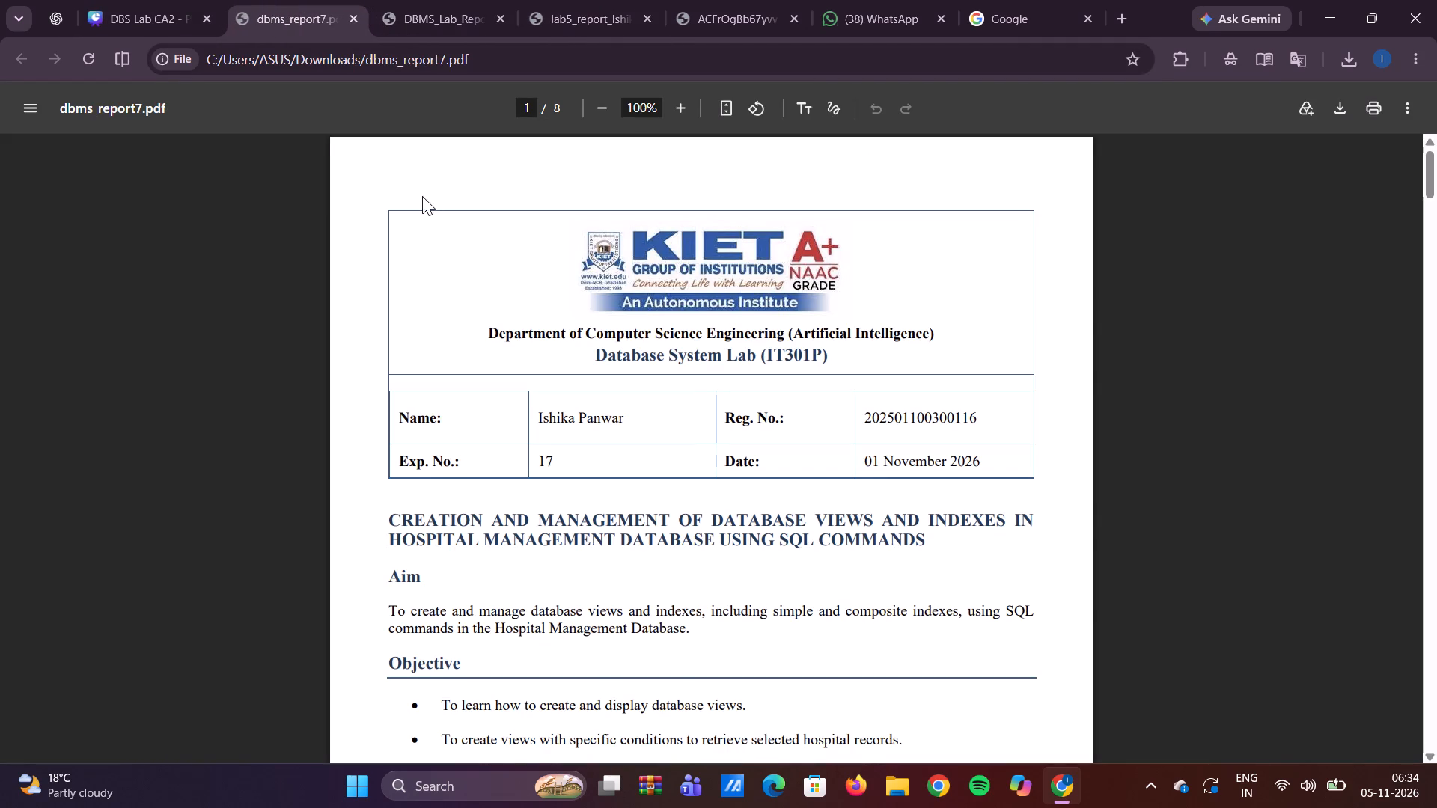
{"action": "scroll", "coordinate": [639, 563], "scroll_direction": "down", "scroll_amount": 7}
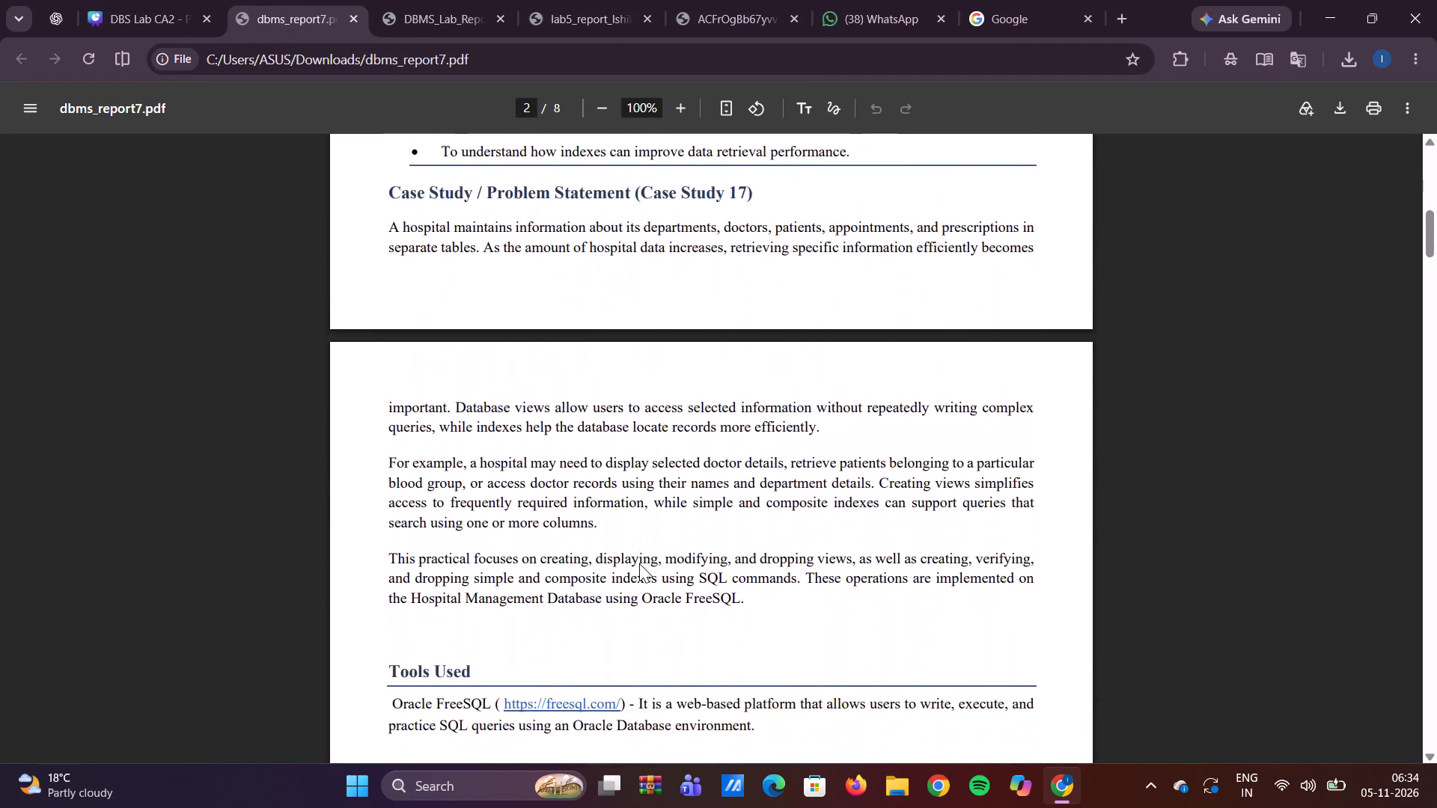
{"action": "scroll", "coordinate": [639, 563], "scroll_direction": "down", "scroll_amount": 5}
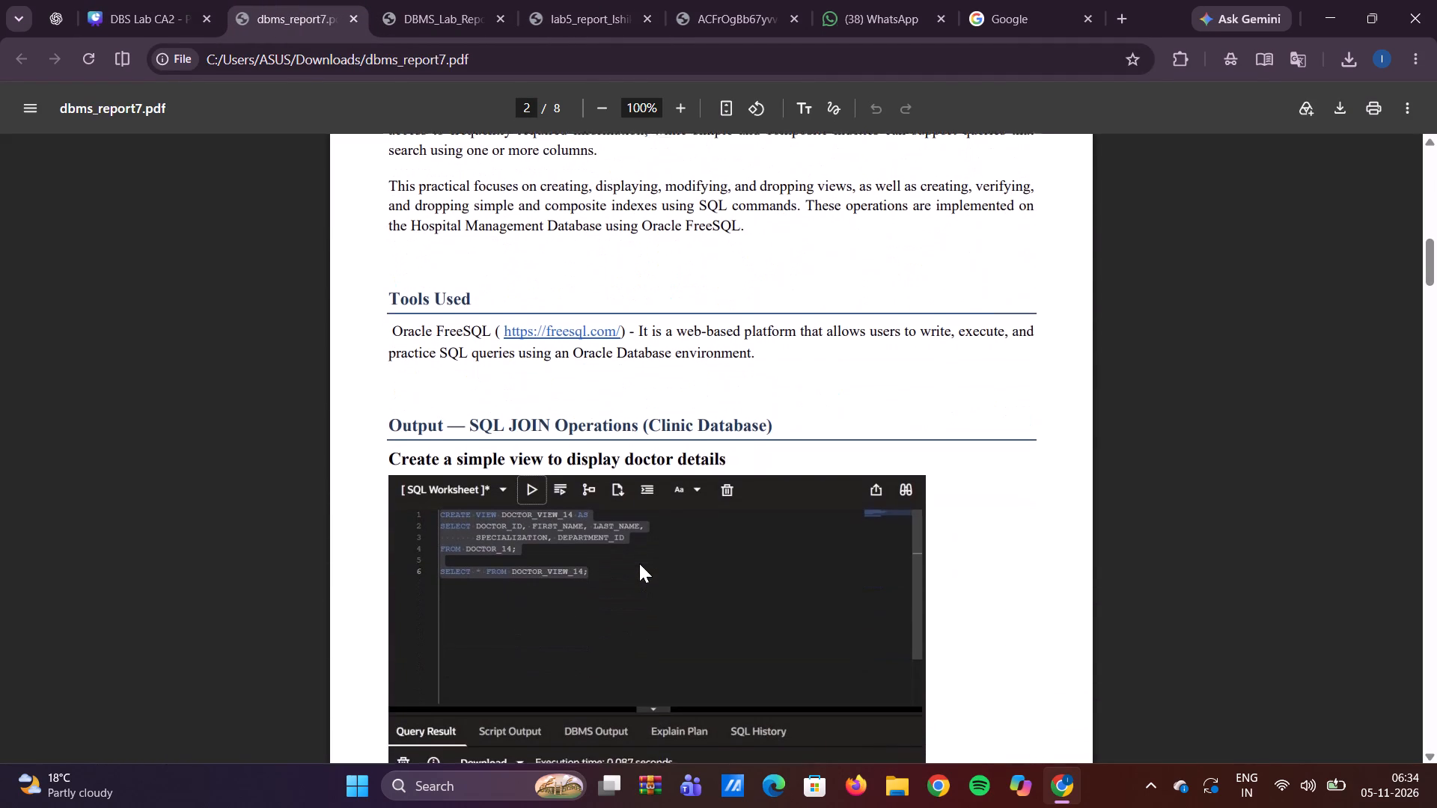
{"action": "scroll", "coordinate": [639, 563], "scroll_direction": "down", "scroll_amount": 8}
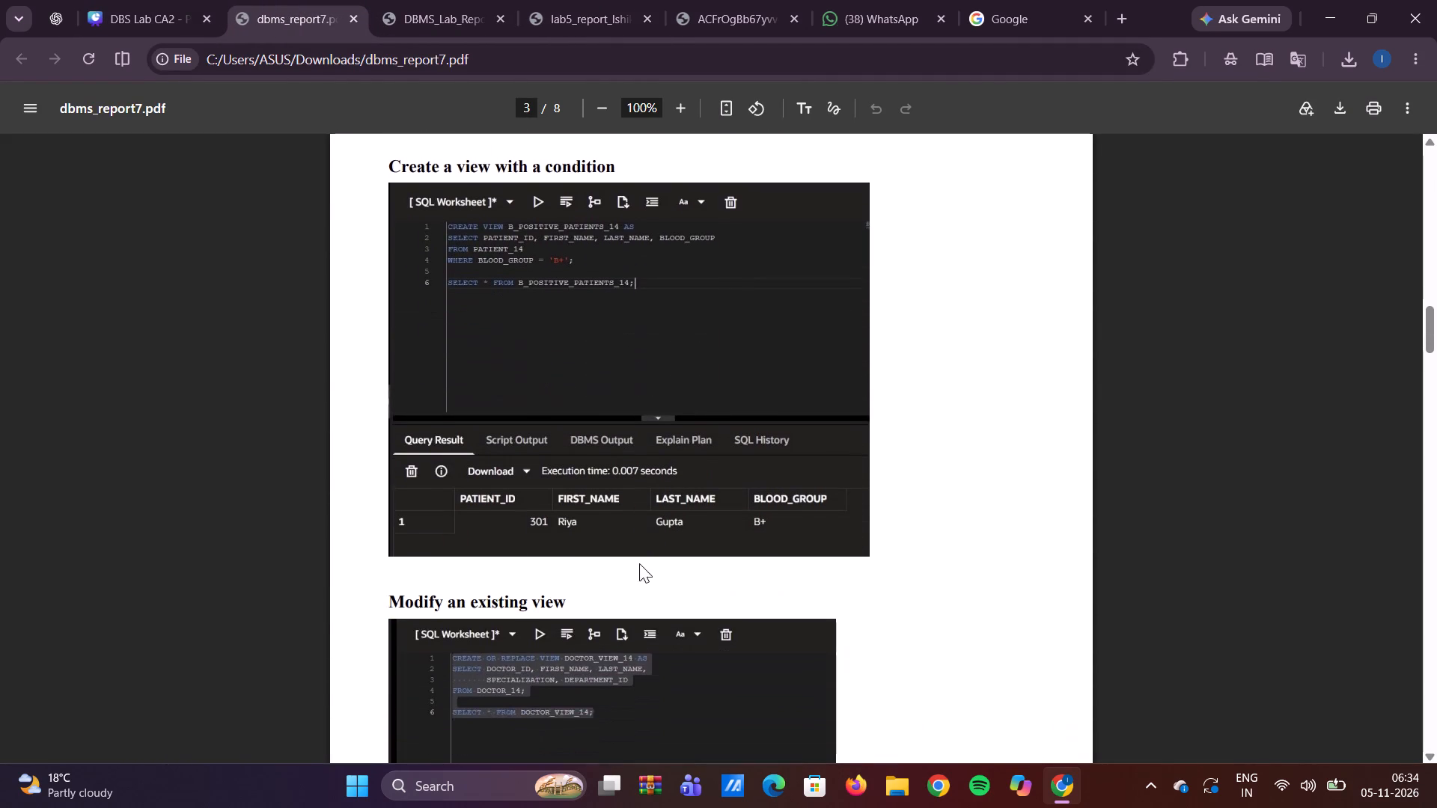
{"action": "scroll", "coordinate": [639, 563], "scroll_direction": "down", "scroll_amount": 7}
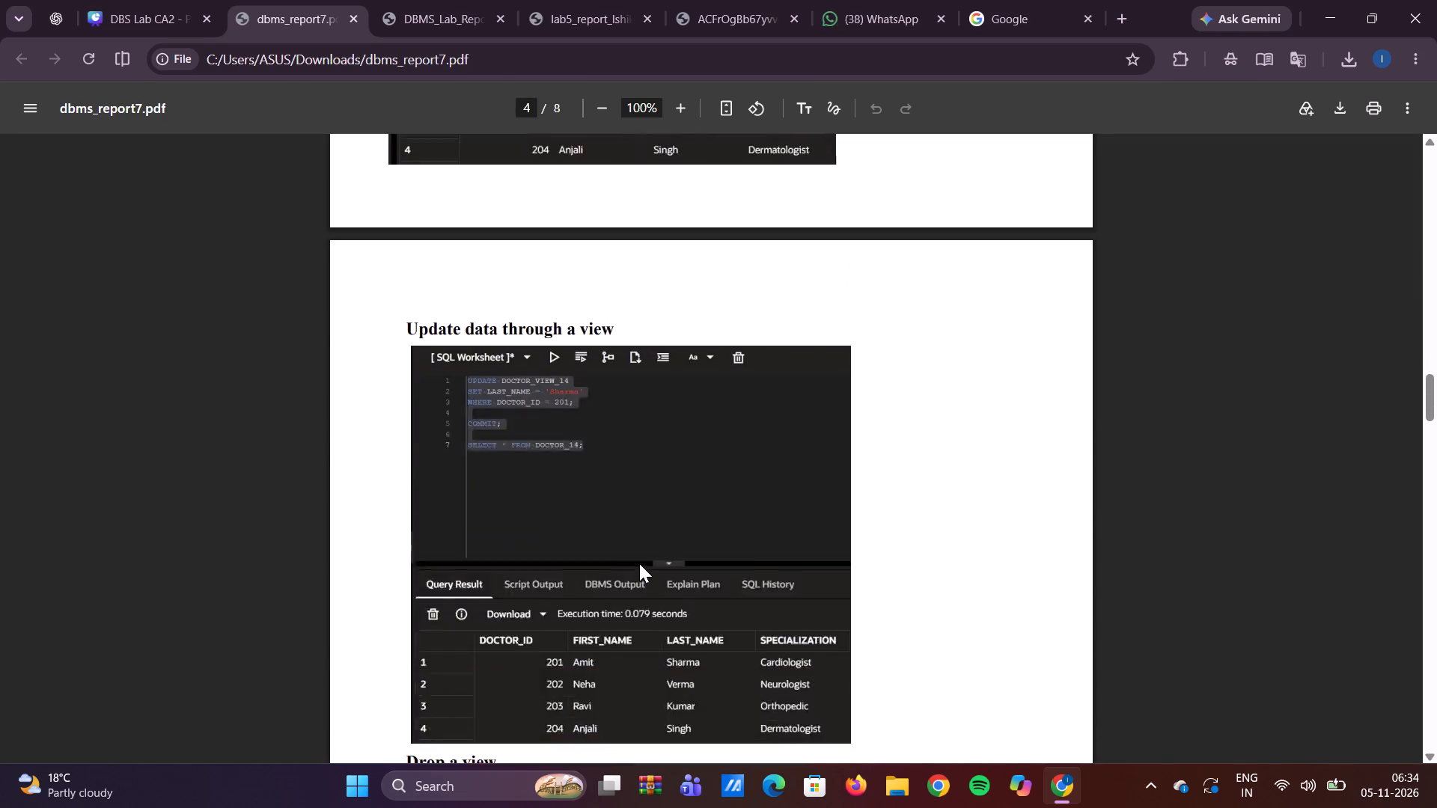
{"action": "scroll", "coordinate": [639, 563], "scroll_direction": "down", "scroll_amount": 3}
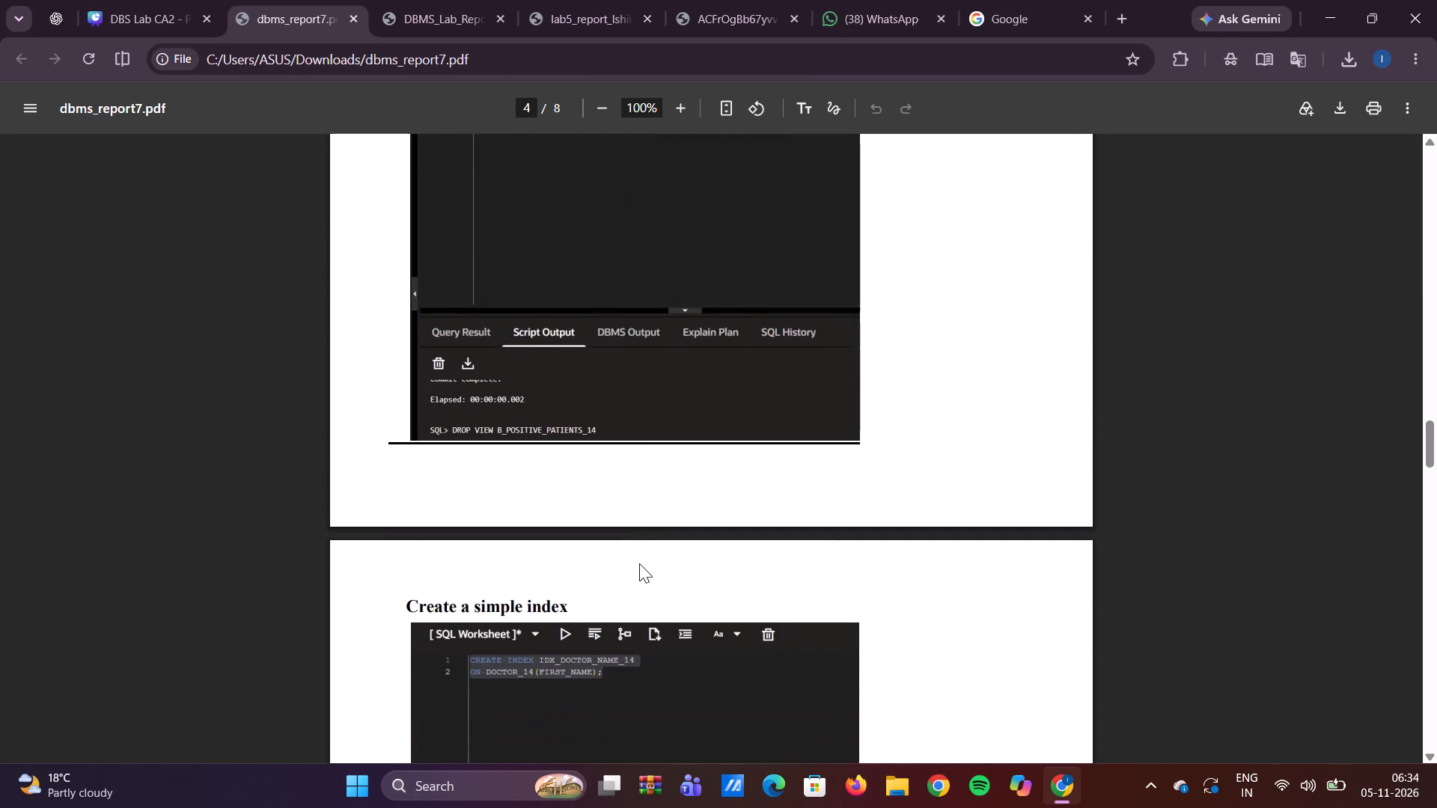
{"action": "scroll", "coordinate": [639, 563], "scroll_direction": "down", "scroll_amount": 5}
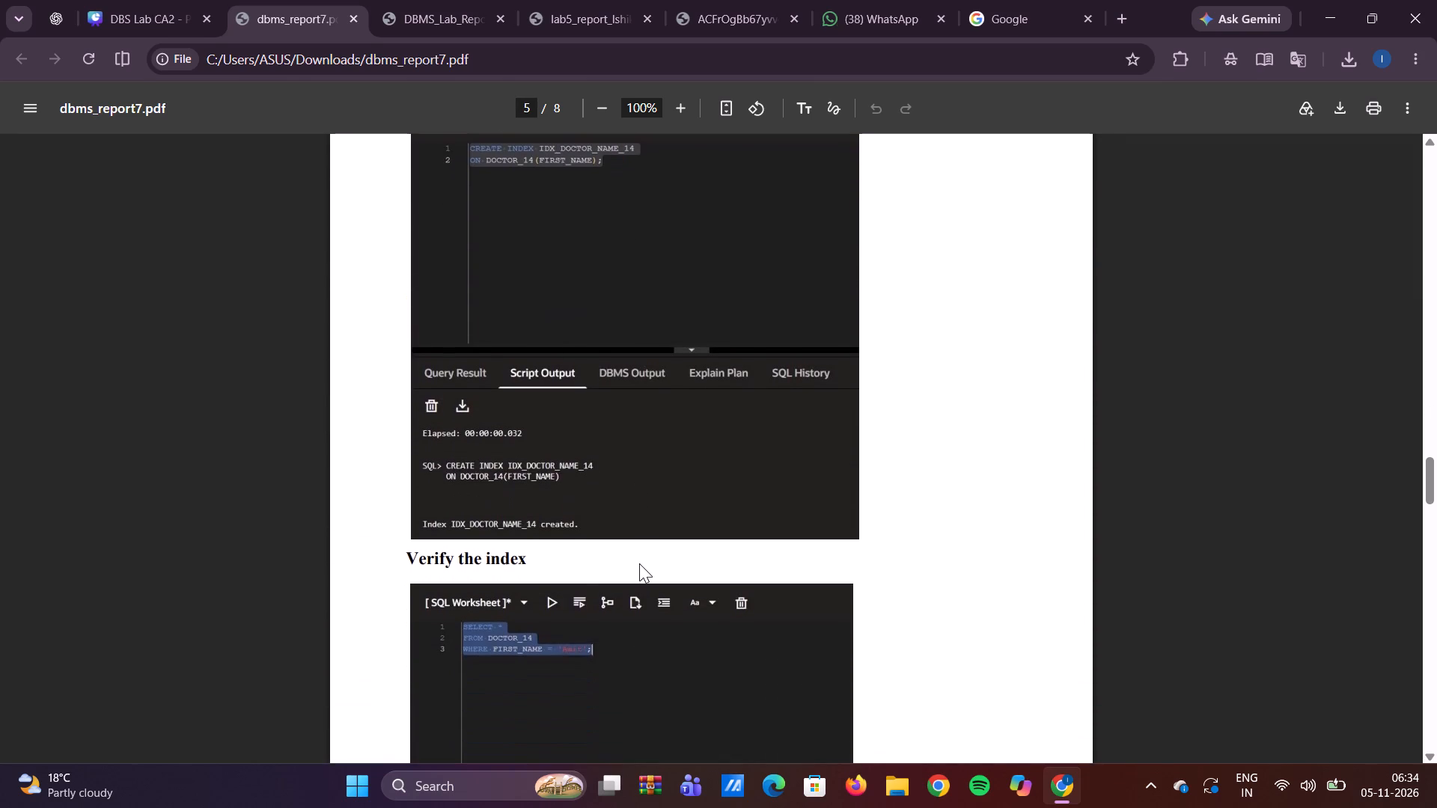
{"action": "scroll", "coordinate": [639, 563], "scroll_direction": "down", "scroll_amount": 7}
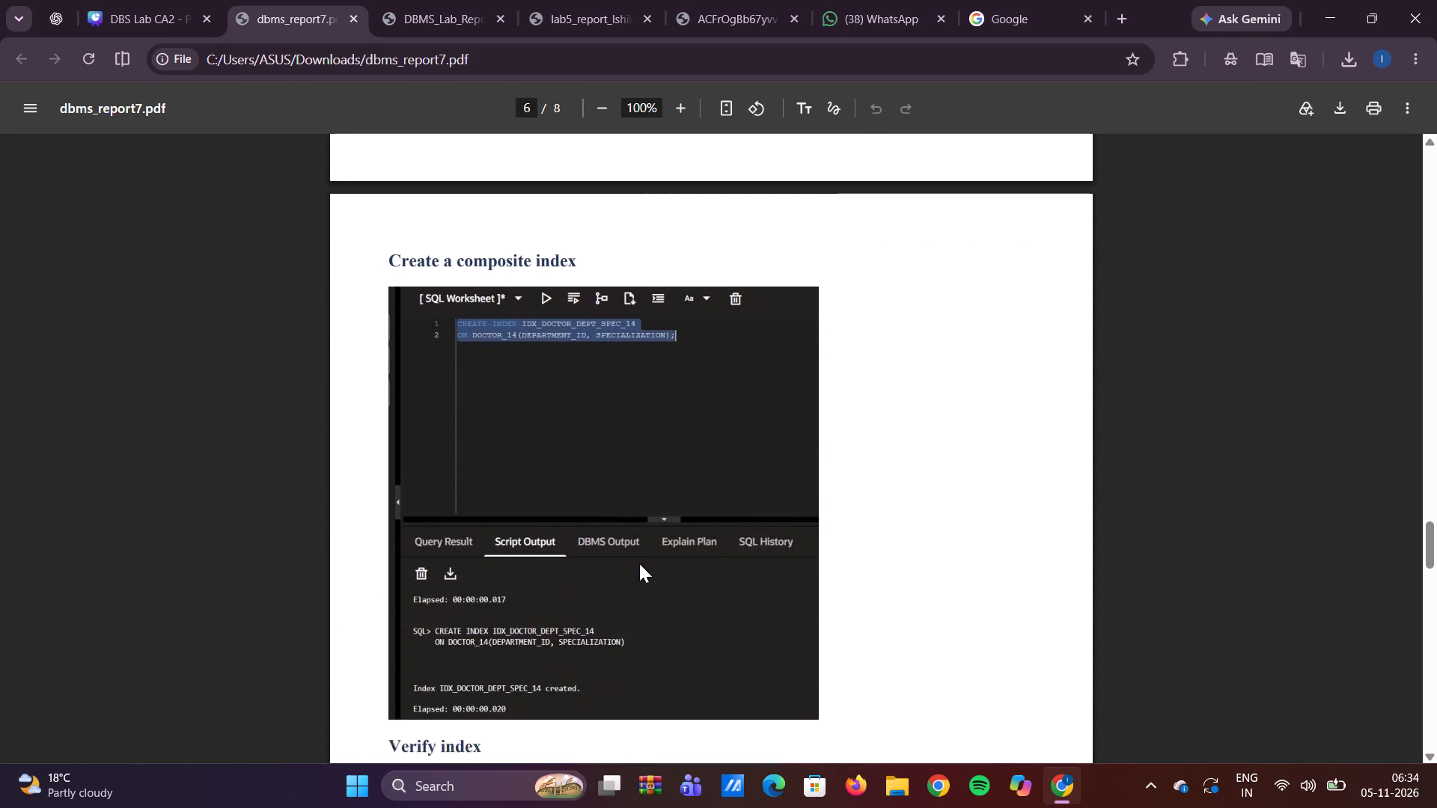
{"action": "scroll", "coordinate": [639, 563], "scroll_direction": "down", "scroll_amount": 4}
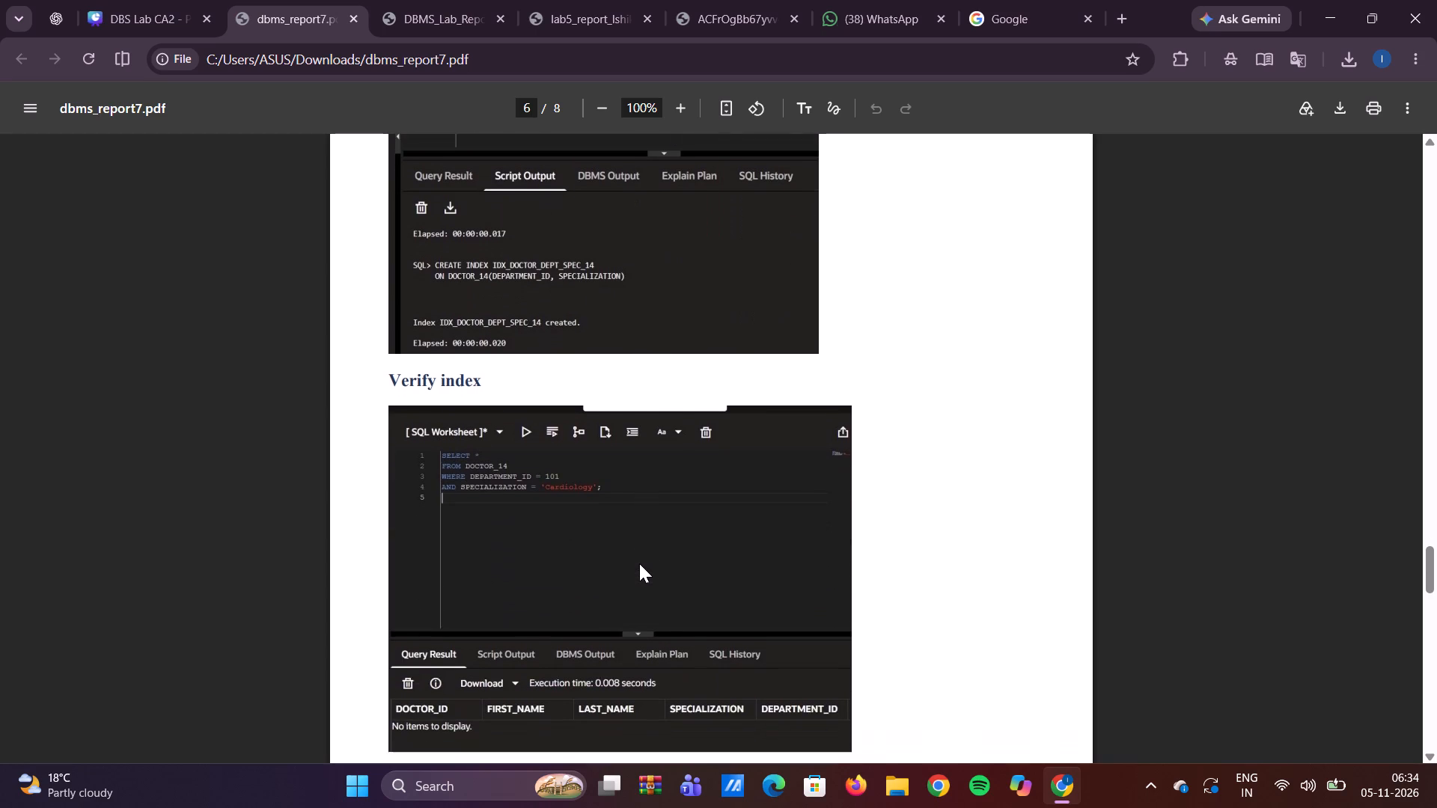
{"action": "scroll", "coordinate": [639, 563], "scroll_direction": "down", "scroll_amount": 8}
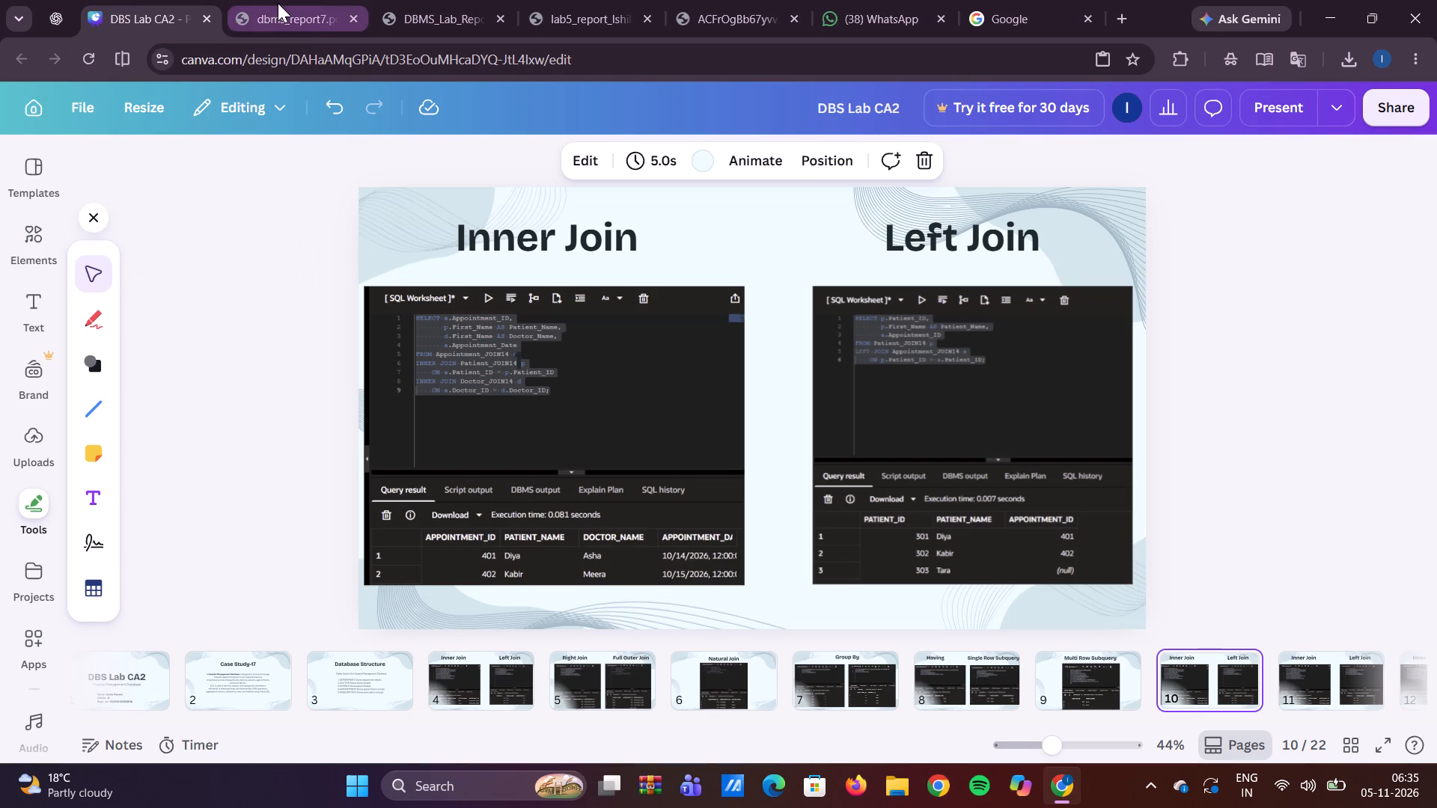
{"action": "left_click", "coordinate": [278, 3]}
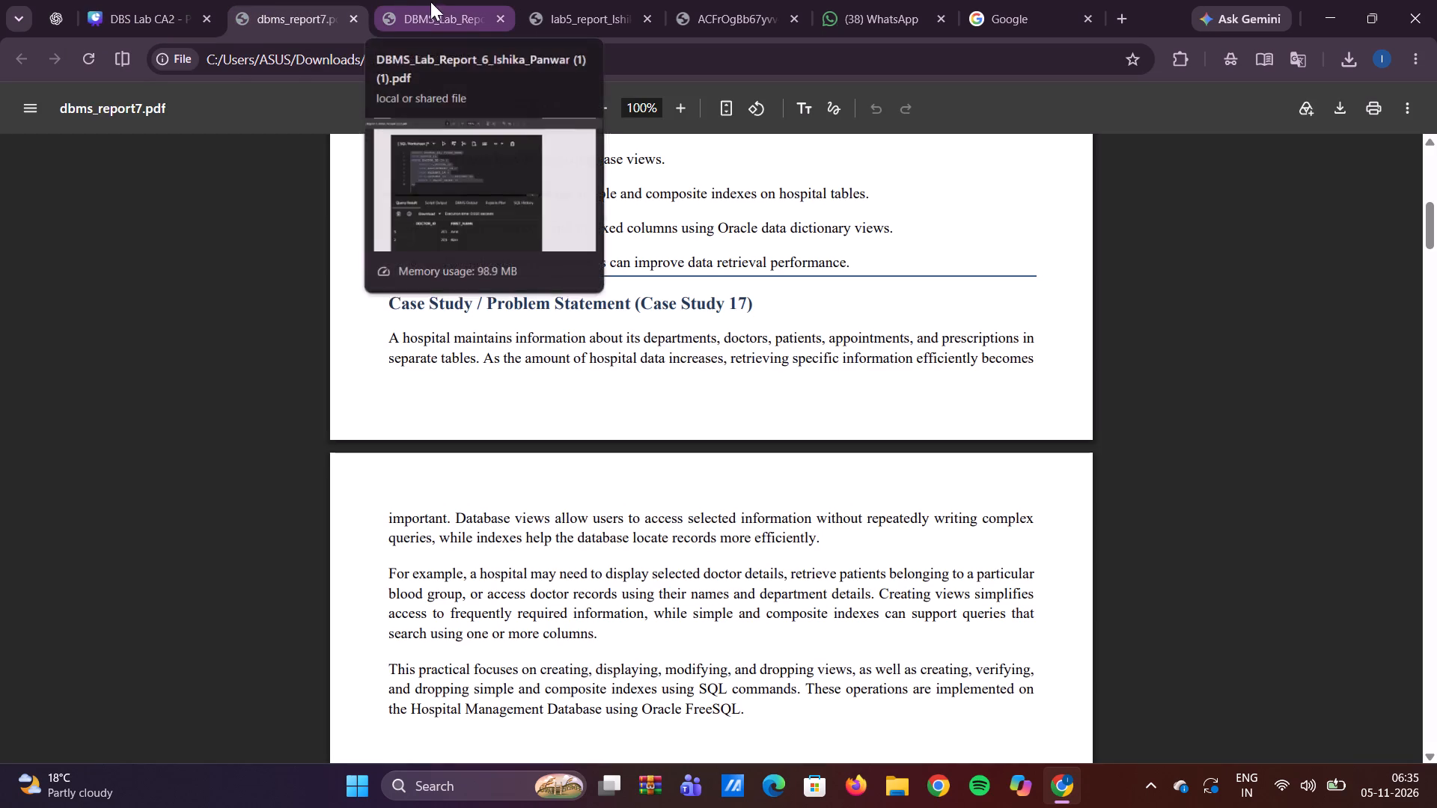
{"action": "scroll", "coordinate": [537, 514], "scroll_direction": "down", "scroll_amount": 2}
{"action": "scroll", "coordinate": [537, 514], "scroll_direction": "up", "scroll_amount": 6}
{"action": "scroll", "coordinate": [537, 514], "scroll_direction": "down", "scroll_amount": 4}
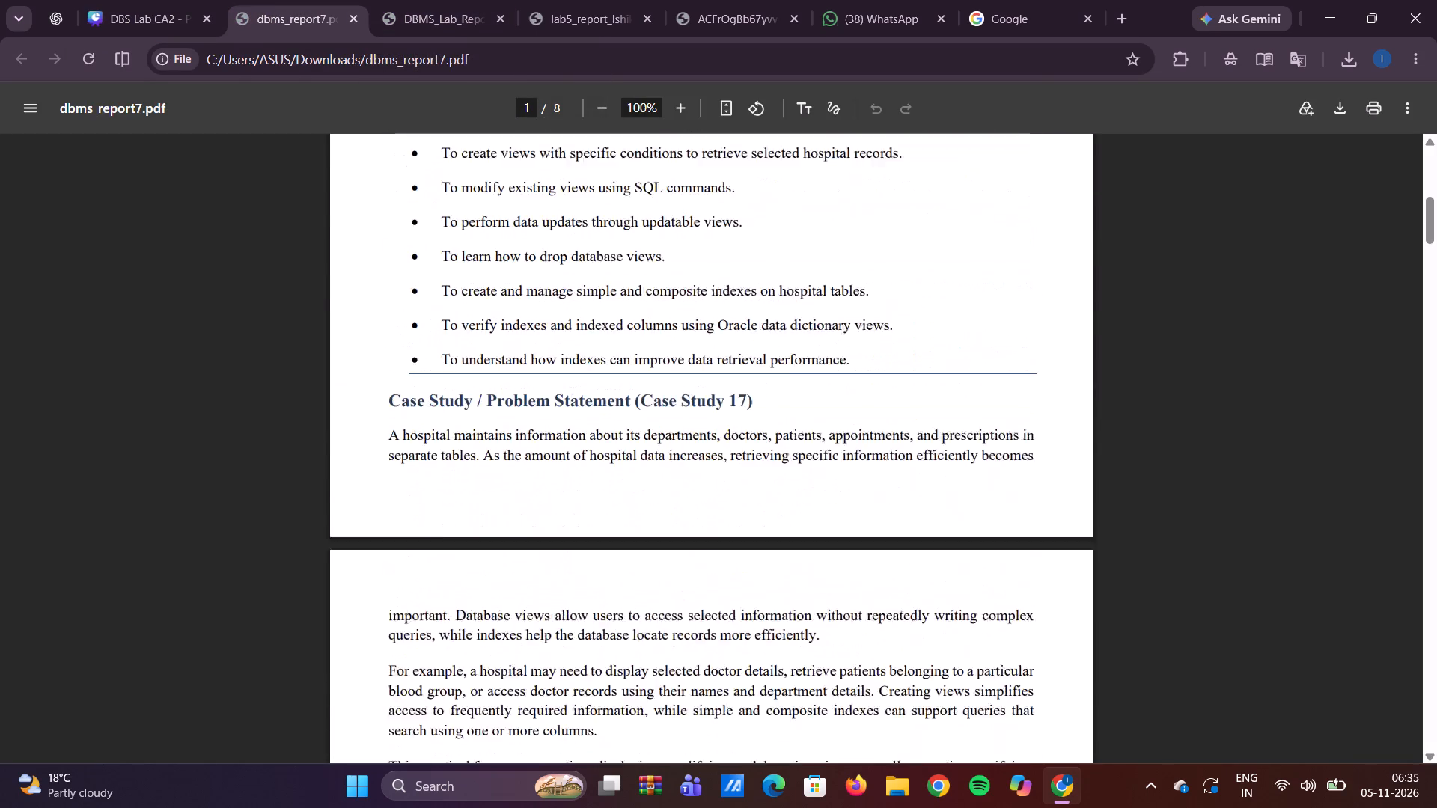
{"action": "scroll", "coordinate": [537, 514], "scroll_direction": "down", "scroll_amount": 4}
{"action": "scroll", "coordinate": [537, 514], "scroll_direction": "up", "scroll_amount": 1}
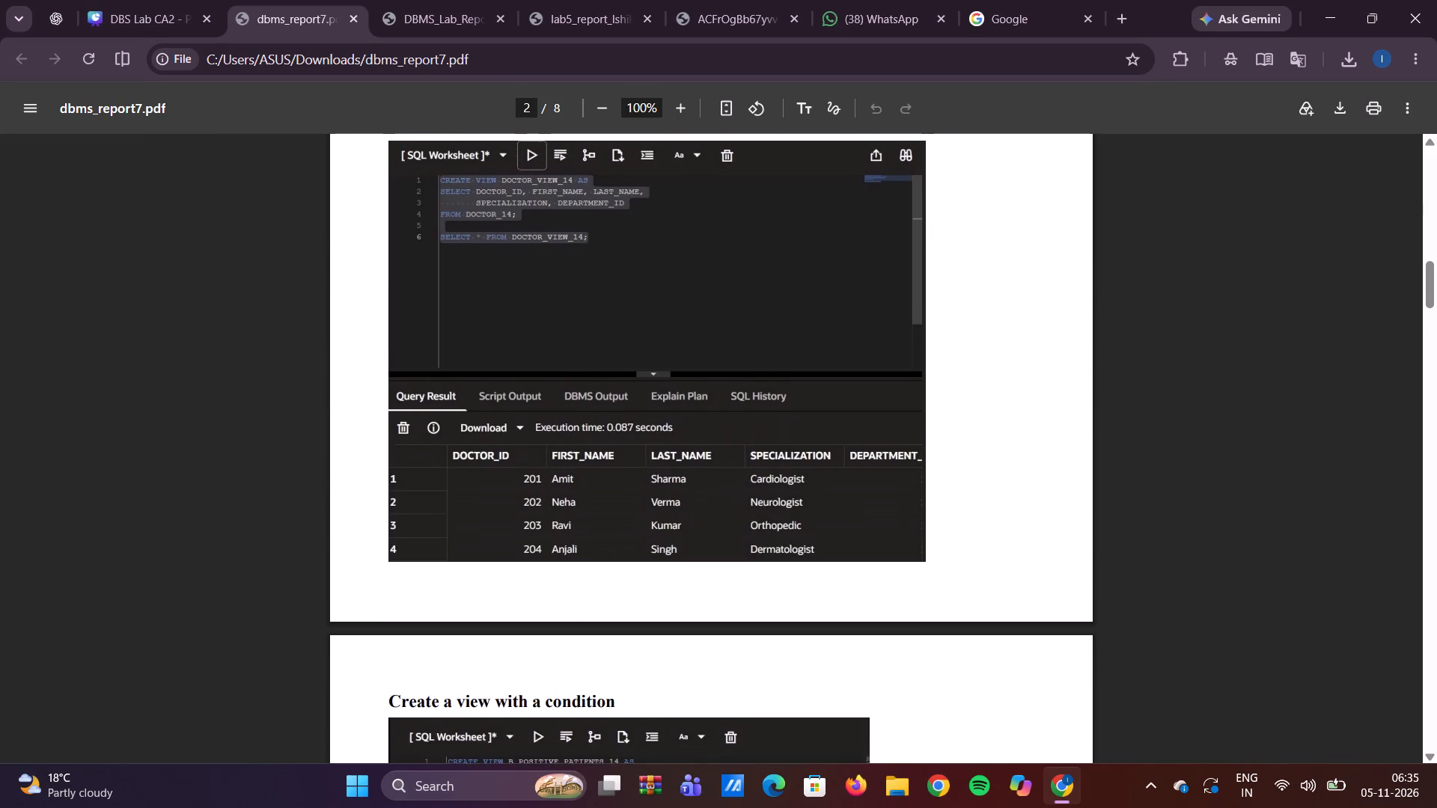
{"action": "scroll", "coordinate": [537, 514], "scroll_direction": "up", "scroll_amount": 1}
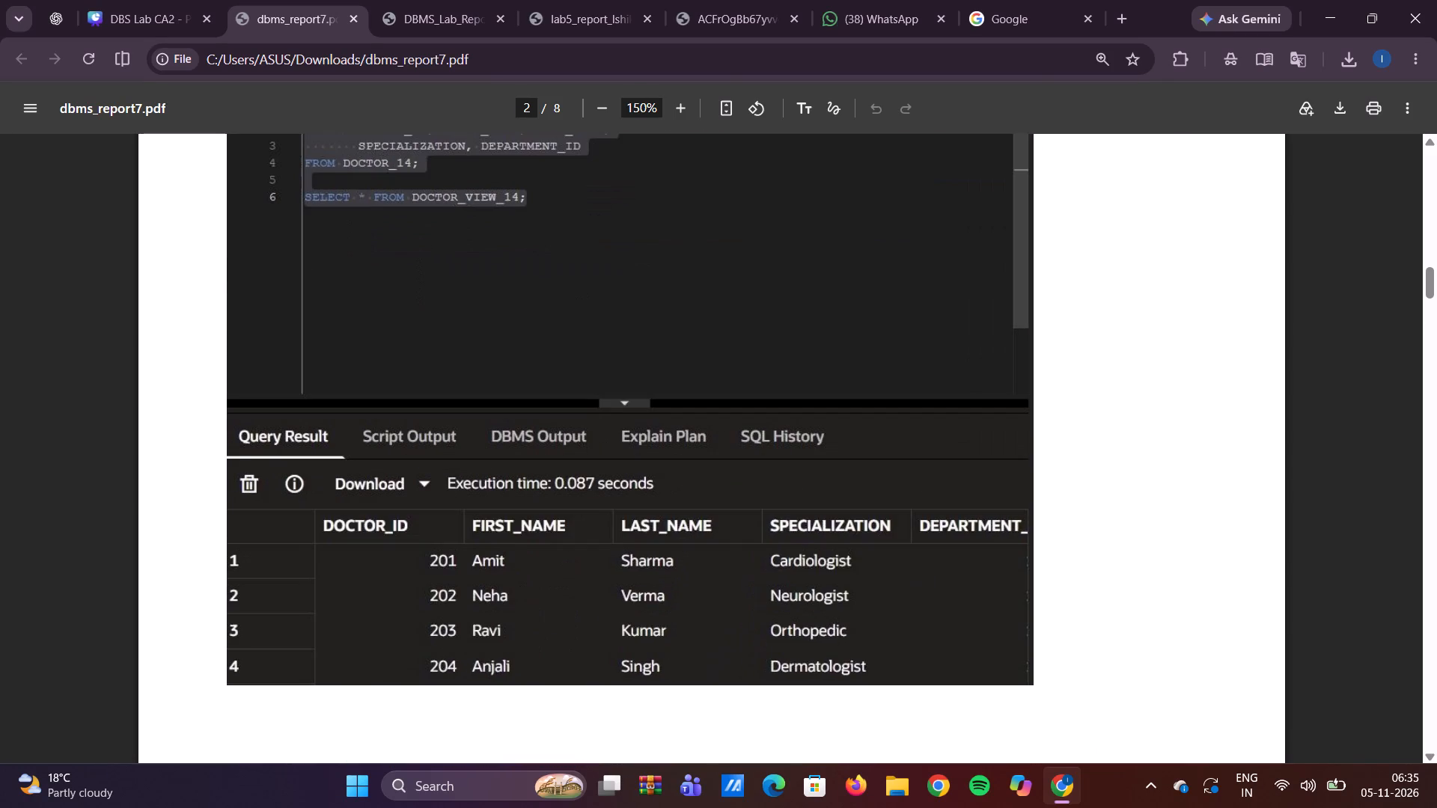
{"action": "scroll", "coordinate": [537, 514], "scroll_direction": "up", "scroll_amount": 1}
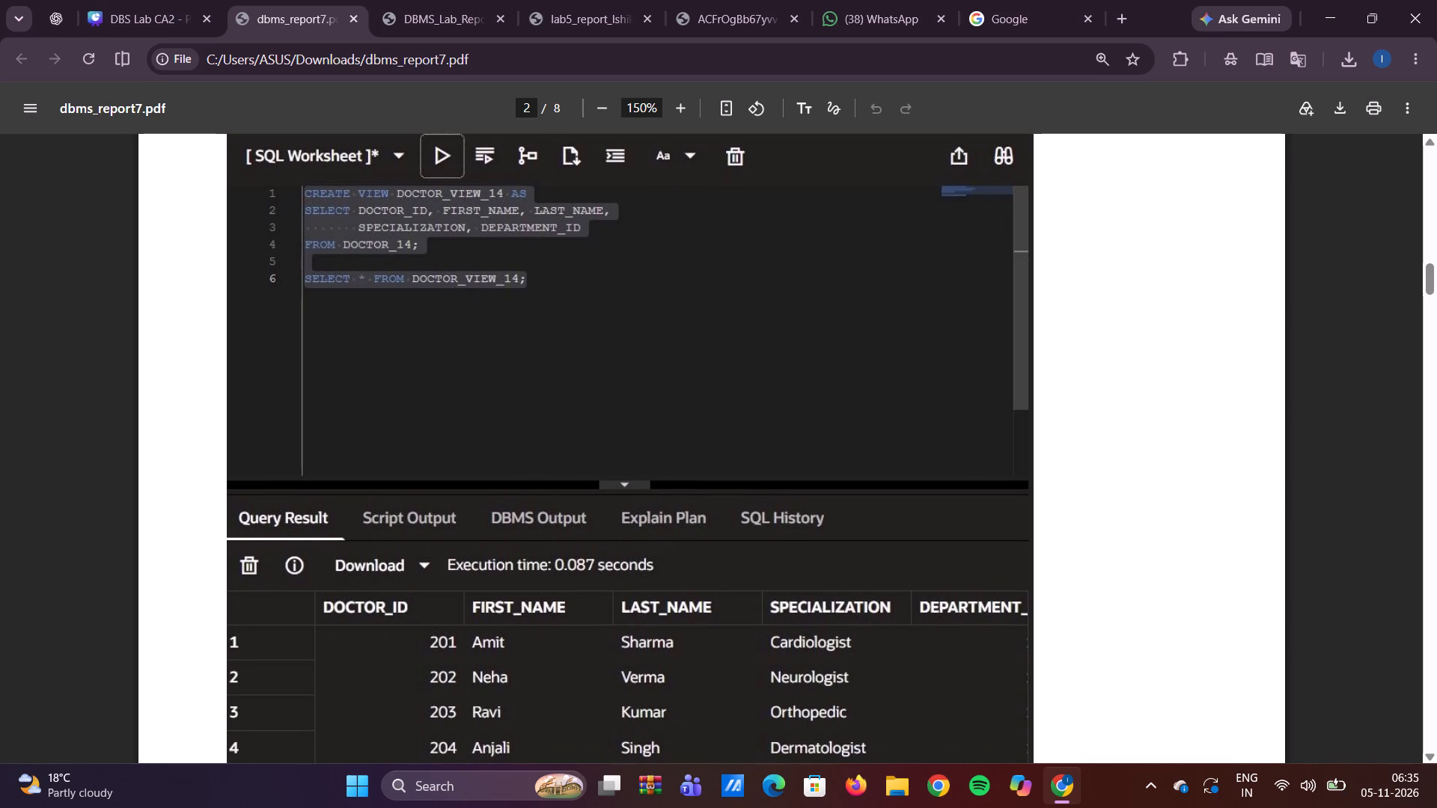
{"action": "key", "text": "shift+super+s"}
{"action": "left_click_drag", "start_coordinate": [228, 132], "coordinate": [424, 373]}
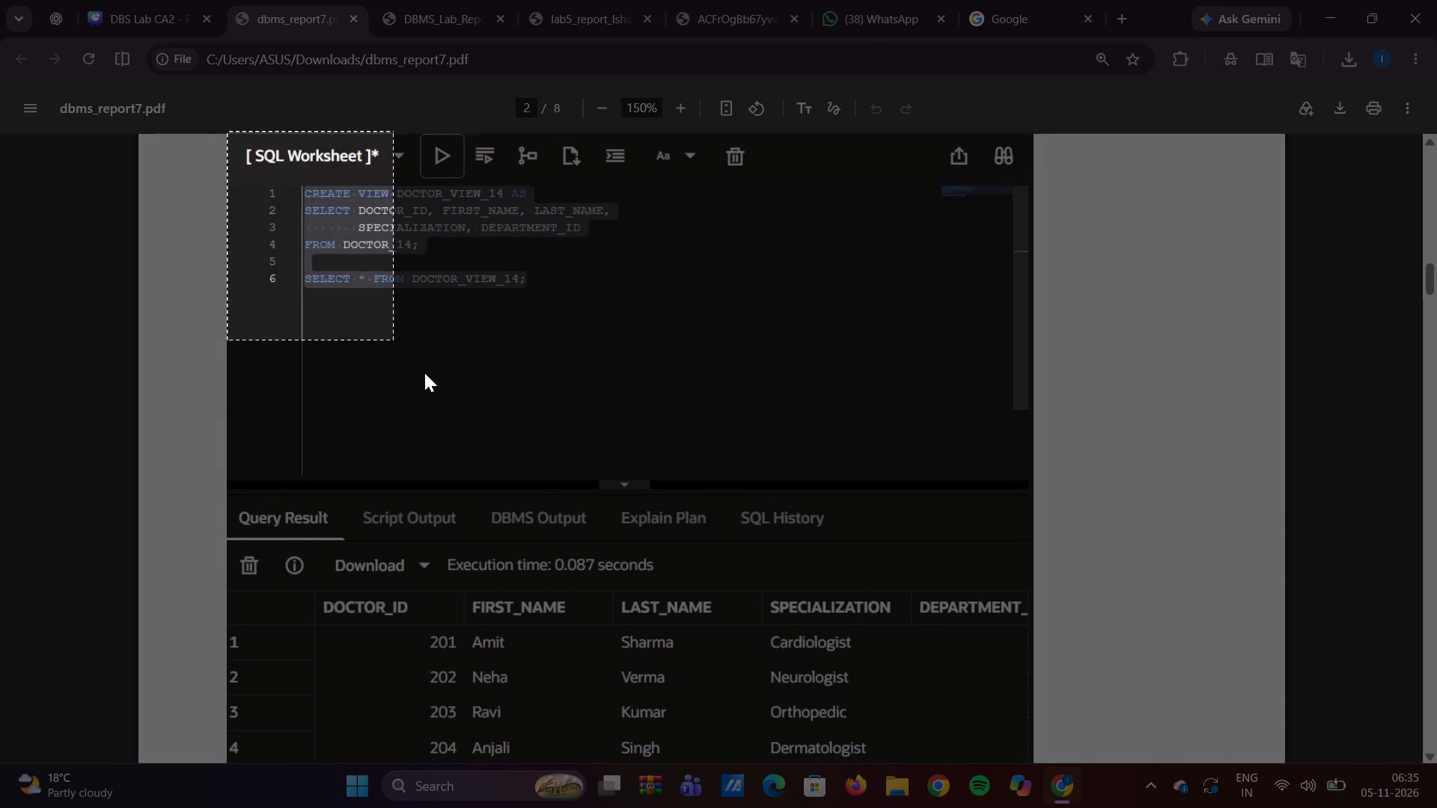
{"action": "left_click_drag", "start_coordinate": [424, 373], "coordinate": [986, 756]}
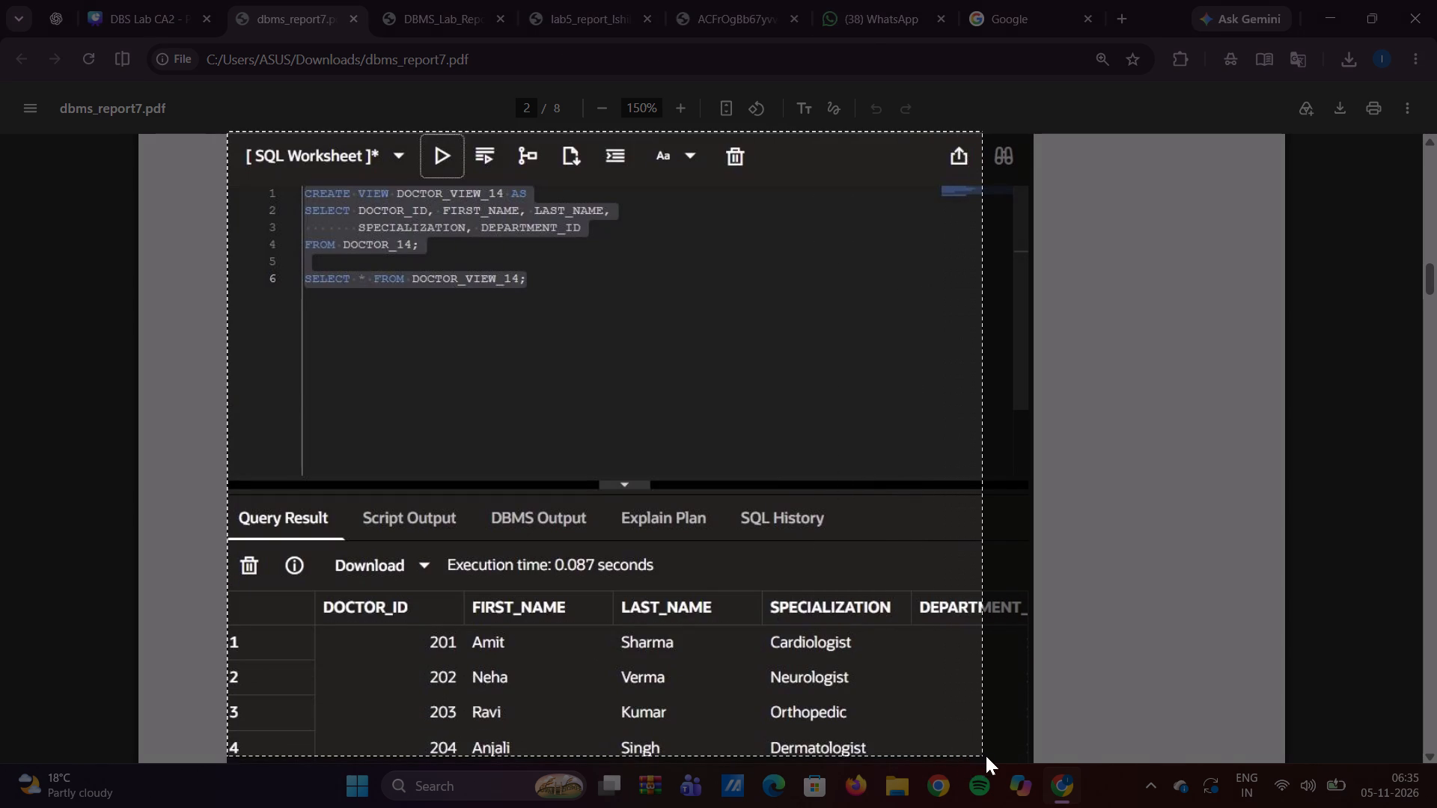
{"action": "left_click_drag", "start_coordinate": [986, 756], "coordinate": [915, 762]}
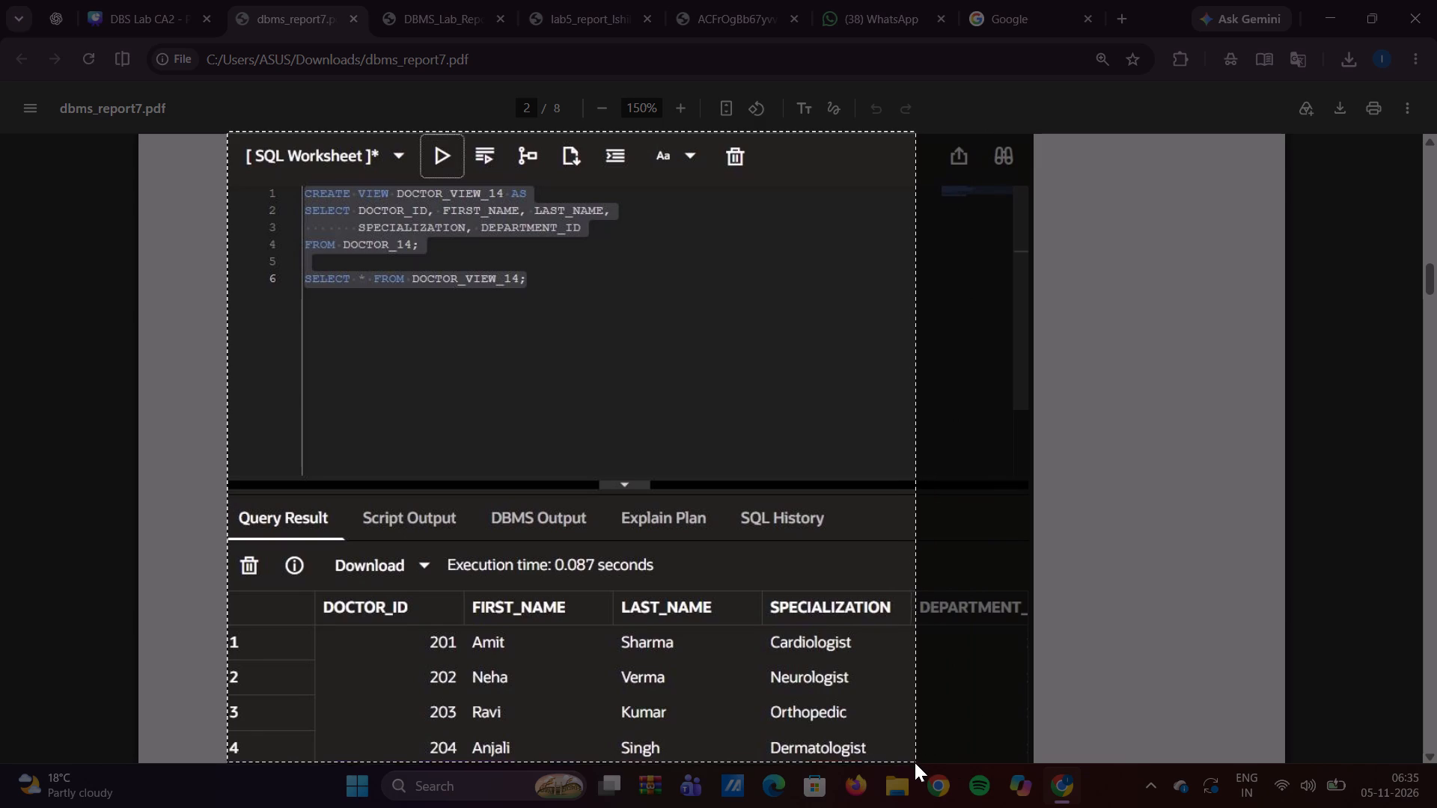
{"action": "left_click_drag", "start_coordinate": [915, 762], "coordinate": [913, 762]}
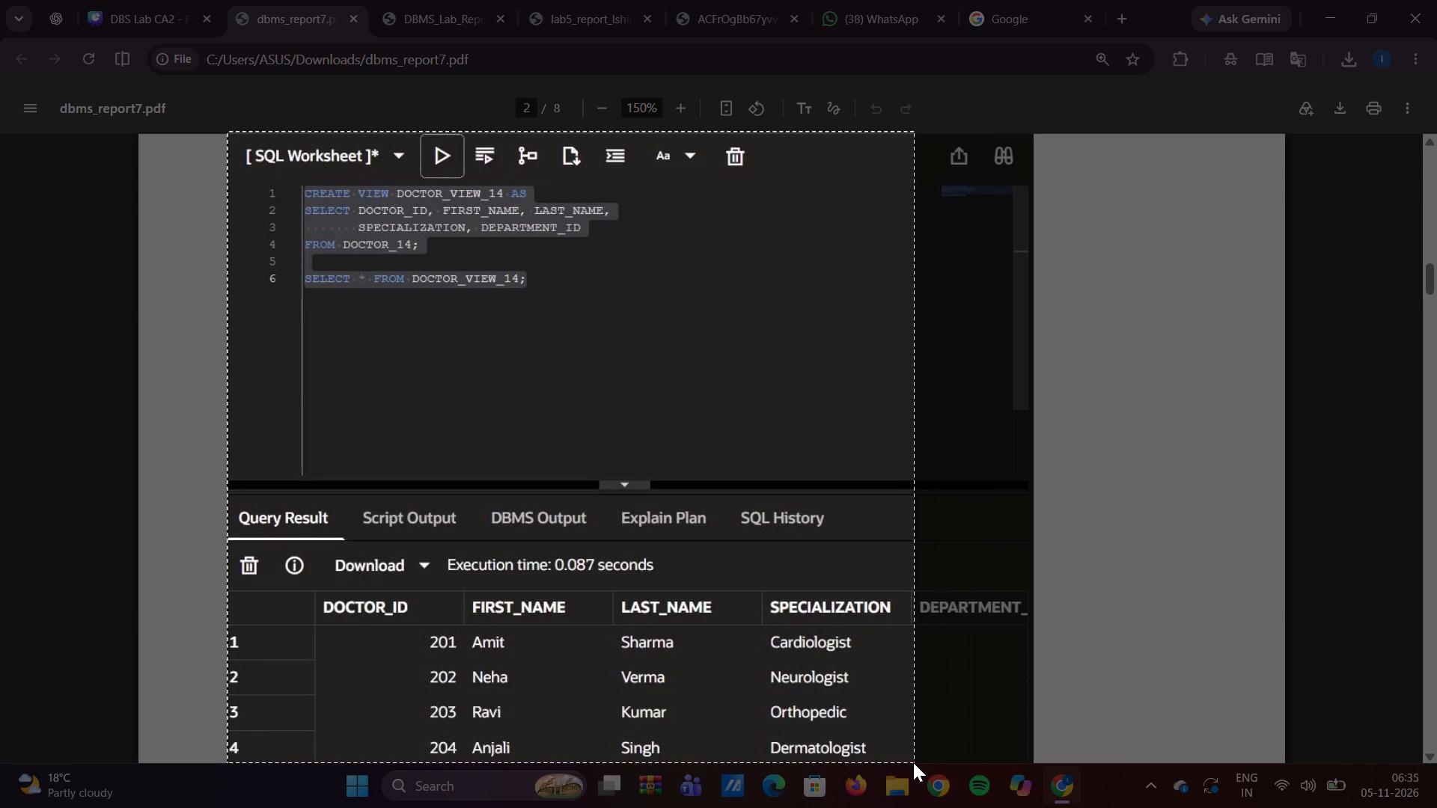
{"action": "left_click_drag", "start_coordinate": [913, 762], "coordinate": [911, 760]}
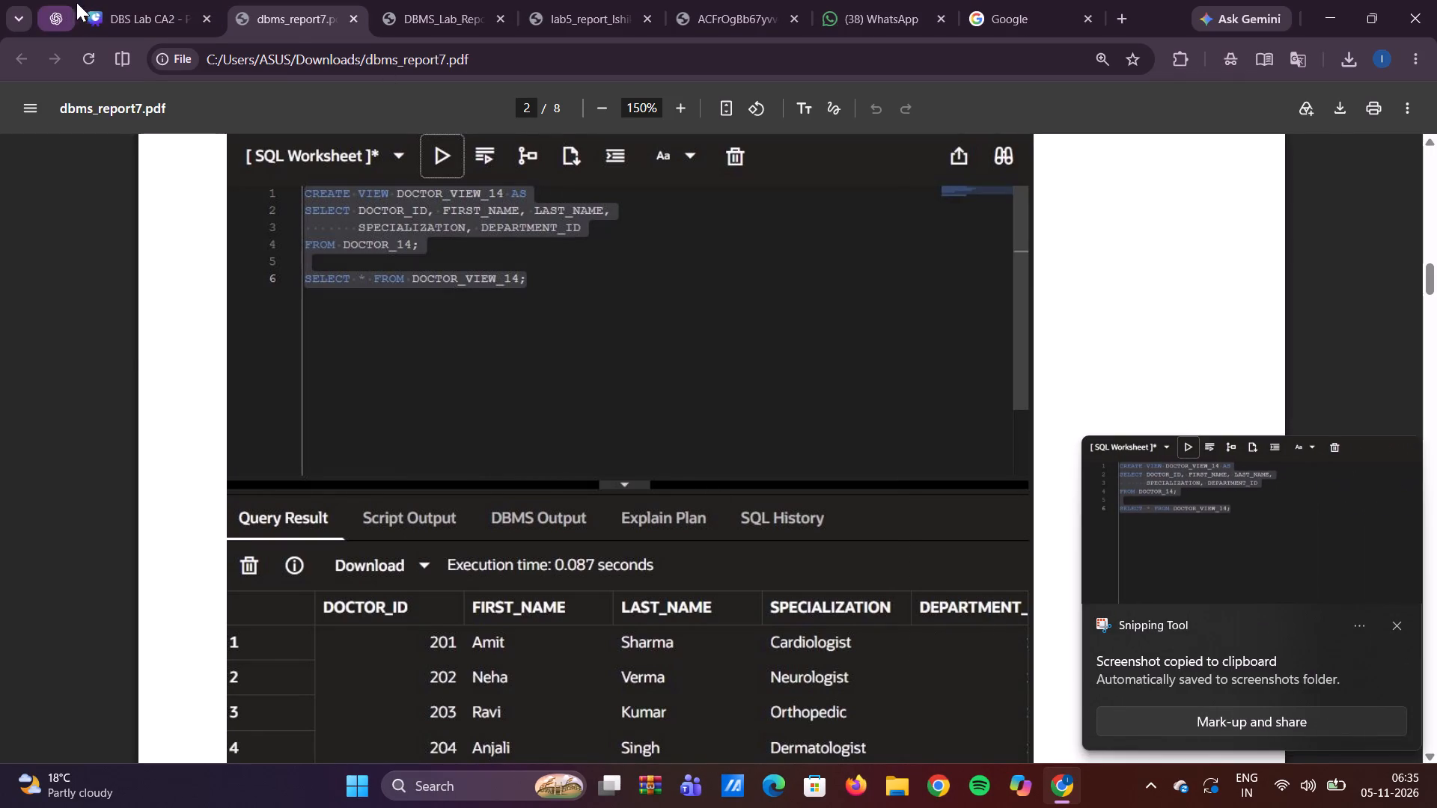
On slide 10 of the Canva presentation, replace the Inner Join image with the captured DOCTOR_VIEW_14 screenshot, enlarged to reach the slide's bottom edge.
{"action": "left_click", "coordinate": [118, 4]}
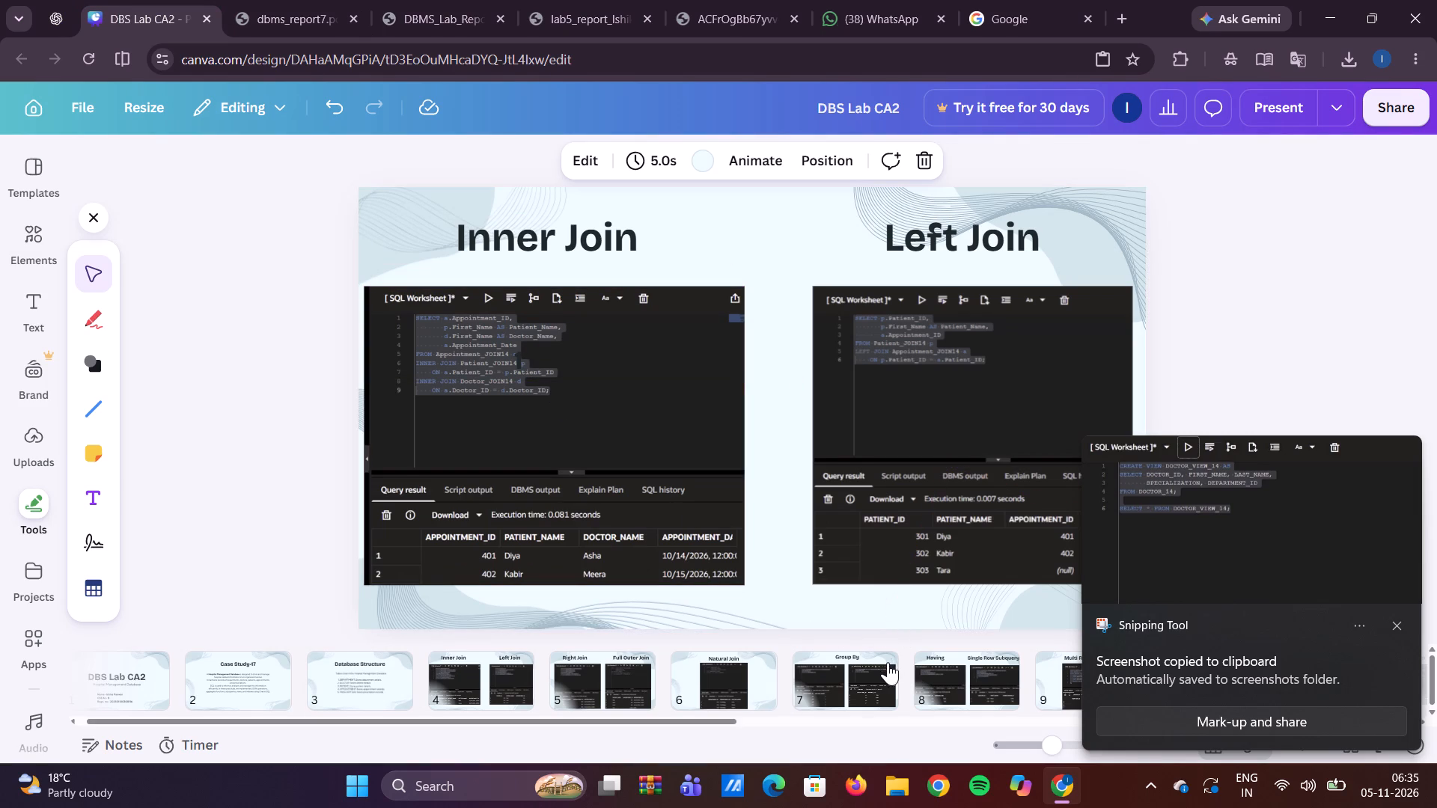
{"action": "scroll", "coordinate": [888, 662], "scroll_direction": "left", "scroll_amount": 3}
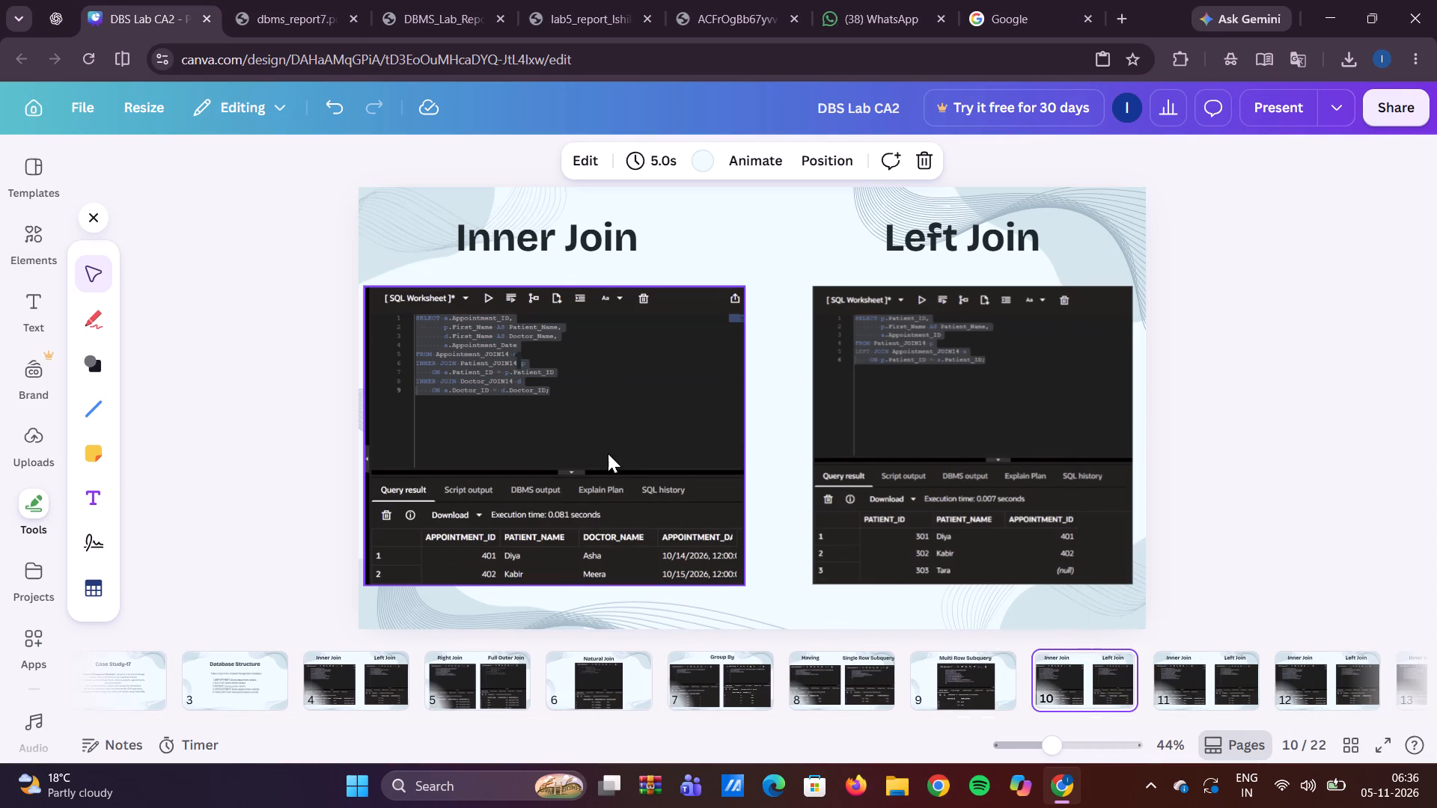
{"action": "left_click", "coordinate": [599, 448]}
{"action": "key", "text": "Delete"}
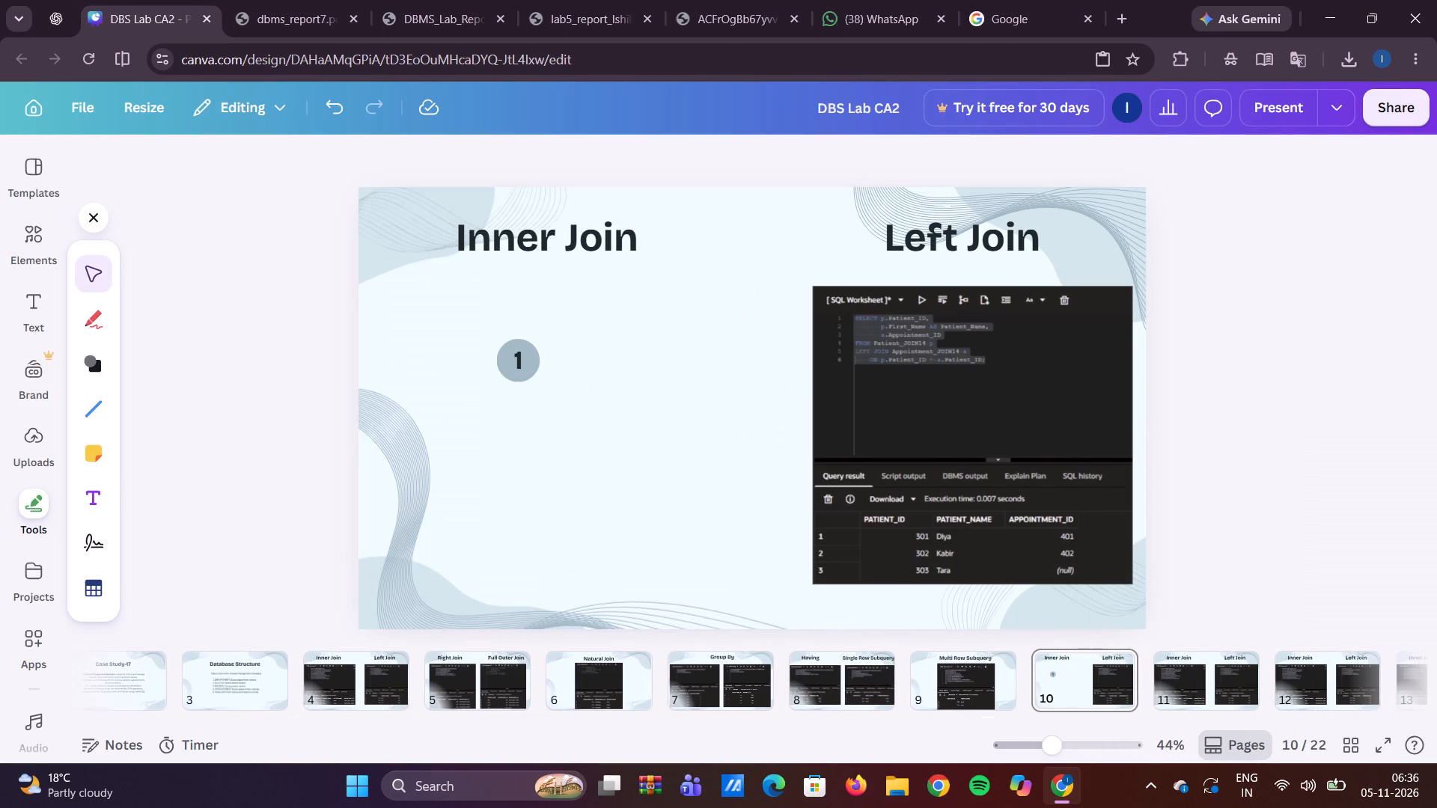
{"action": "key", "text": "ctrl+v"}
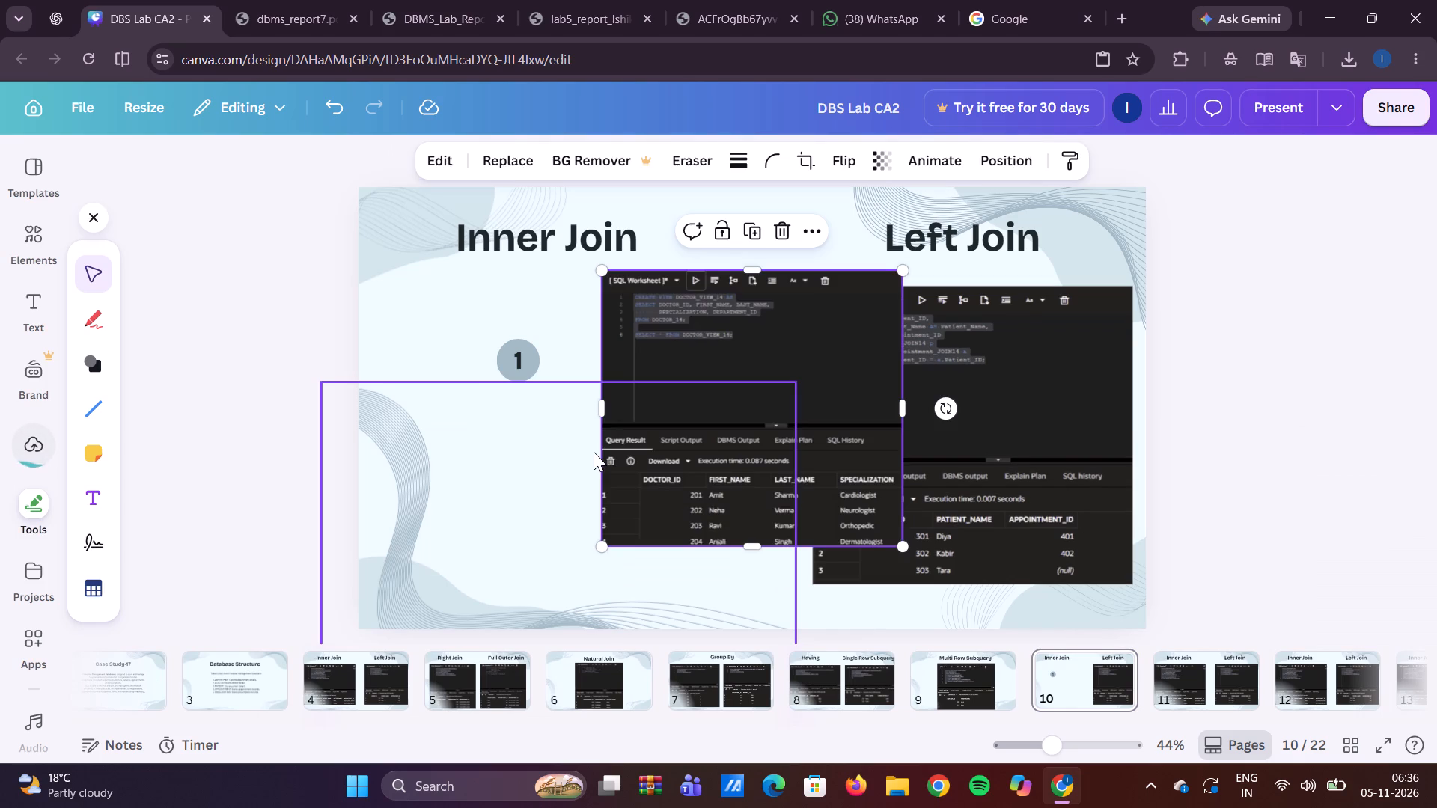
{"action": "left_click_drag", "start_coordinate": [805, 374], "coordinate": [591, 394]}
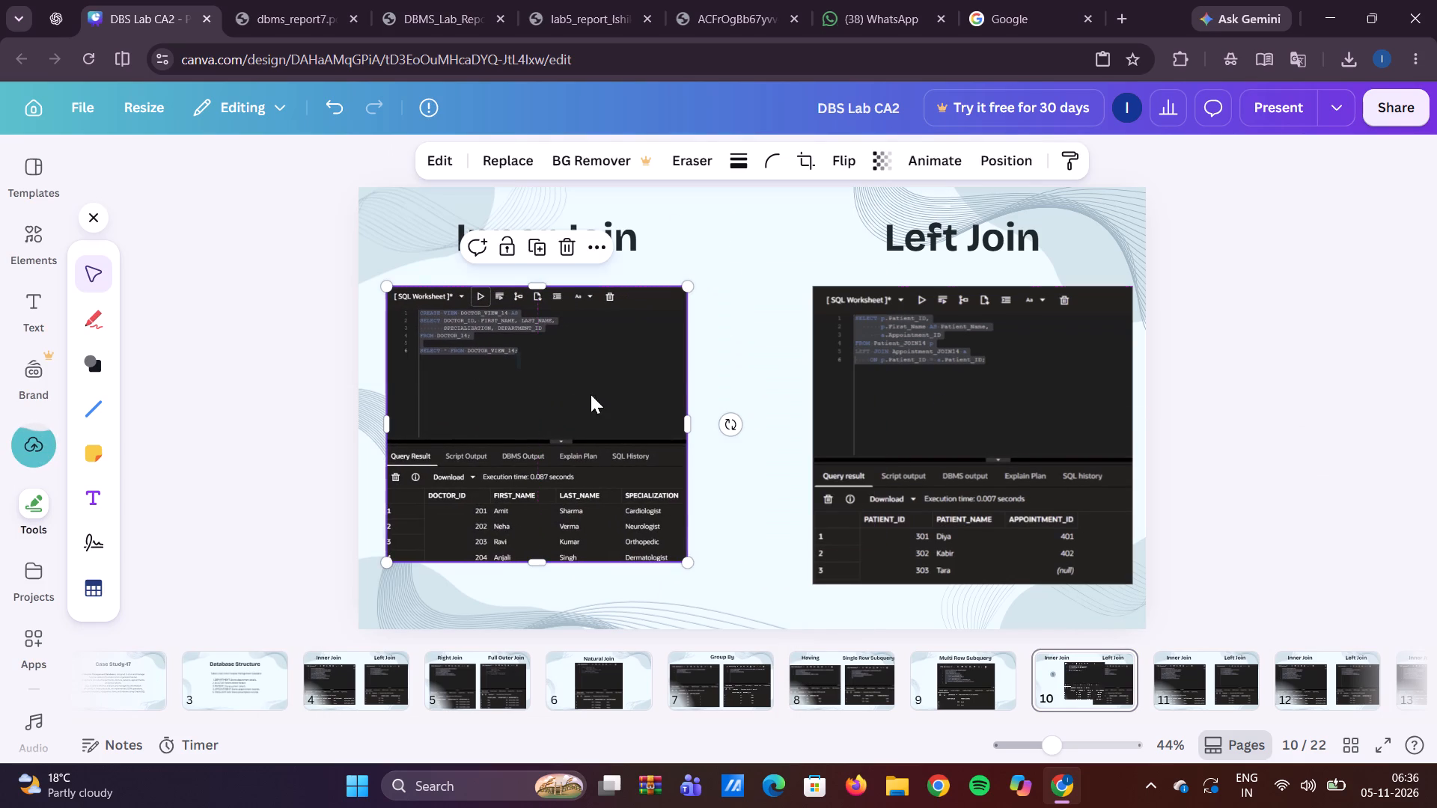
{"action": "left_click_drag", "start_coordinate": [688, 559], "coordinate": [736, 622]}
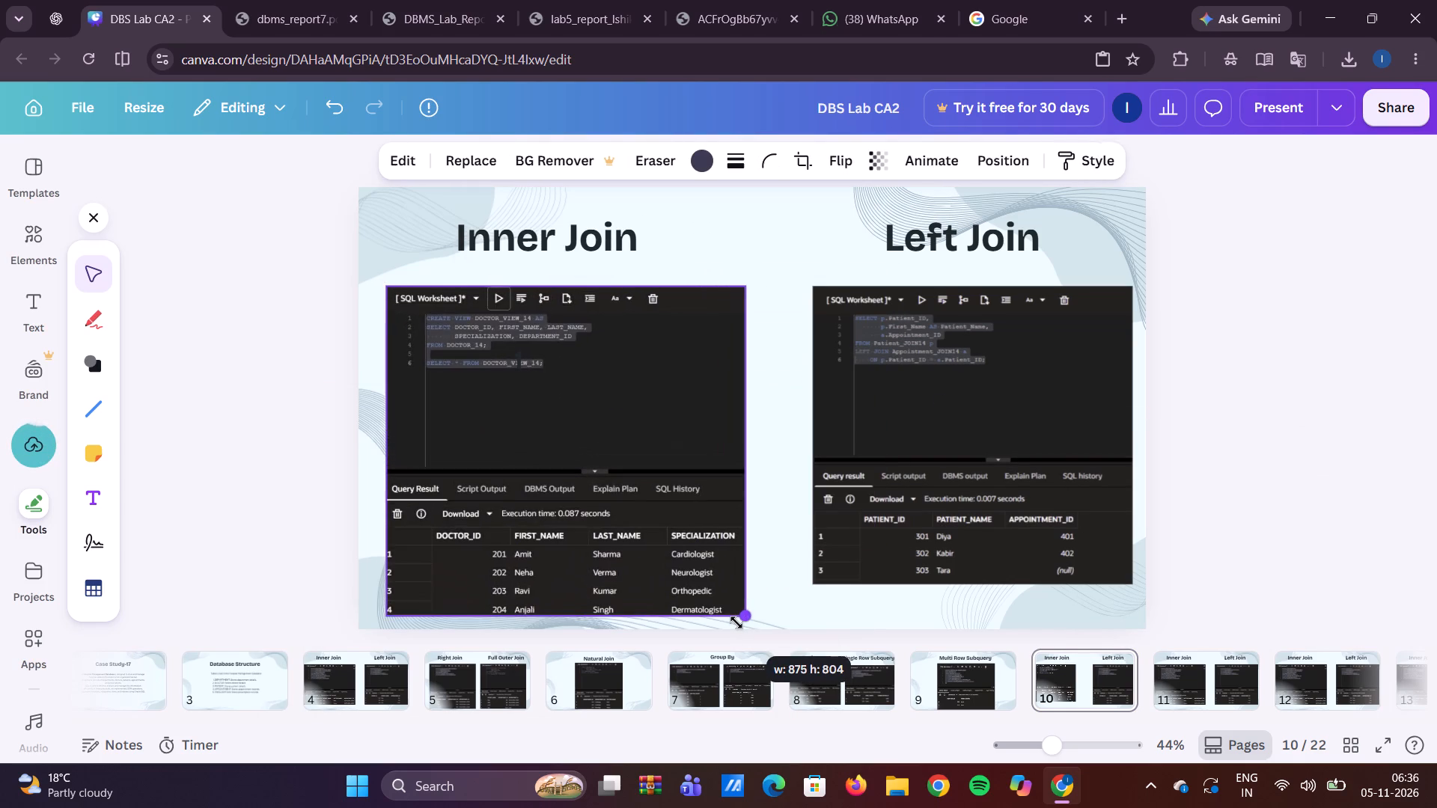
{"action": "left_click_drag", "start_coordinate": [736, 622], "coordinate": [753, 634]}
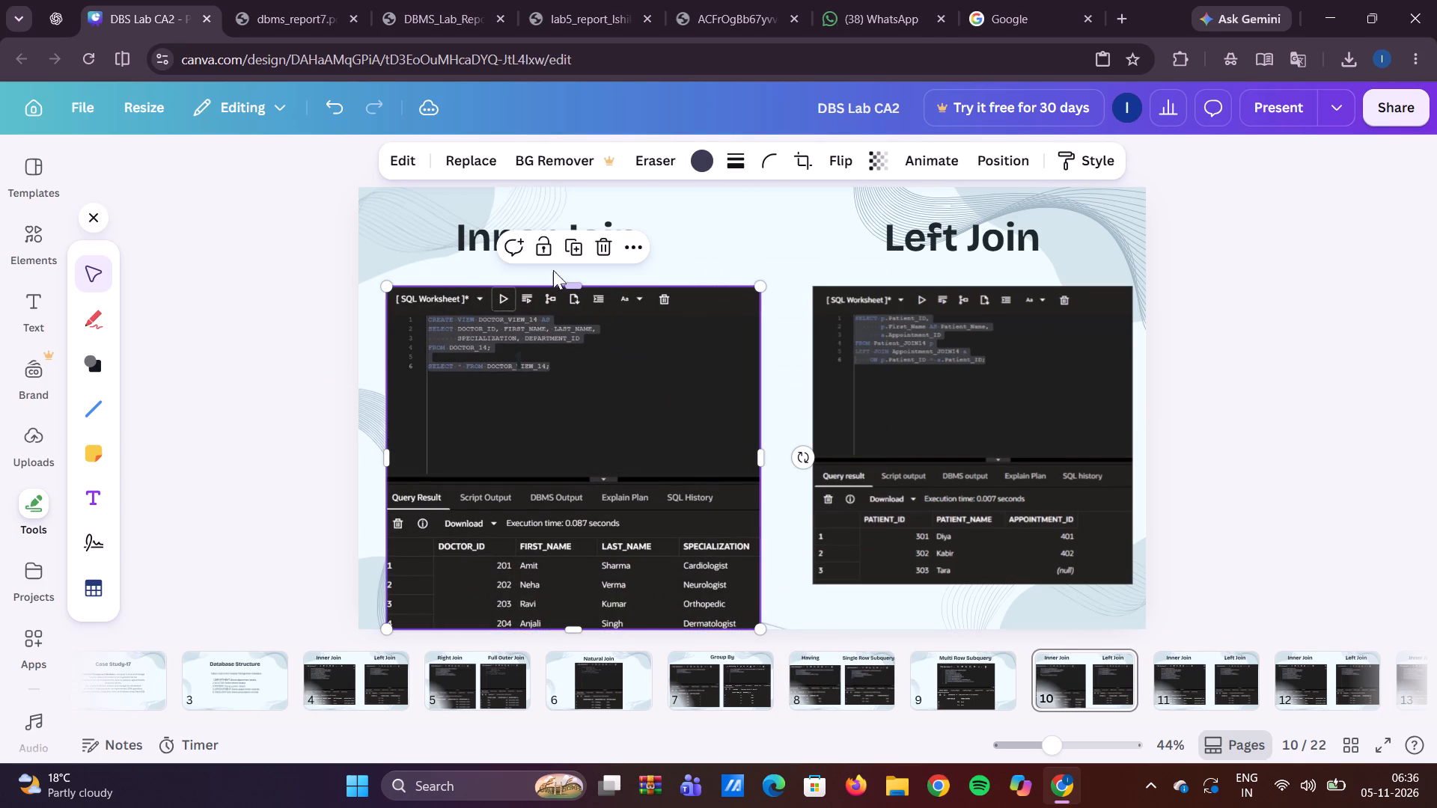
Change the Inner Join heading on slide 10 to "Simple View".
{"action": "left_click", "coordinate": [472, 239]}
{"action": "left_click", "coordinate": [472, 239]}
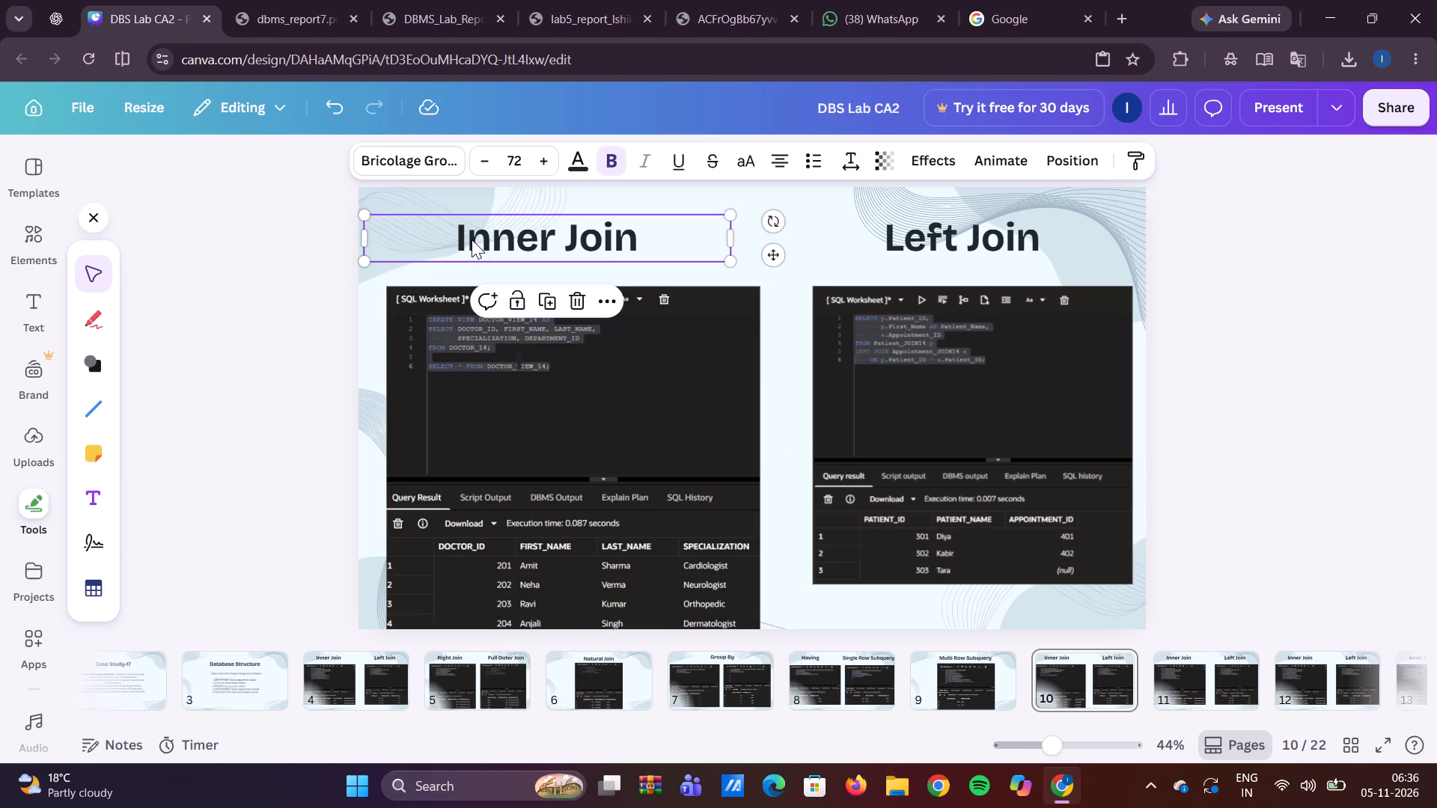
{"action": "key", "text": "BackSpace"}
{"action": "type", "text": "Simple View"}
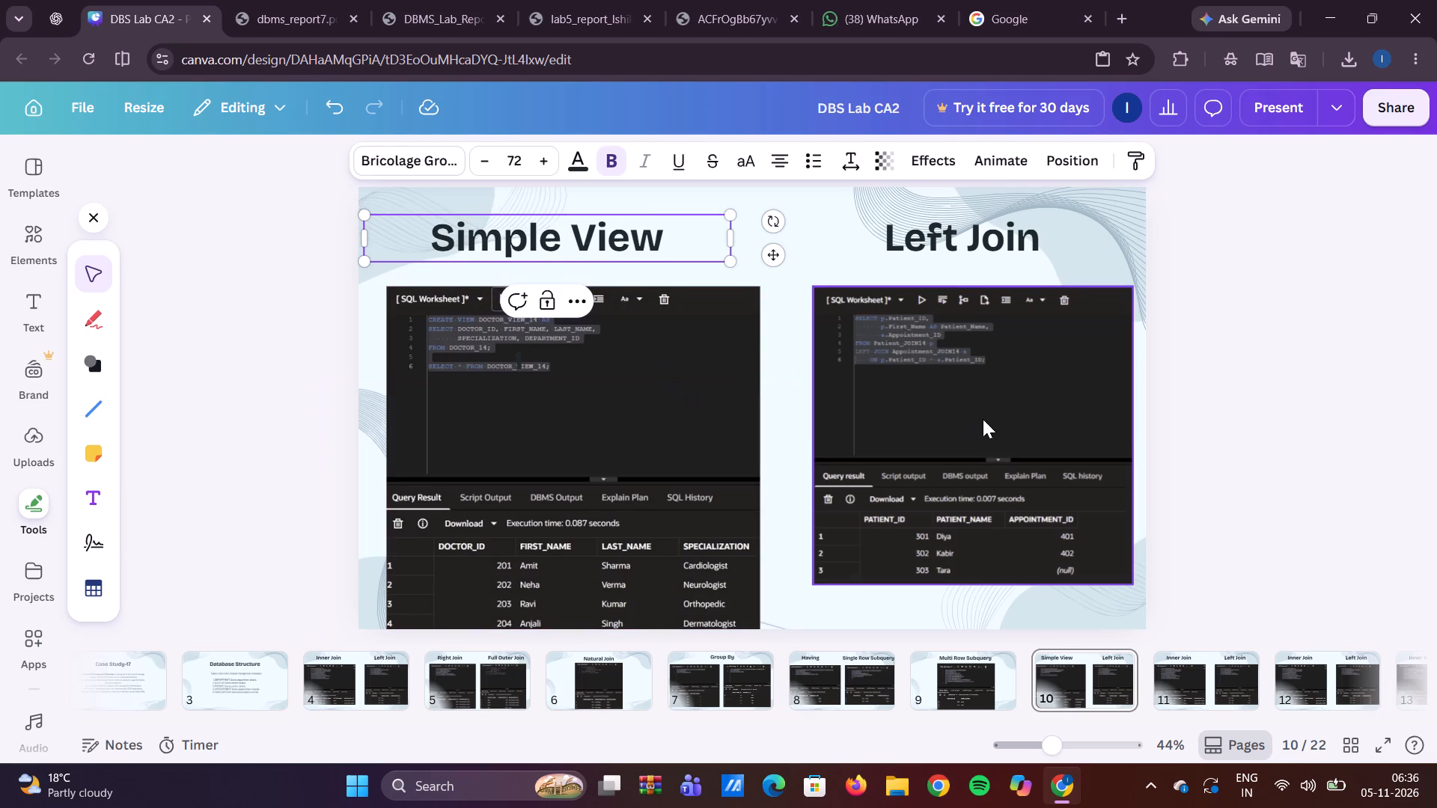
Check dbms_report7.pdf and the ChatGPT chat's Lab-07 queries for the view example that follows the simple view.
{"action": "left_click", "coordinate": [983, 419]}
{"action": "left_click", "coordinate": [270, 1]}
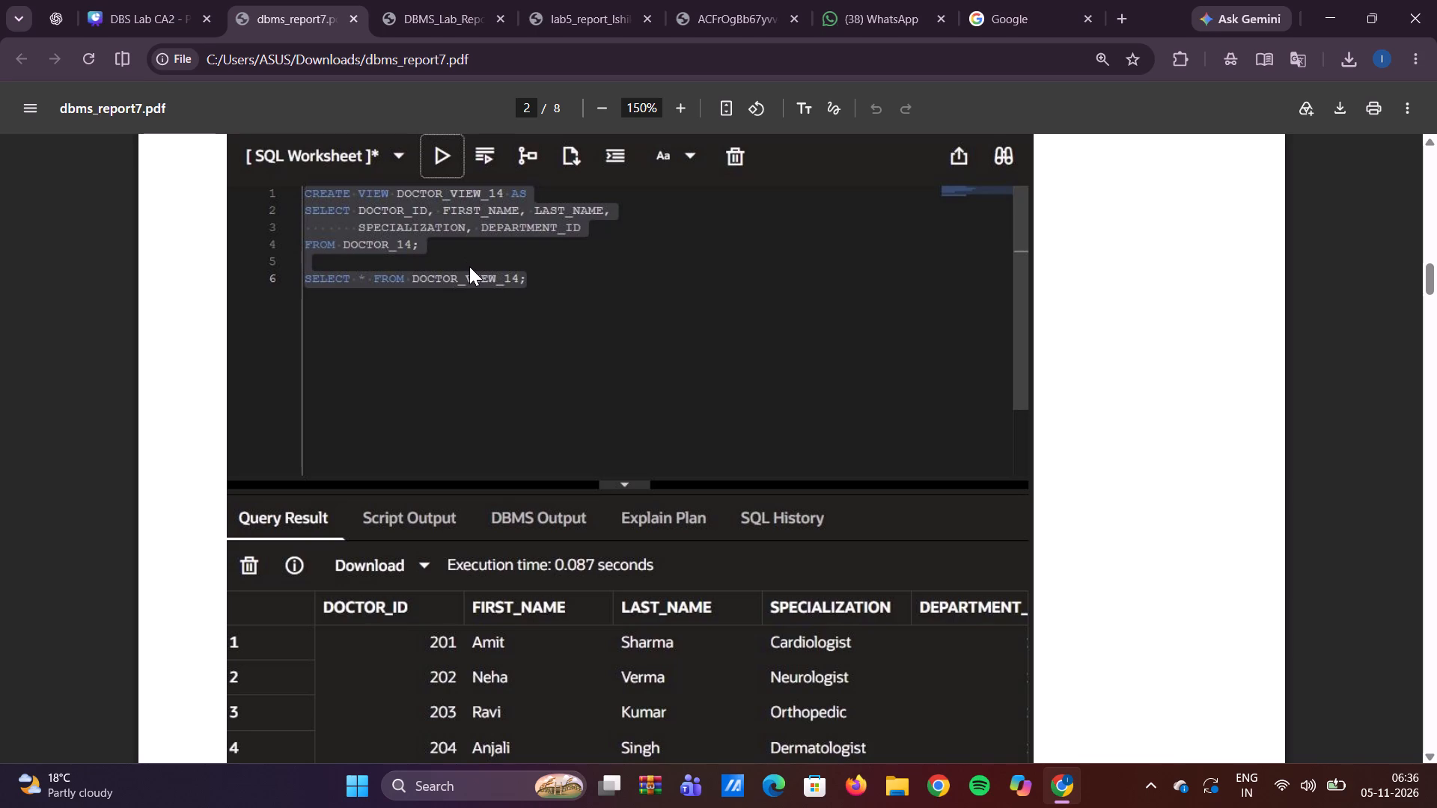
{"action": "scroll", "coordinate": [469, 266], "scroll_direction": "down", "scroll_amount": 2}
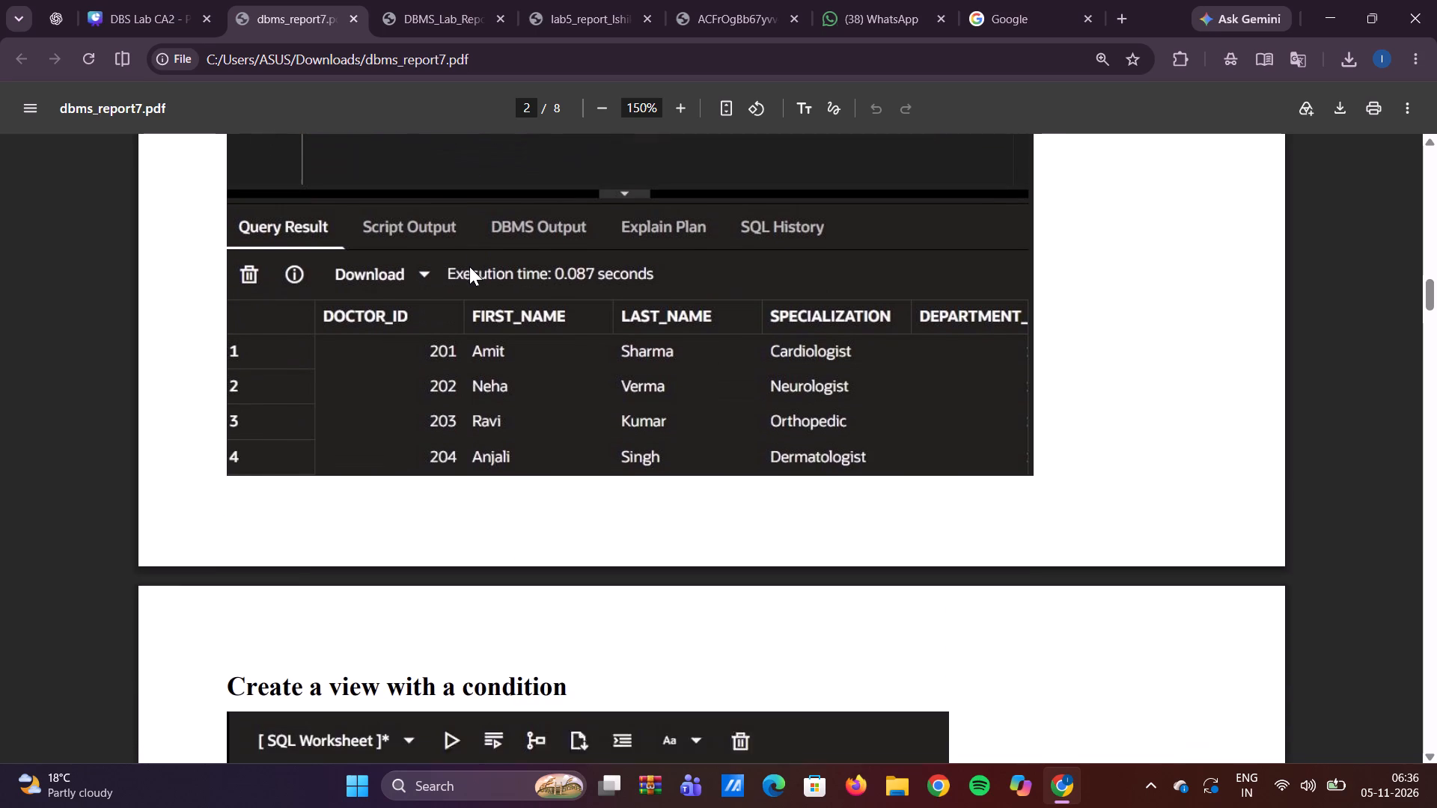
{"action": "scroll", "coordinate": [469, 266], "scroll_direction": "down", "scroll_amount": 1}
{"action": "scroll", "coordinate": [469, 266], "scroll_direction": "up", "scroll_amount": 1}
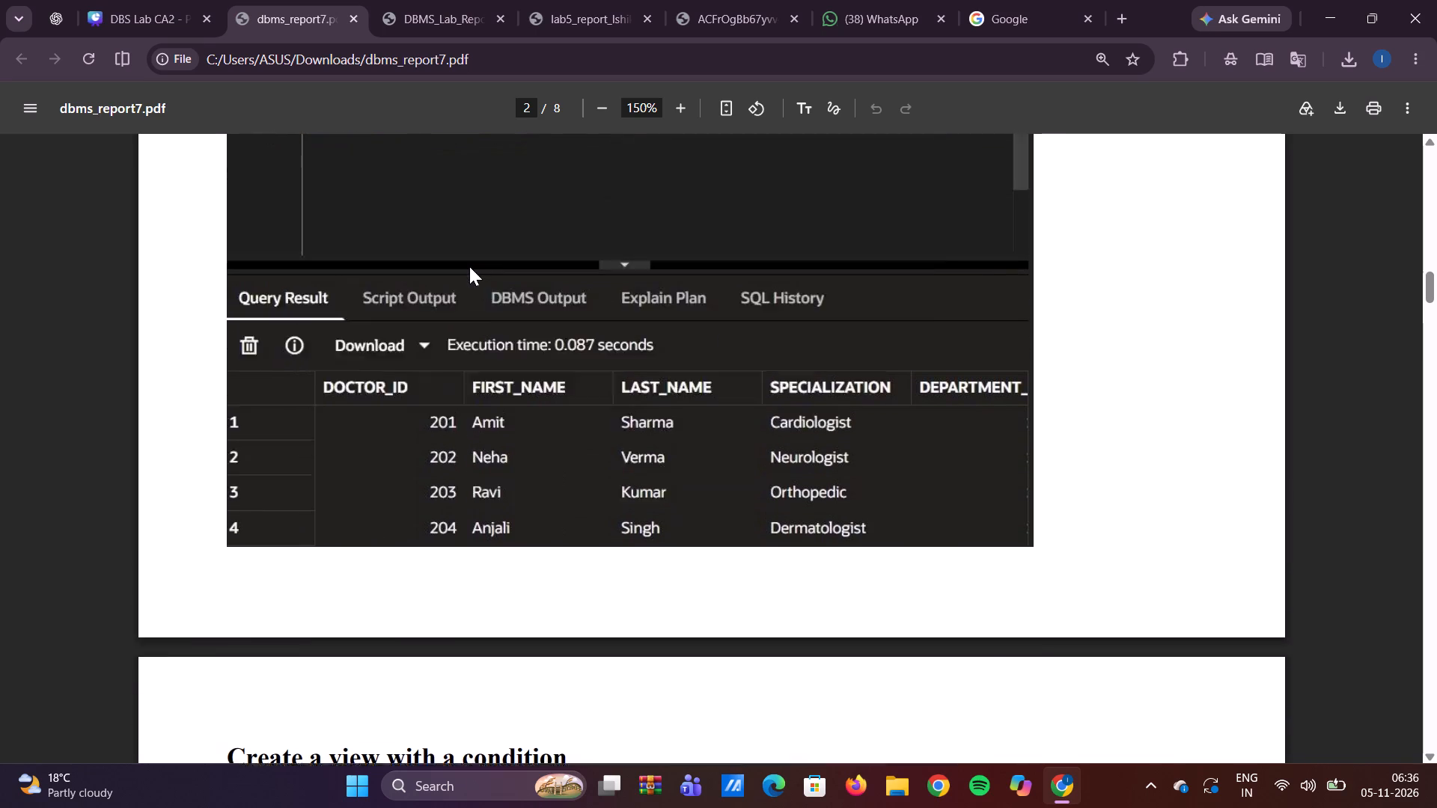
{"action": "scroll", "coordinate": [469, 266], "scroll_direction": "up", "scroll_amount": 3}
{"action": "scroll", "coordinate": [469, 266], "scroll_direction": "down", "scroll_amount": 2}
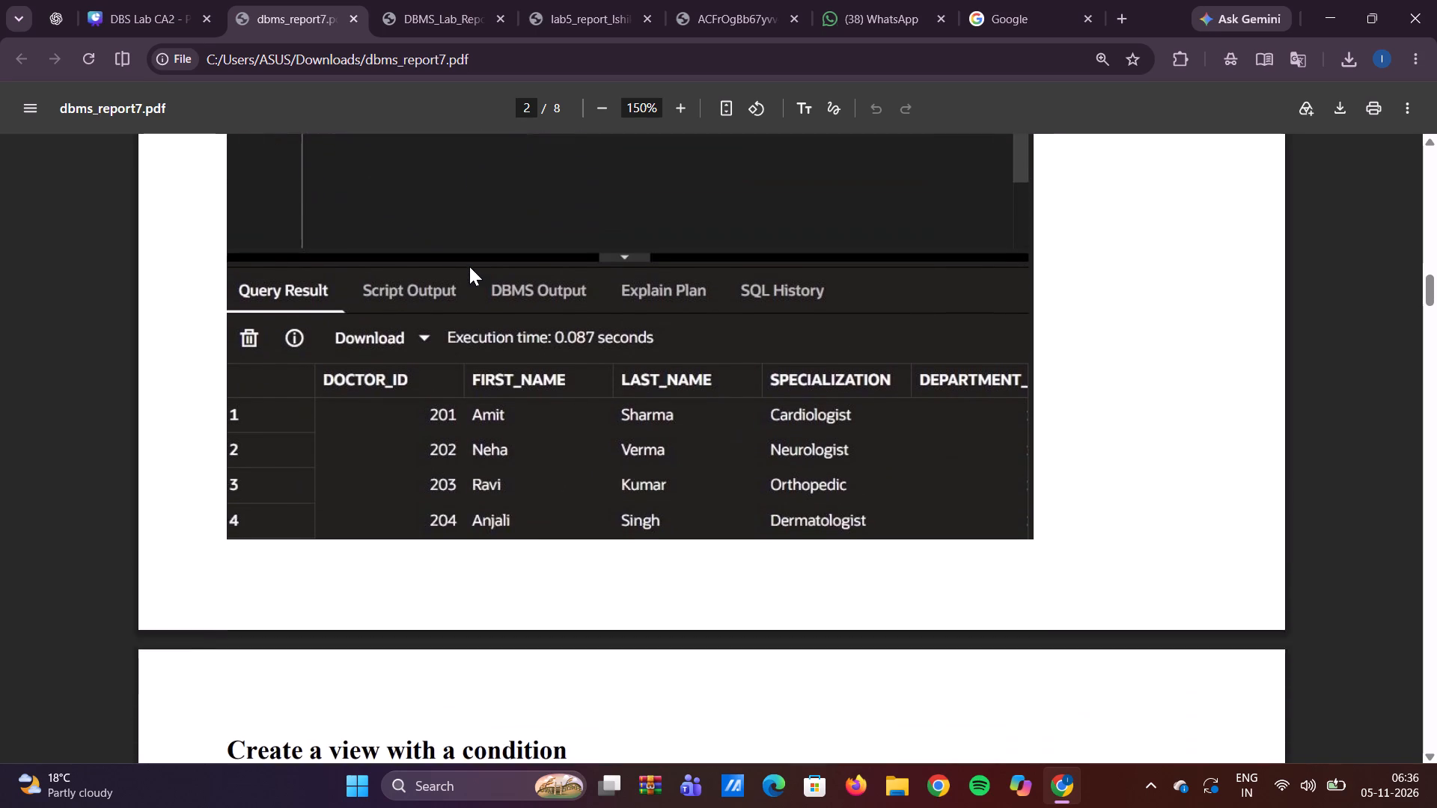
{"action": "scroll", "coordinate": [469, 266], "scroll_direction": "down", "scroll_amount": 2}
{"action": "scroll", "coordinate": [469, 266], "scroll_direction": "up", "scroll_amount": 3}
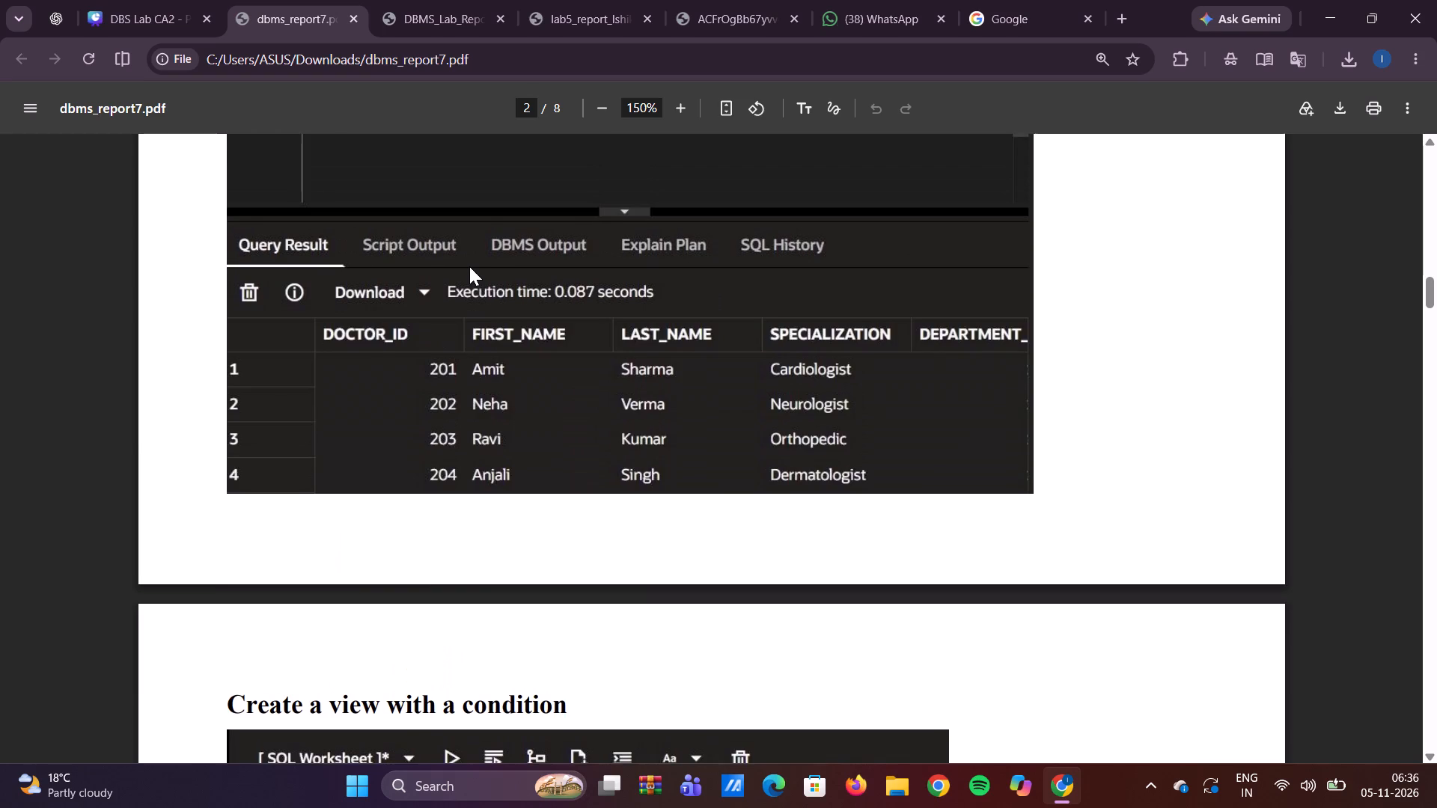
{"action": "scroll", "coordinate": [469, 266], "scroll_direction": "up", "scroll_amount": 3}
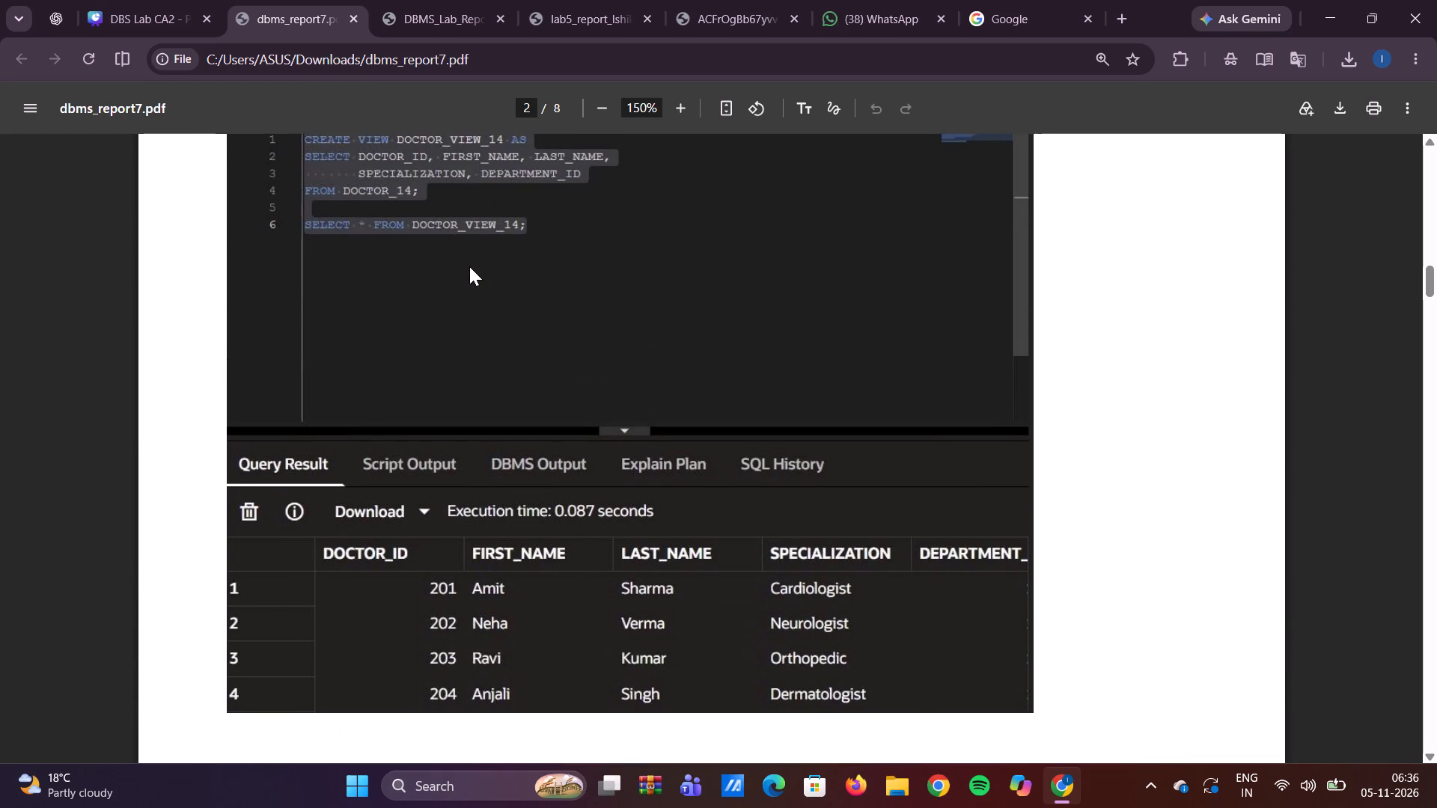
{"action": "scroll", "coordinate": [469, 266], "scroll_direction": "down", "scroll_amount": 3}
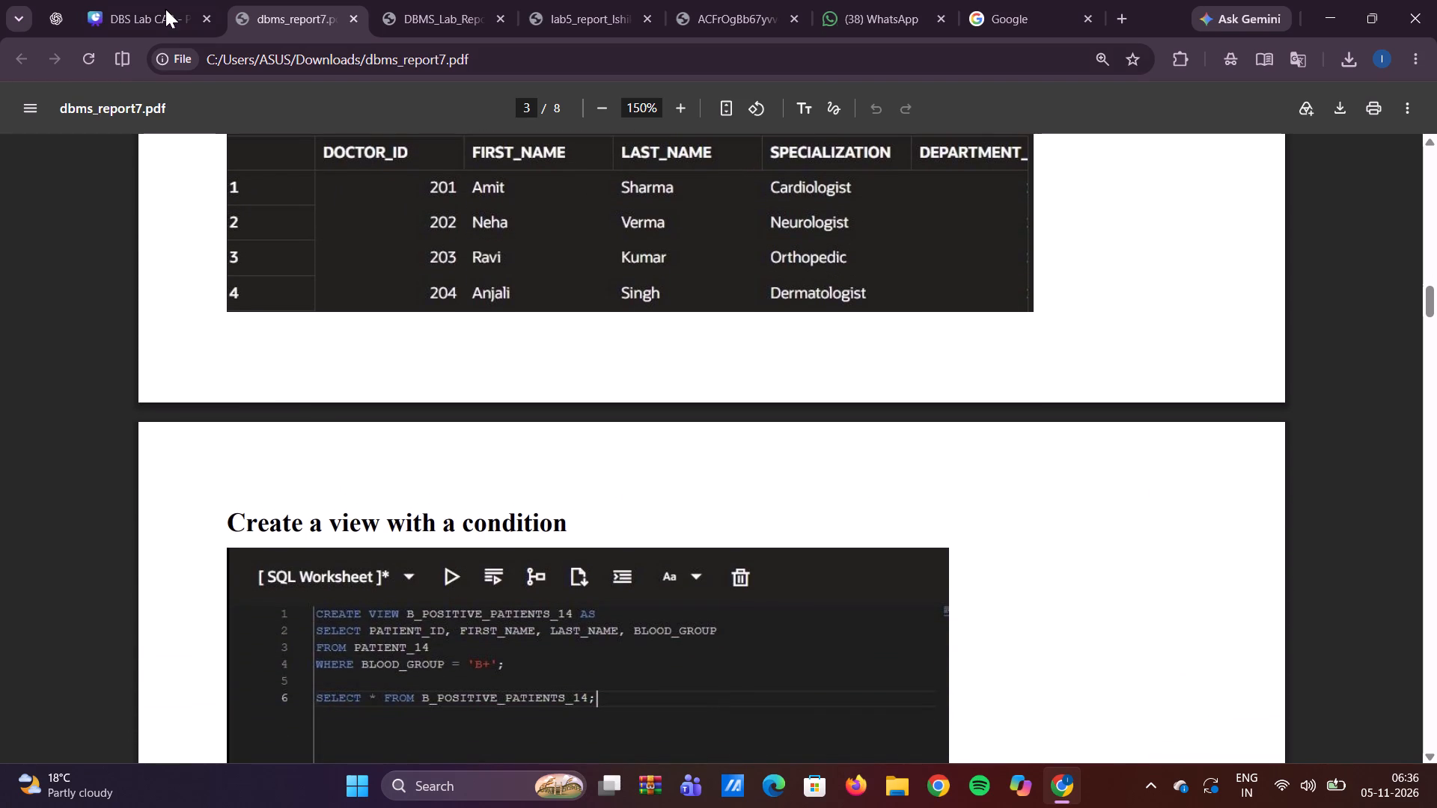
{"action": "left_click", "coordinate": [40, 14]}
{"action": "scroll", "coordinate": [550, 318], "scroll_direction": "down", "scroll_amount": 1}
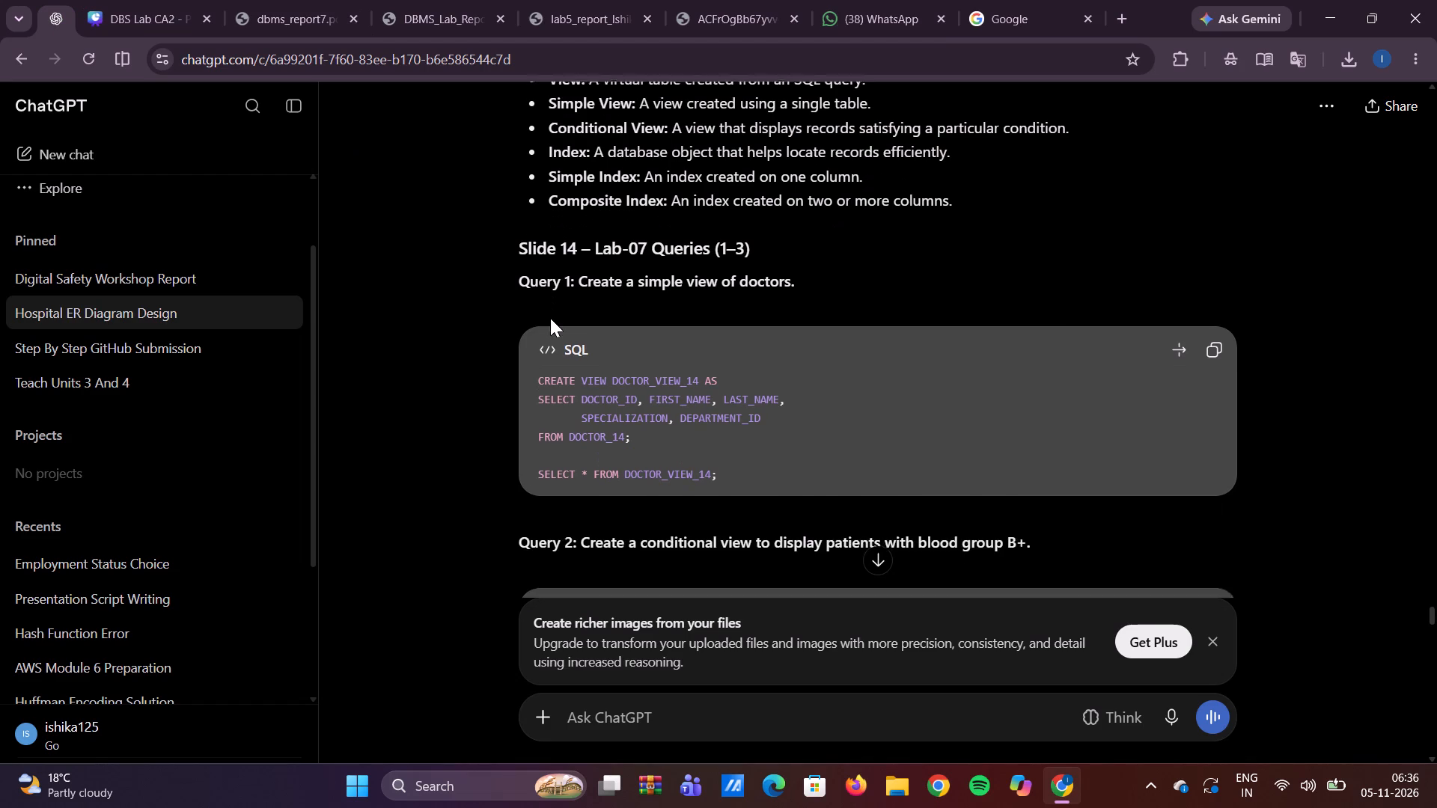
{"action": "scroll", "coordinate": [550, 318], "scroll_direction": "down", "scroll_amount": 3}
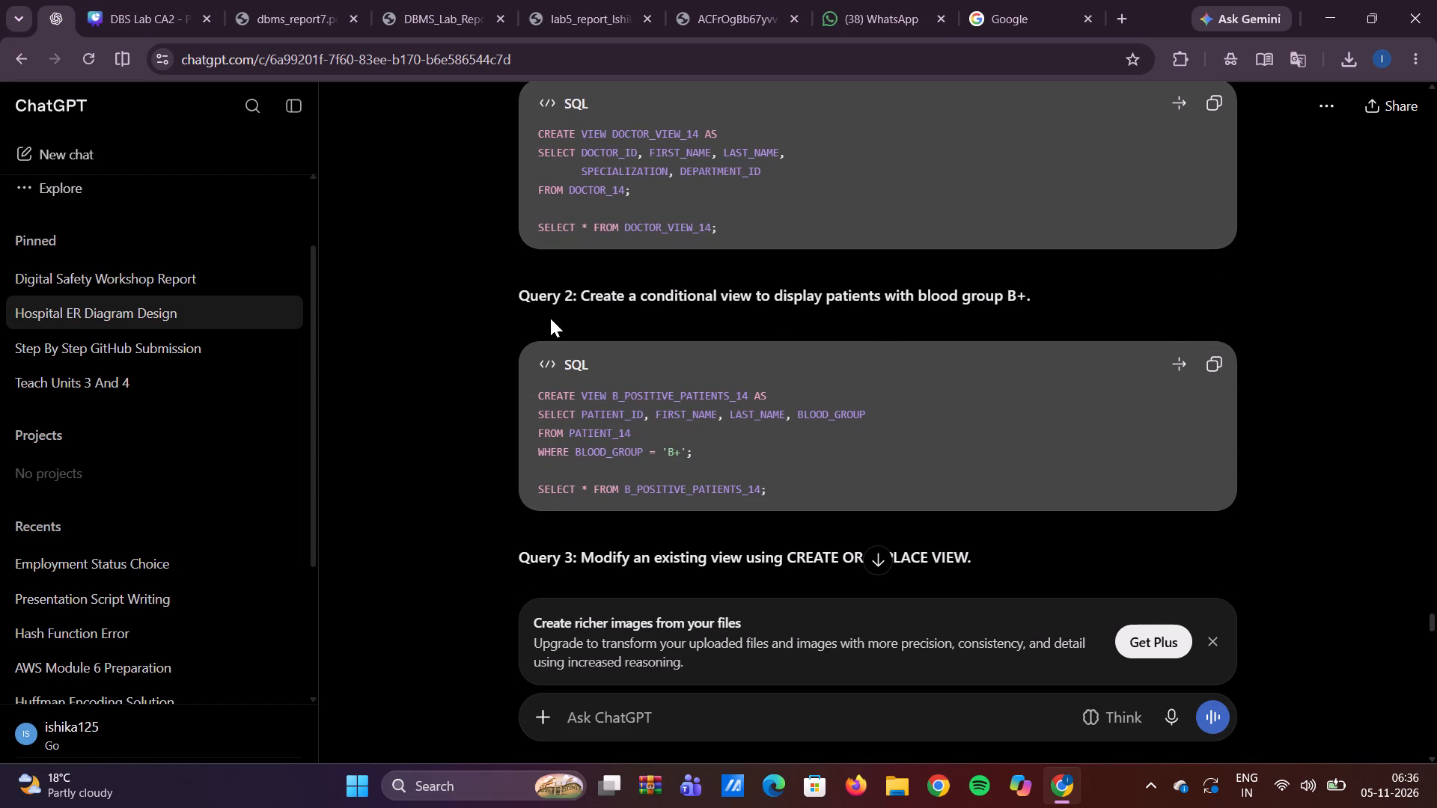
{"action": "left_click", "coordinate": [174, 0]}
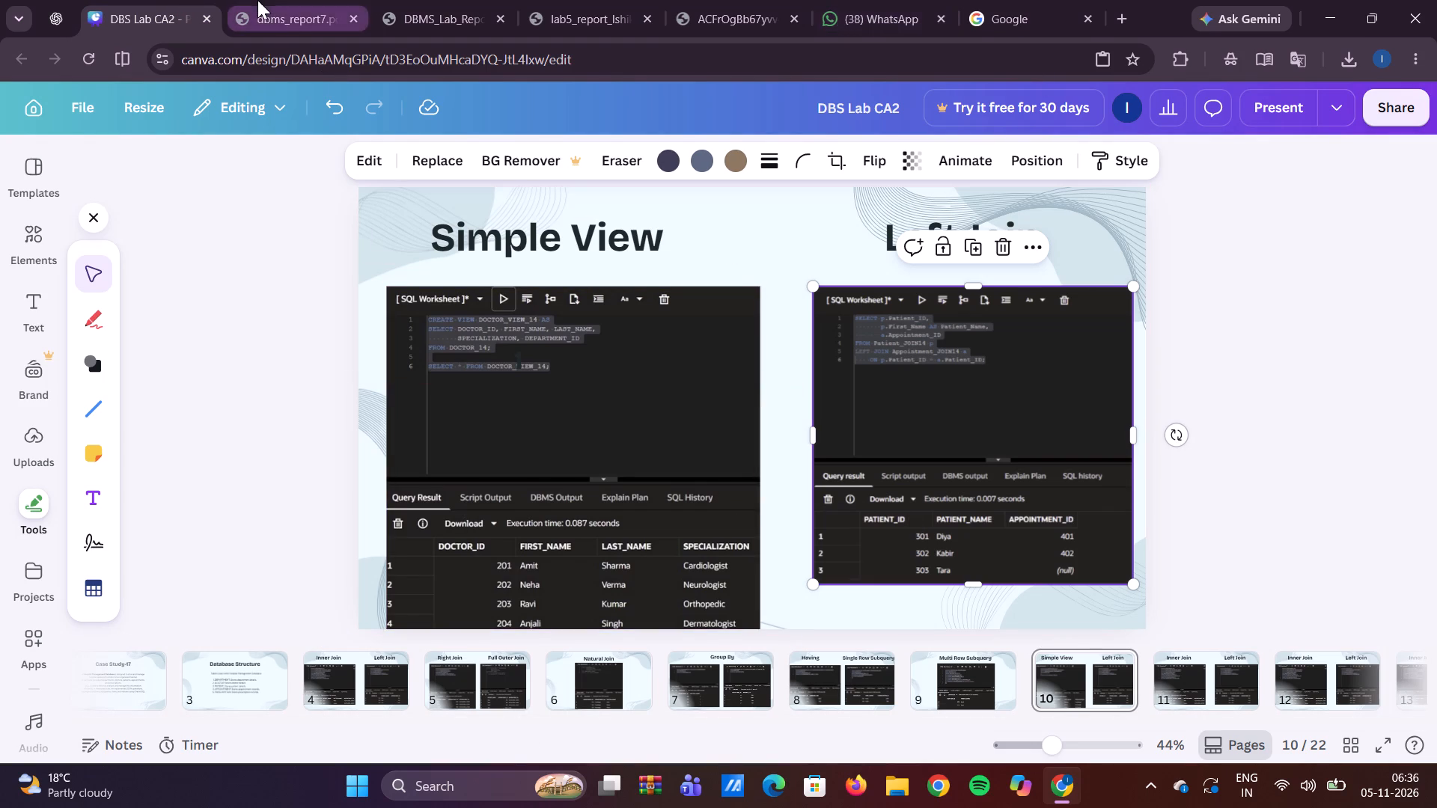
{"action": "left_click", "coordinate": [52, 25]}
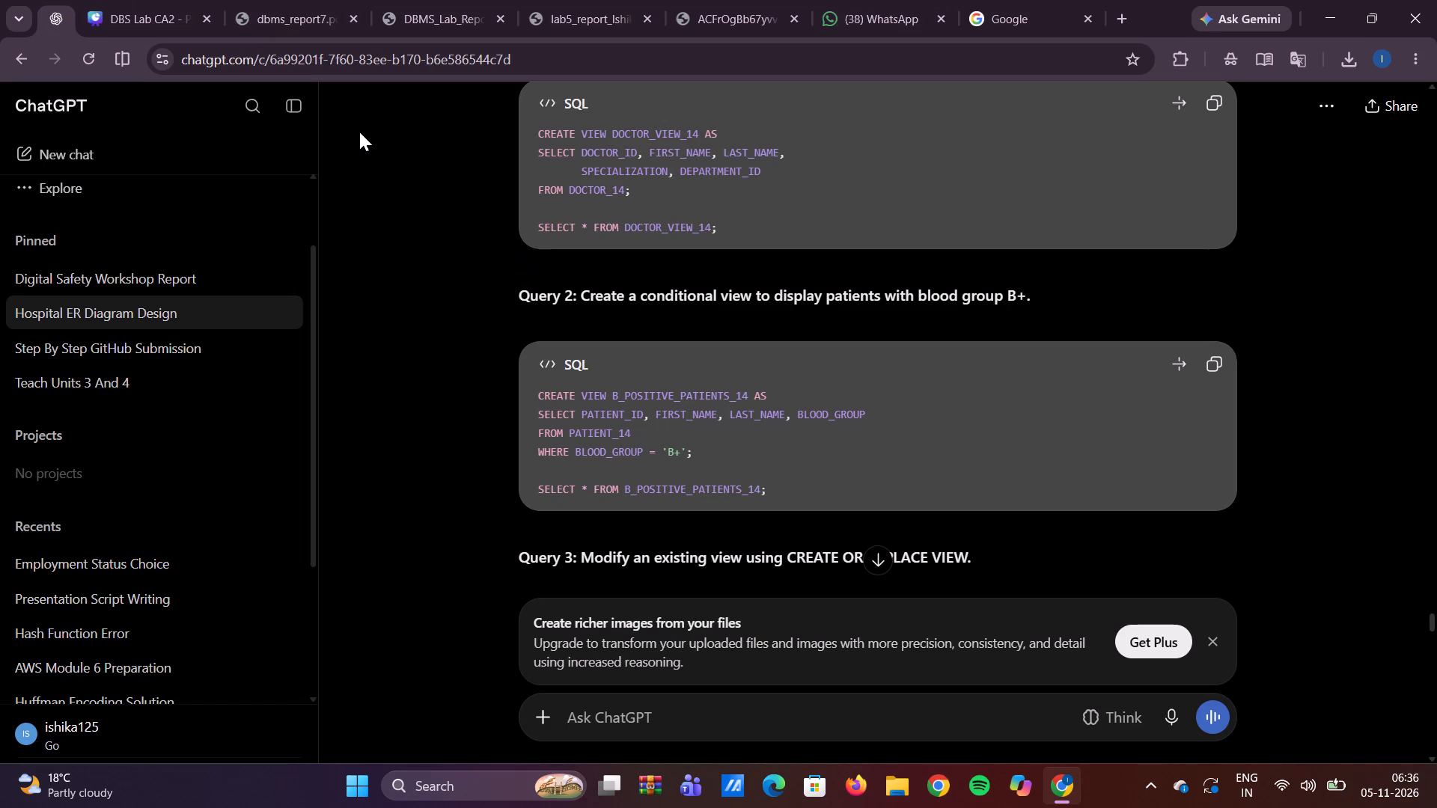
In dbms_report7.pdf, capture a screenshot of the B_POSITIVE_PATIENTS_14 view query together with its result row.
{"action": "left_click", "coordinate": [147, 0]}
{"action": "left_click", "coordinate": [280, 10]}
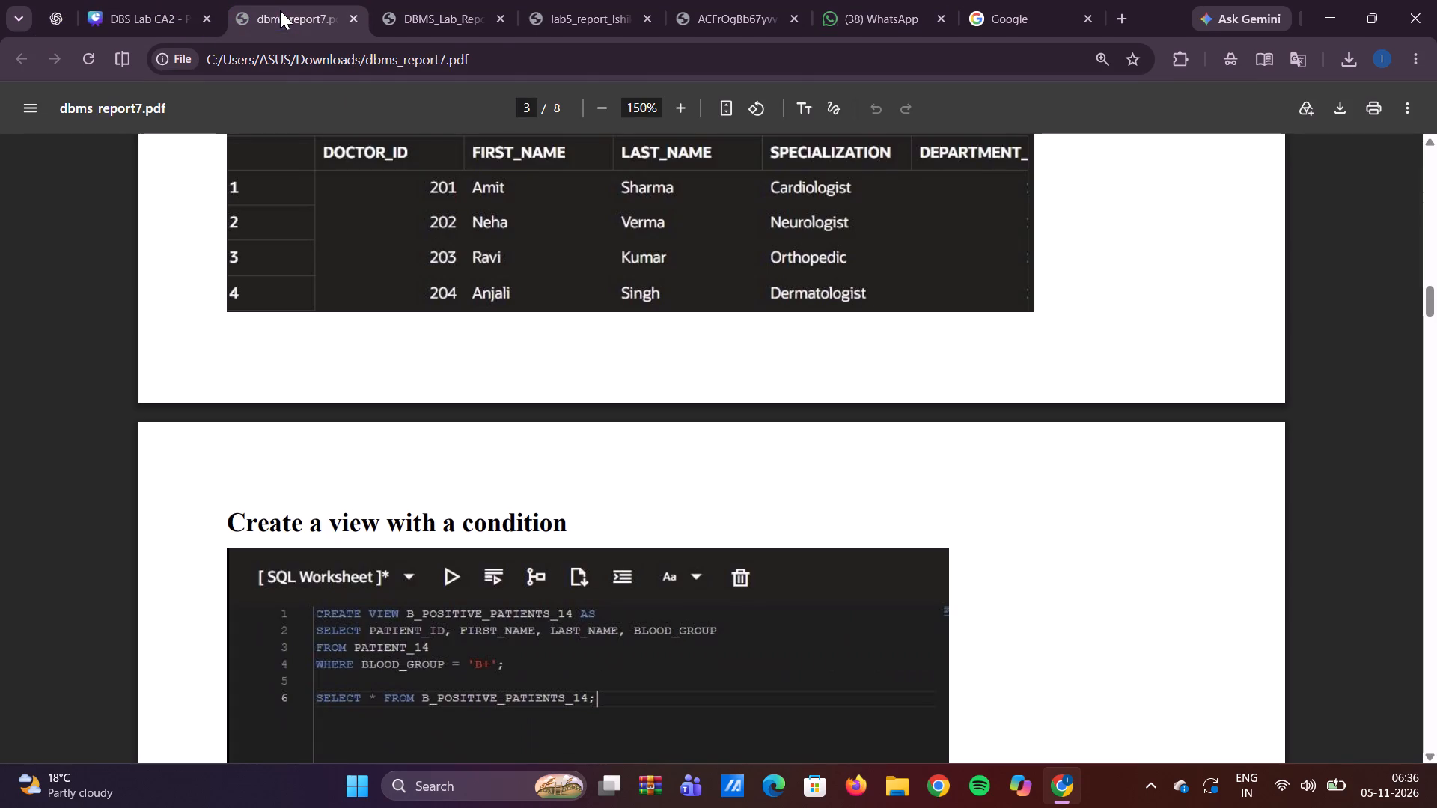
{"action": "scroll", "coordinate": [515, 430], "scroll_direction": "down", "scroll_amount": 4}
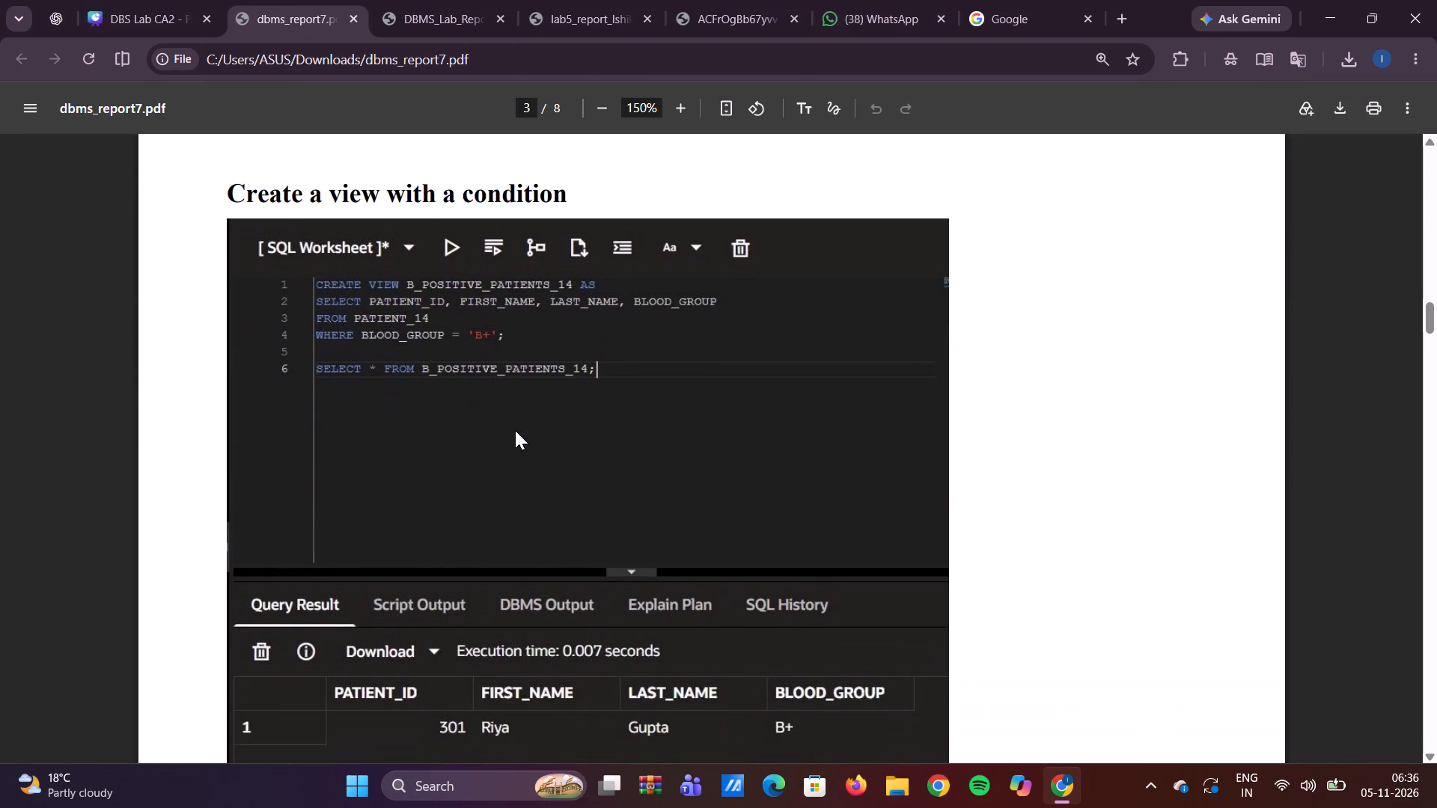
{"action": "key", "text": "shift+super+s"}
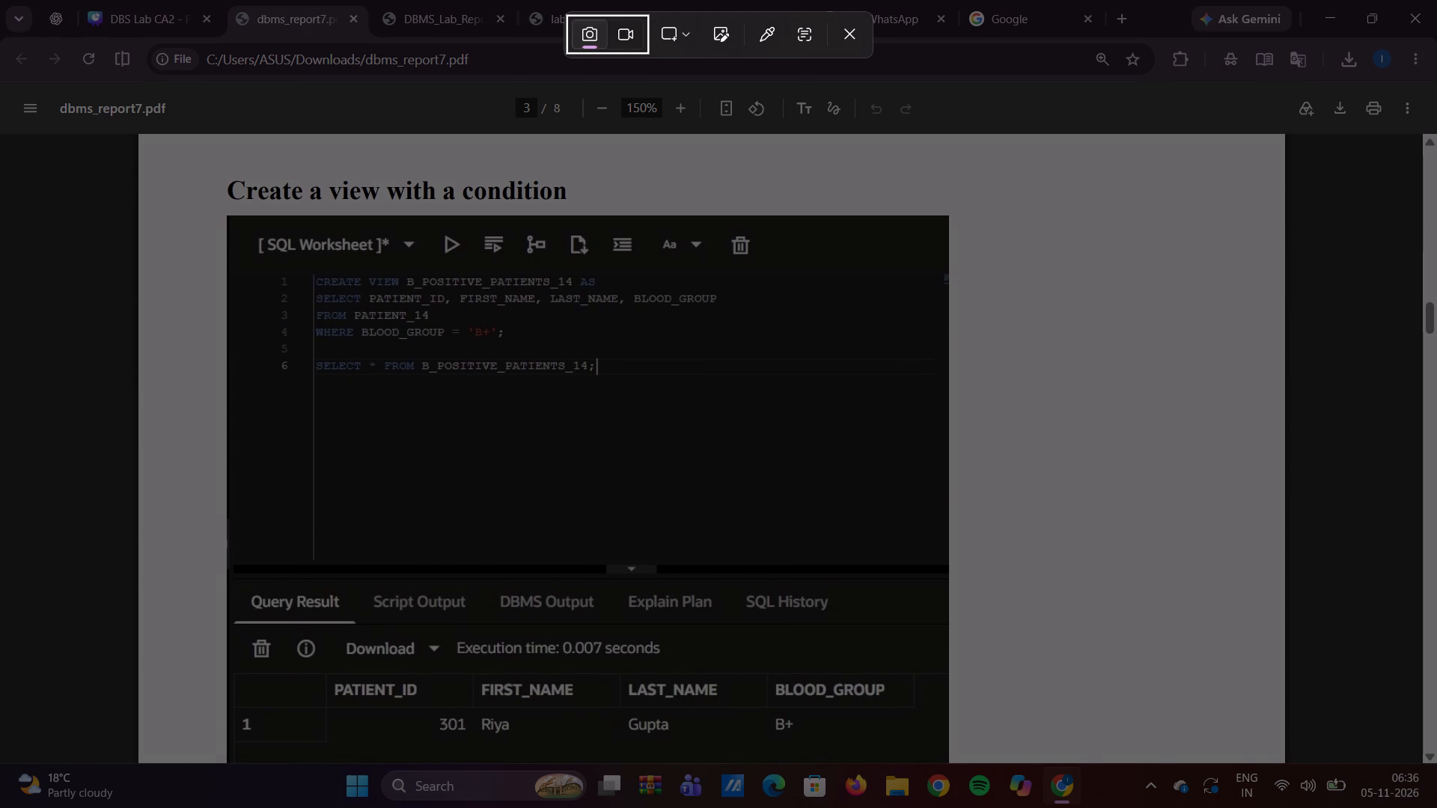
{"action": "left_click_drag", "start_coordinate": [231, 217], "coordinate": [790, 769]}
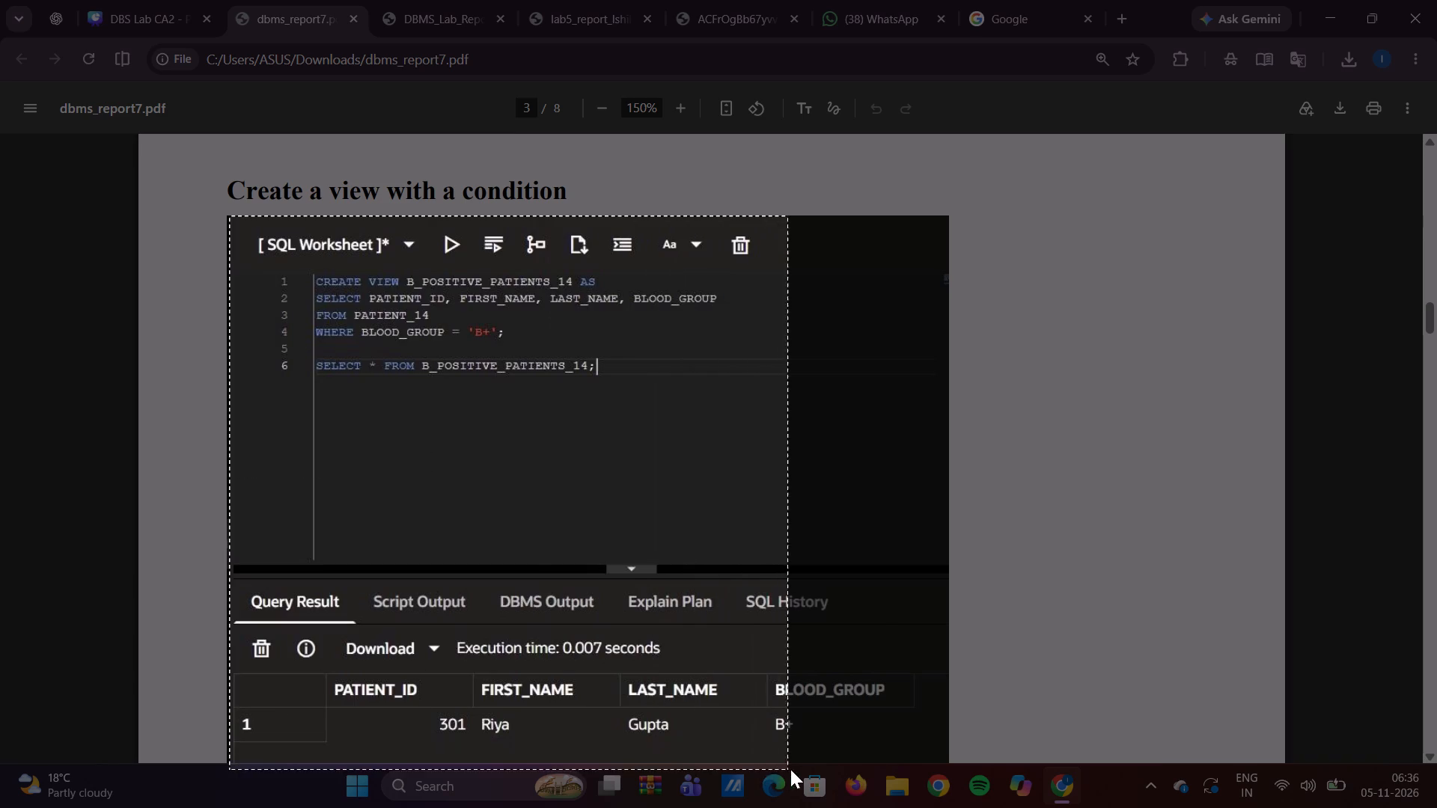
{"action": "left_click_drag", "start_coordinate": [790, 769], "coordinate": [903, 752]}
On slide 10 of the Canva presentation, replace the Left Join image with the captured B_POSITIVE_PATIENTS_14 screenshot, enlarged under its heading.
{"action": "left_click", "coordinate": [156, 1]}
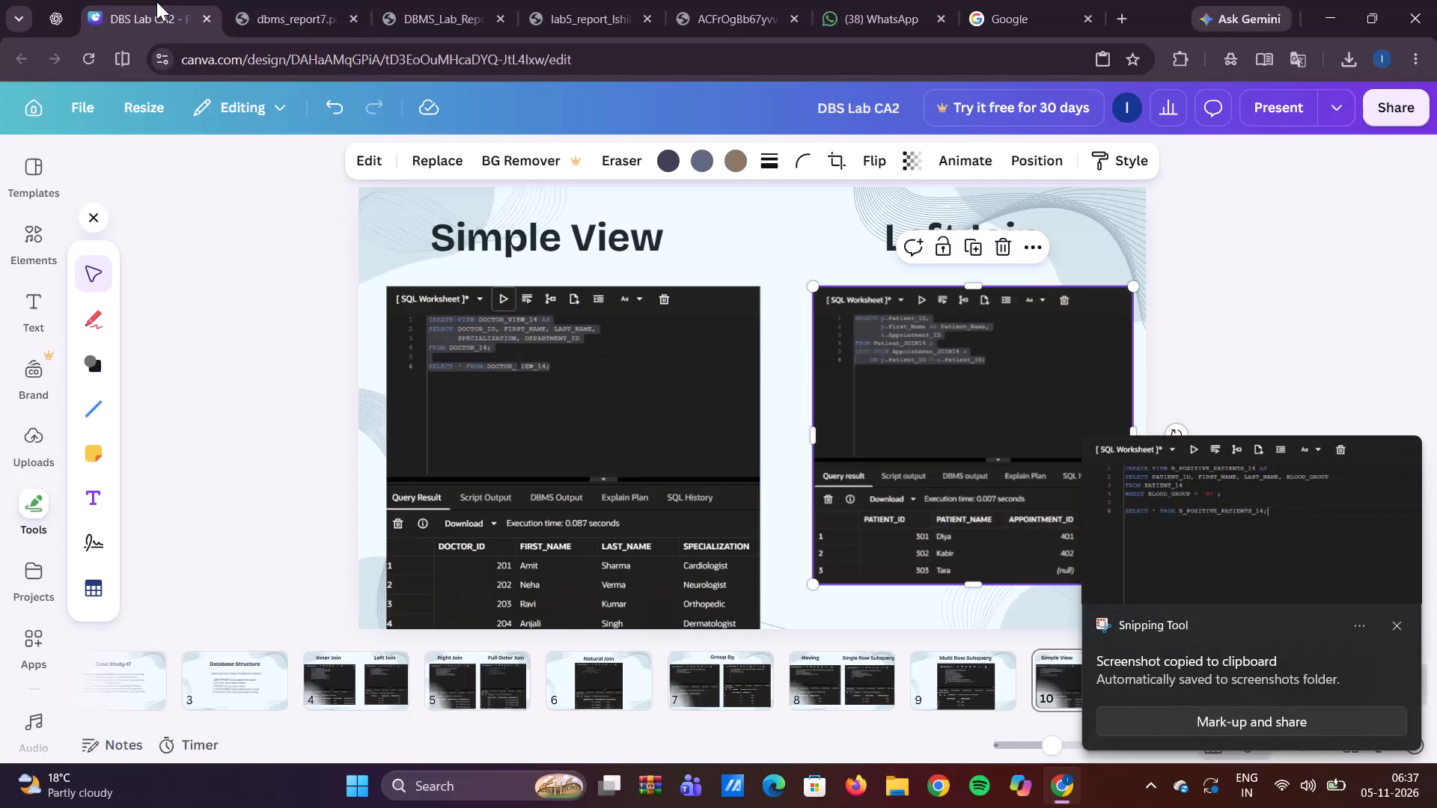
{"action": "left_click", "coordinate": [904, 388]}
{"action": "key", "text": "Delete"}
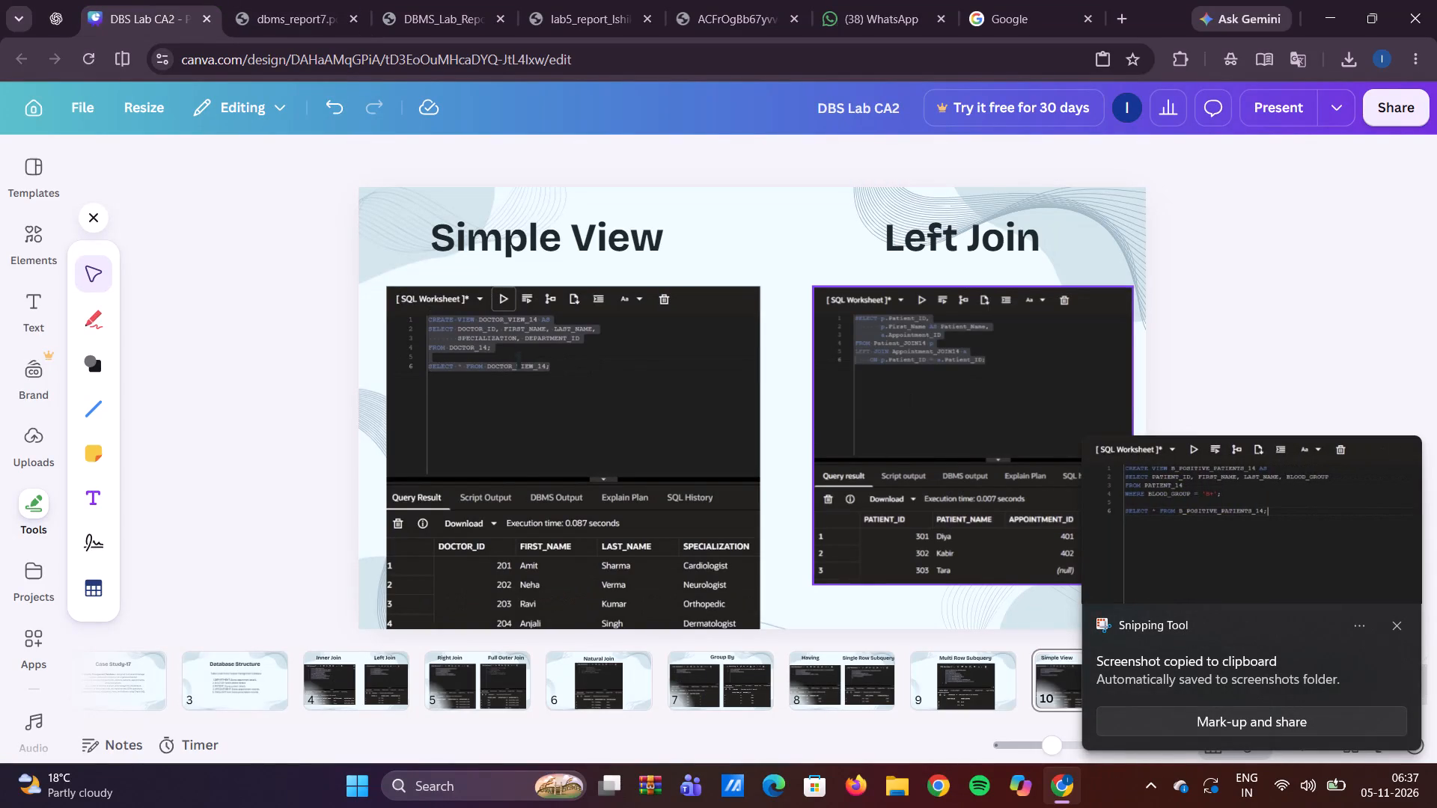
{"action": "left_click", "coordinate": [1001, 394]}
{"action": "key", "text": "Delete"}
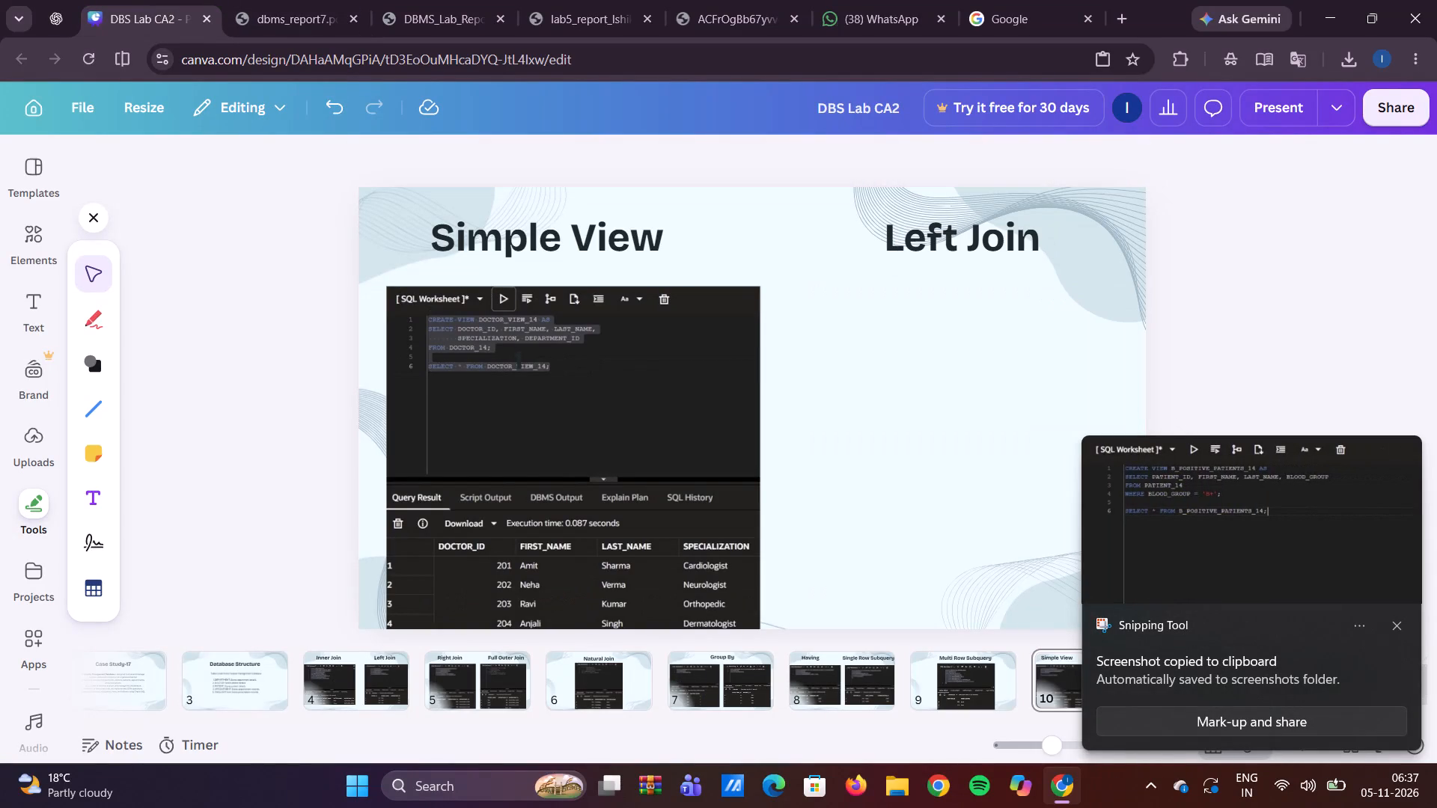
{"action": "left_click", "coordinate": [926, 396]}
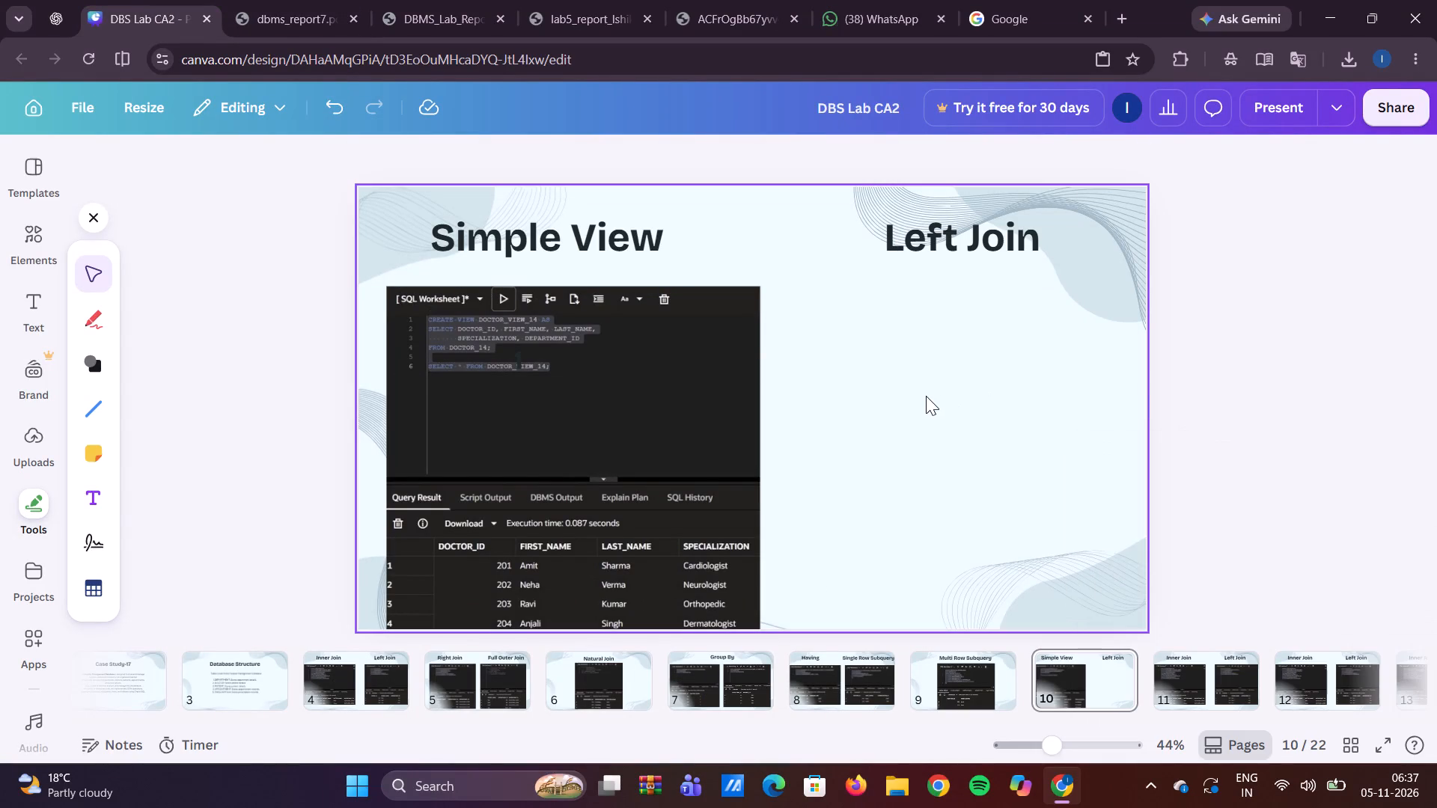
{"action": "key", "text": "ctrl+v"}
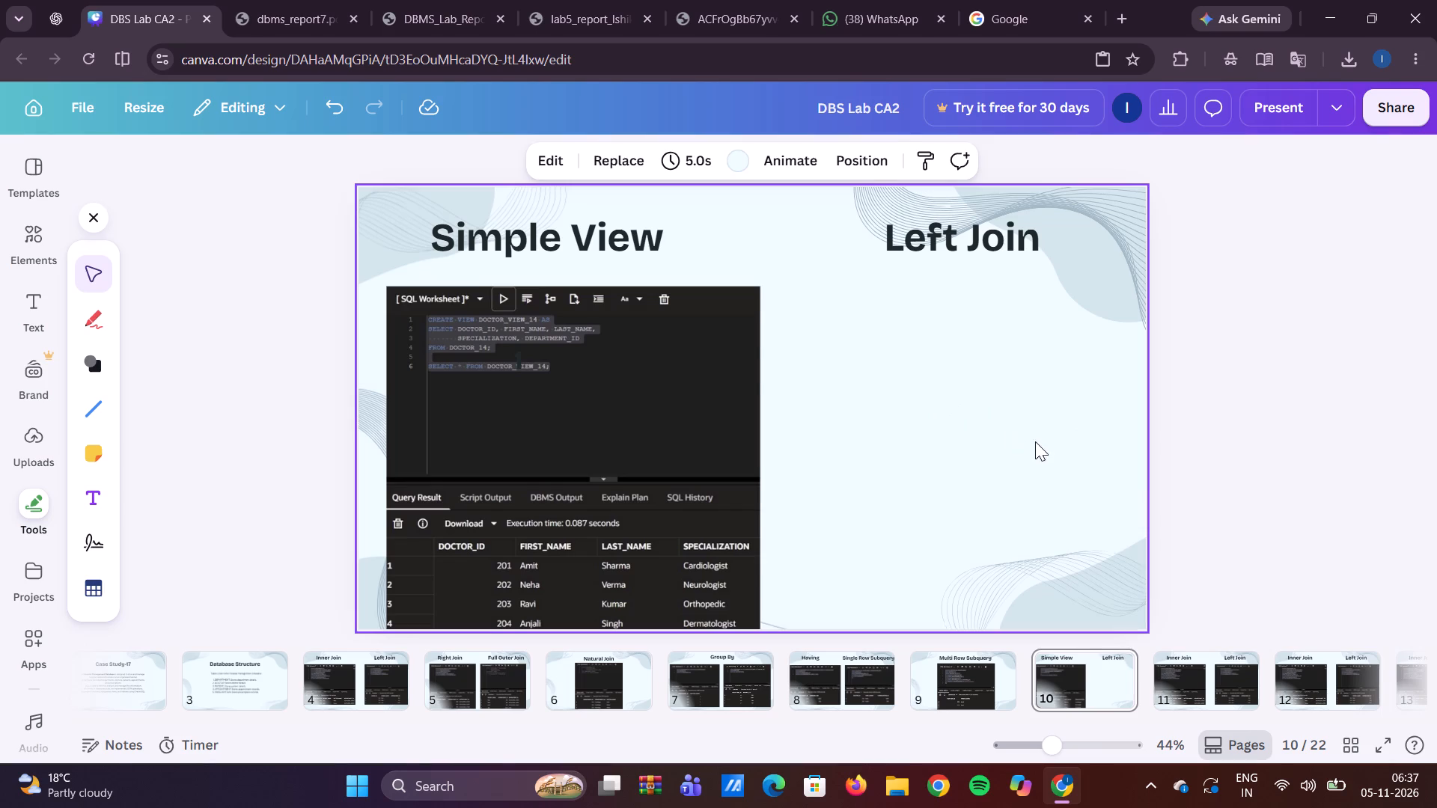
{"action": "left_click_drag", "start_coordinate": [808, 351], "coordinate": [1004, 405]}
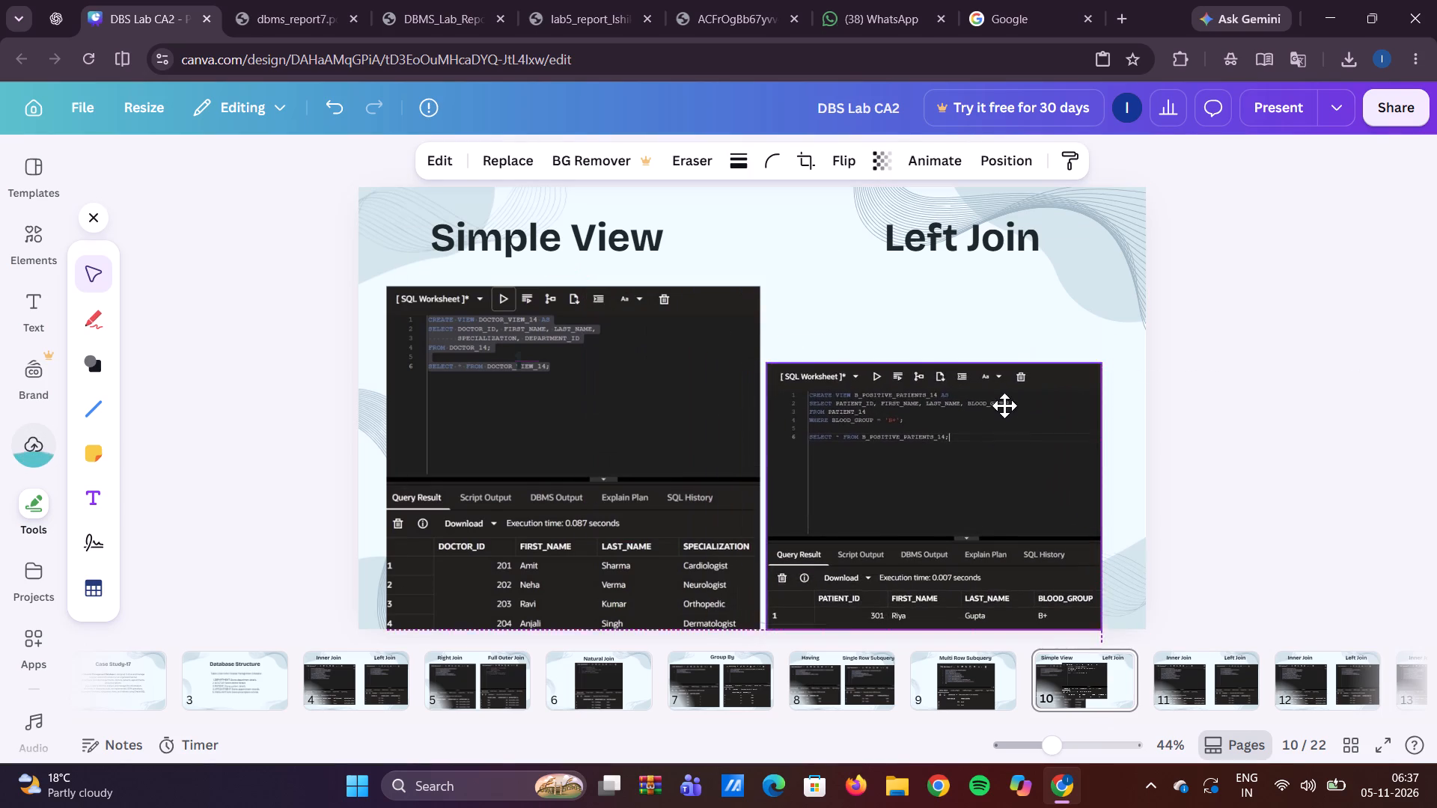
{"action": "left_click_drag", "start_coordinate": [1004, 405], "coordinate": [989, 362]}
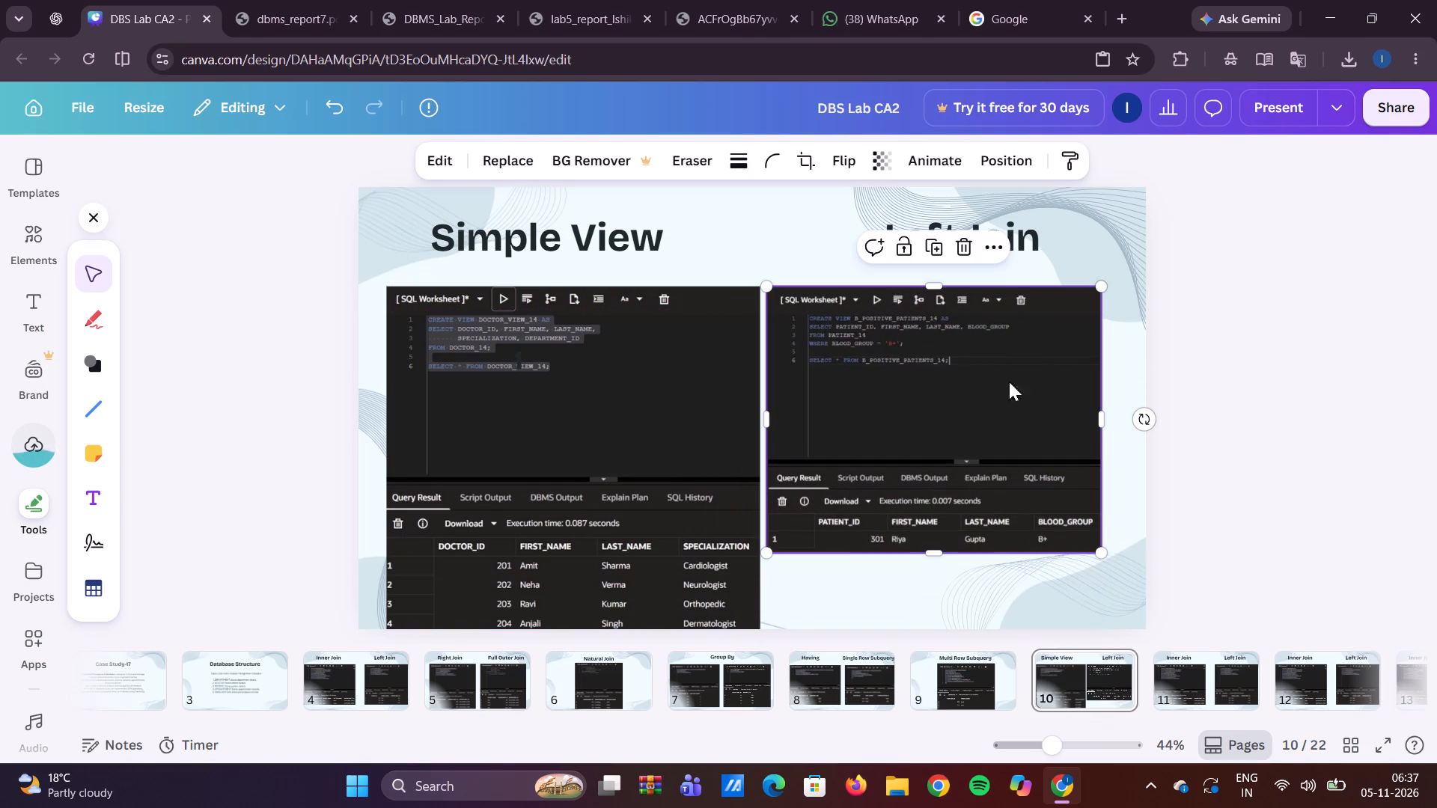
{"action": "left_click_drag", "start_coordinate": [1102, 554], "coordinate": [1117, 662]}
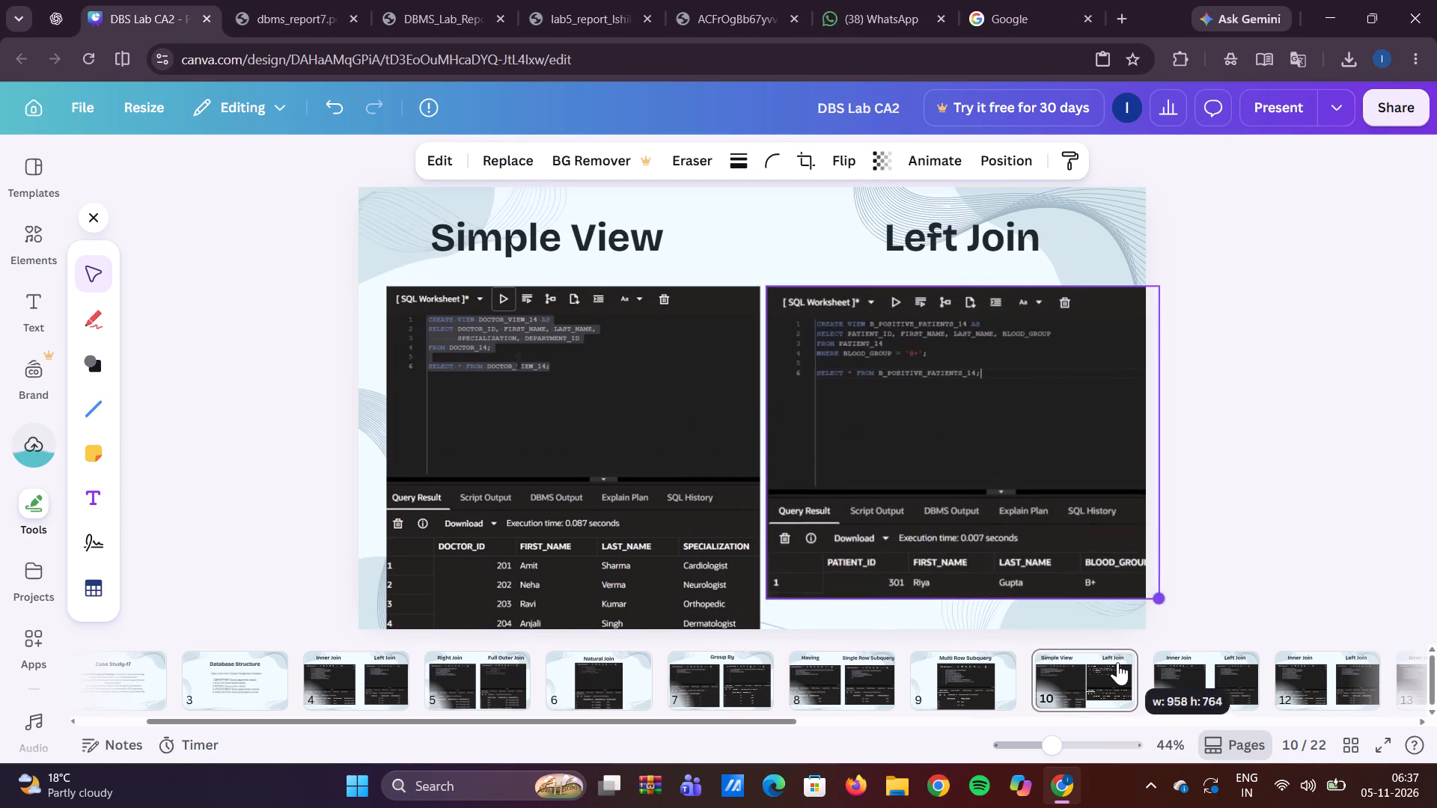
{"action": "left_click_drag", "start_coordinate": [1117, 662], "coordinate": [1077, 645]}
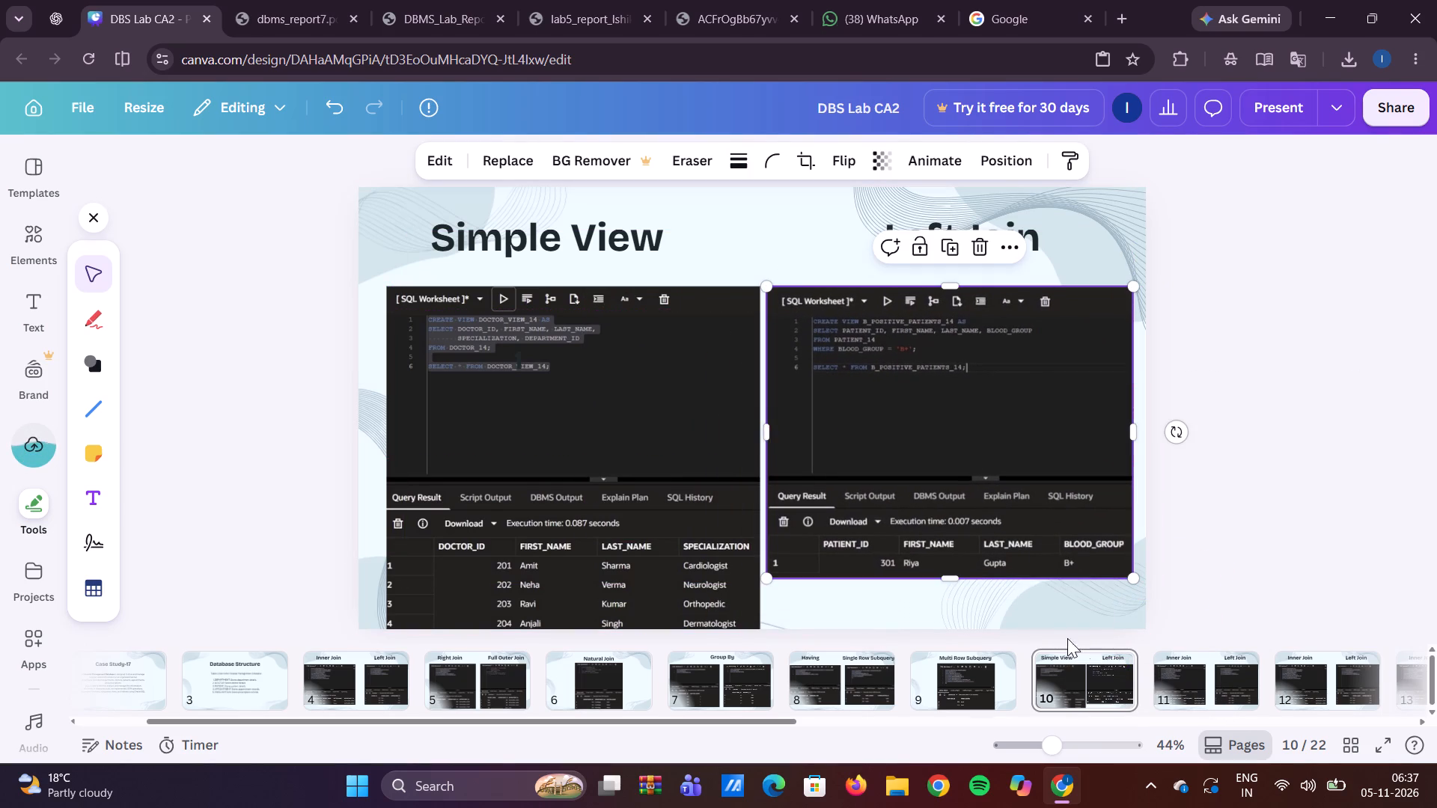
Move both screenshots up beneath the headings, align the DOCTOR_VIEW_14 one with the slide's left edge, and trim its width to about 887.
{"action": "left_click_drag", "start_coordinate": [646, 456], "coordinate": [636, 435]}
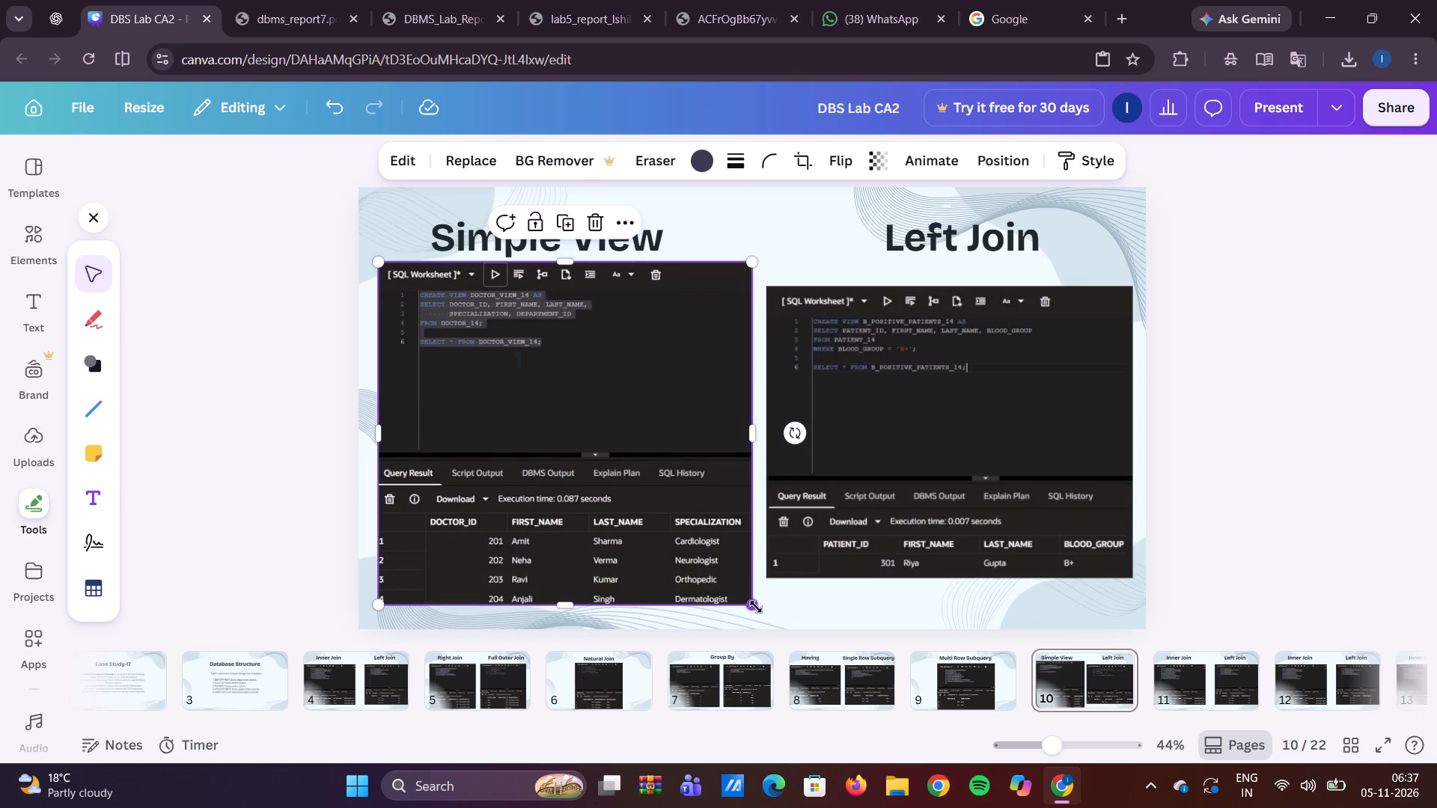
{"action": "left_click_drag", "start_coordinate": [886, 517], "coordinate": [879, 498]}
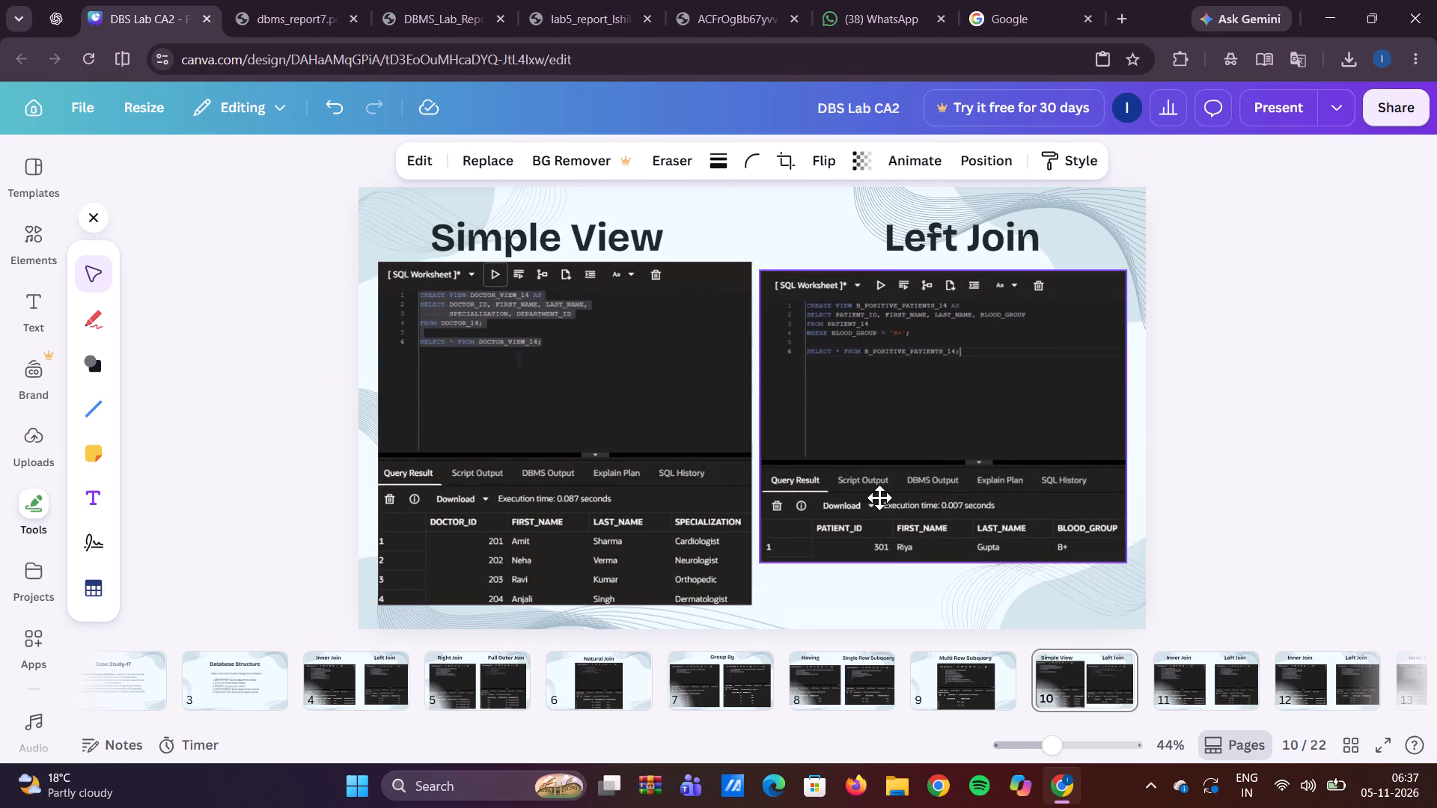
{"action": "left_click_drag", "start_coordinate": [879, 498], "coordinate": [879, 497]}
{"action": "left_click_drag", "start_coordinate": [650, 459], "coordinate": [633, 459]}
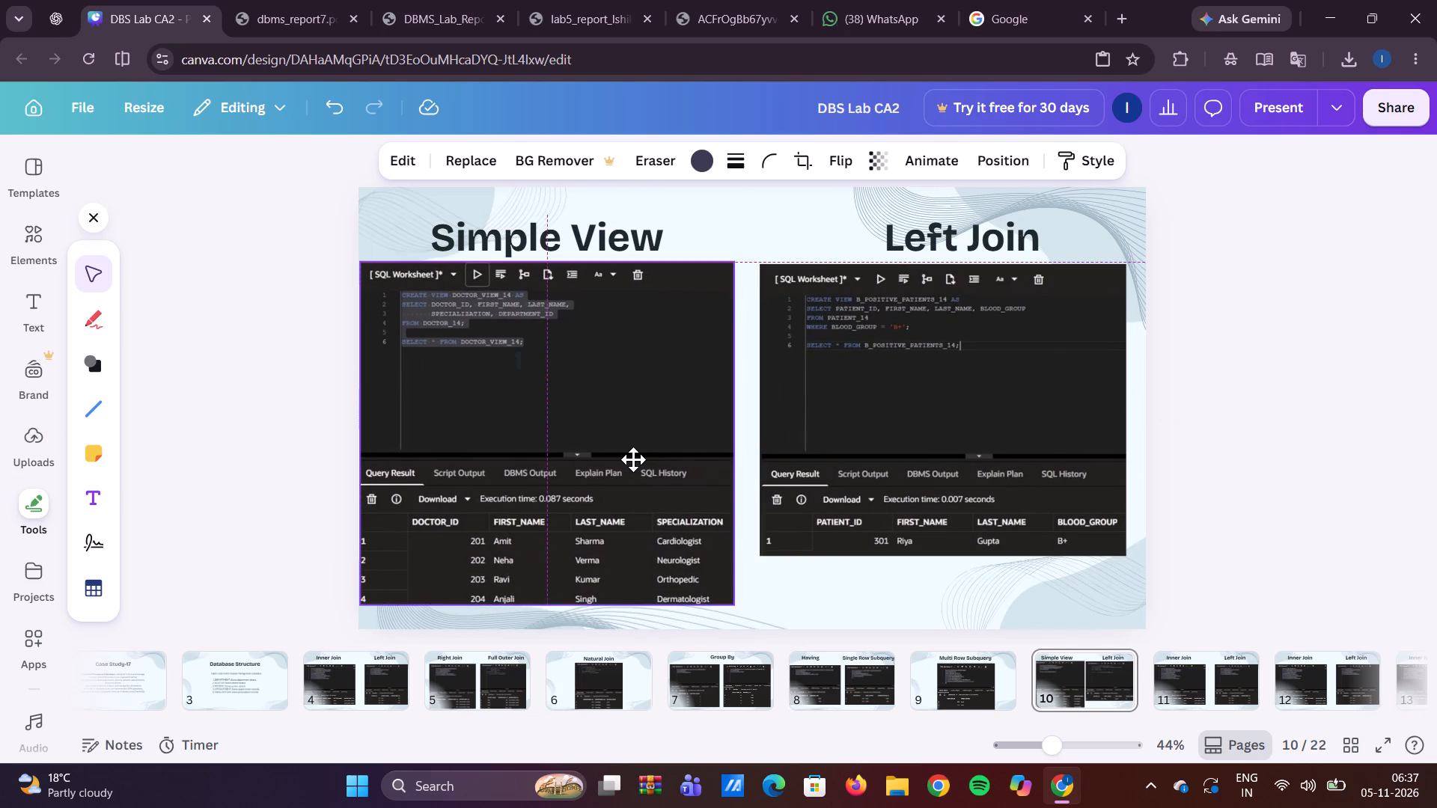
{"action": "left_click_drag", "start_coordinate": [633, 459], "coordinate": [635, 459]}
{"action": "left_click_drag", "start_coordinate": [635, 459], "coordinate": [628, 459]}
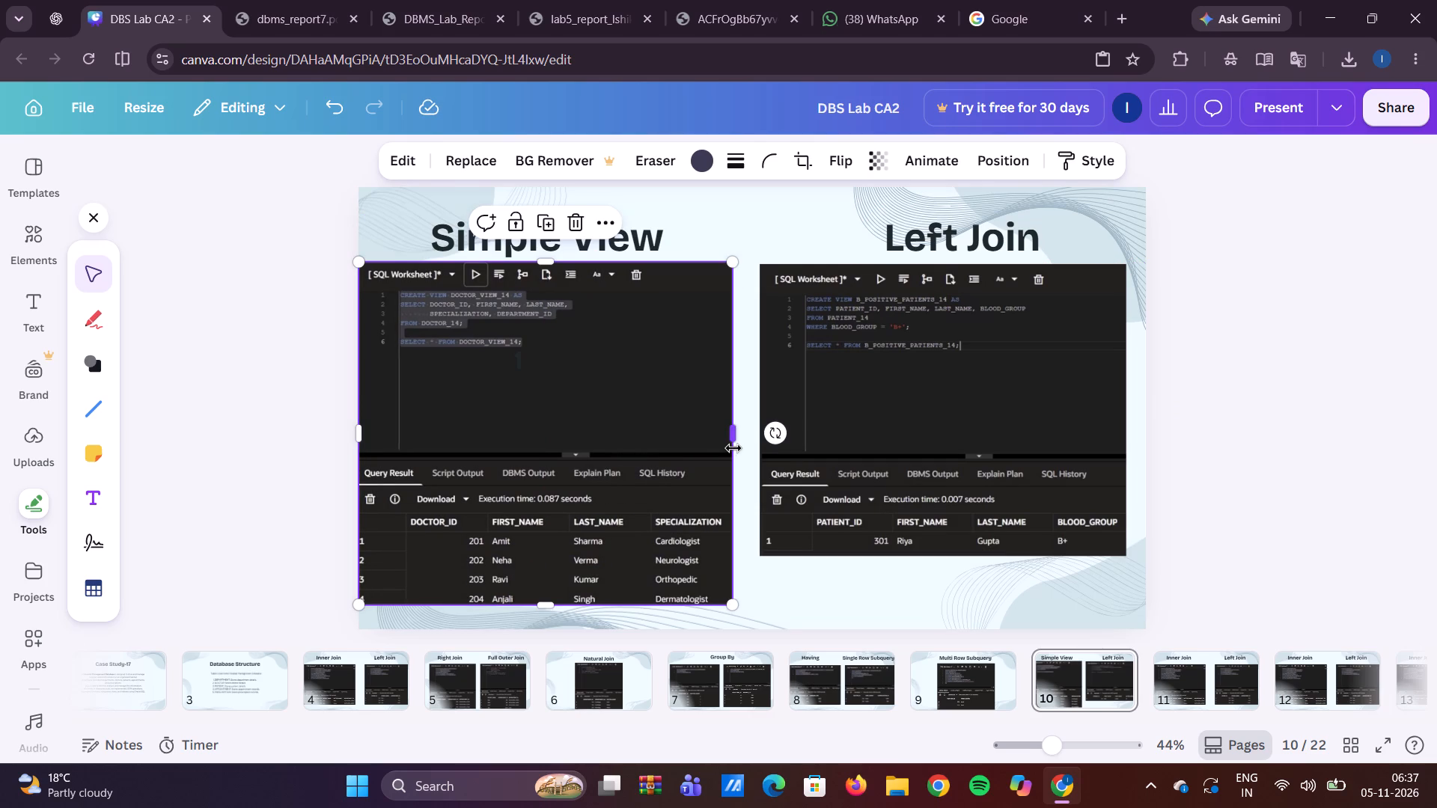
{"action": "left_click_drag", "start_coordinate": [733, 448], "coordinate": [724, 448]}
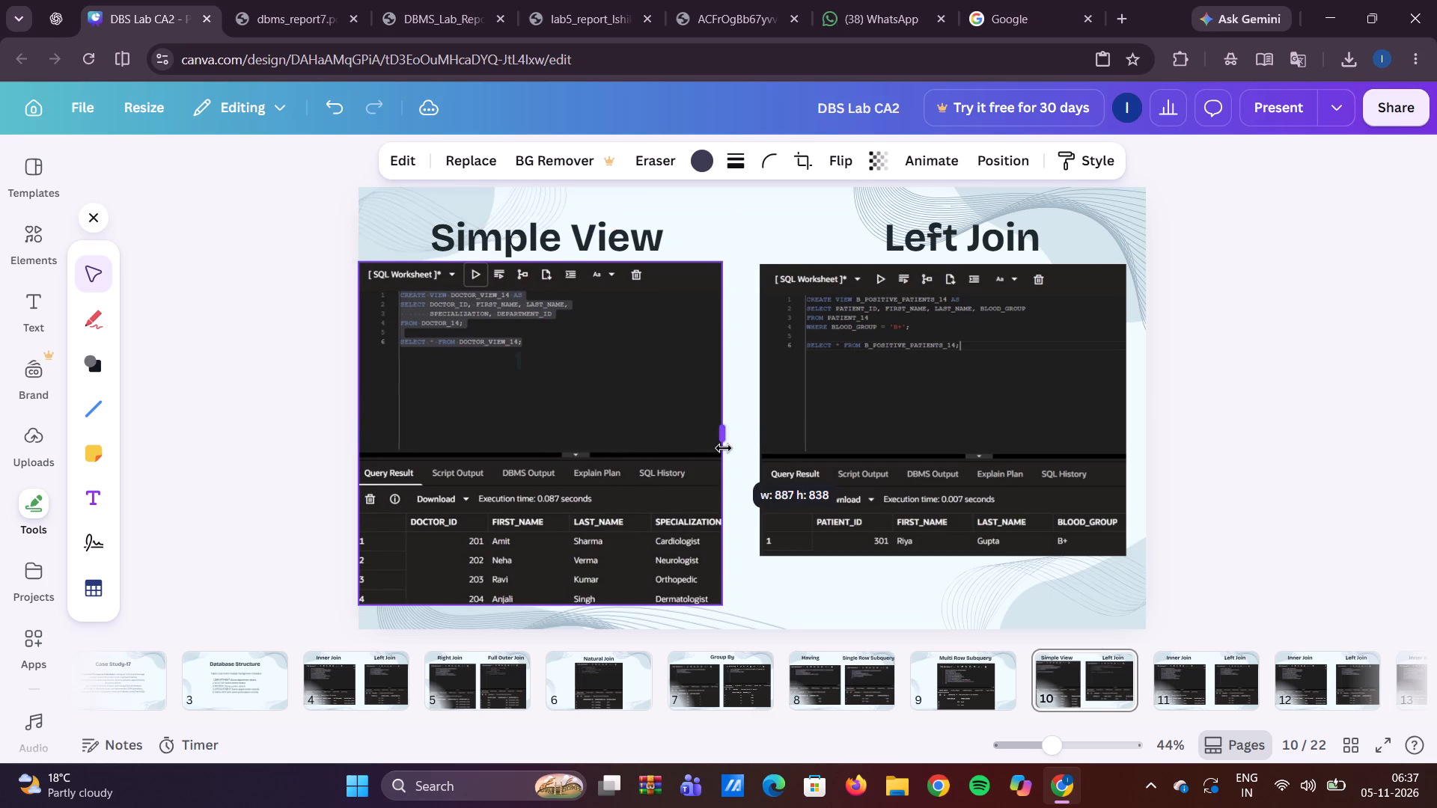
{"action": "left_click_drag", "start_coordinate": [724, 448], "coordinate": [724, 448]}
Bring the B_POSITIVE_PATIENTS_14 screenshot closer to the DOCTOR_VIEW_14 one and enlarge it to reach the slide's right edge.
{"action": "left_click_drag", "start_coordinate": [903, 449], "coordinate": [882, 447]}
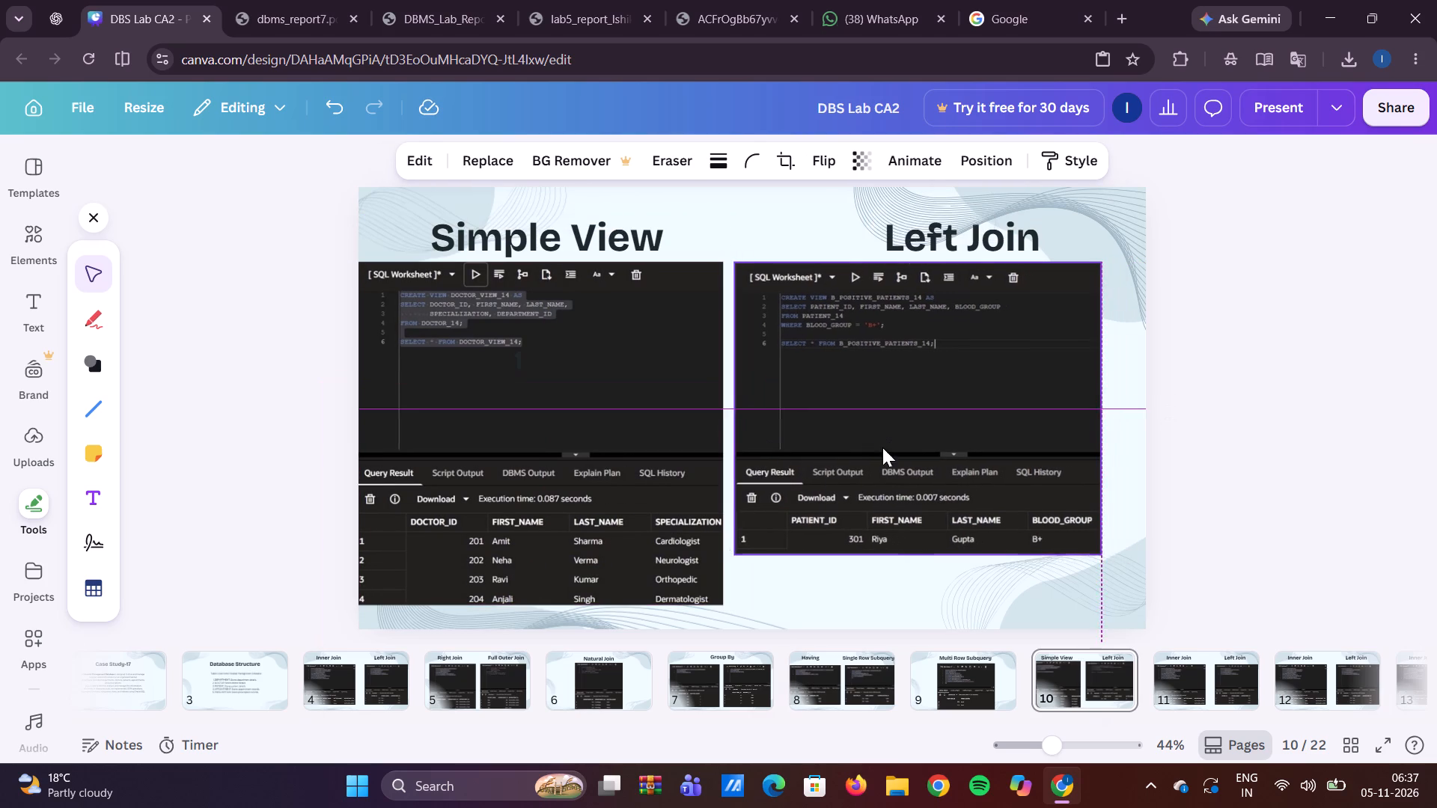
{"action": "left_click_drag", "start_coordinate": [1097, 554], "coordinate": [1129, 587]}
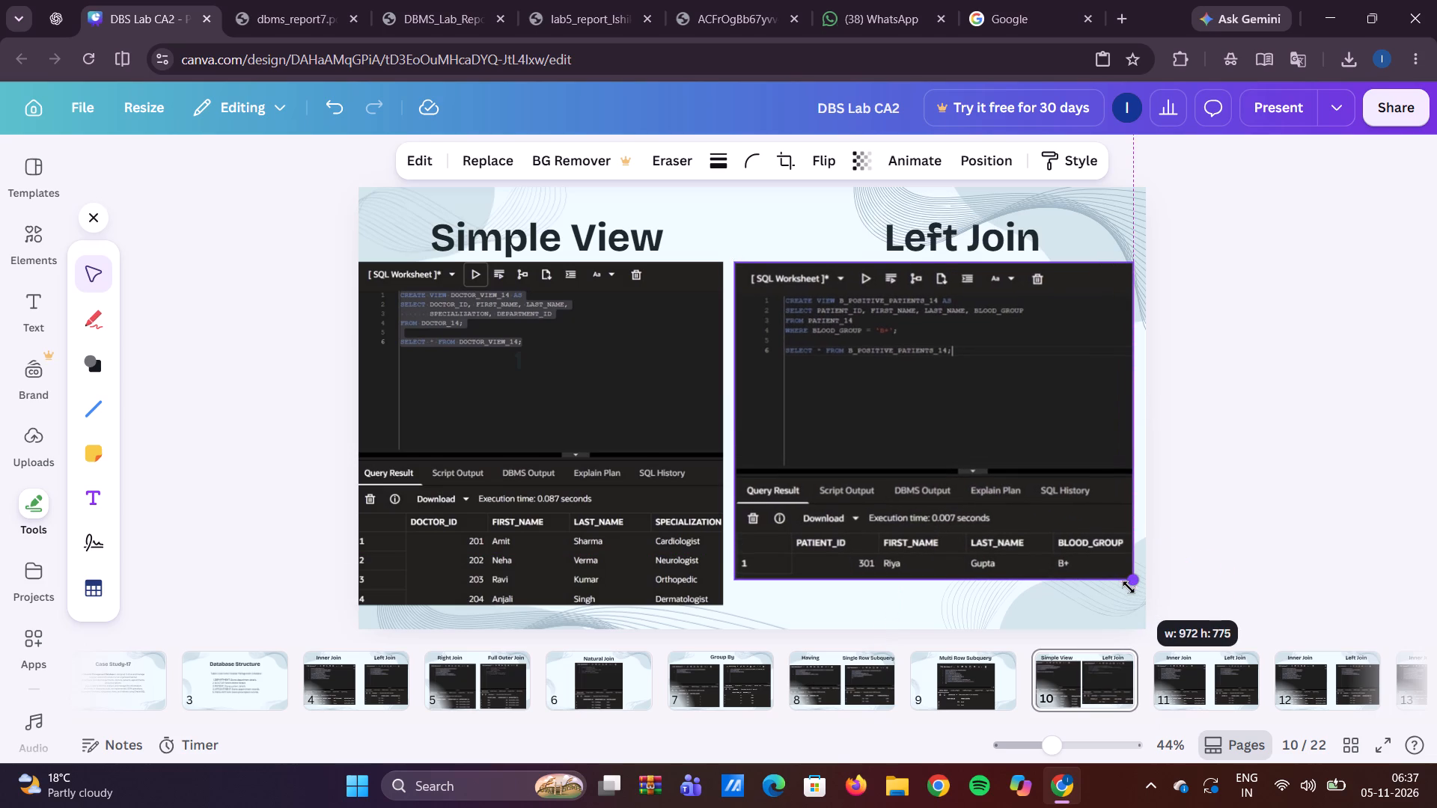
{"action": "left_click_drag", "start_coordinate": [1129, 587], "coordinate": [1133, 592]}
{"action": "left_click_drag", "start_coordinate": [926, 426], "coordinate": [933, 441]}
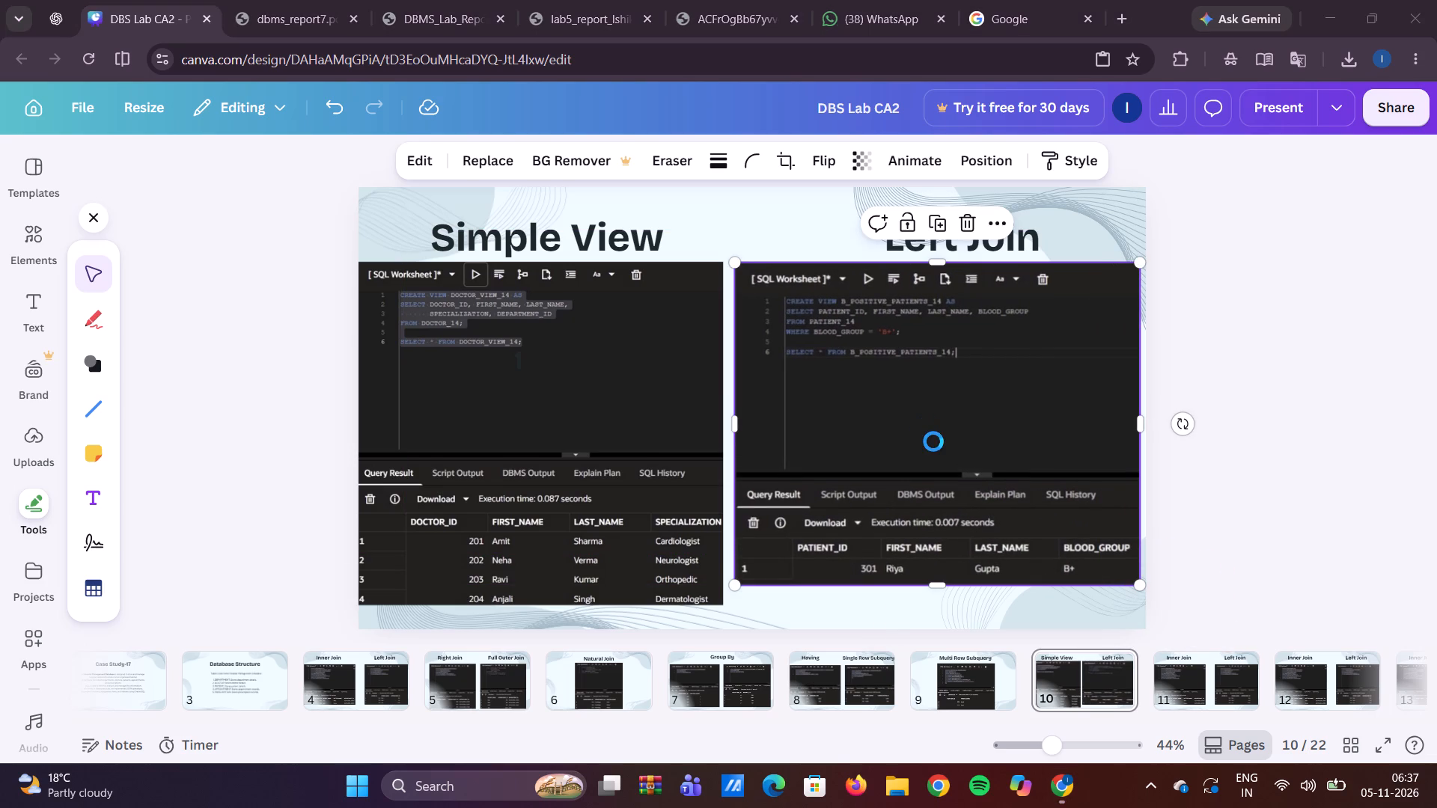
{"action": "left_click_drag", "start_coordinate": [933, 441], "coordinate": [942, 441]}
{"action": "left_click", "coordinate": [985, 354]}
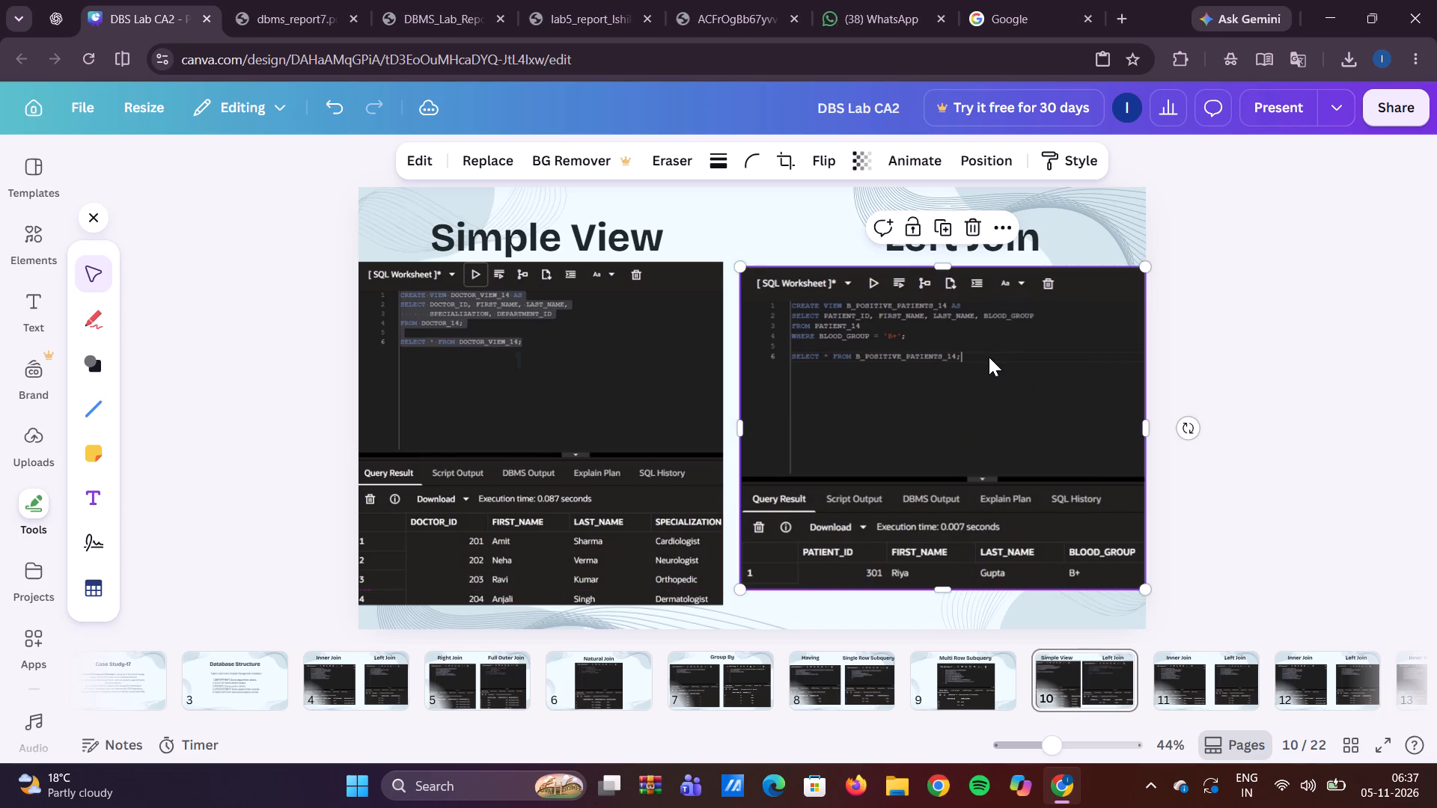
Search Google for "view with condition in sql" and read the overview of its syntax and examples.
{"action": "left_click", "coordinate": [992, 9]}
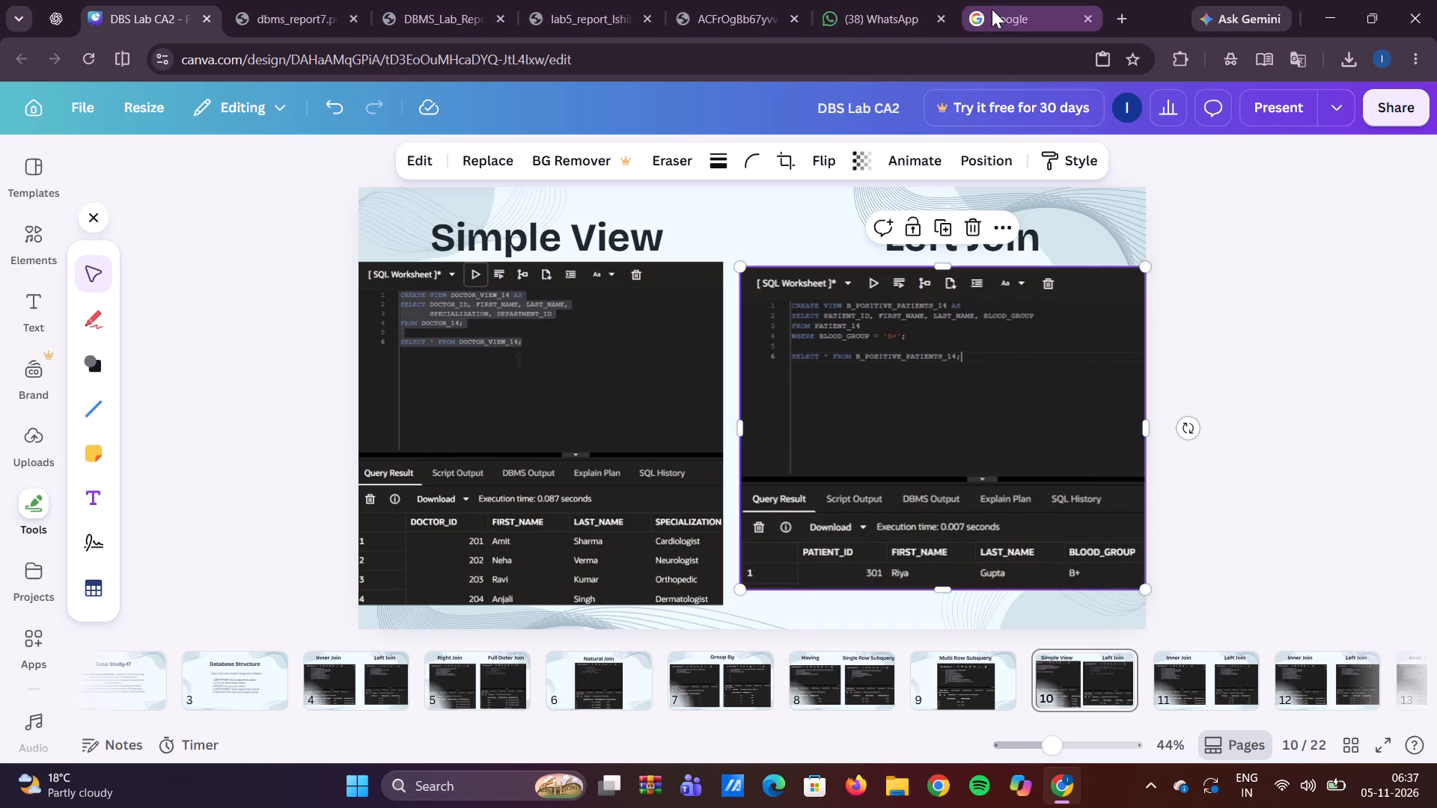
{"action": "left_click", "coordinate": [785, 471]}
{"action": "left_click_drag", "start_coordinate": [785, 471], "coordinate": [330, 299]}
{"action": "key", "text": "BackSpace"}
{"action": "type", "text": "view with condition in s"}
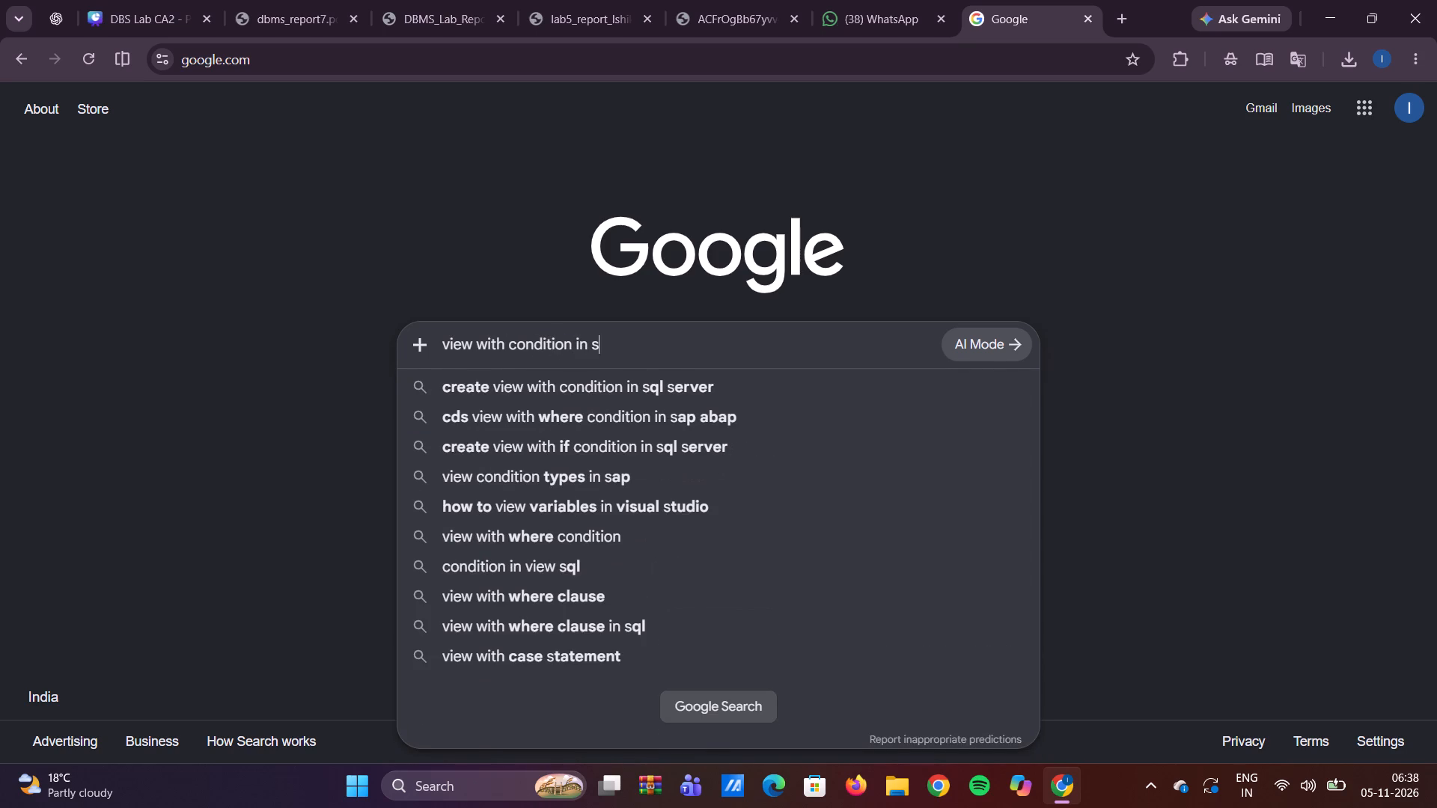
{"action": "type", "text": "ql"}
{"action": "key", "text": "Return"}
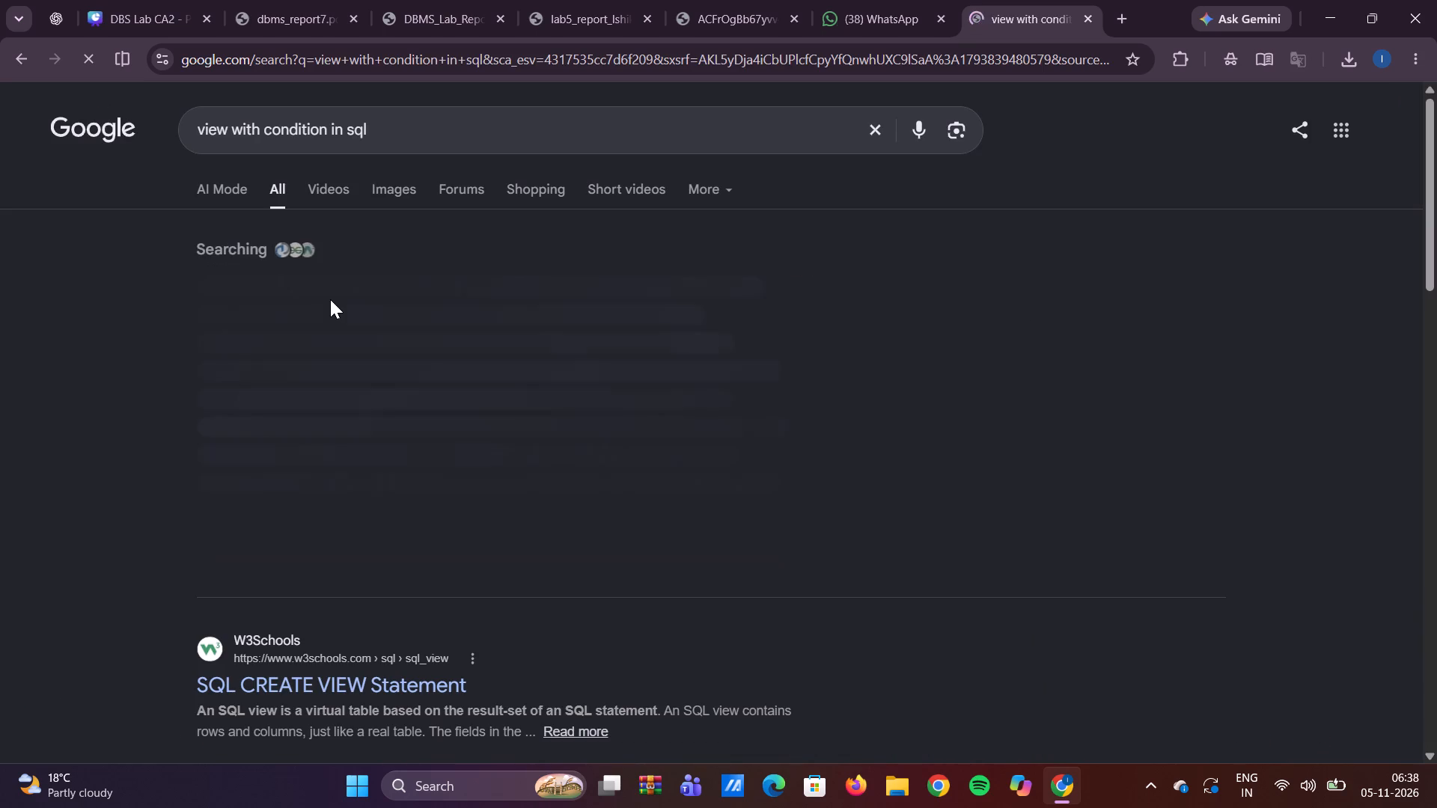
{"action": "scroll", "coordinate": [330, 299], "scroll_direction": "down", "scroll_amount": 1}
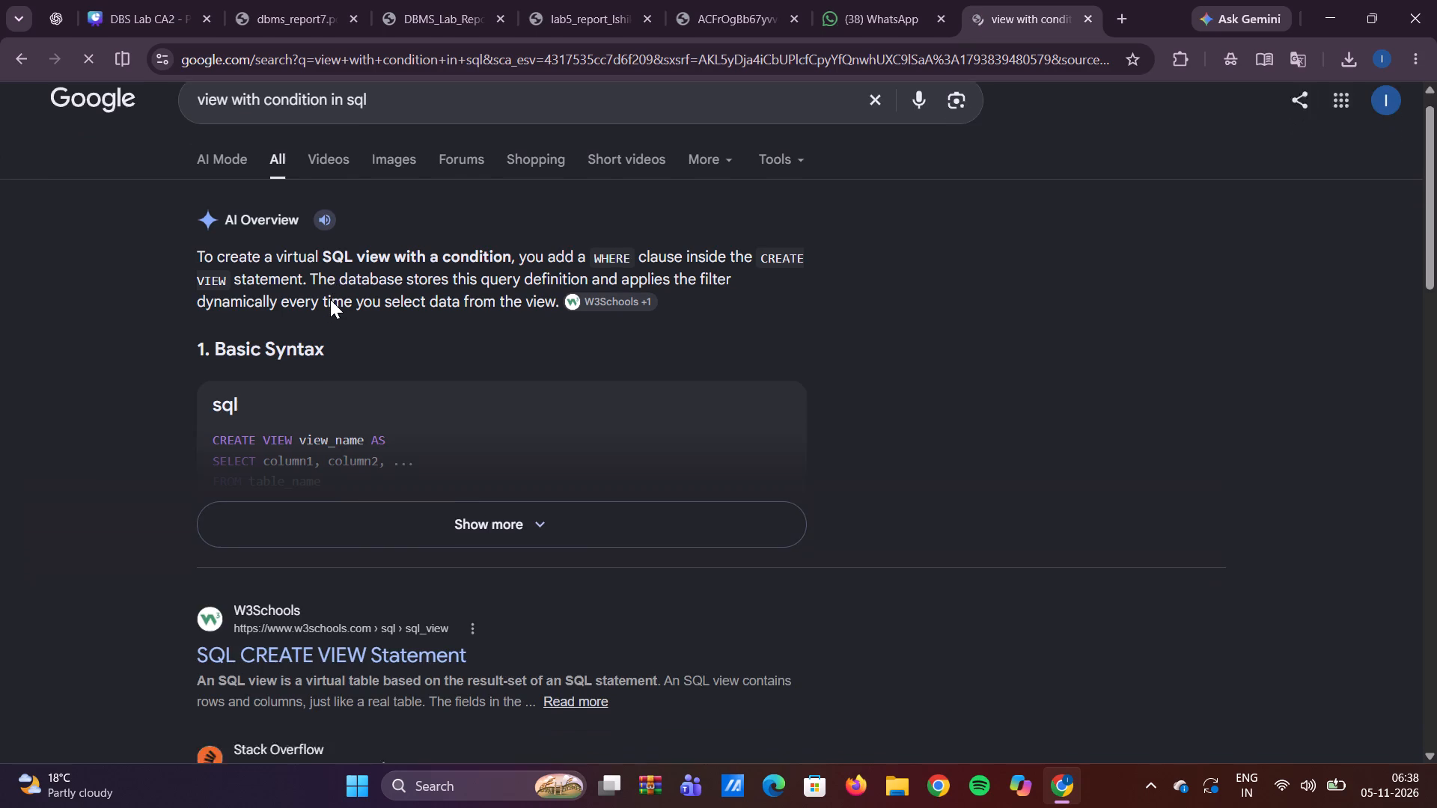
{"action": "scroll", "coordinate": [330, 299], "scroll_direction": "down", "scroll_amount": 1}
{"action": "left_click", "coordinate": [403, 441]}
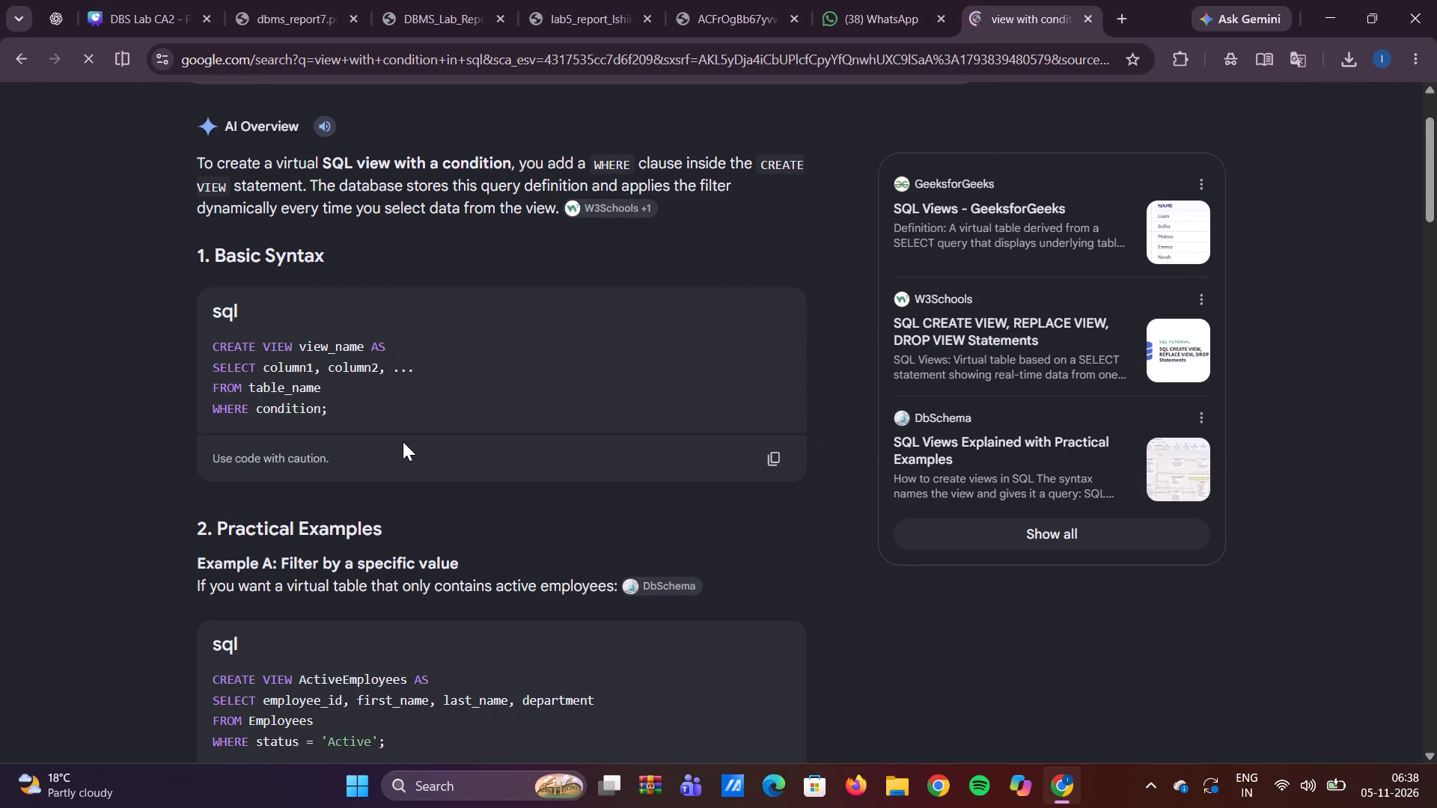
{"action": "scroll", "coordinate": [403, 441], "scroll_direction": "up", "scroll_amount": 1}
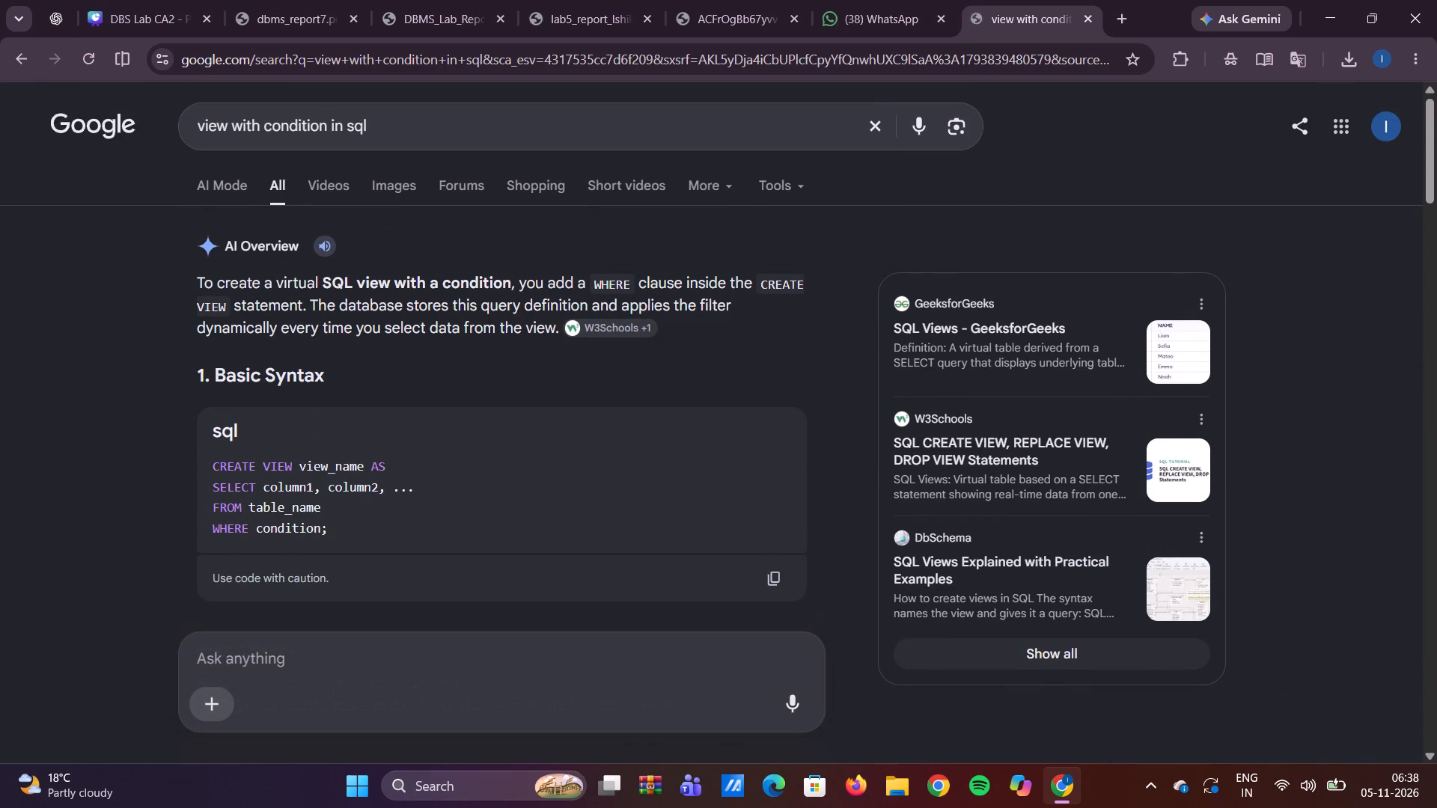
Extend the Google search to "view with condition in sql is it called conditional view" to check the correct term.
{"action": "left_click", "coordinate": [492, 129]}
{"action": "key", "text": "space"}
{"action": "type", "text": "is ti"}
{"action": "key", "text": "BackSpace"}
{"action": "key", "text": "BackSpace"}
{"action": "type", "text": "it called ocn"}
{"action": "key", "text": "BackSpace"}
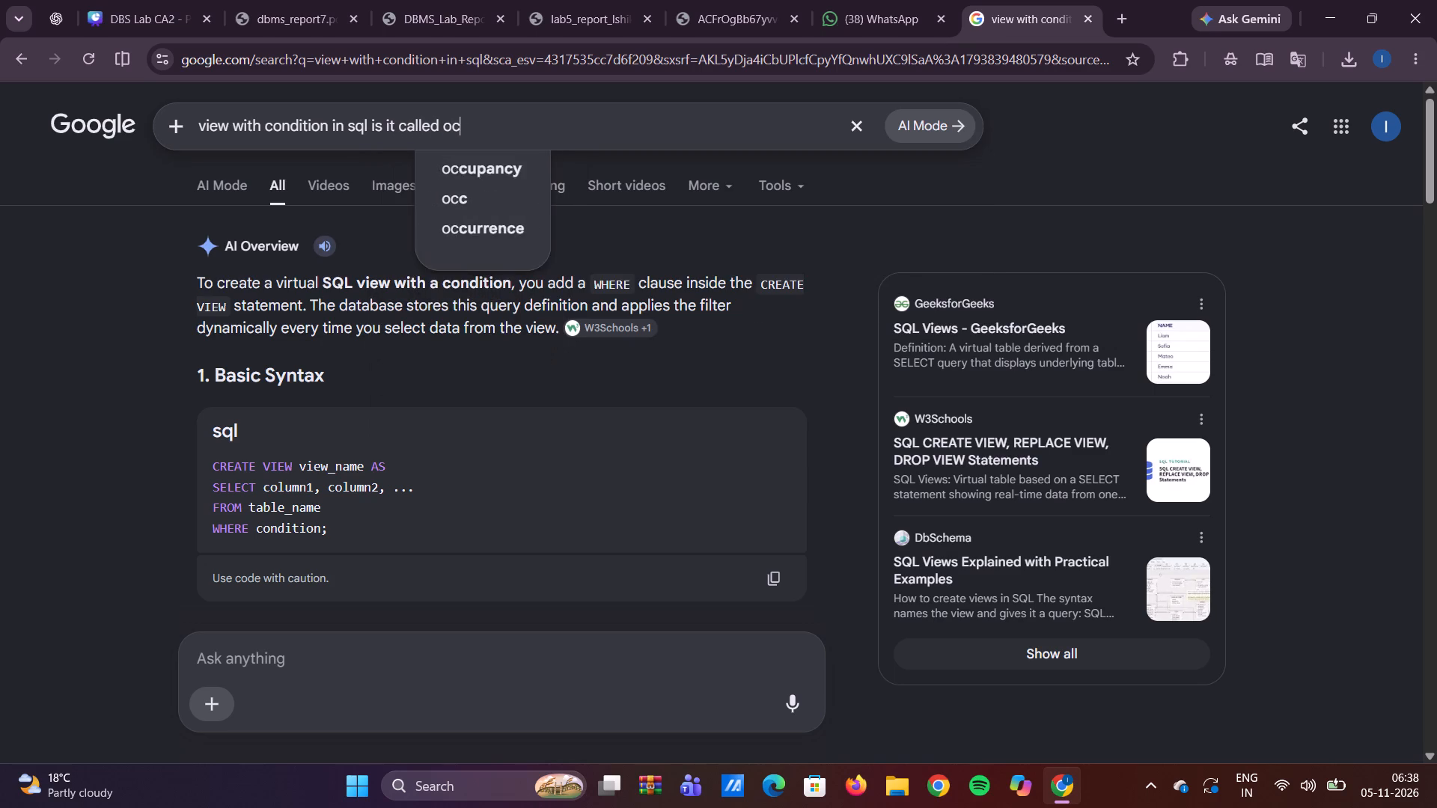
{"action": "key", "text": "BackSpace"}
{"action": "key", "text": "BackSpace"}
{"action": "type", "text": "conditional view"}
{"action": "key", "text": "Return"}
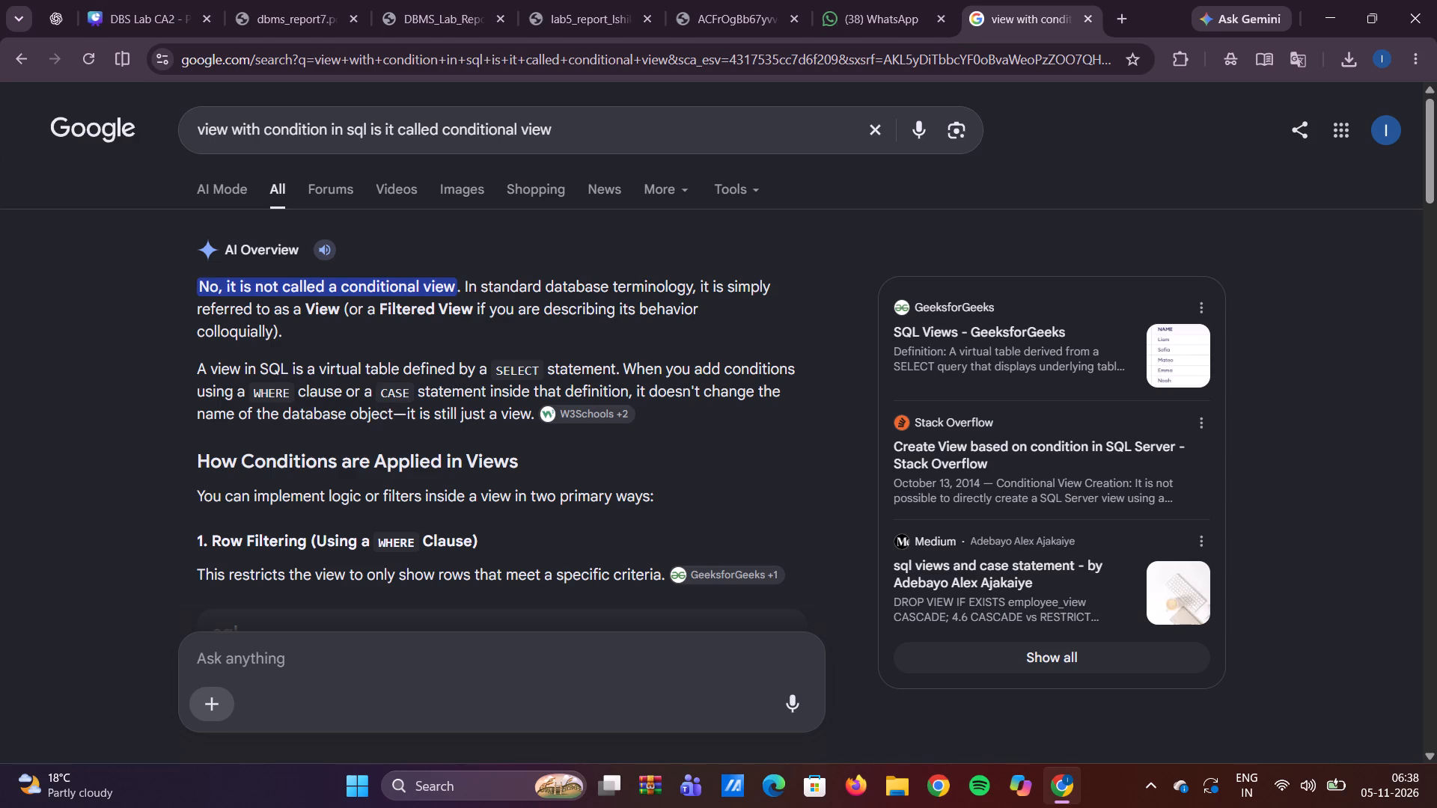
Switch back to the Canva presentation and replace slide 10's "Left Join" heading with "View with Condition".
{"action": "left_click", "coordinate": [279, 1]}
{"action": "left_click", "coordinate": [165, 0]}
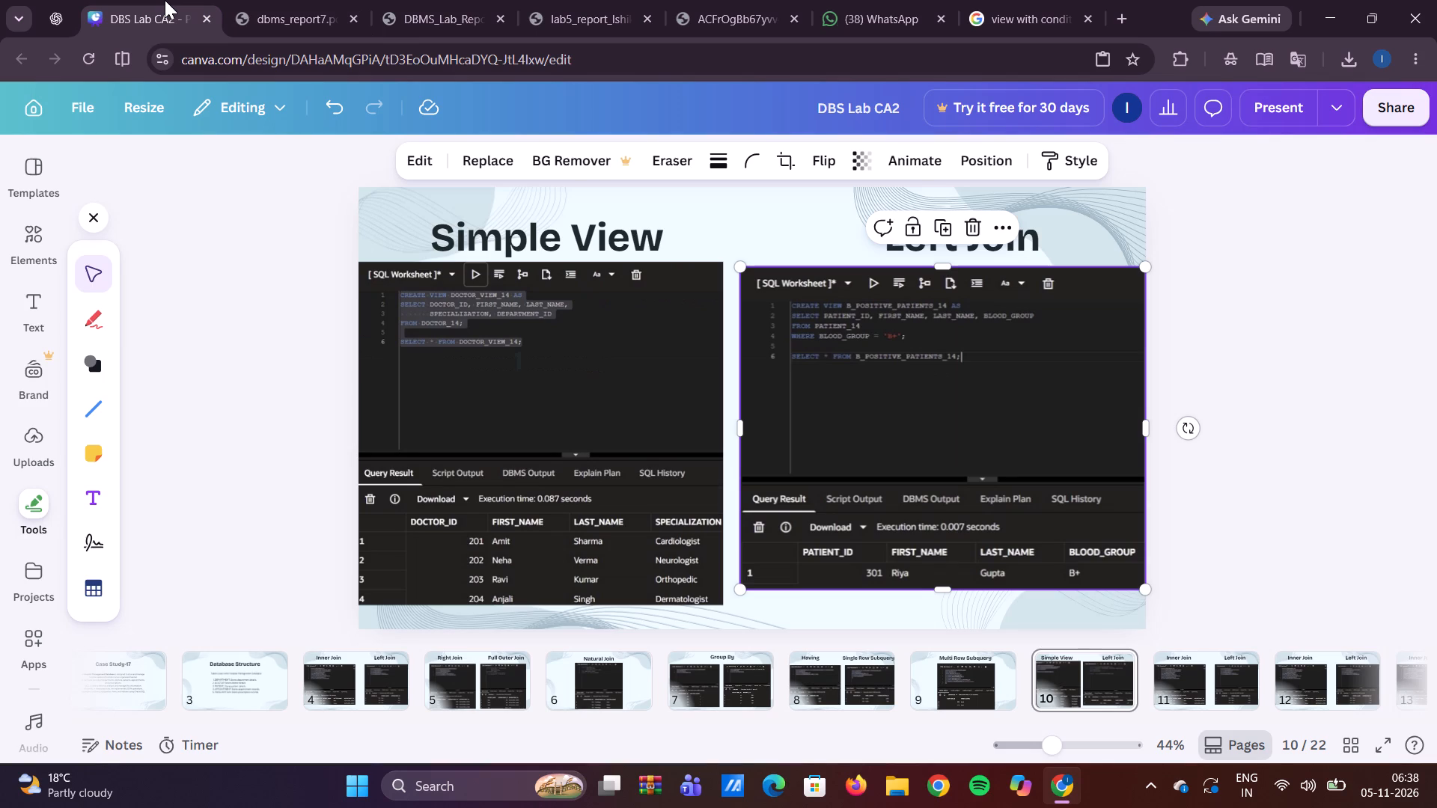
{"action": "left_click", "coordinate": [1055, 248]}
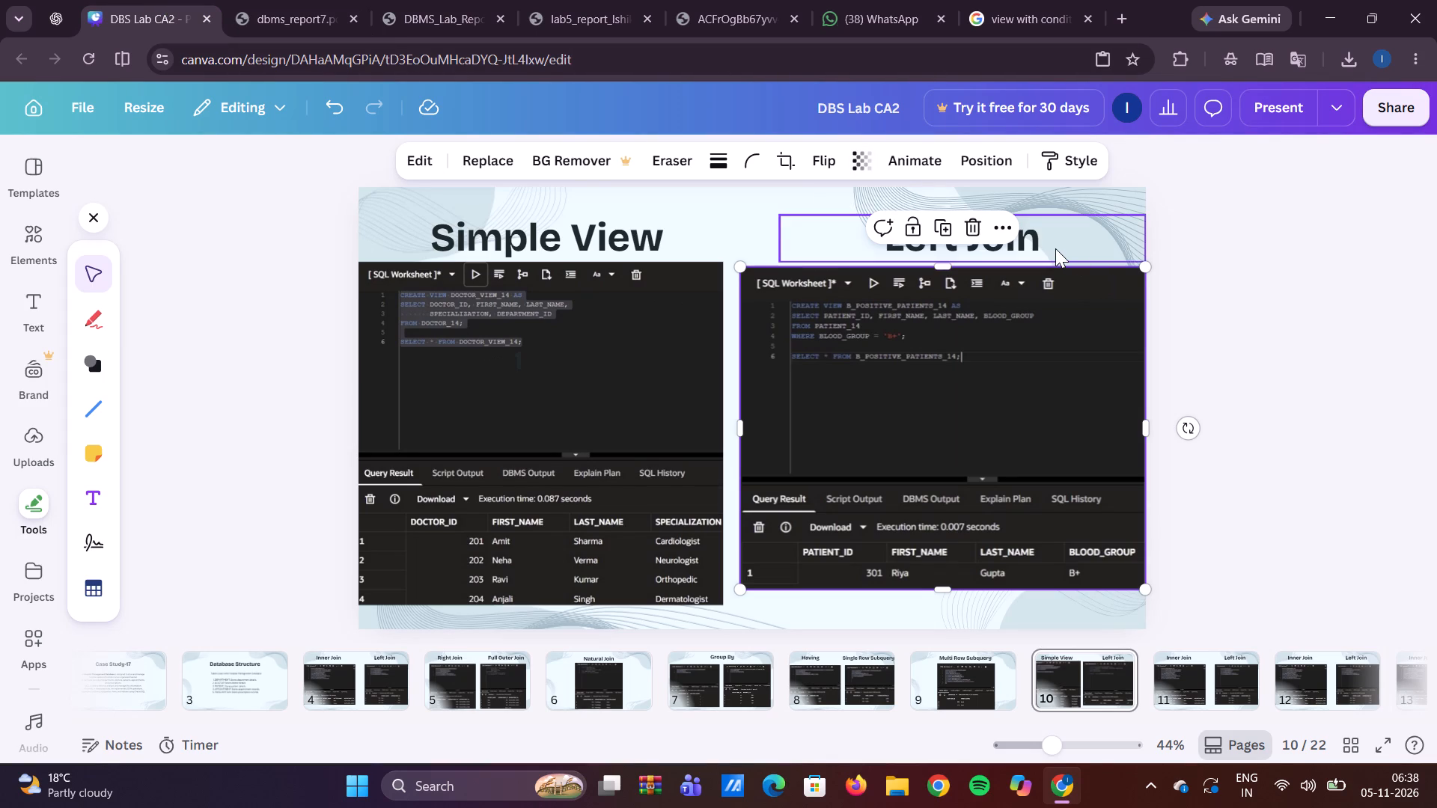
{"action": "left_click", "coordinate": [1055, 248]}
{"action": "key", "text": "BackSpace"}
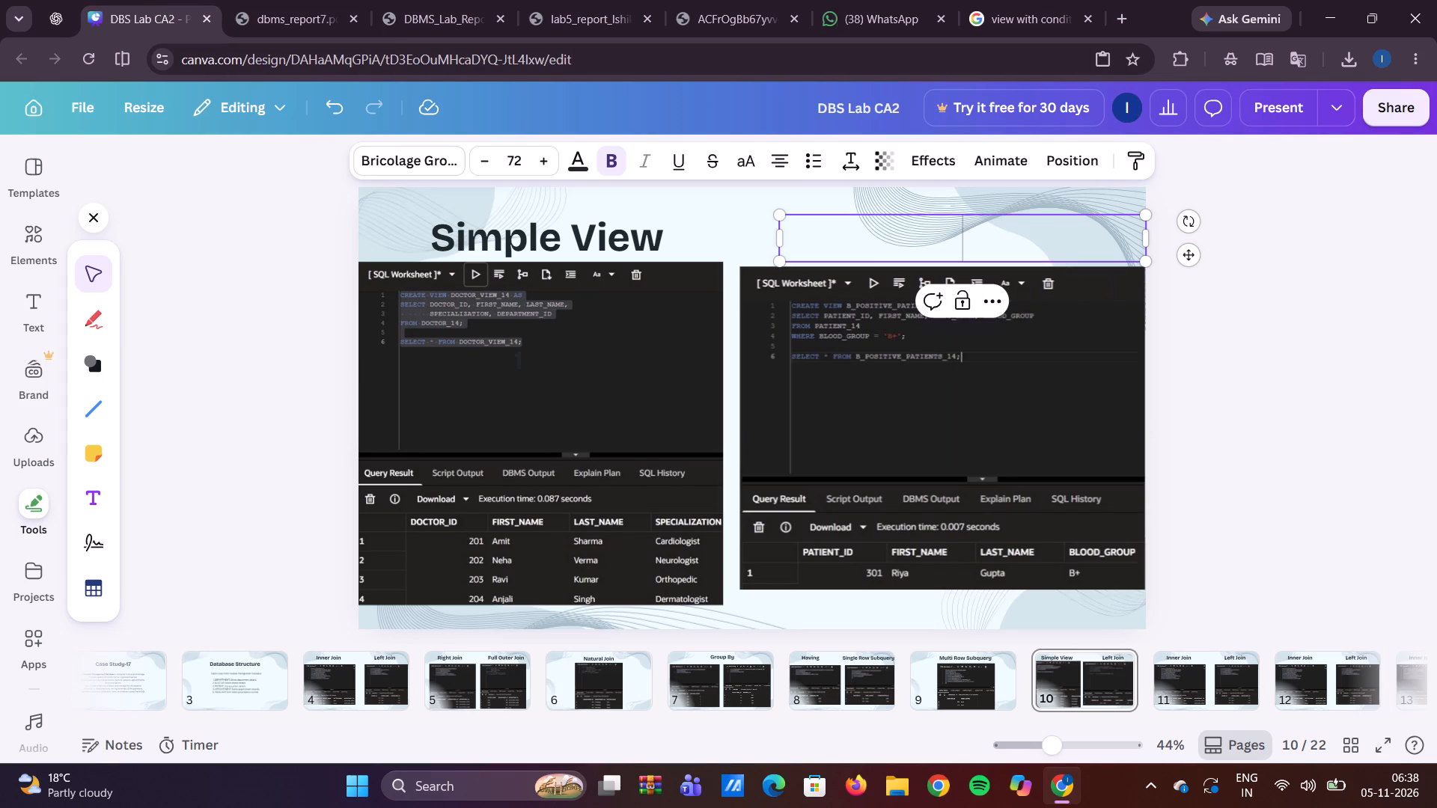
{"action": "key", "text": "shift+v"}
{"action": "type", "text": "iew with con"}
{"action": "key", "text": "BackSpace"}
{"action": "key", "text": "BackSpace"}
{"action": "key", "text": "BackSpace"}
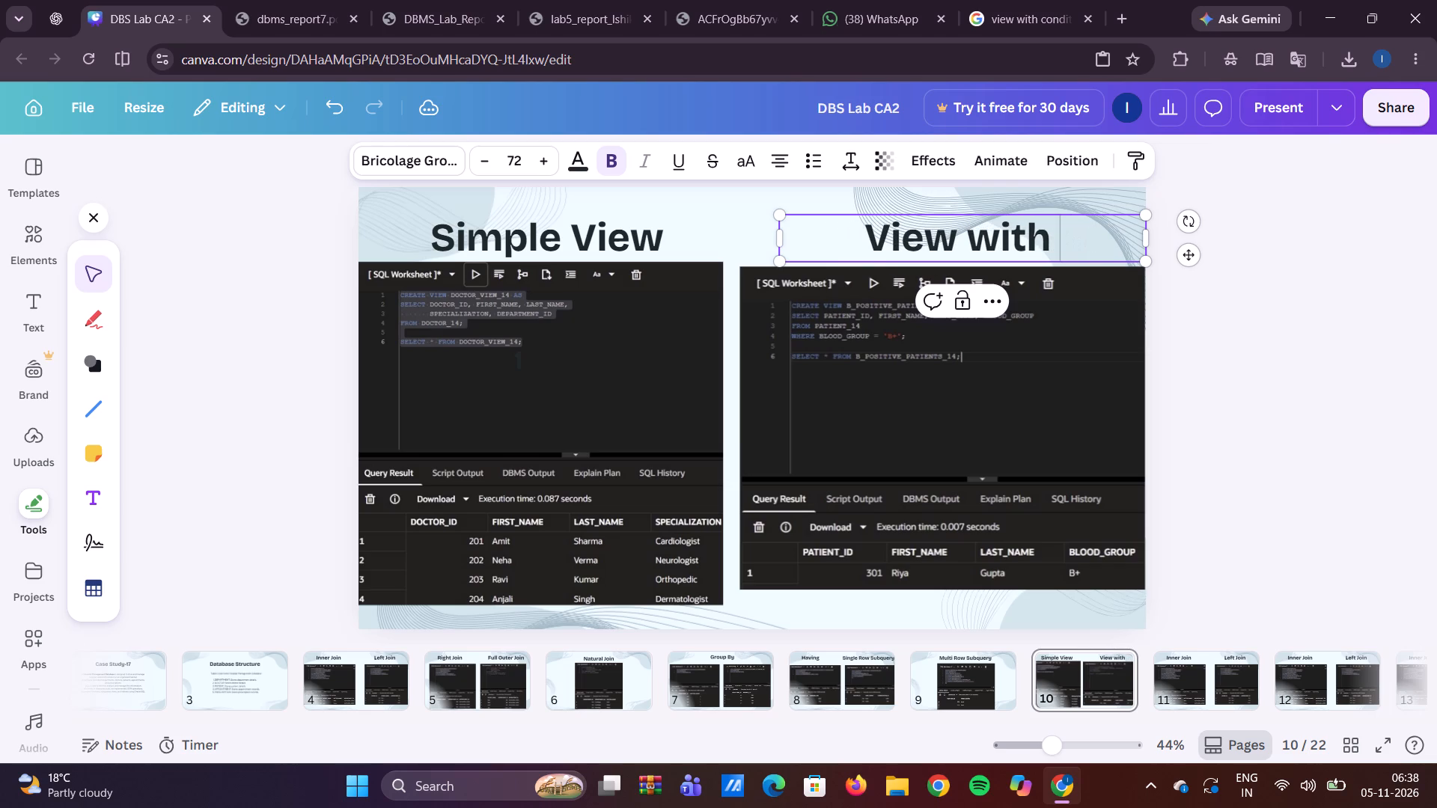
{"action": "type", "text": "Condu"}
{"action": "key", "text": "BackSpace"}
{"action": "type", "text": "ition"}
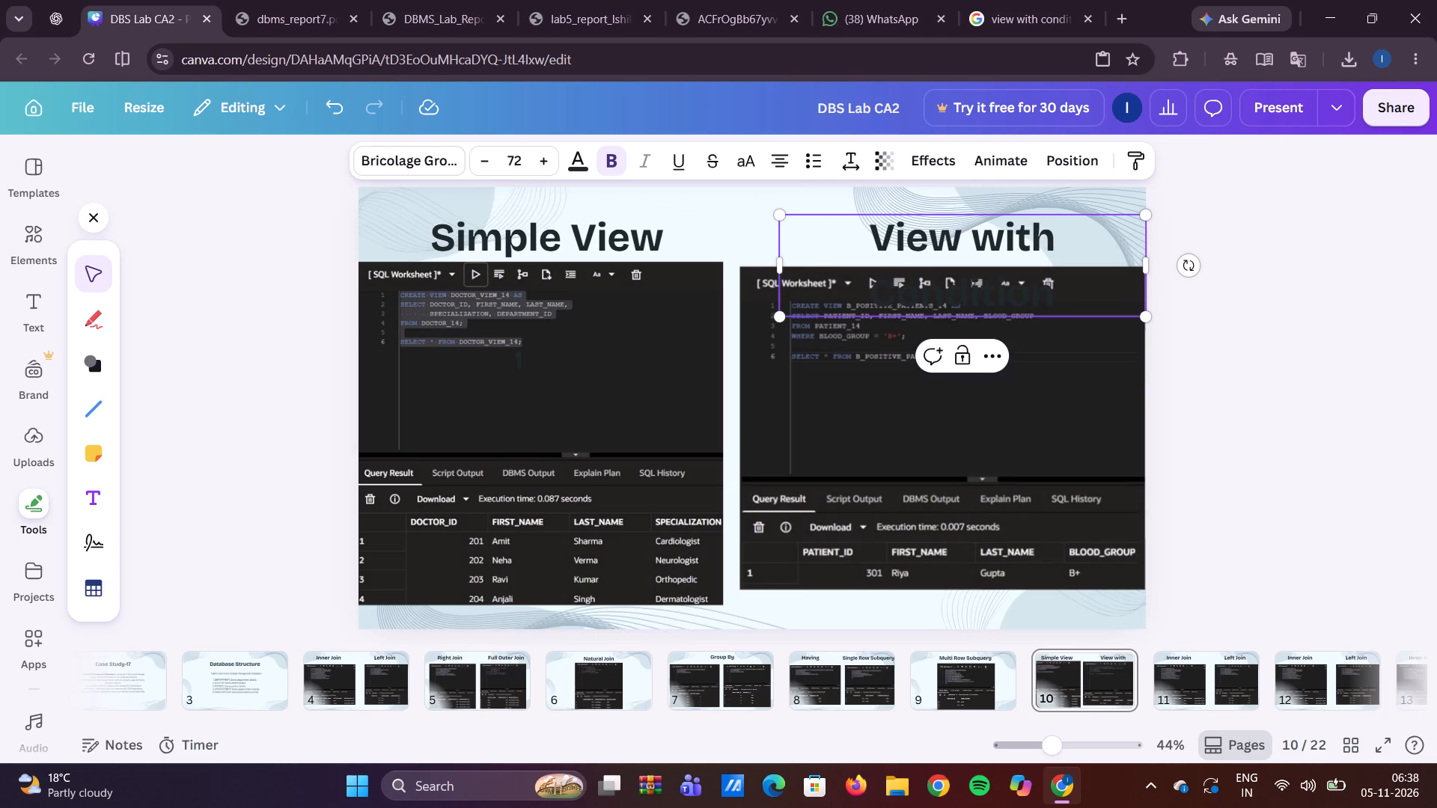
Reduce the "View with Condition" heading's font size to 67 so it fits on one line.
{"action": "double_click", "coordinate": [490, 165]}
{"action": "double_click", "coordinate": [490, 165]}
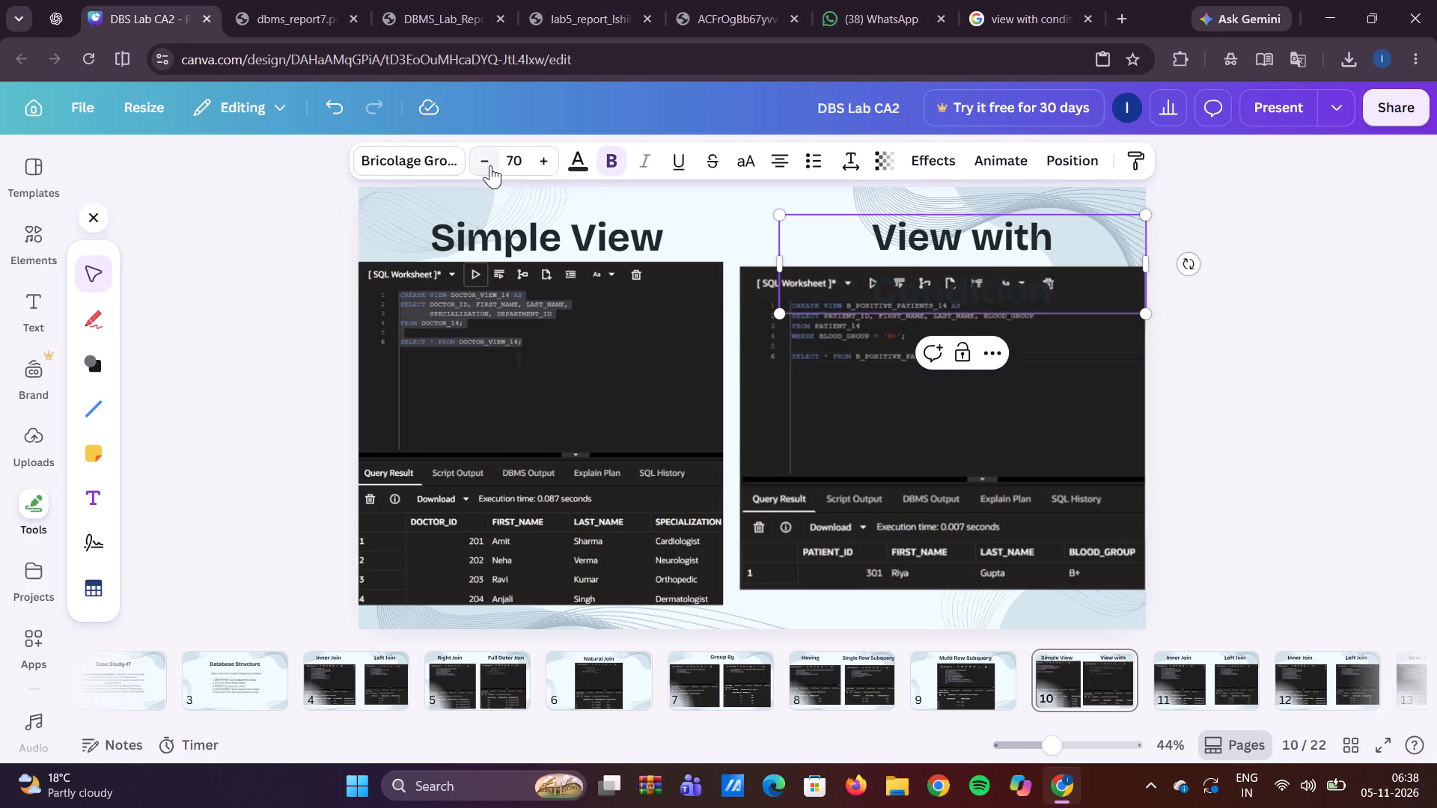
{"action": "left_click", "coordinate": [490, 165]}
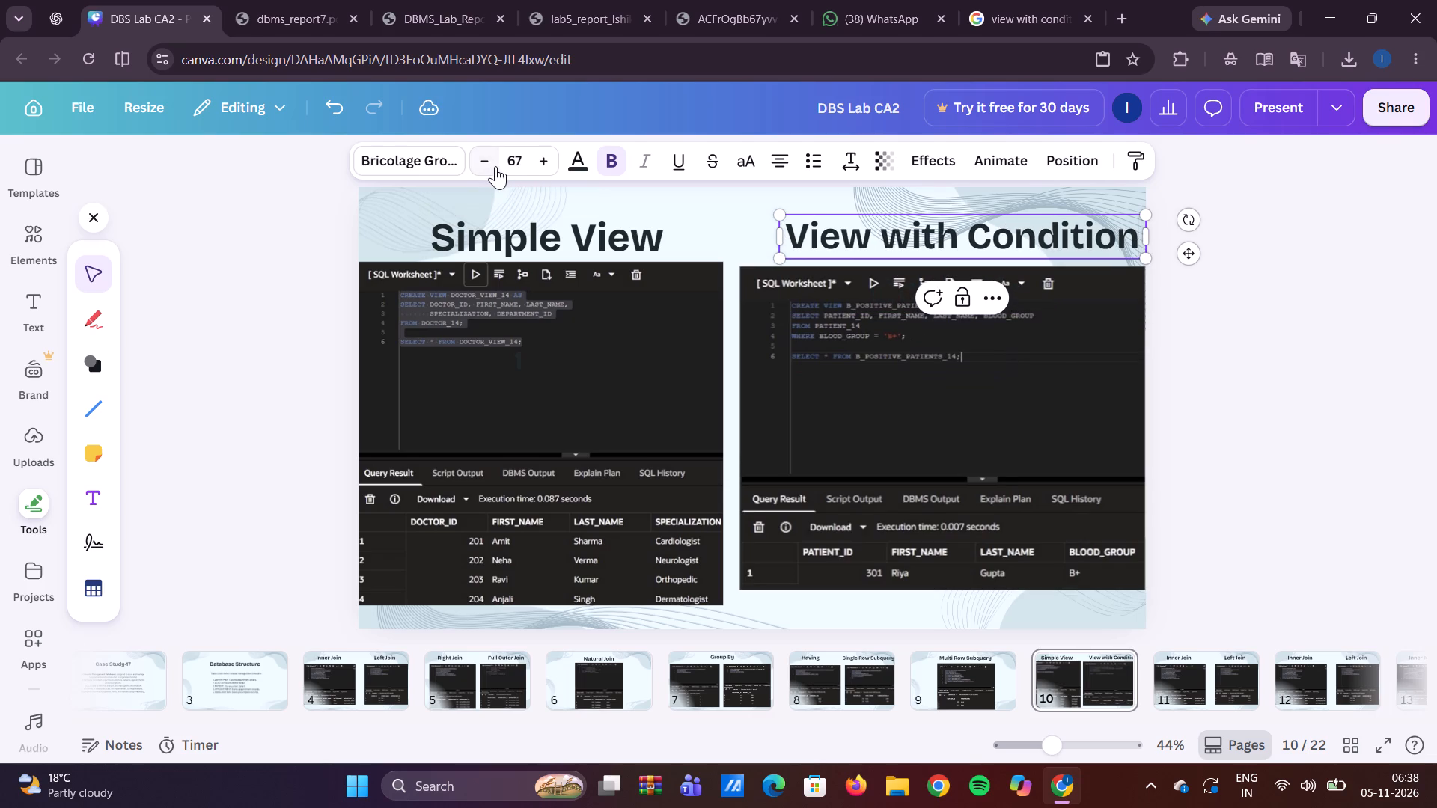
{"action": "left_click", "coordinate": [1298, 356]}
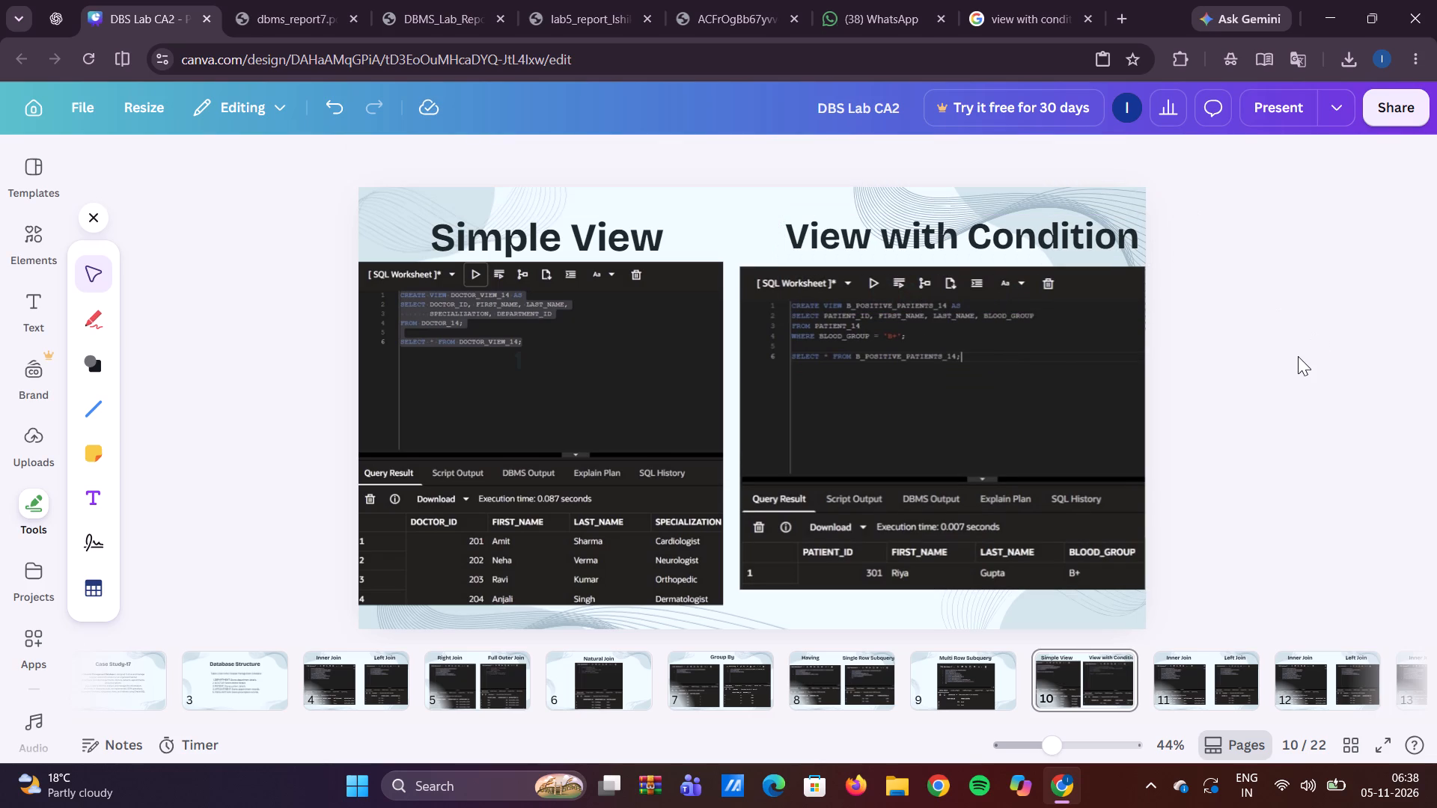
Move the B_POSITIVE_PATIENTS_14 screenshot up beside the DOCTOR_VIEW_14 one and enlarge it to about 1,014 by 808, reaching the slide's right edge.
{"action": "left_click_drag", "start_coordinate": [975, 362], "coordinate": [973, 361]}
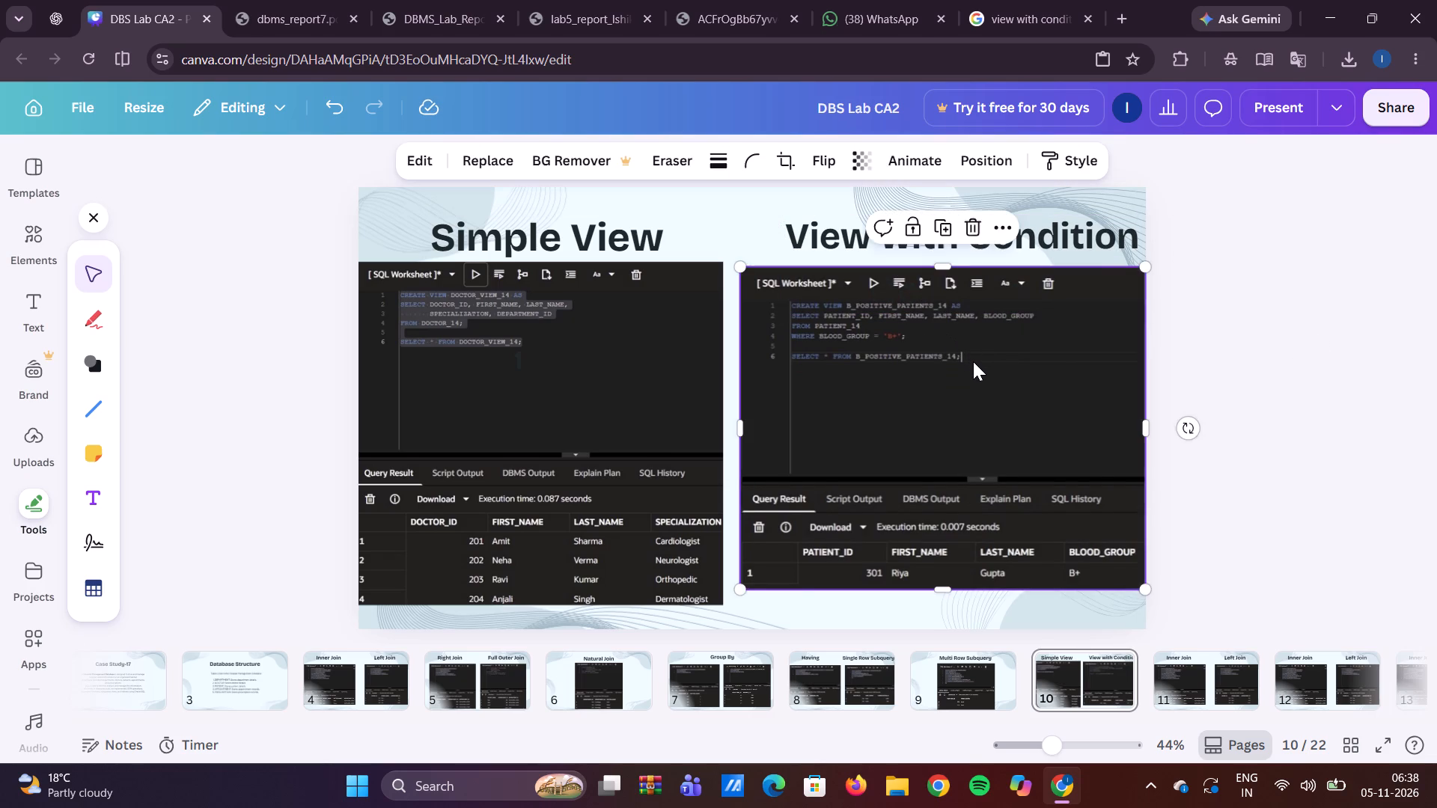
{"action": "left_click_drag", "start_coordinate": [973, 361], "coordinate": [971, 362]}
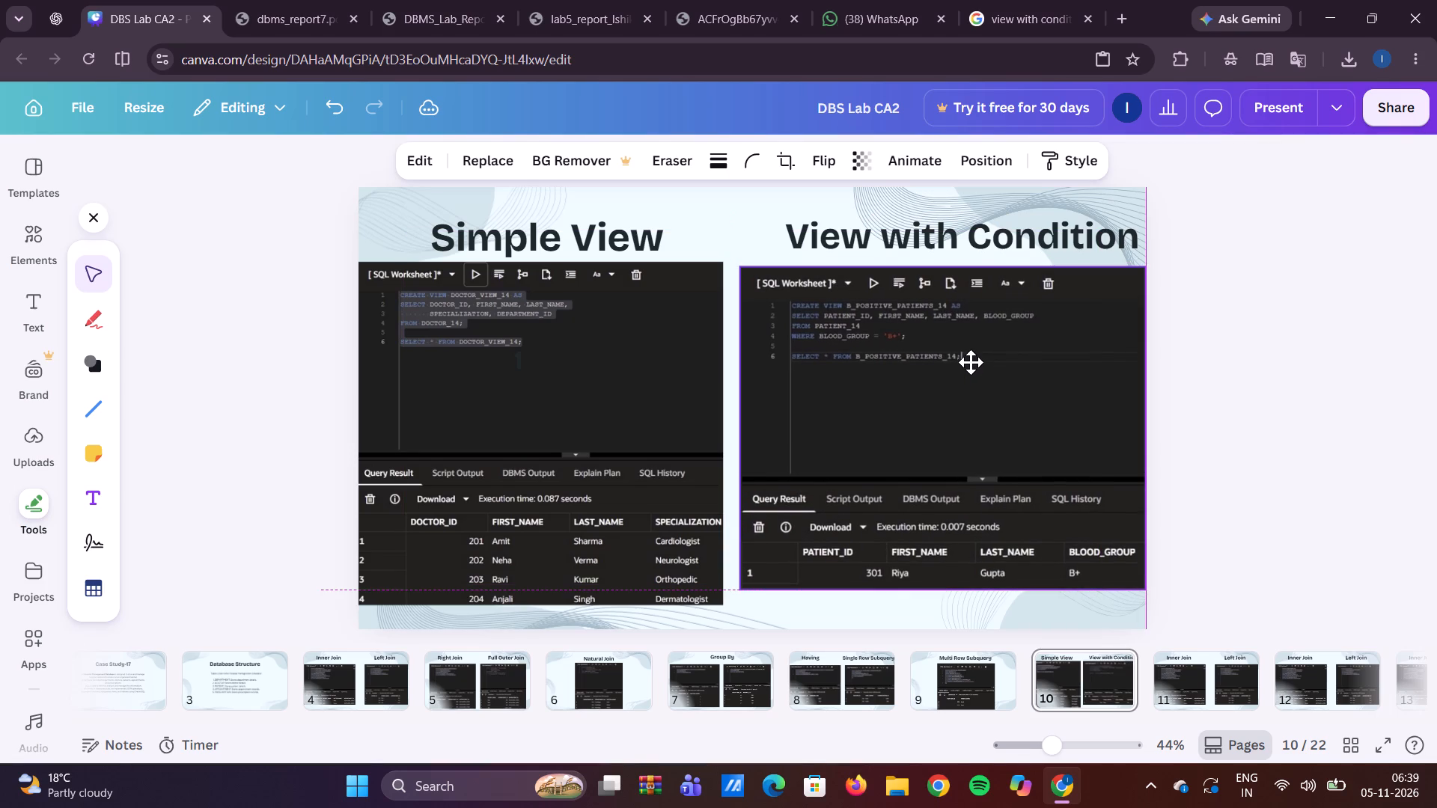
{"action": "left_click_drag", "start_coordinate": [971, 362], "coordinate": [968, 360]}
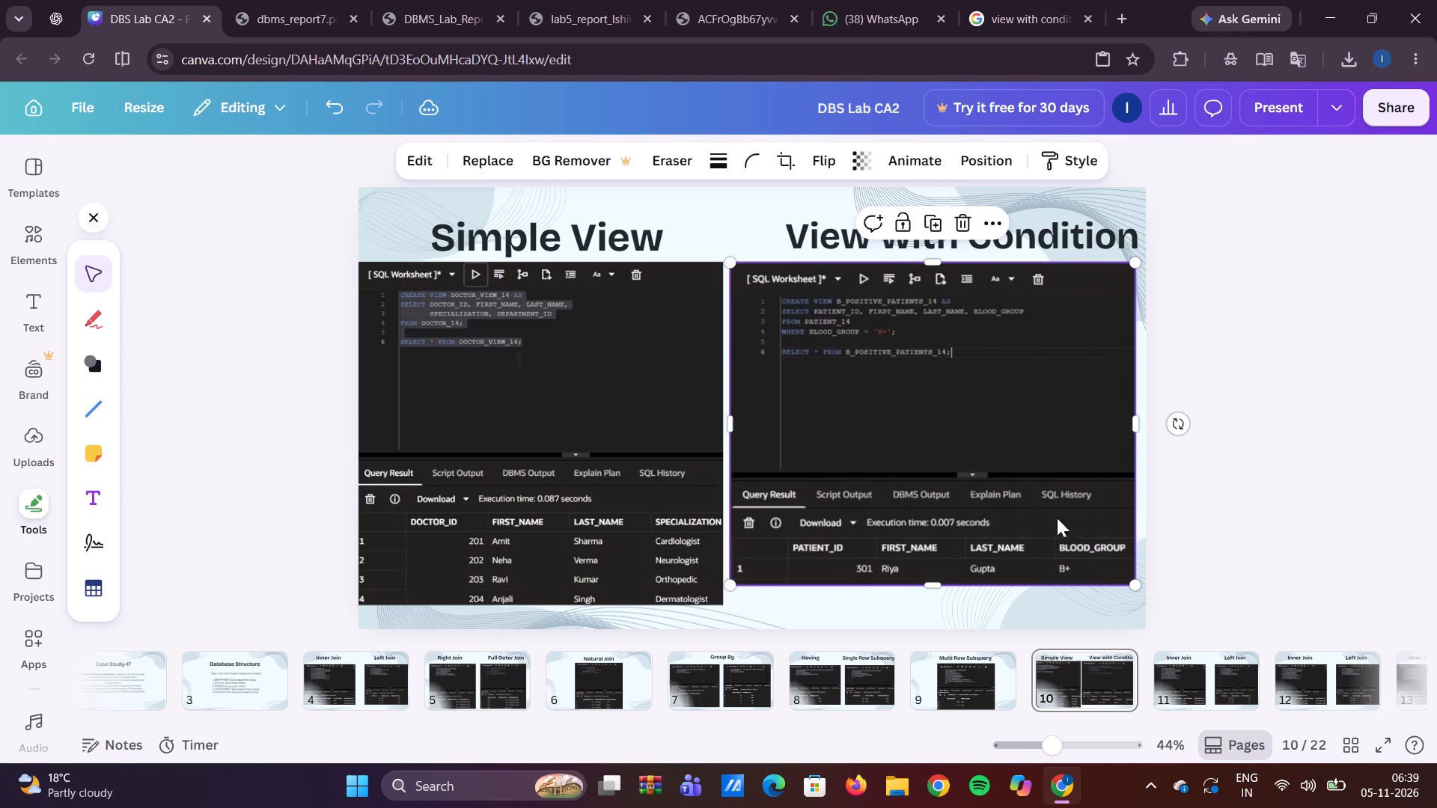
{"action": "left_click_drag", "start_coordinate": [1135, 581], "coordinate": [1142, 588]}
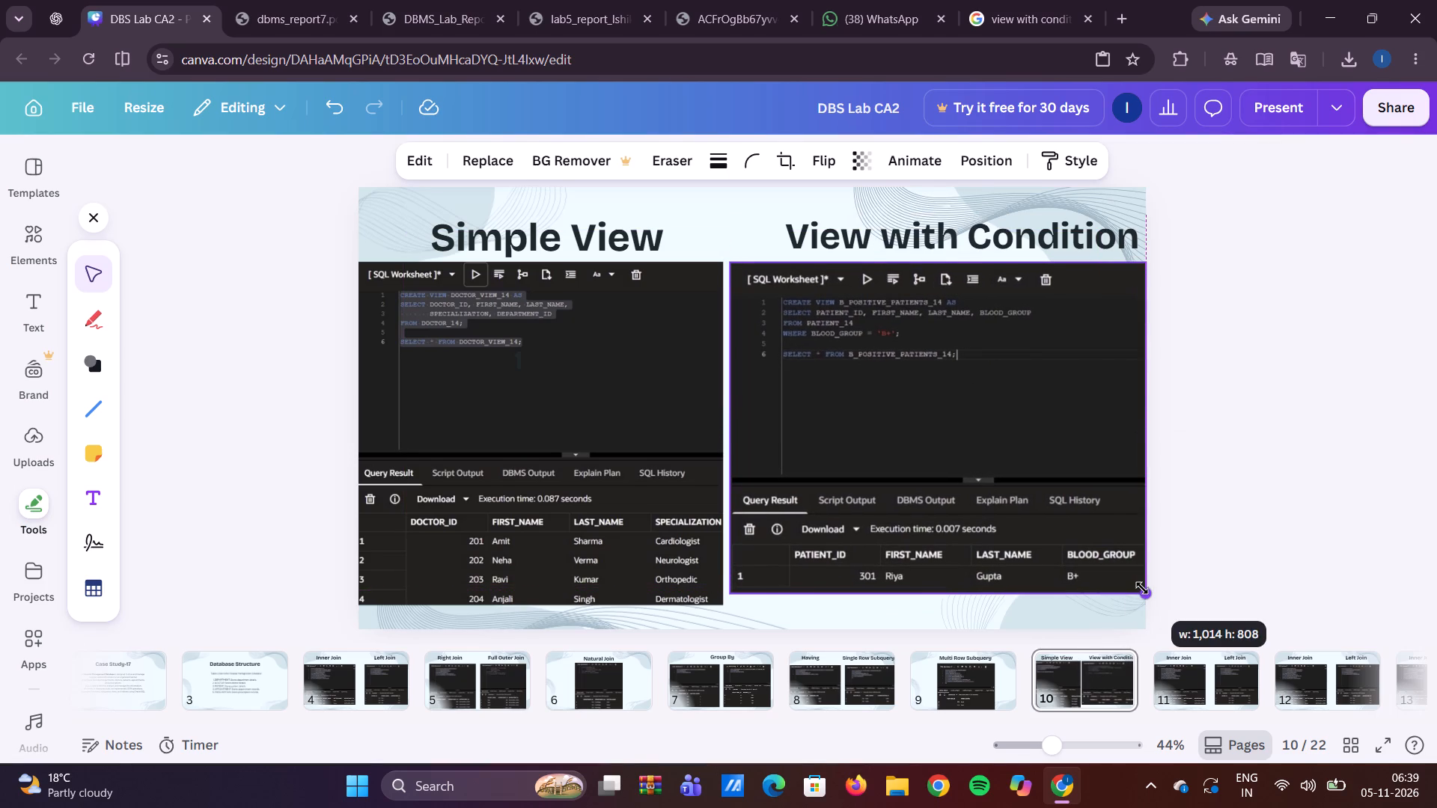
{"action": "left_click_drag", "start_coordinate": [1142, 588], "coordinate": [1141, 588]}
{"action": "left_click", "coordinate": [1235, 552]}
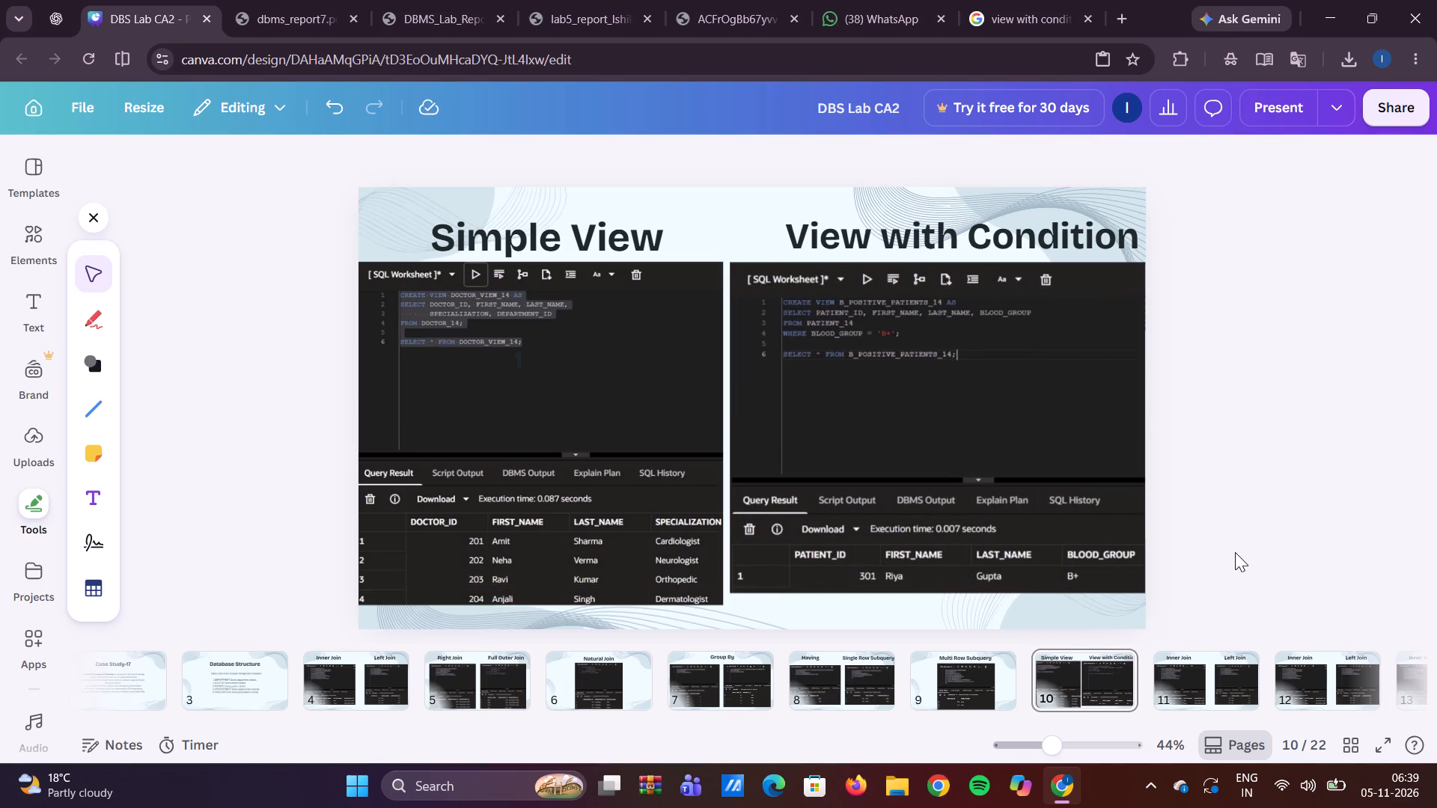
Shrink the B_POSITIVE_PATIENTS_14 screenshot slightly from its lower-left corner to widen the gap beside the DOCTOR_VIEW_14 screenshot.
{"action": "left_click", "coordinate": [1166, 674]}
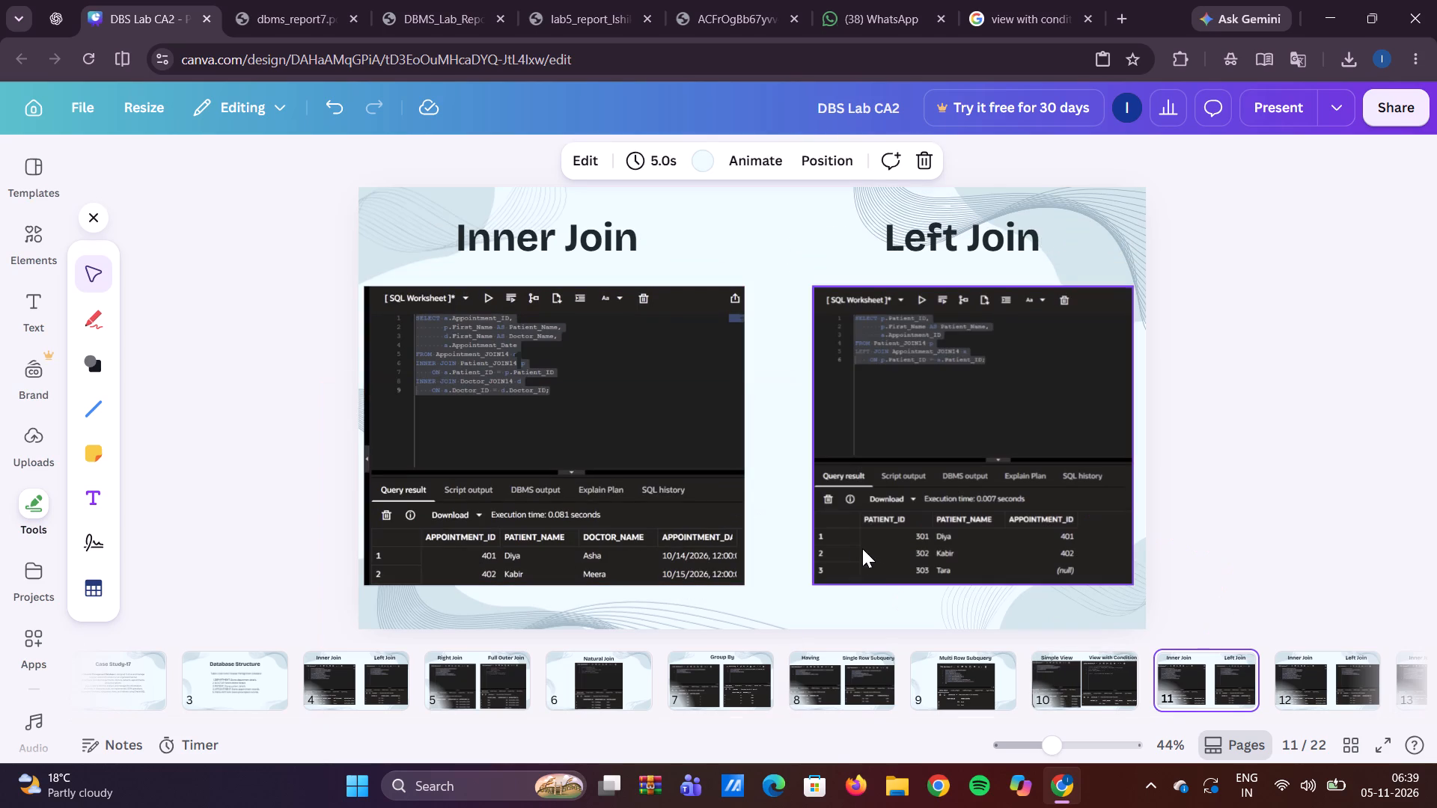
{"action": "left_click", "coordinate": [1069, 676]}
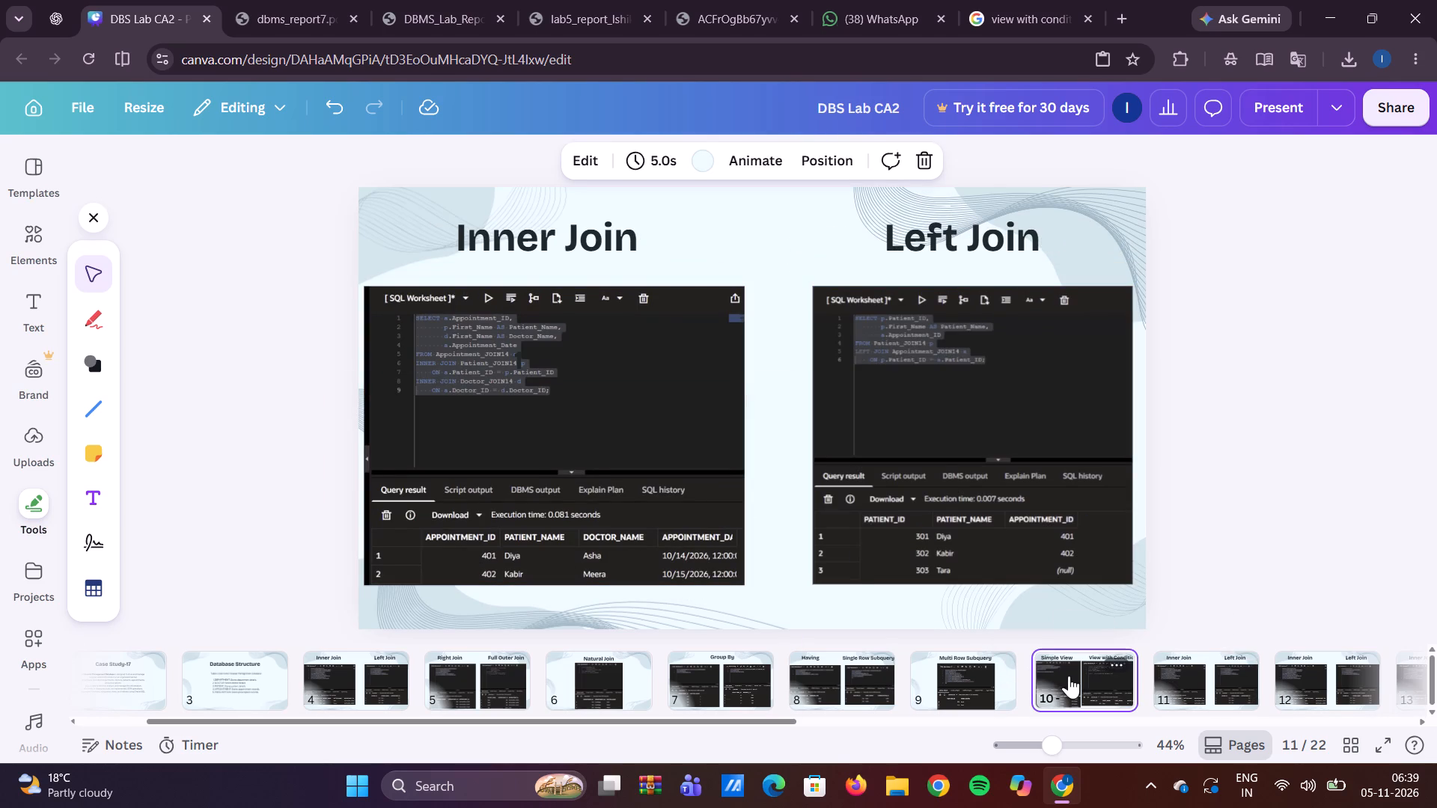
{"action": "left_click", "coordinate": [820, 480]}
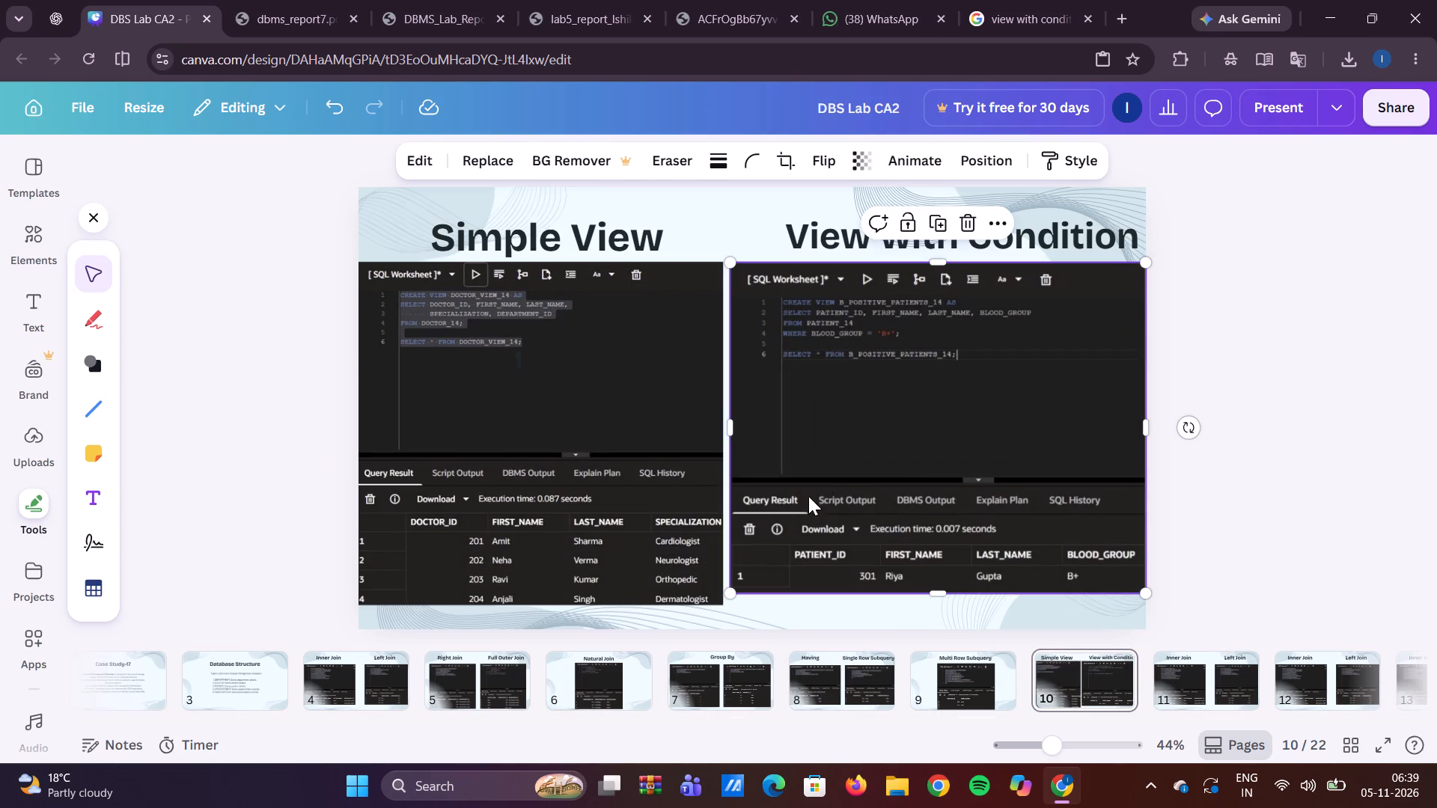
{"action": "left_click_drag", "start_coordinate": [734, 589], "coordinate": [735, 588]}
{"action": "left_click_drag", "start_coordinate": [735, 588], "coordinate": [745, 581]}
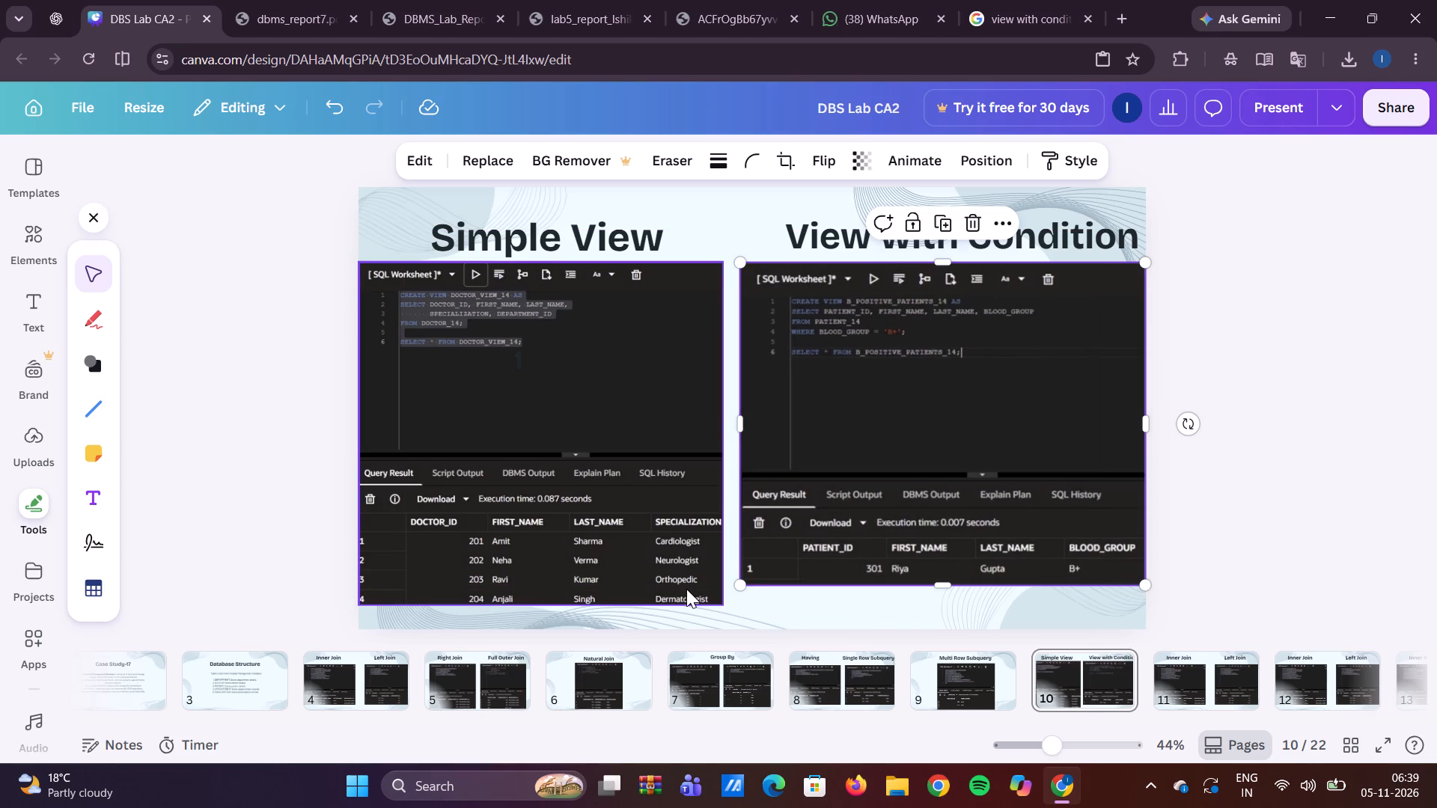
{"action": "left_click", "coordinate": [686, 589]}
{"action": "left_click", "coordinate": [1290, 434]}
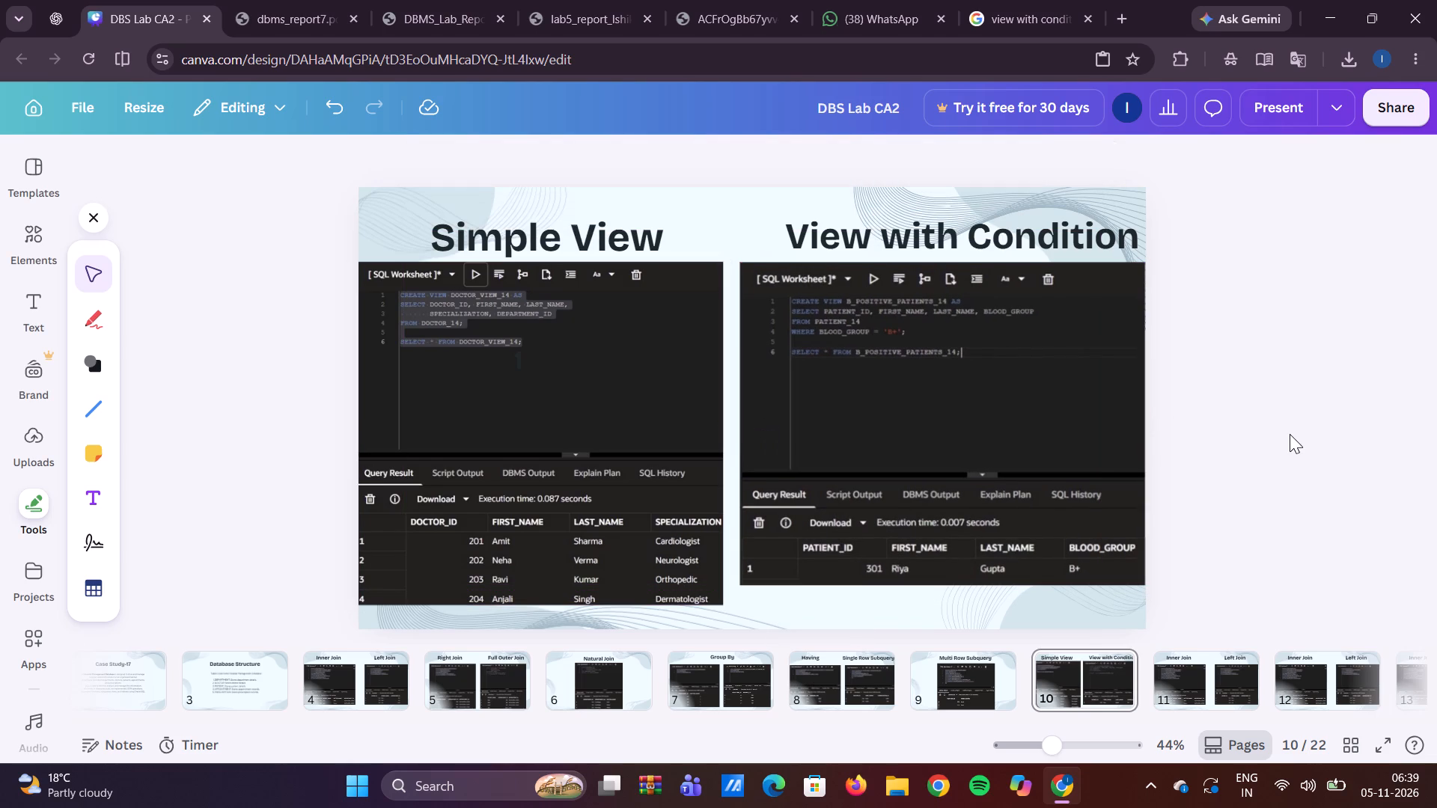
Switch to dbms_report7.pdf and review the outputs after the conditional view, from the view queries through the simple, composite and displayed indexes.
{"action": "left_click", "coordinate": [1180, 662]}
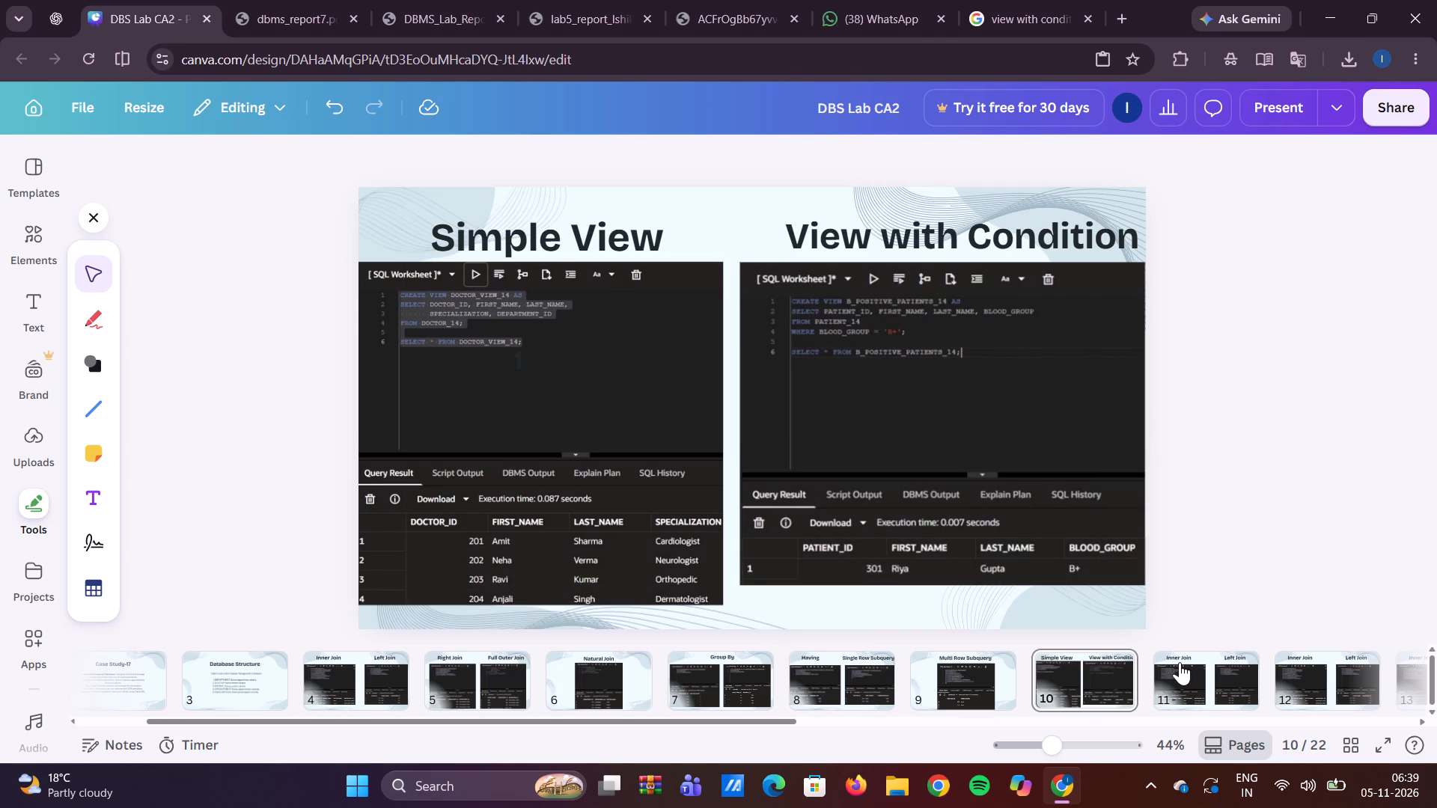
{"action": "left_click", "coordinate": [333, 0]}
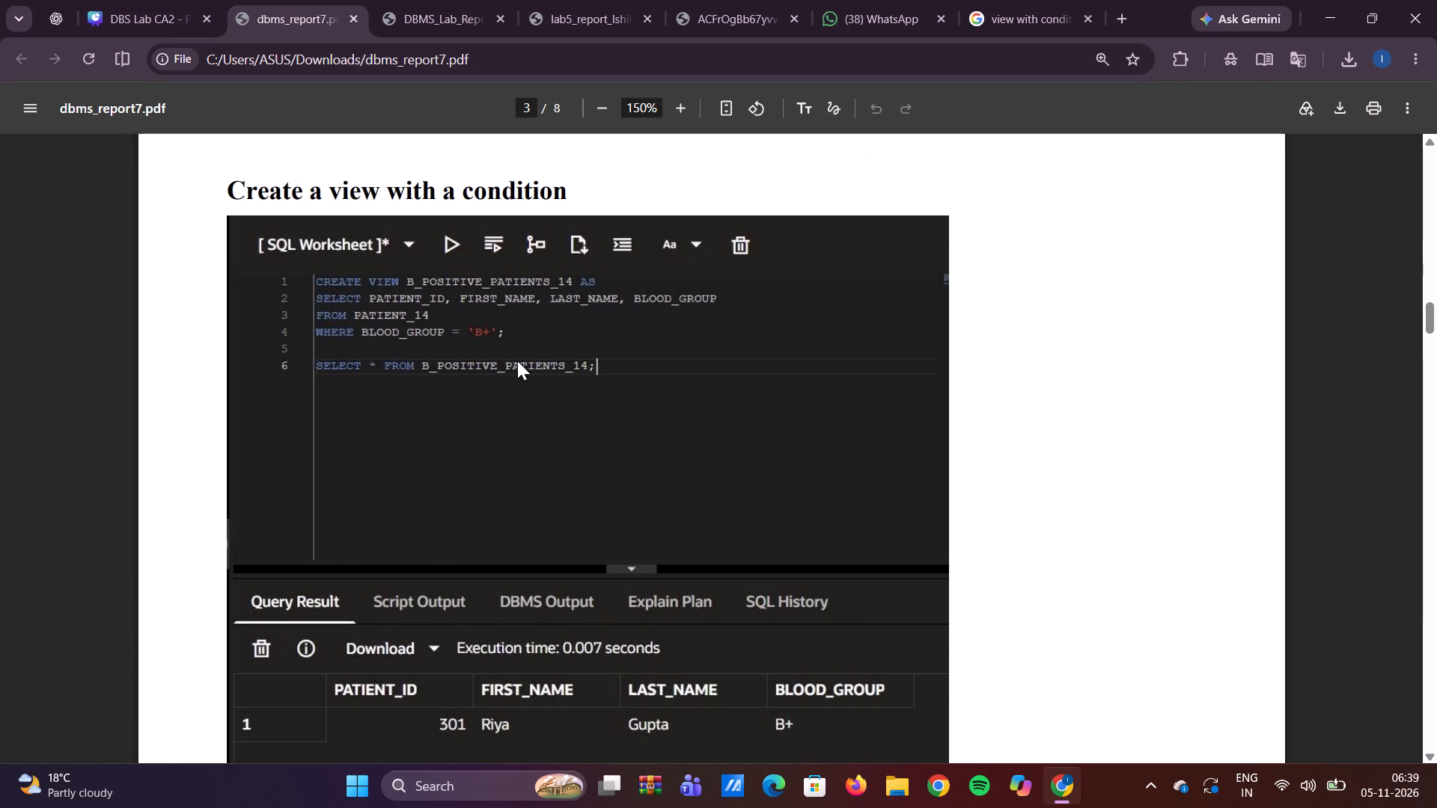
{"action": "scroll", "coordinate": [517, 361], "scroll_direction": "down", "scroll_amount": 4}
{"action": "scroll", "coordinate": [496, 245], "scroll_direction": "down", "scroll_amount": 5}
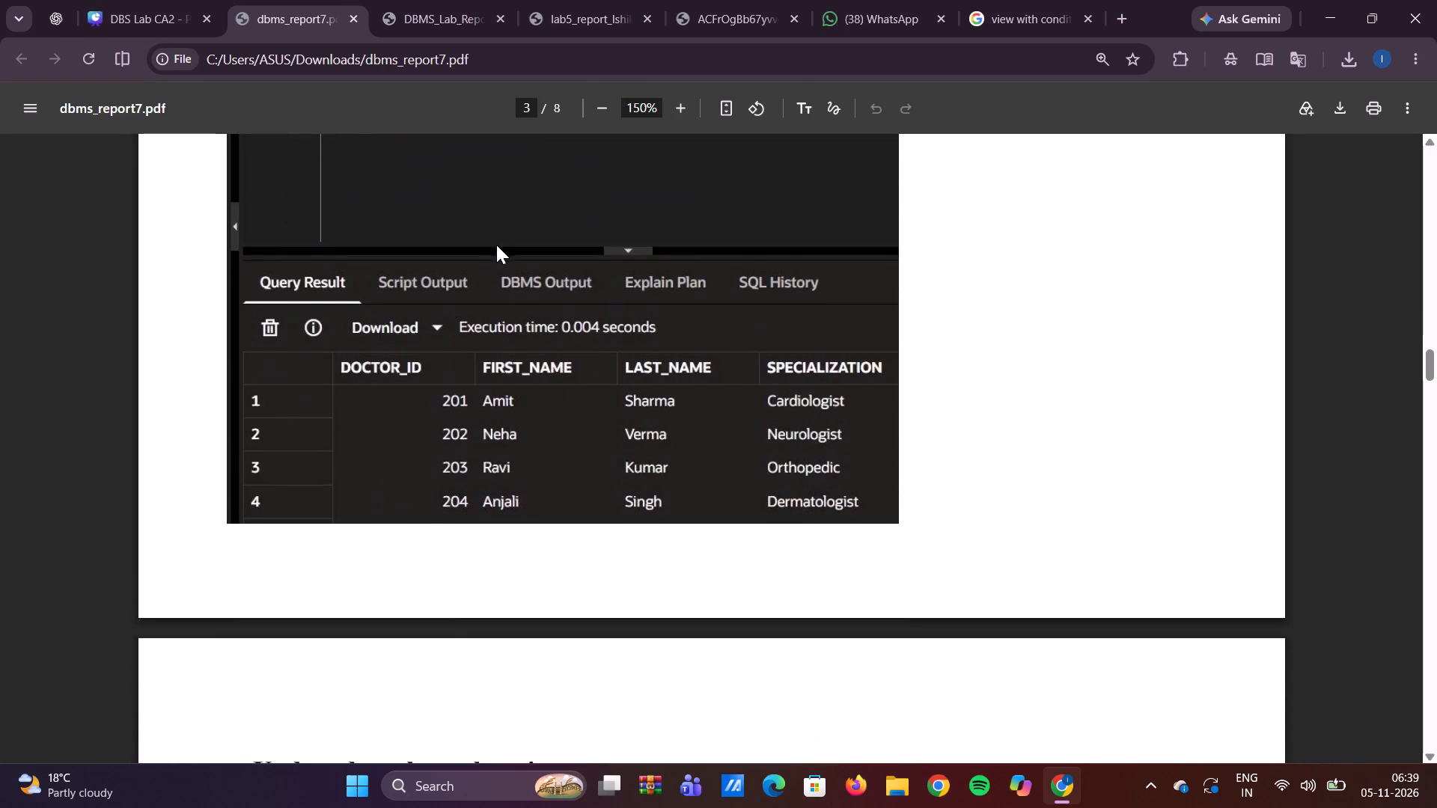
{"action": "scroll", "coordinate": [496, 245], "scroll_direction": "down", "scroll_amount": 5}
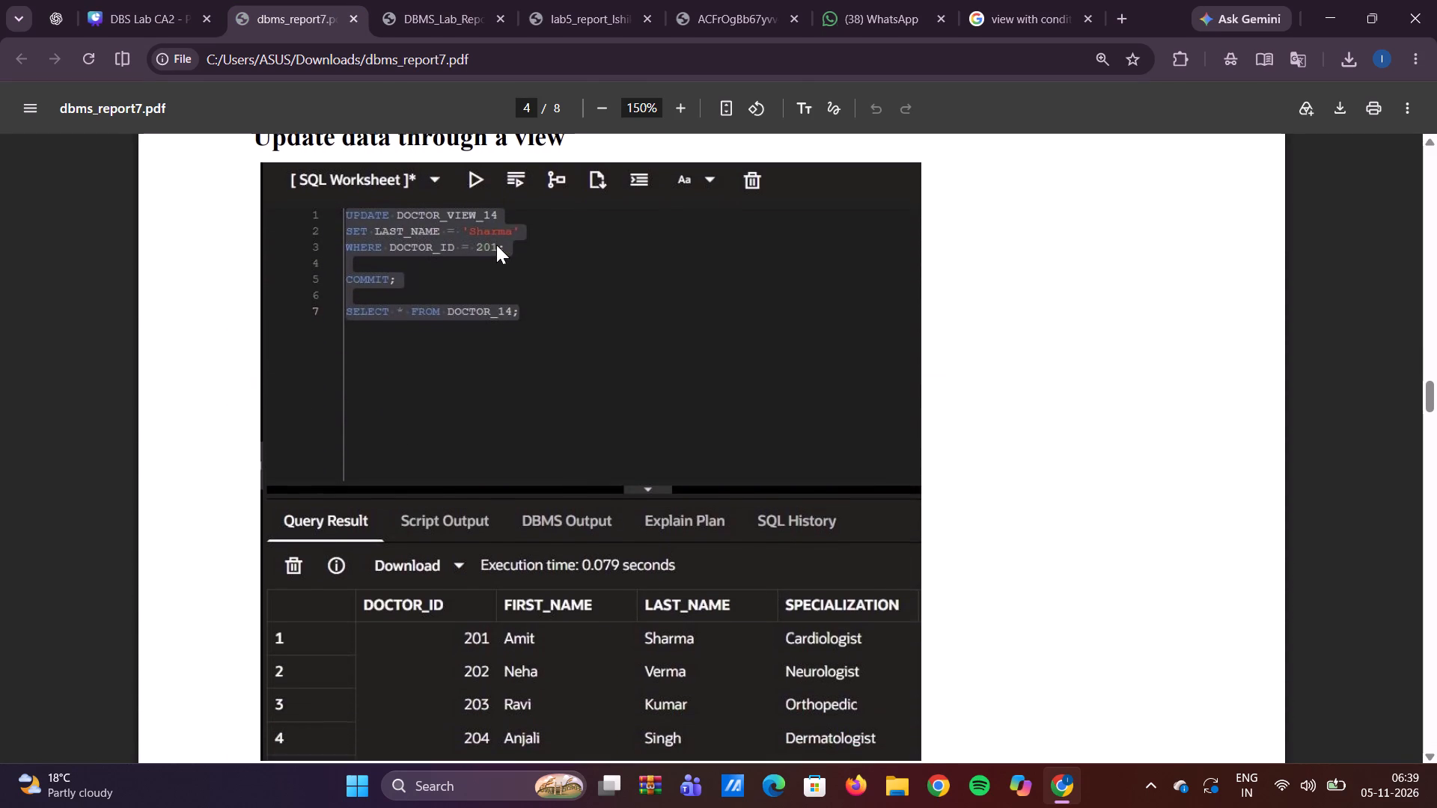
{"action": "scroll", "coordinate": [496, 245], "scroll_direction": "down", "scroll_amount": 10}
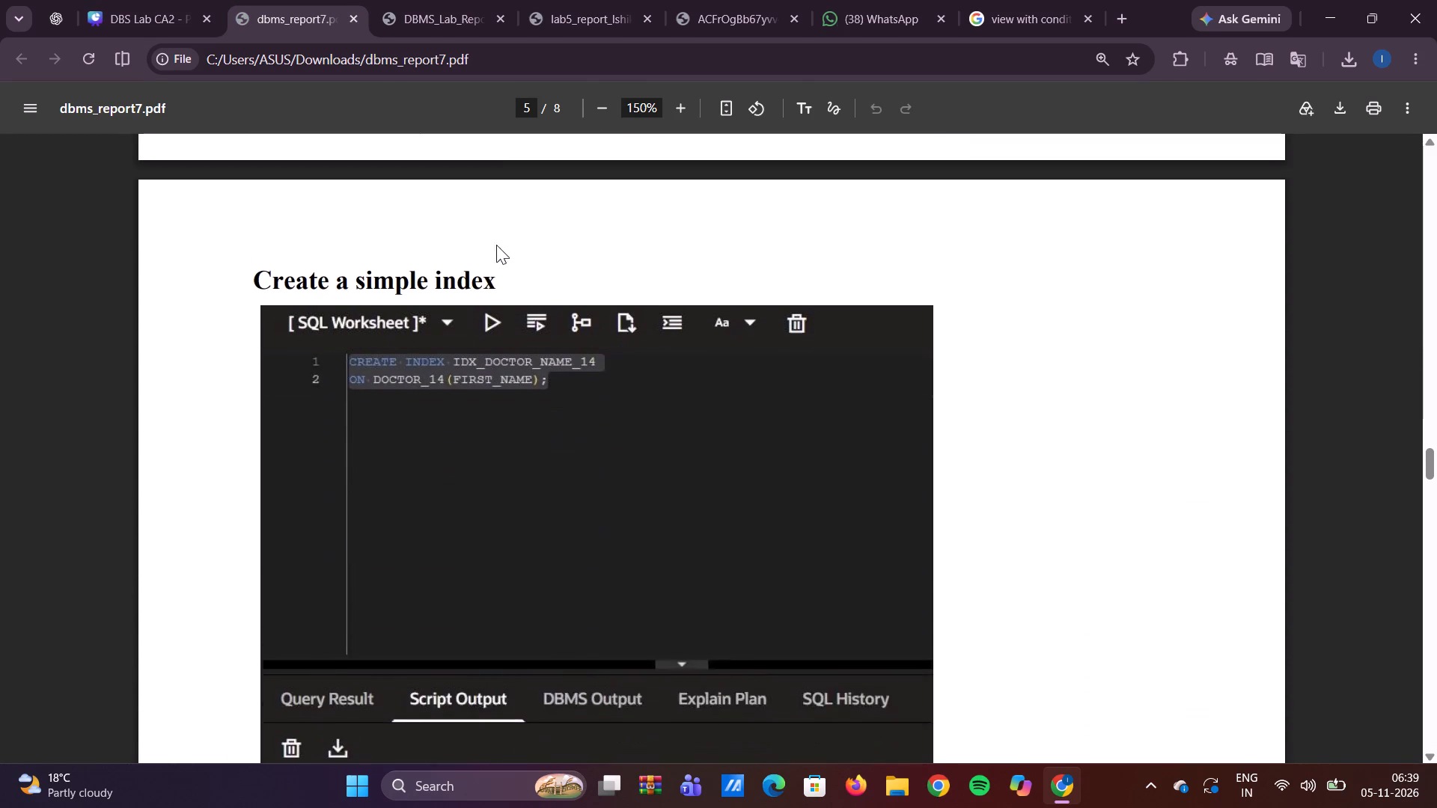
{"action": "scroll", "coordinate": [496, 245], "scroll_direction": "down", "scroll_amount": 6}
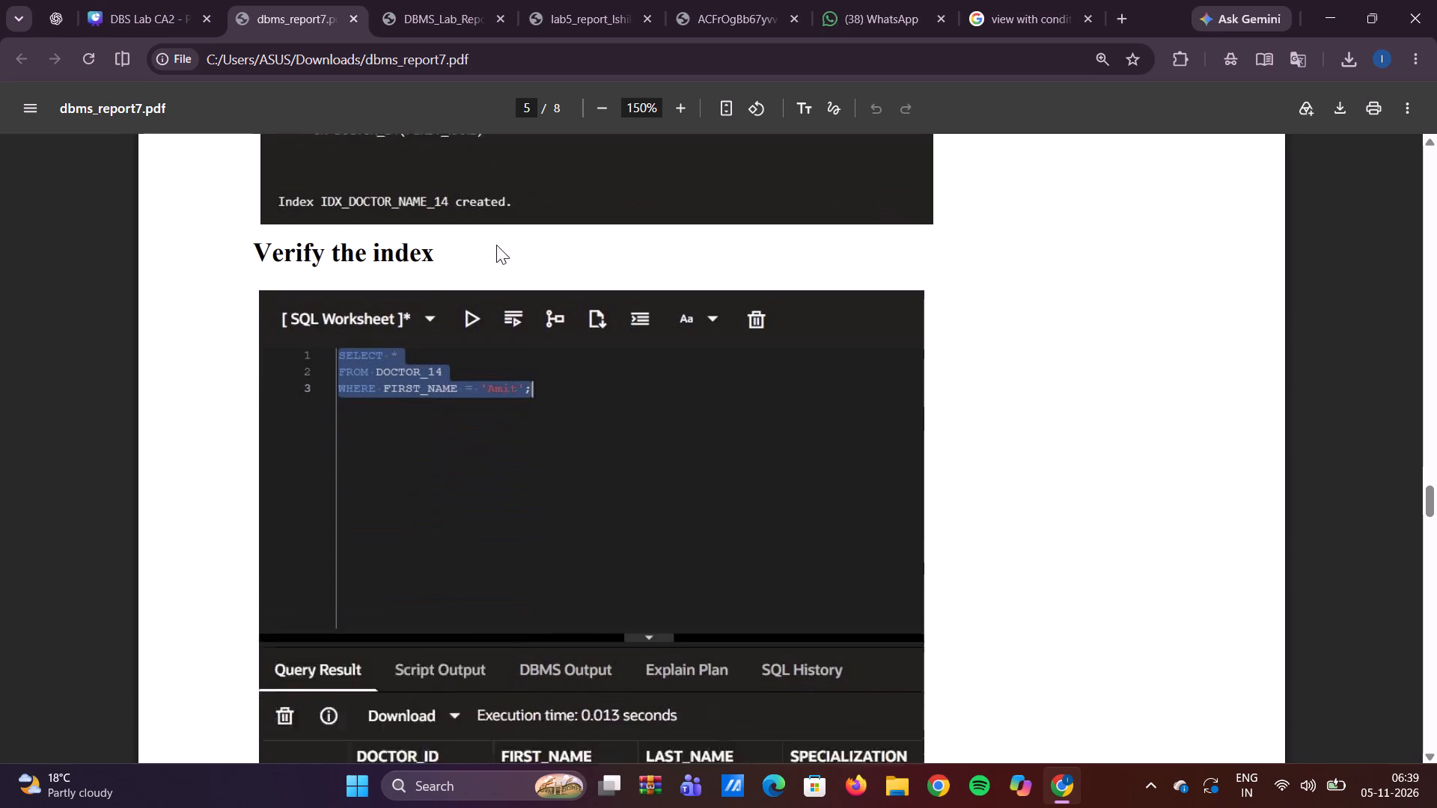
{"action": "scroll", "coordinate": [496, 245], "scroll_direction": "down", "scroll_amount": 3}
{"action": "scroll", "coordinate": [496, 245], "scroll_direction": "up", "scroll_amount": 5}
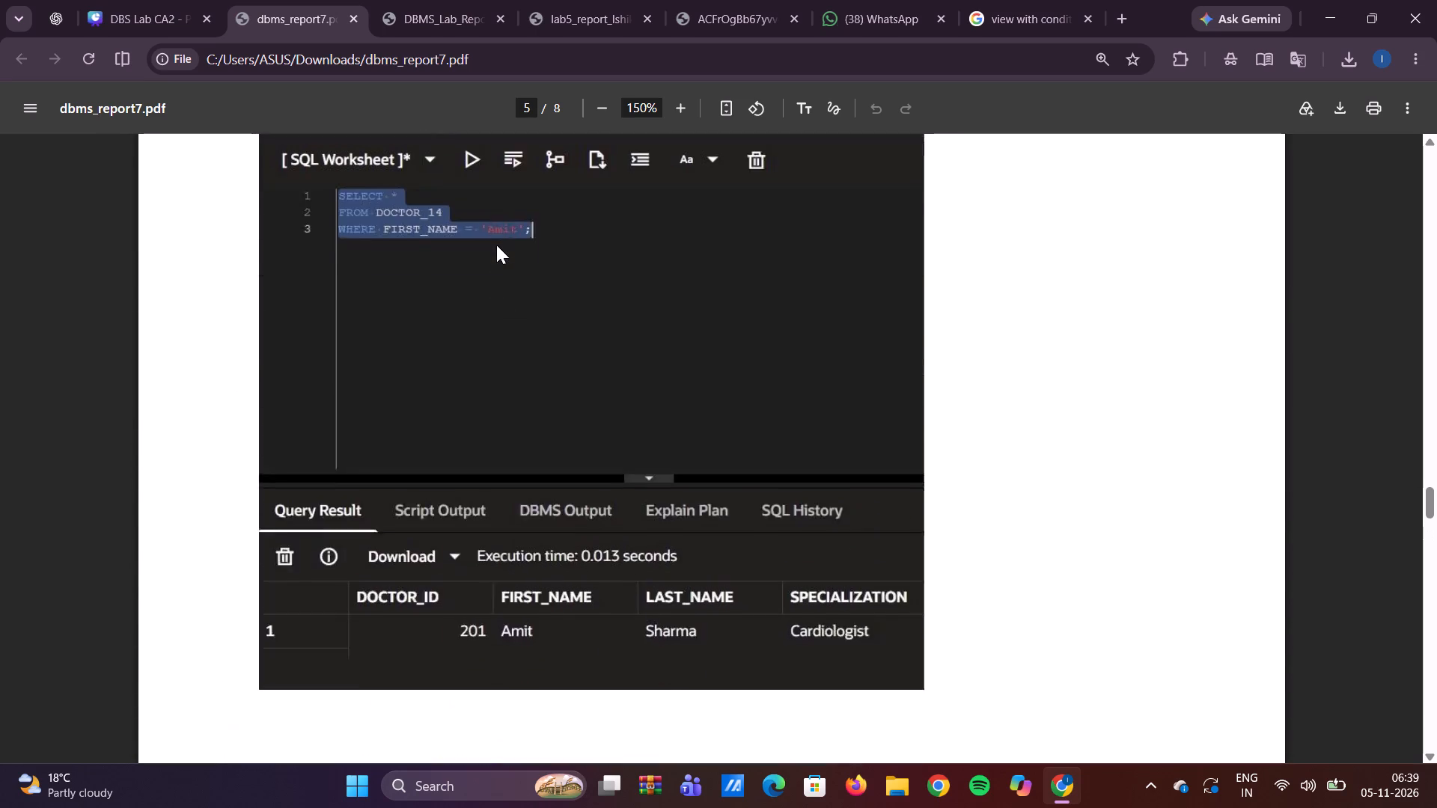
{"action": "scroll", "coordinate": [496, 245], "scroll_direction": "down", "scroll_amount": 6}
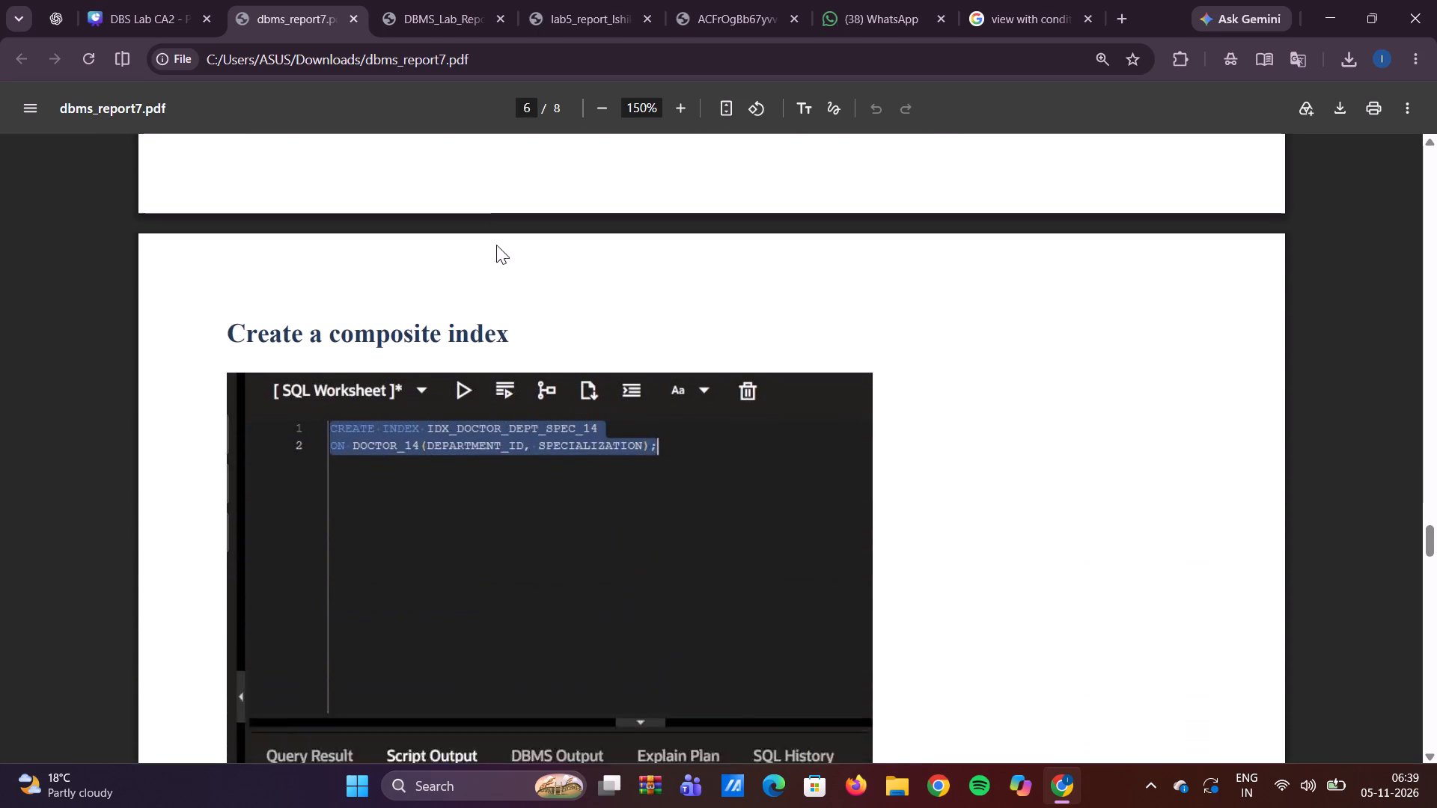
{"action": "scroll", "coordinate": [496, 245], "scroll_direction": "down", "scroll_amount": 9}
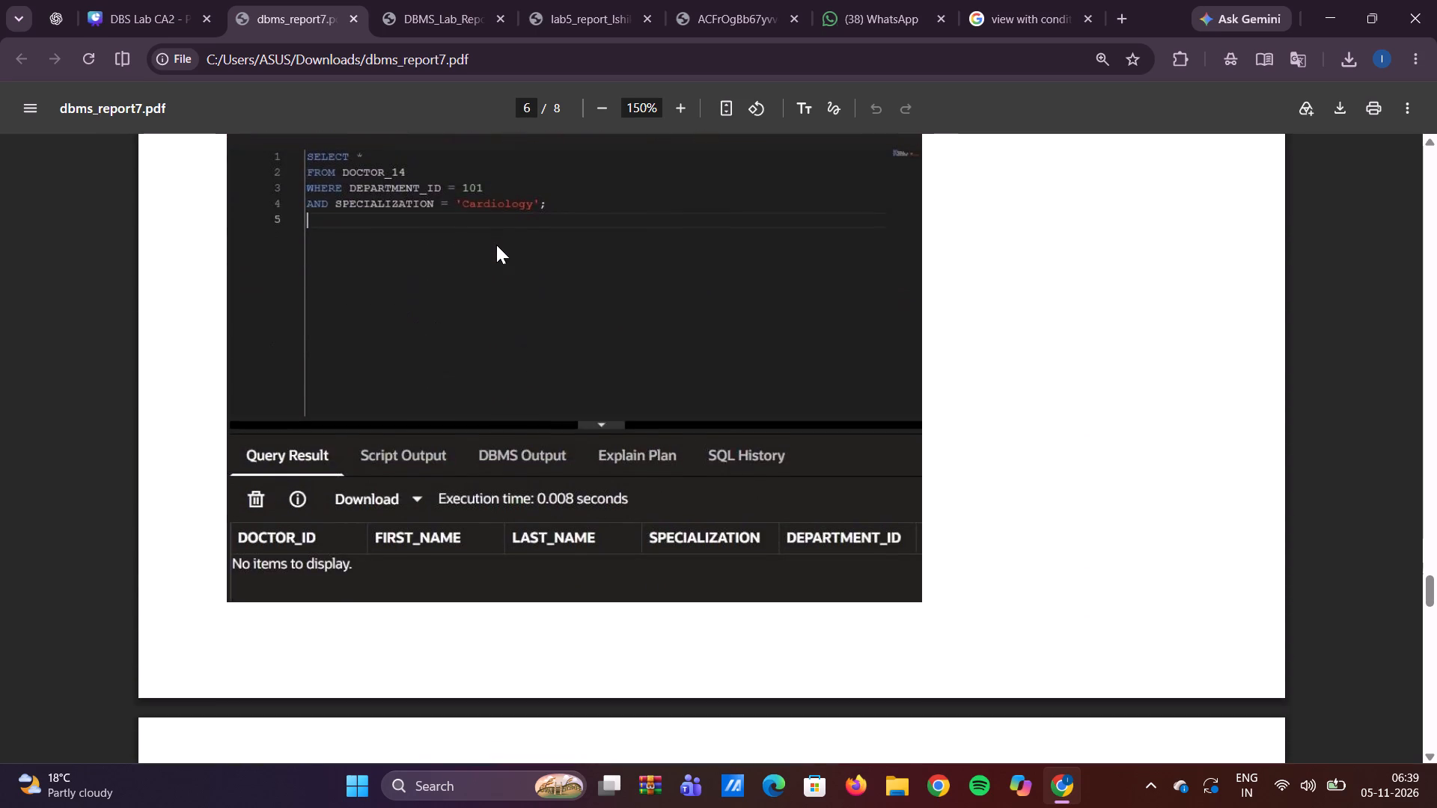
{"action": "scroll", "coordinate": [496, 245], "scroll_direction": "down", "scroll_amount": 4}
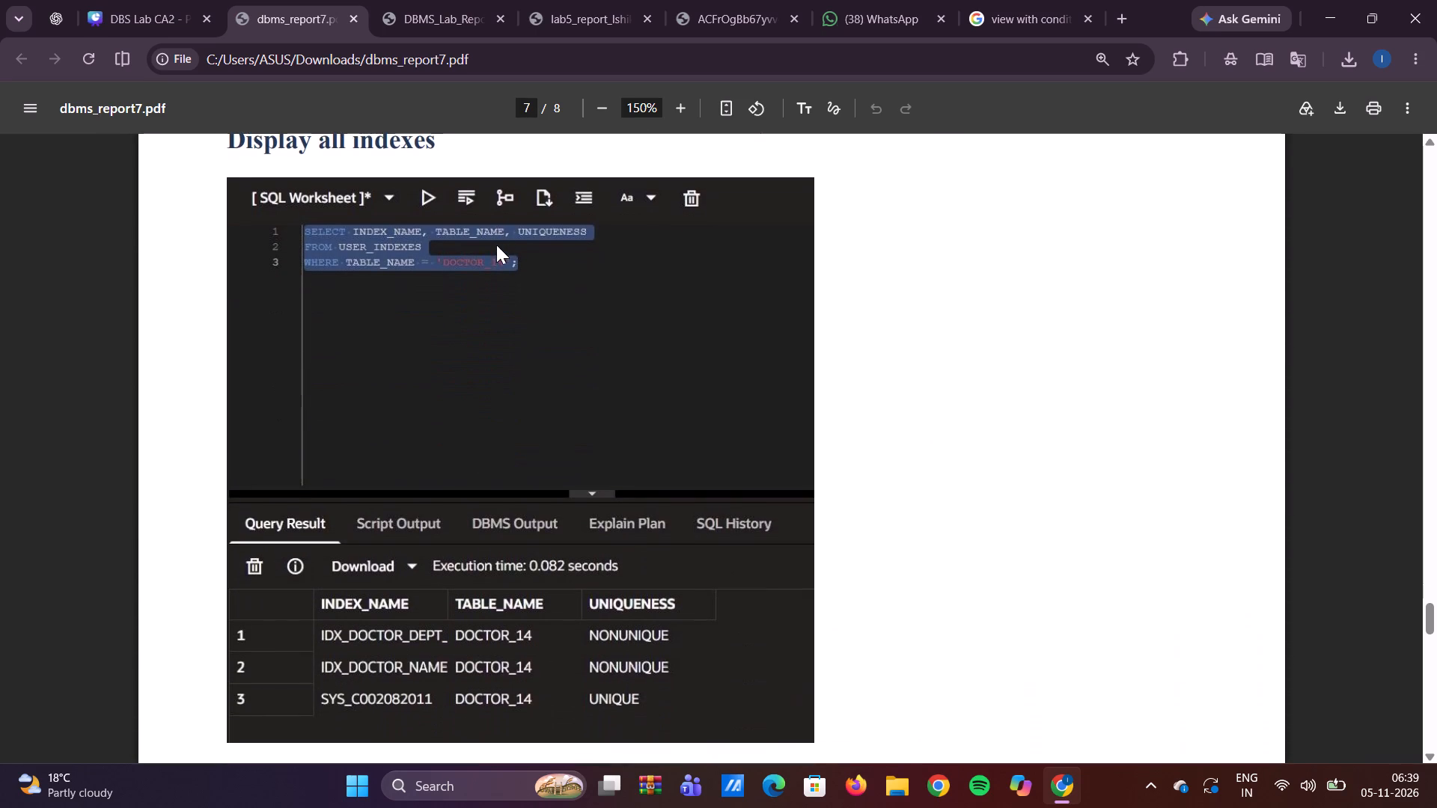
Capture the "Modify an existing view" worksheet and query result for DOCTOR_VIEW_14 from dbms_report7.pdf at 150% zoom and copy it.
{"action": "scroll", "coordinate": [496, 245], "scroll_direction": "up", "scroll_amount": 12}
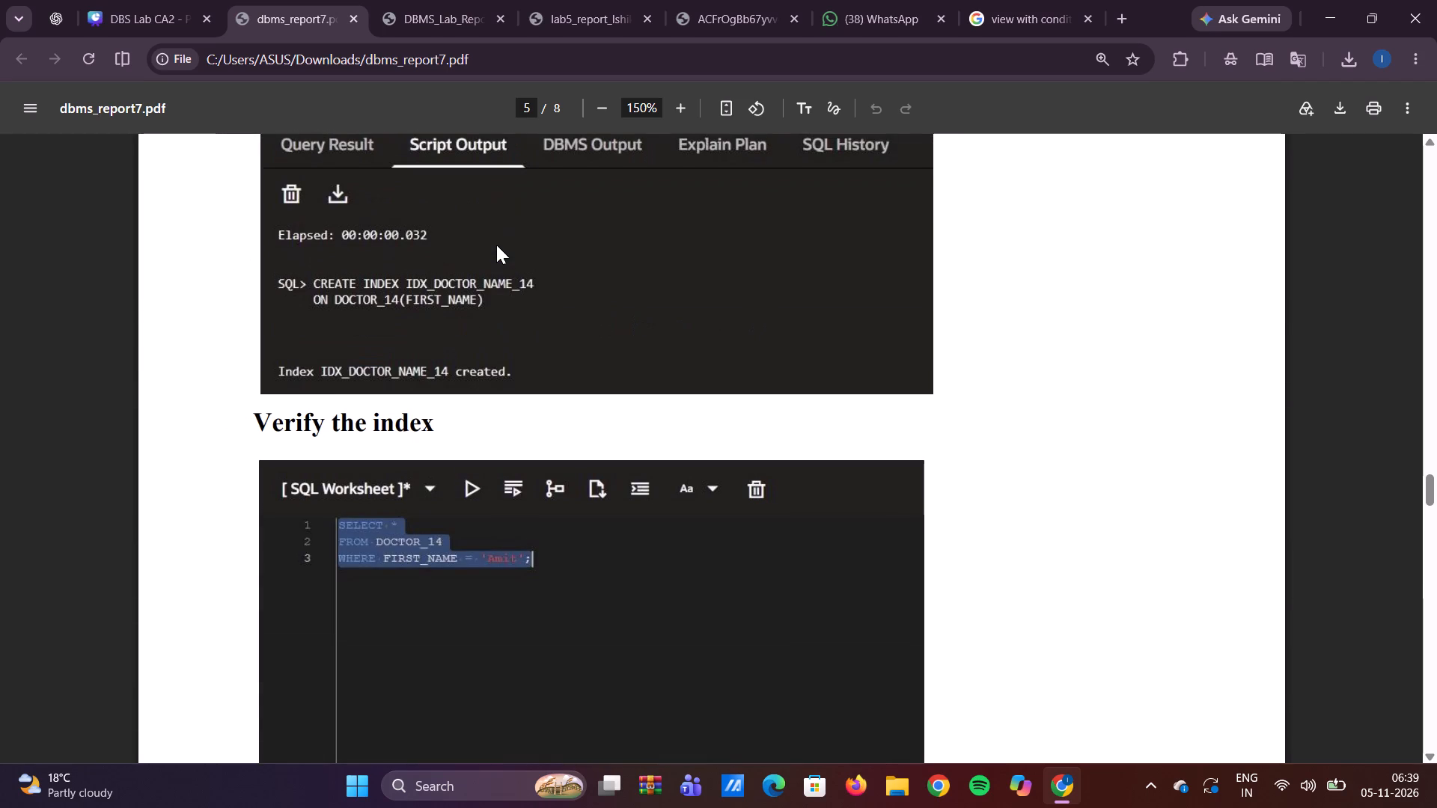
{"action": "scroll", "coordinate": [496, 245], "scroll_direction": "down", "scroll_amount": 1}
{"action": "scroll", "coordinate": [496, 245], "scroll_direction": "up", "scroll_amount": 3}
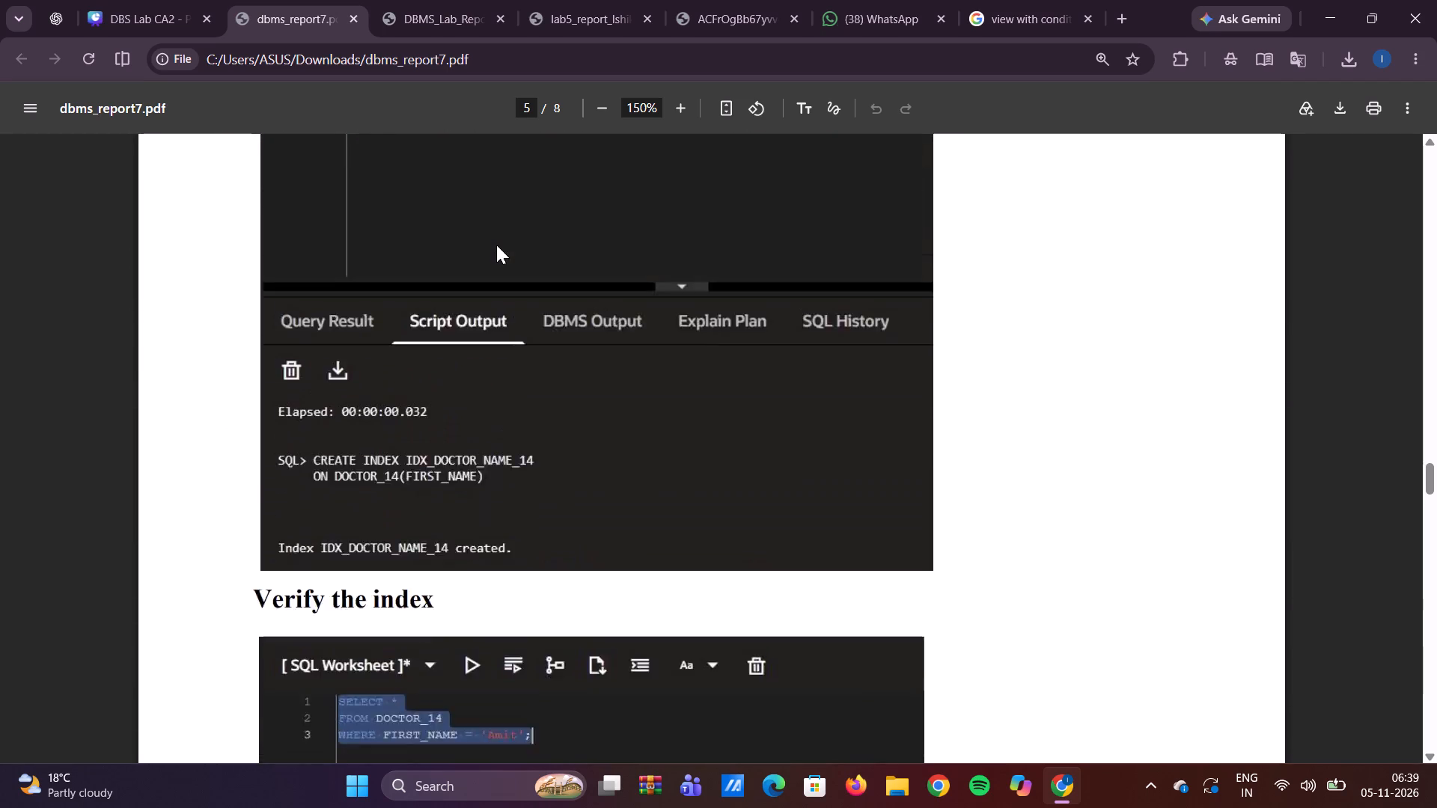
{"action": "scroll", "coordinate": [496, 245], "scroll_direction": "up", "scroll_amount": 10}
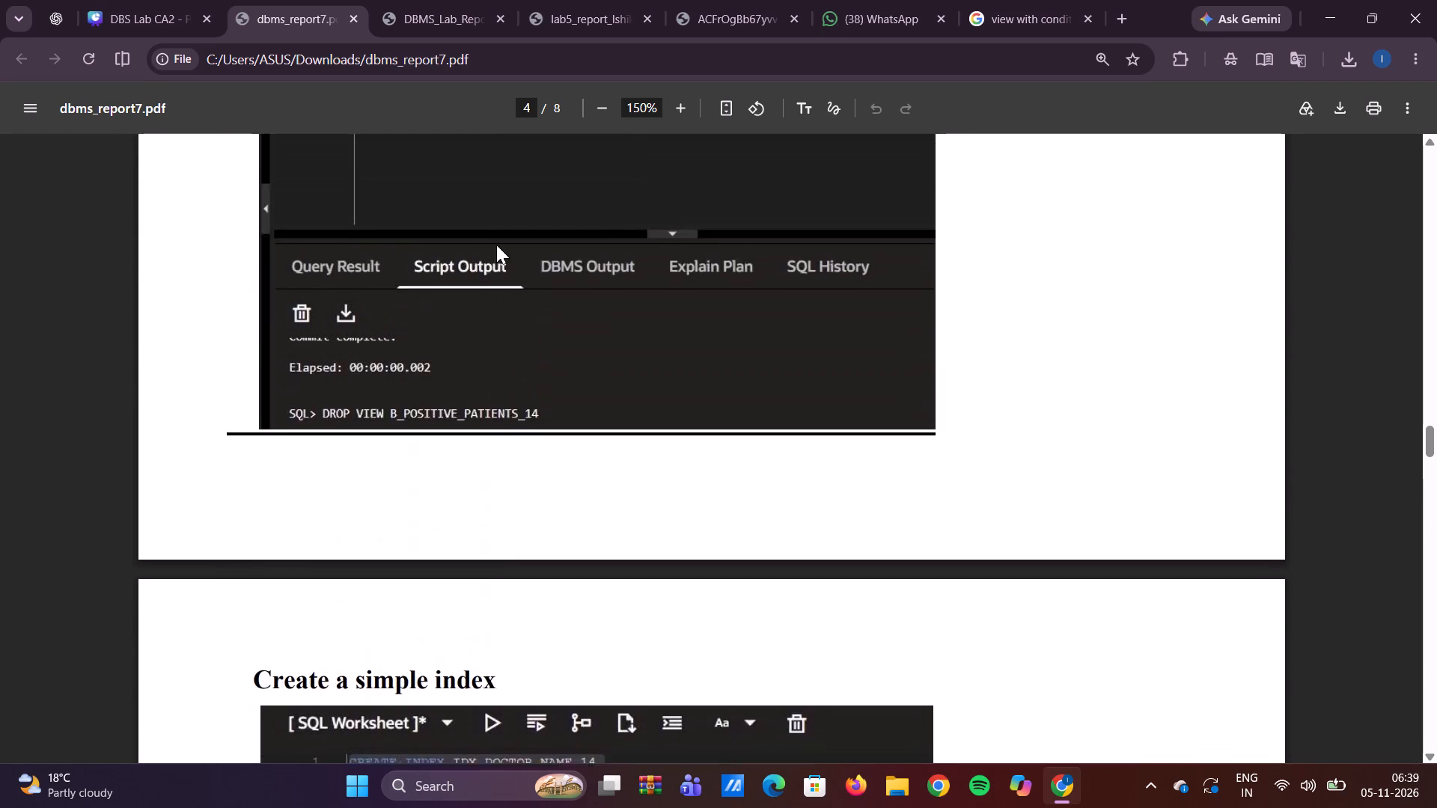
{"action": "scroll", "coordinate": [496, 245], "scroll_direction": "up", "scroll_amount": 7}
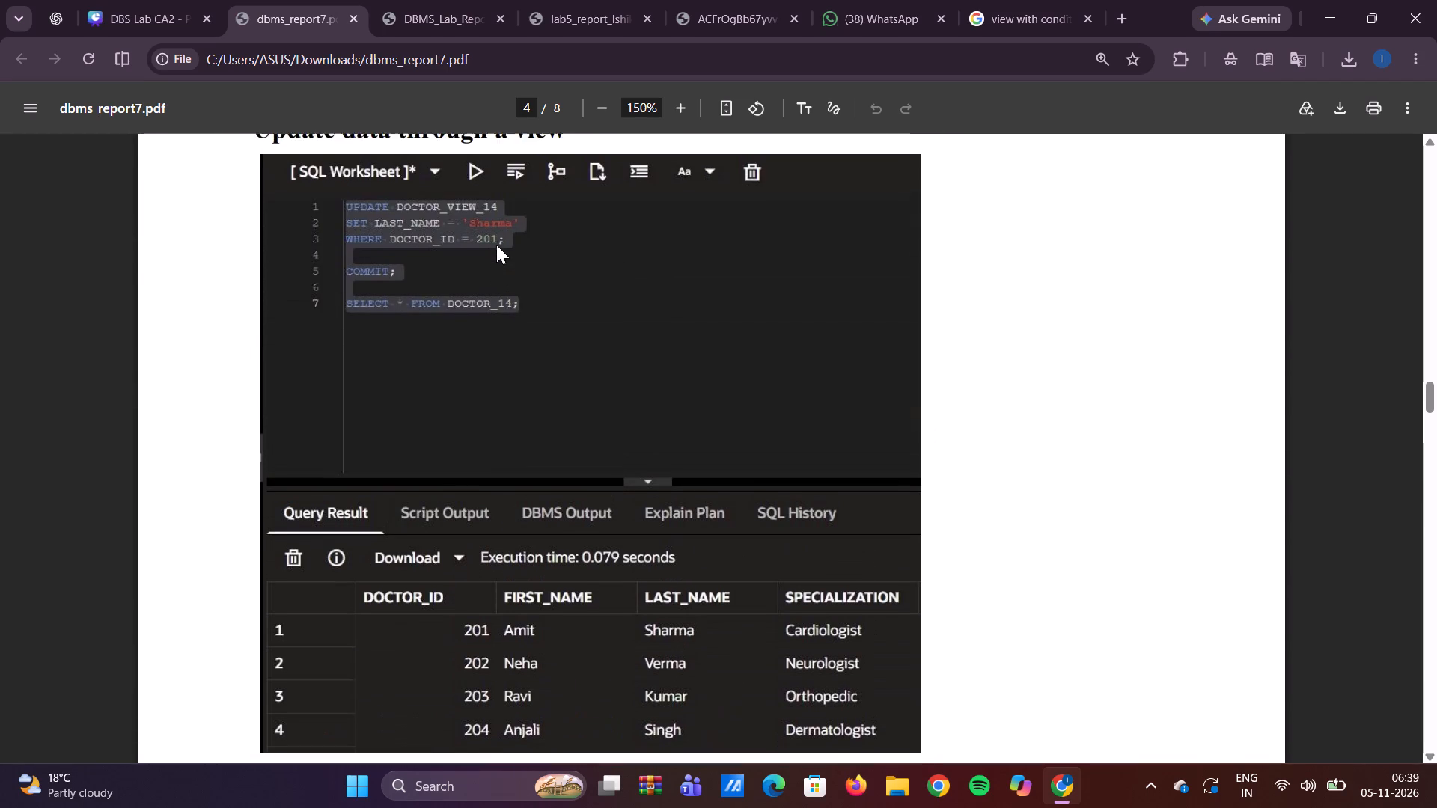
{"action": "scroll", "coordinate": [496, 245], "scroll_direction": "up", "scroll_amount": 7}
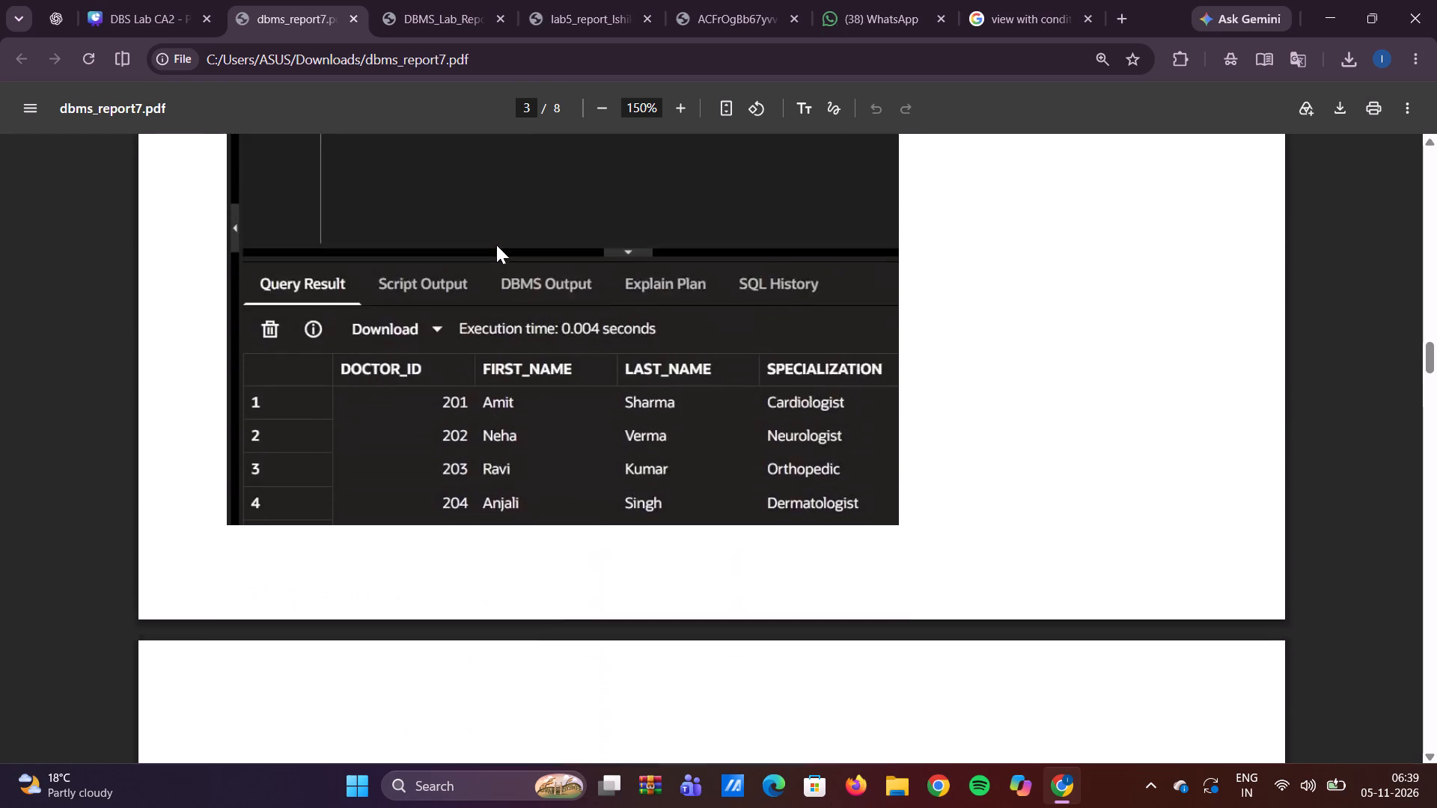
{"action": "scroll", "coordinate": [496, 245], "scroll_direction": "up", "scroll_amount": 2}
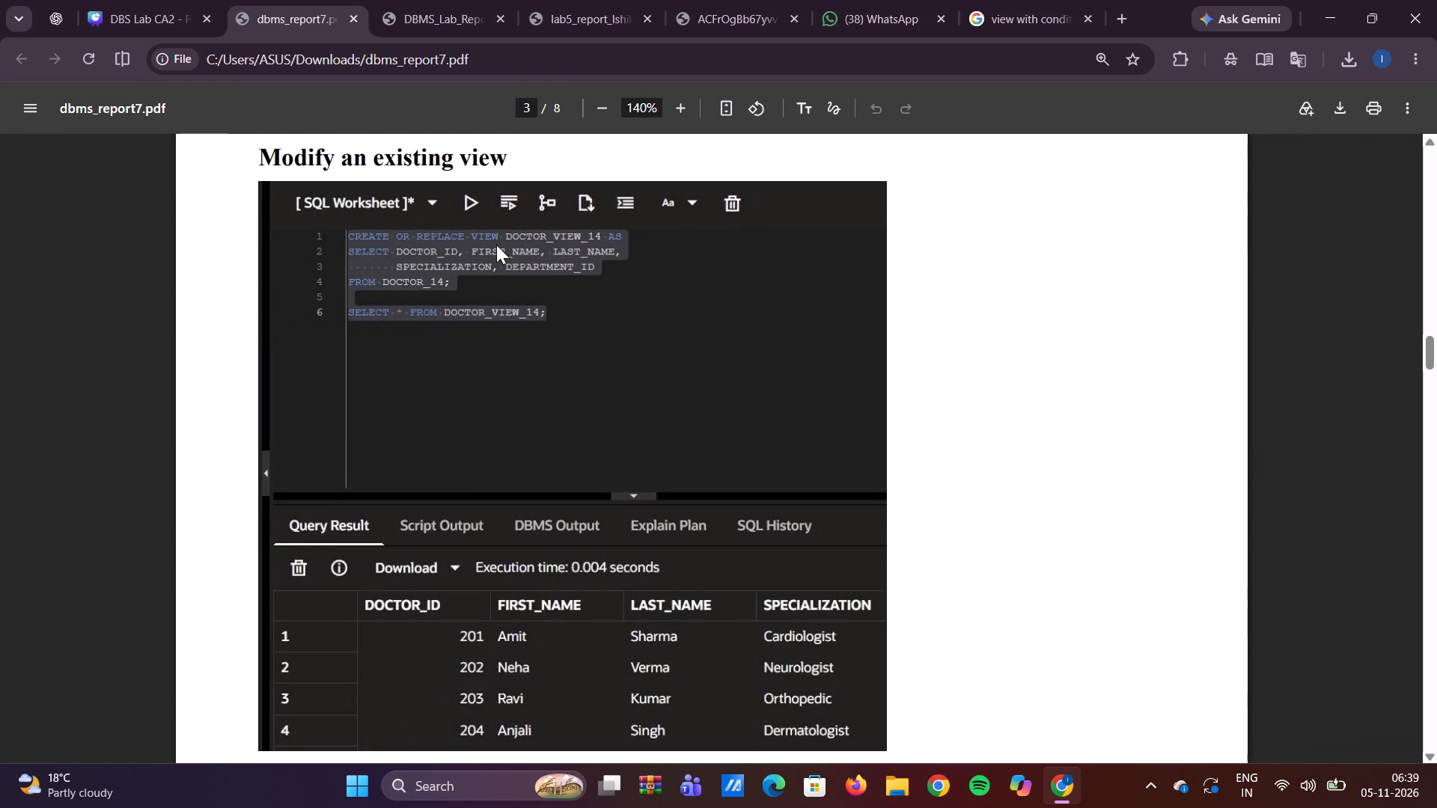
{"action": "scroll", "coordinate": [496, 245], "scroll_direction": "down", "scroll_amount": 1}
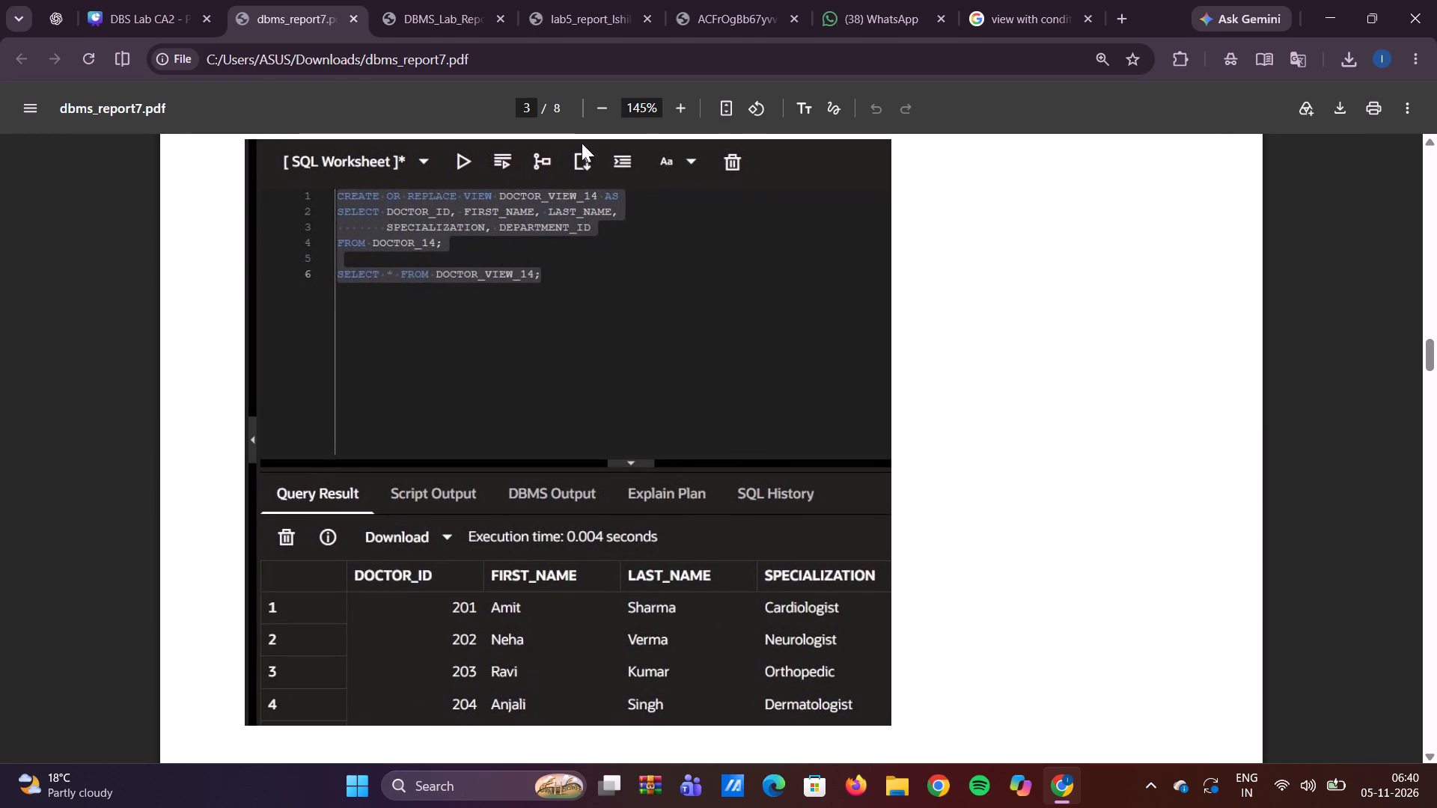
{"action": "left_click", "coordinate": [679, 111]}
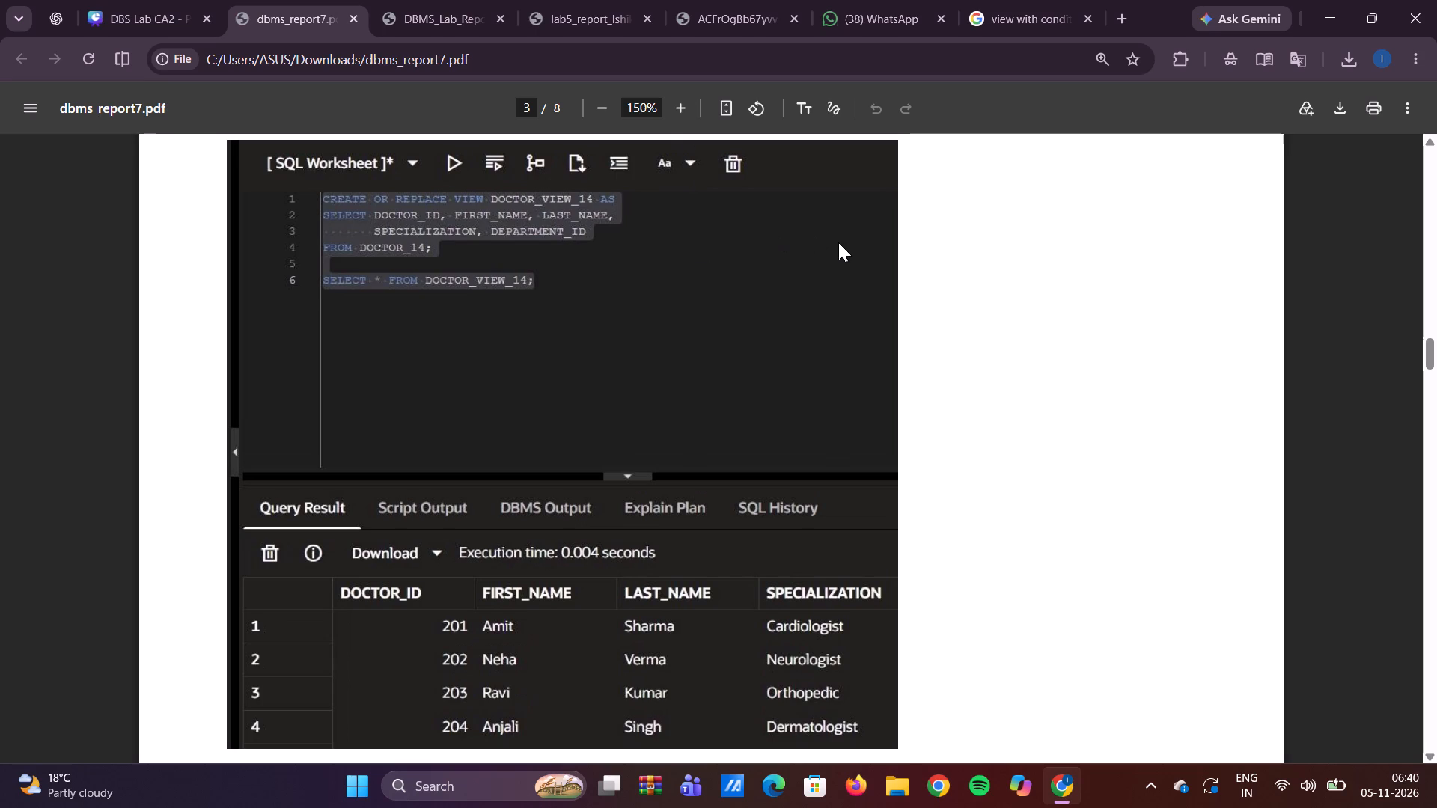
{"action": "key", "text": "shift+super+s"}
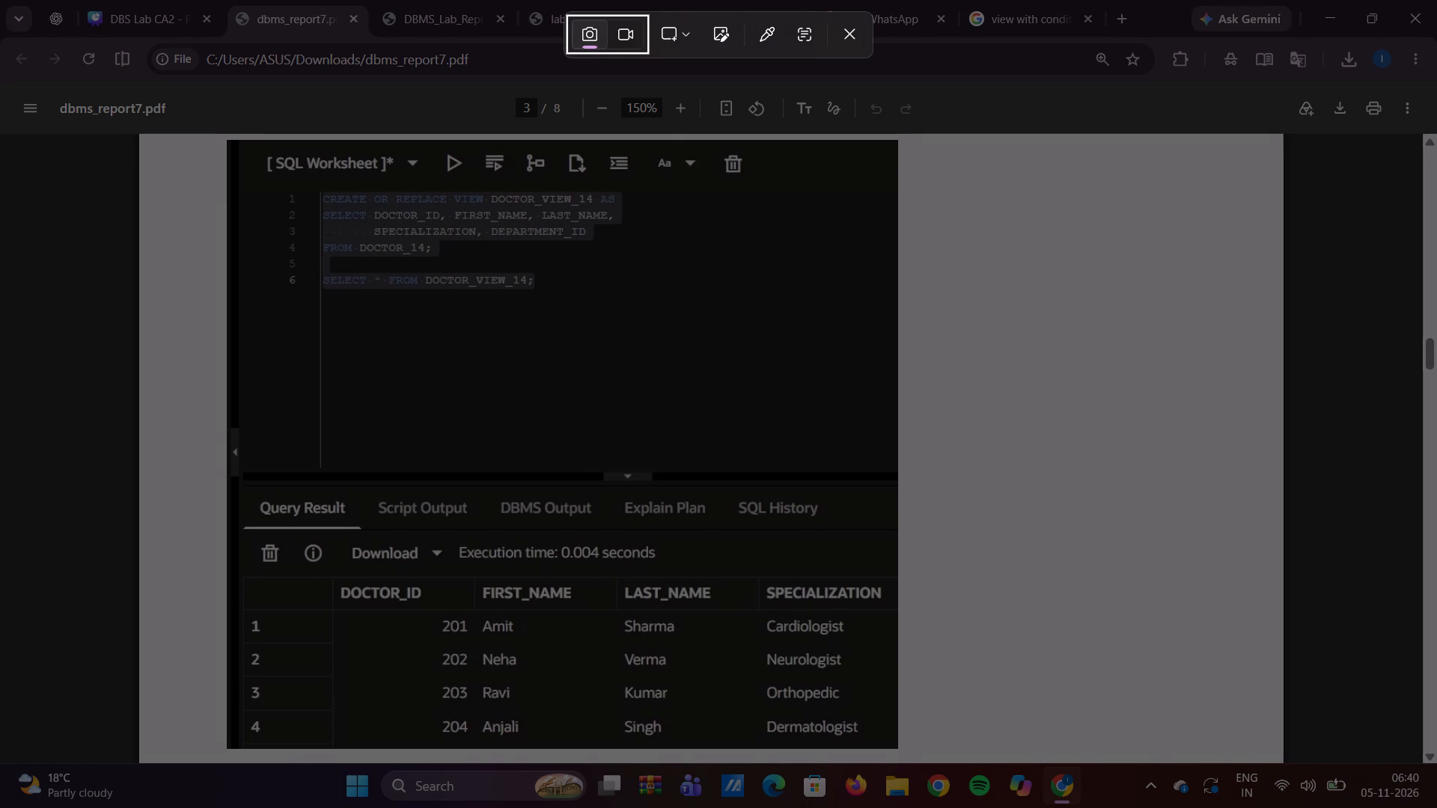
{"action": "left_click_drag", "start_coordinate": [232, 143], "coordinate": [638, 673]}
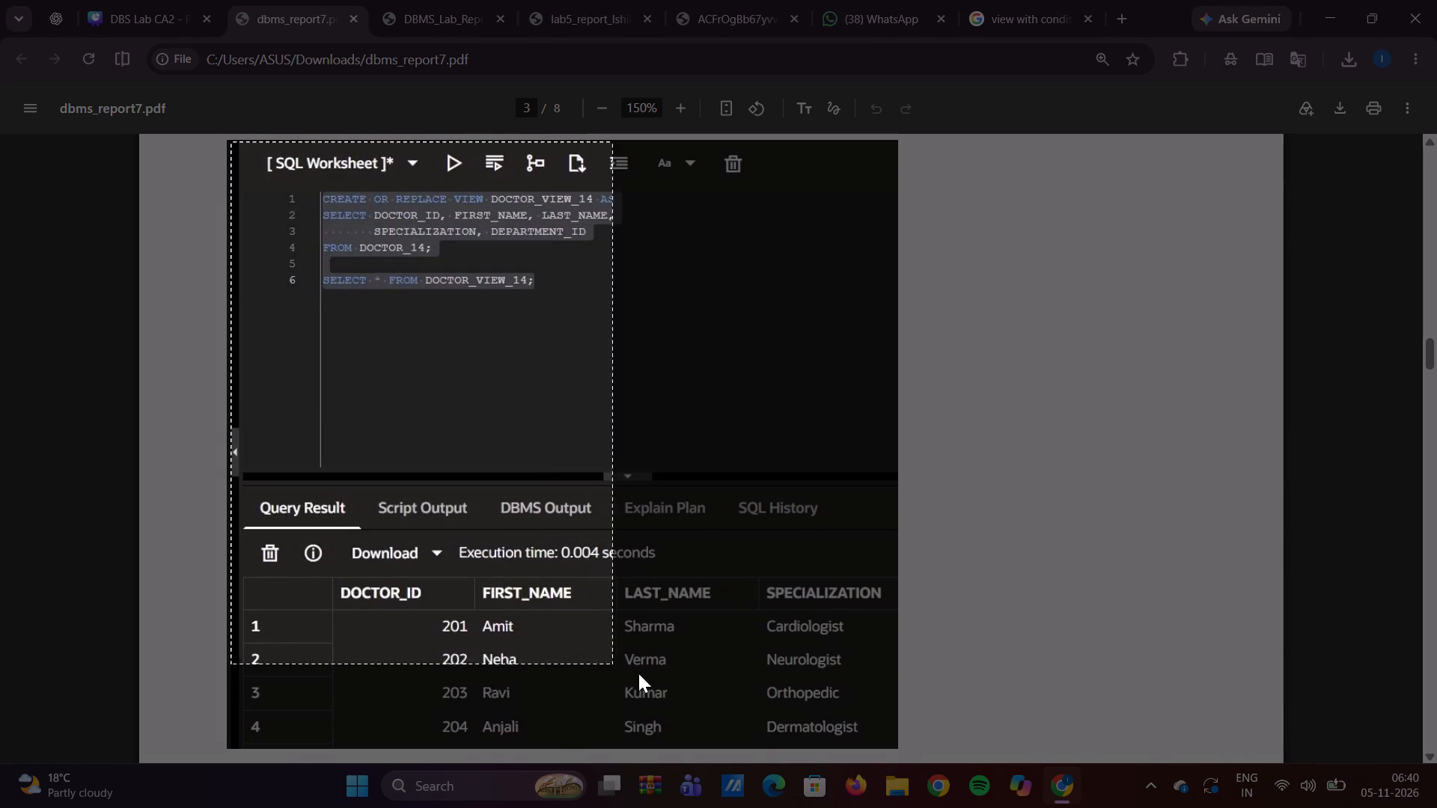
{"action": "left_click_drag", "start_coordinate": [638, 673], "coordinate": [873, 740]}
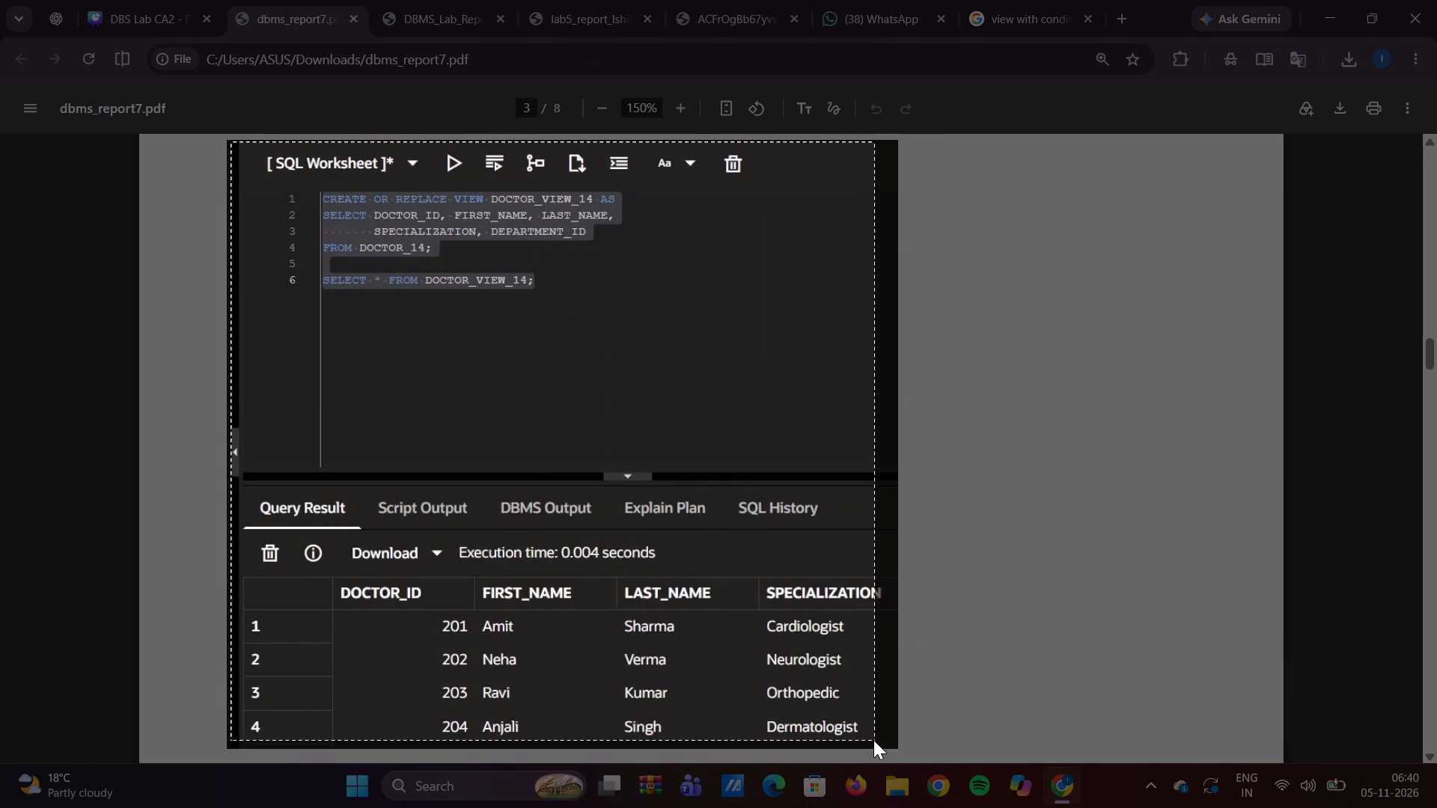
{"action": "left_click_drag", "start_coordinate": [873, 740], "coordinate": [879, 739]}
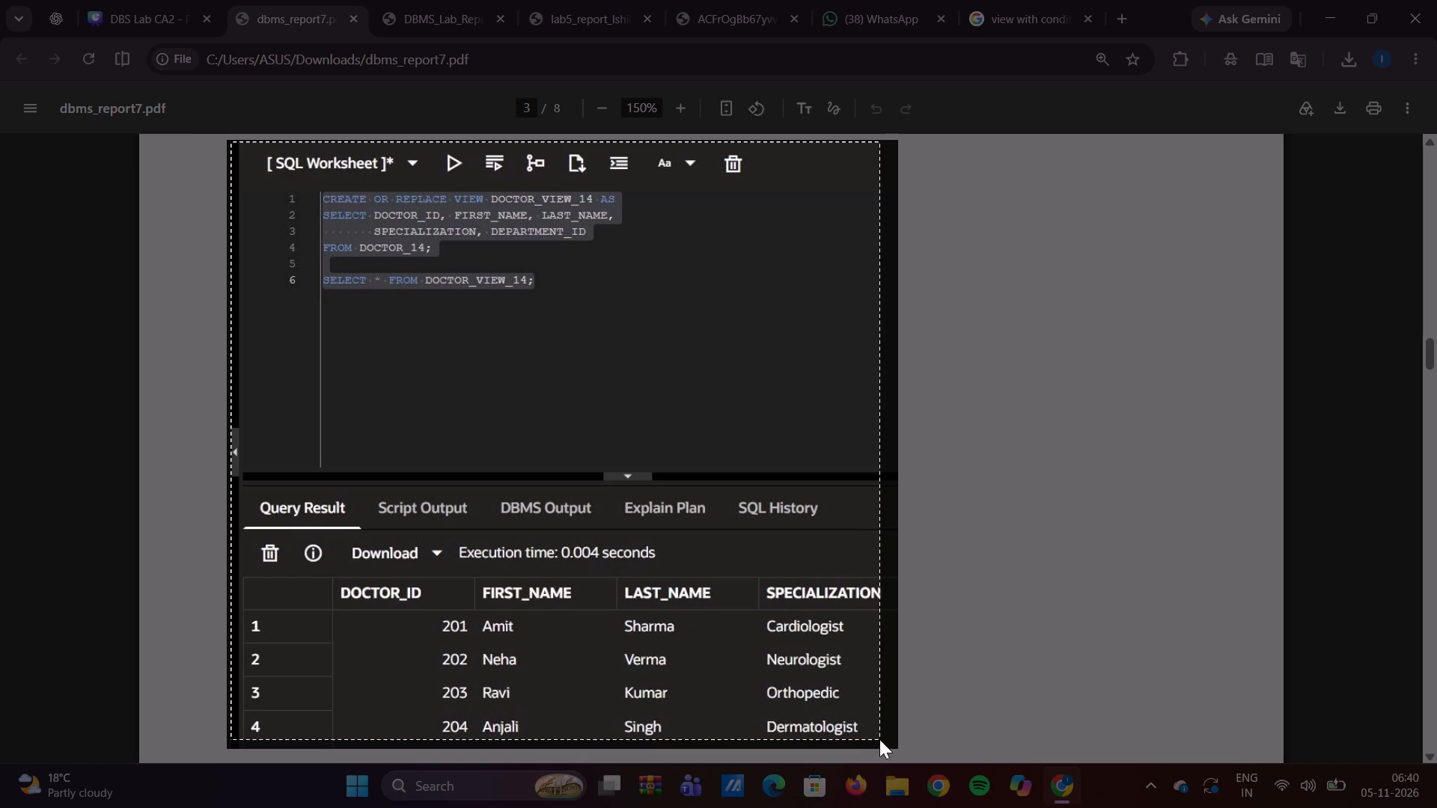
{"action": "left_click_drag", "start_coordinate": [879, 739], "coordinate": [880, 739]}
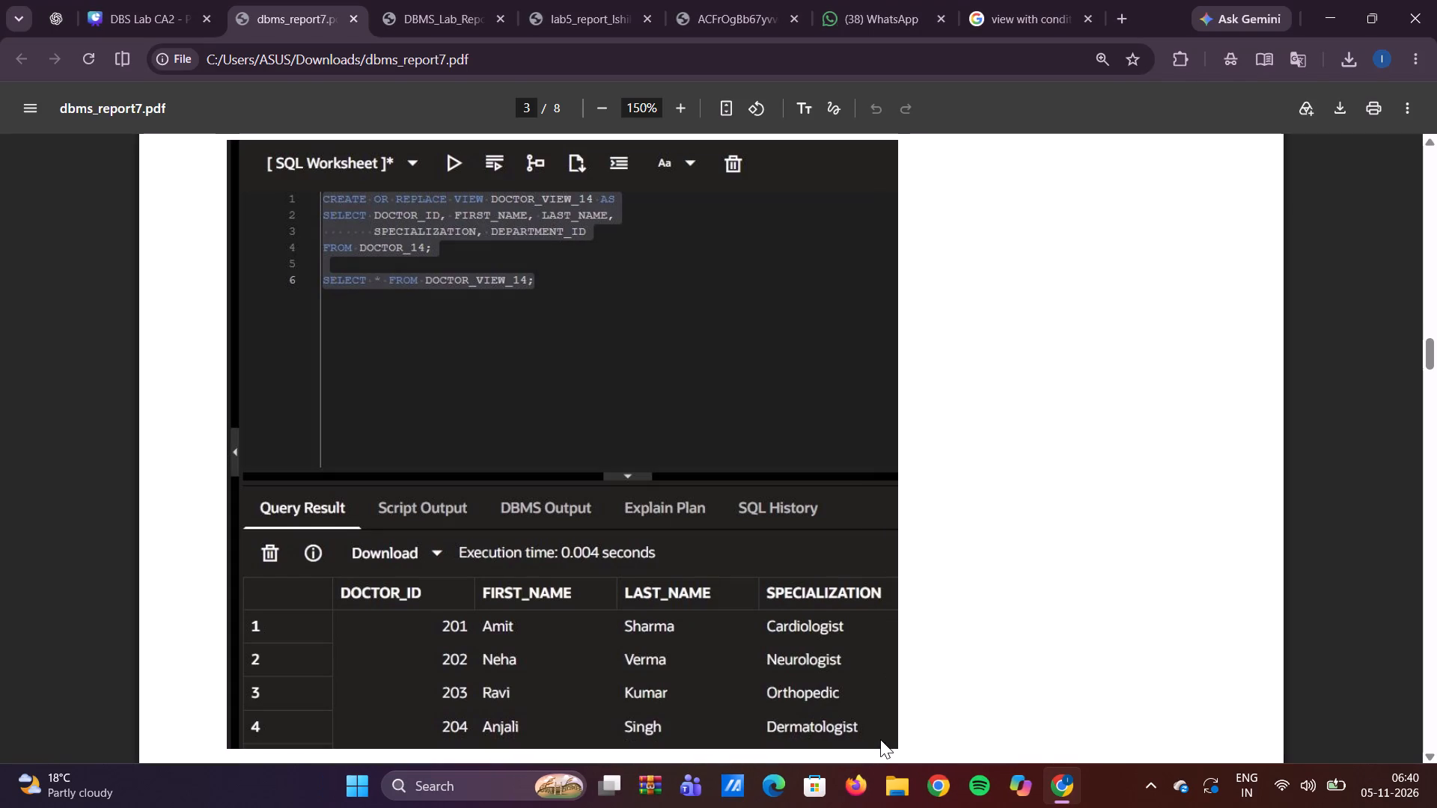
{"action": "key", "text": "ctrl+c"}
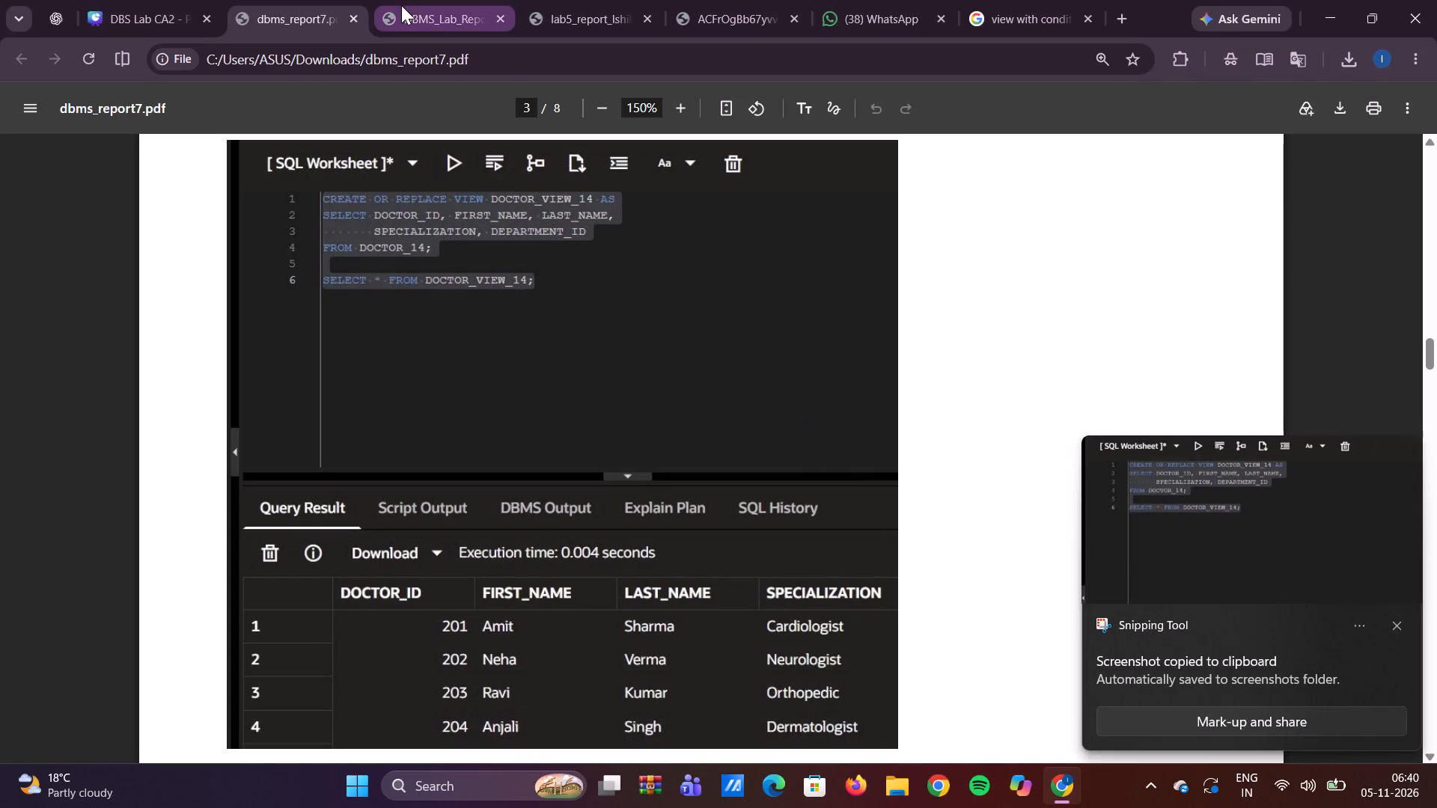
In the Canva design, replace slide 11's Inner Join screenshot with the captured DOCTOR_VIEW_14 output, placed below the Inner Join heading.
{"action": "left_click", "coordinate": [182, 2]}
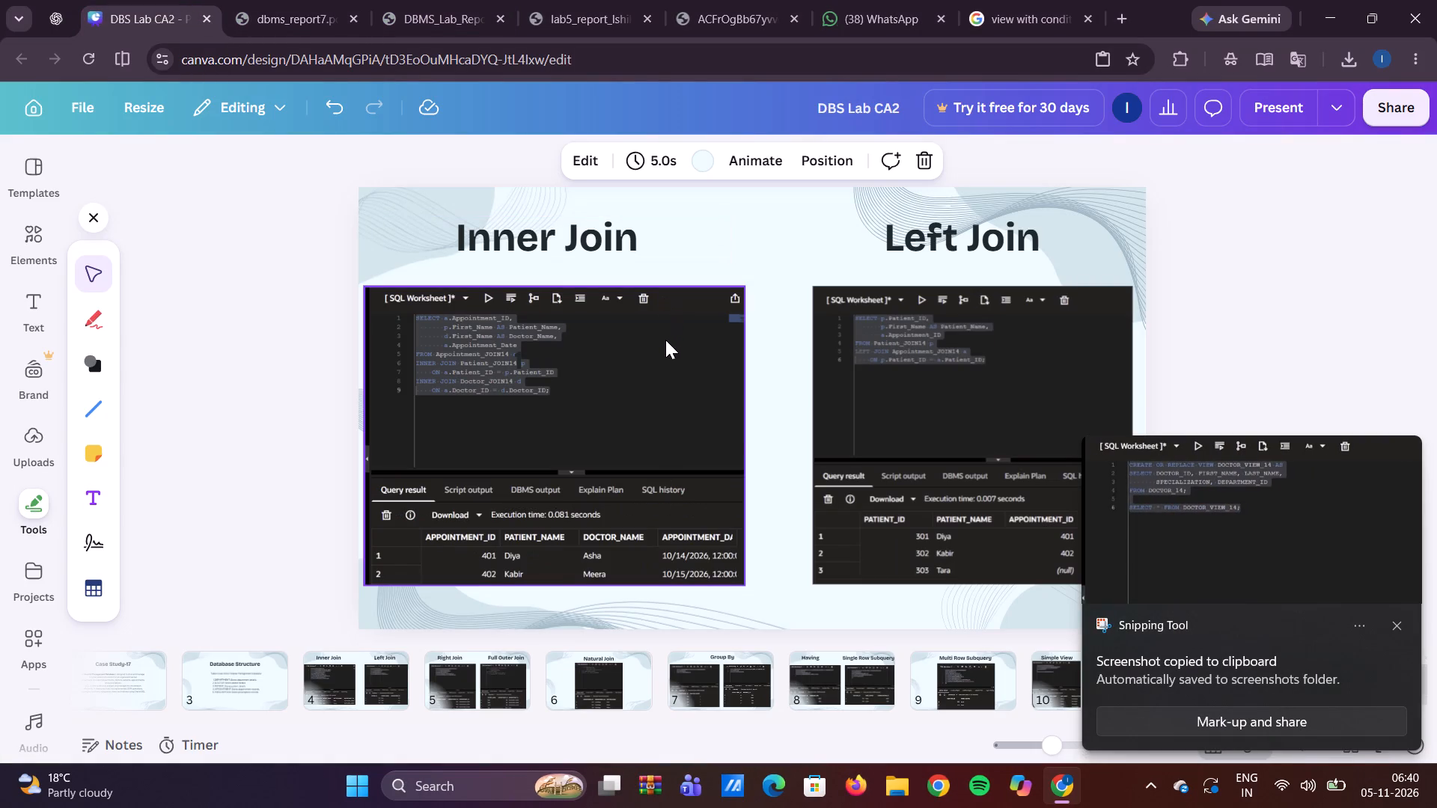
{"action": "left_click", "coordinate": [665, 340]}
{"action": "key", "text": "Delete"}
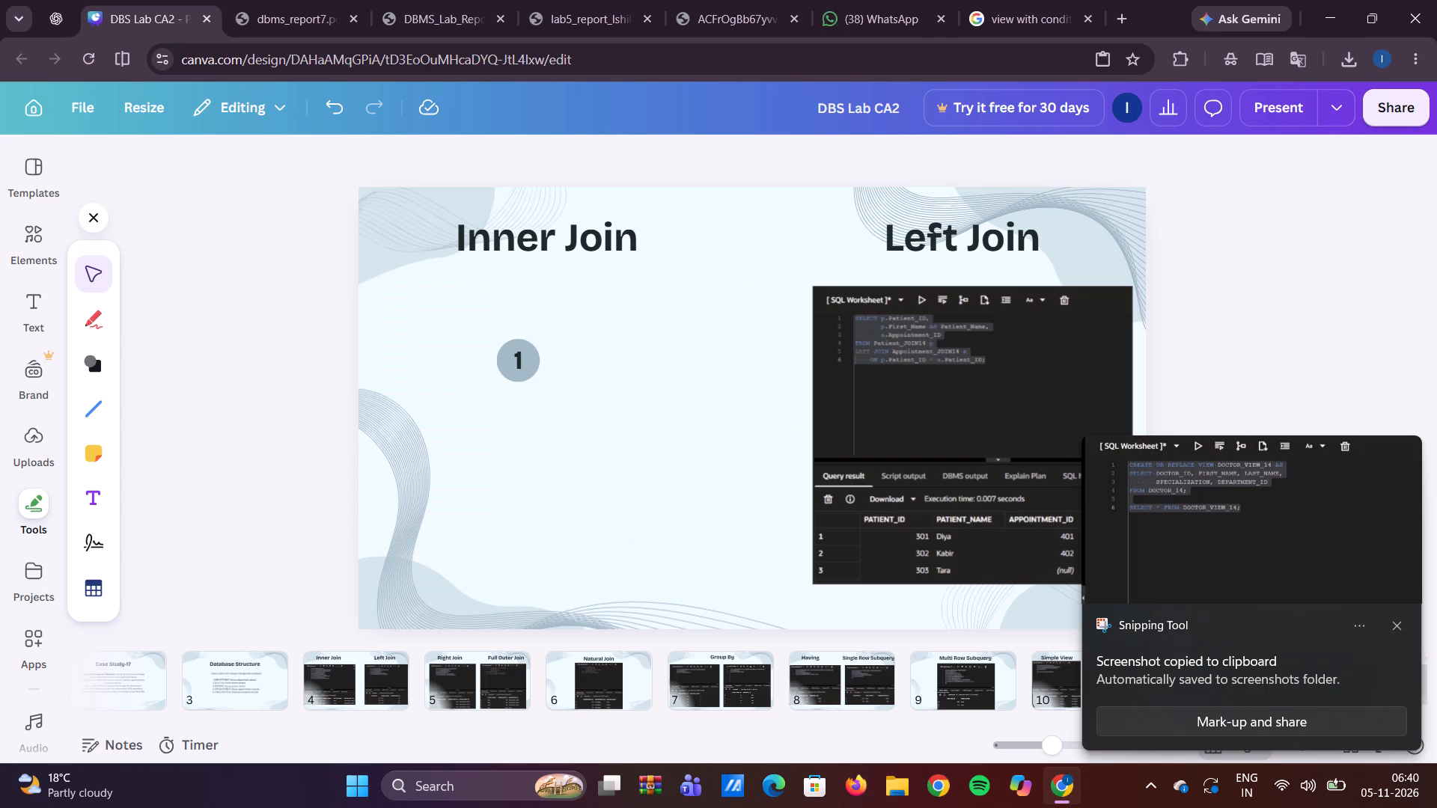
{"action": "key", "text": "ctrl+v"}
{"action": "left_click_drag", "start_coordinate": [749, 364], "coordinate": [615, 379]}
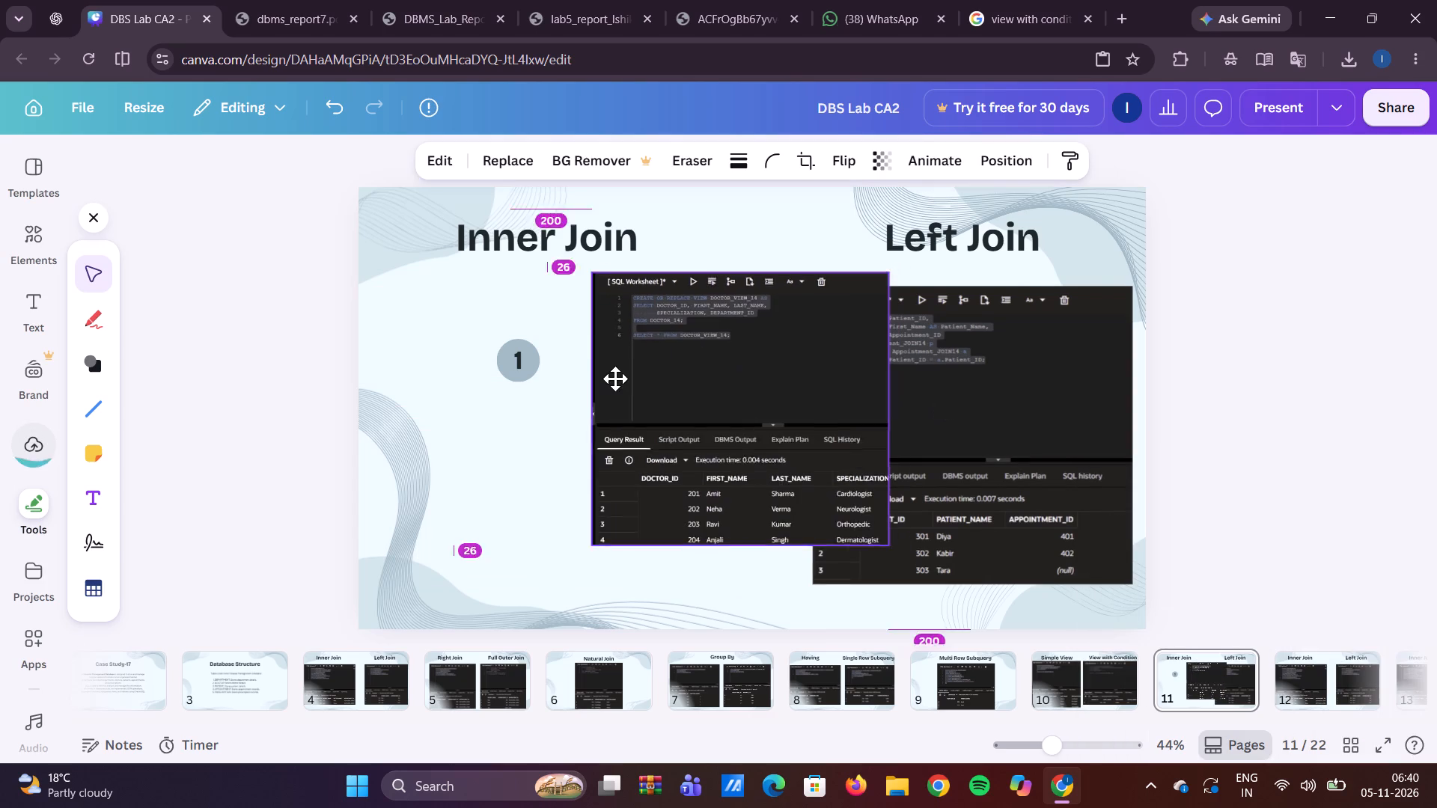
{"action": "left_click_drag", "start_coordinate": [615, 379], "coordinate": [518, 382]}
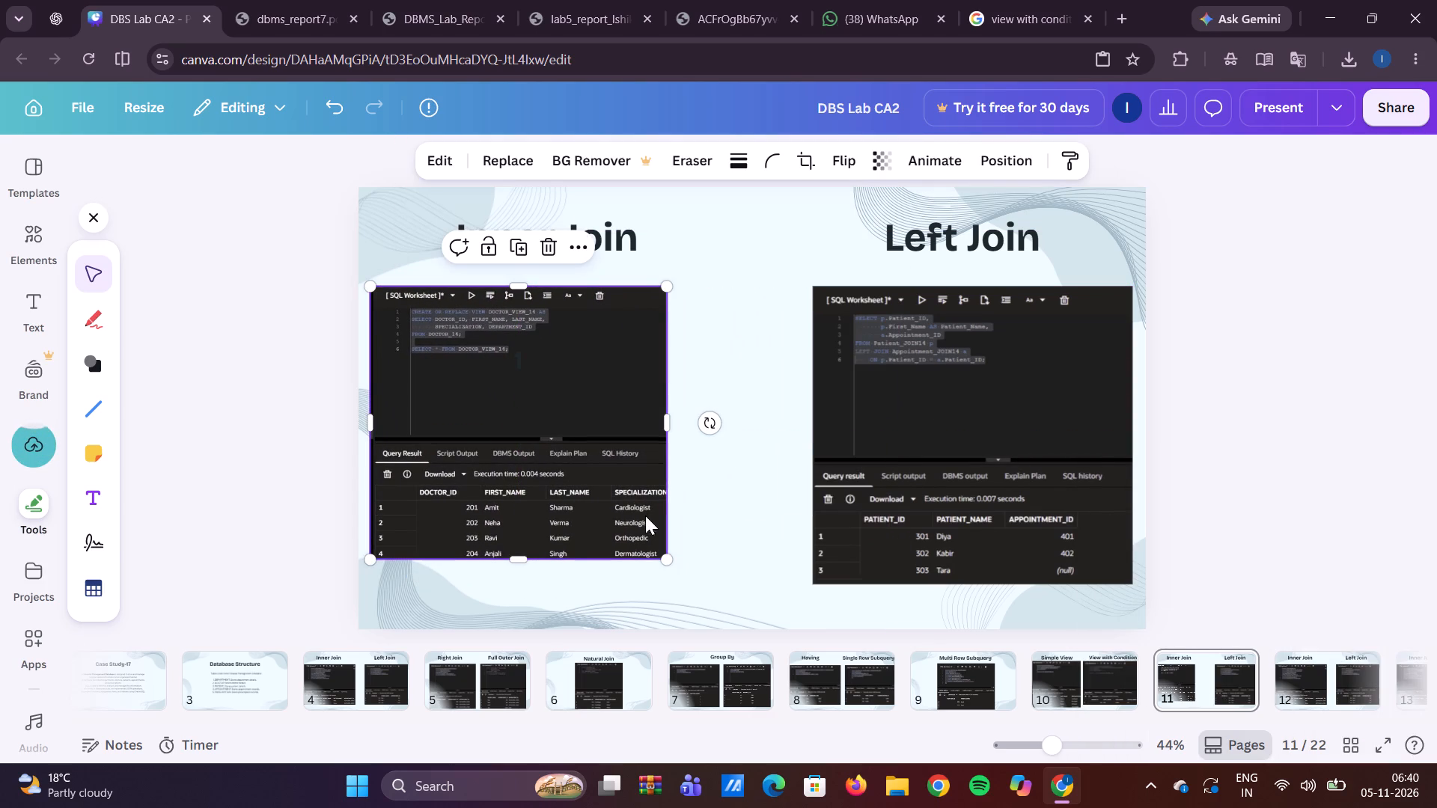
Delete the old screenshot below the Left Join heading on slide 11.
{"action": "left_click", "coordinate": [997, 462]}
{"action": "key", "text": "Delete"}
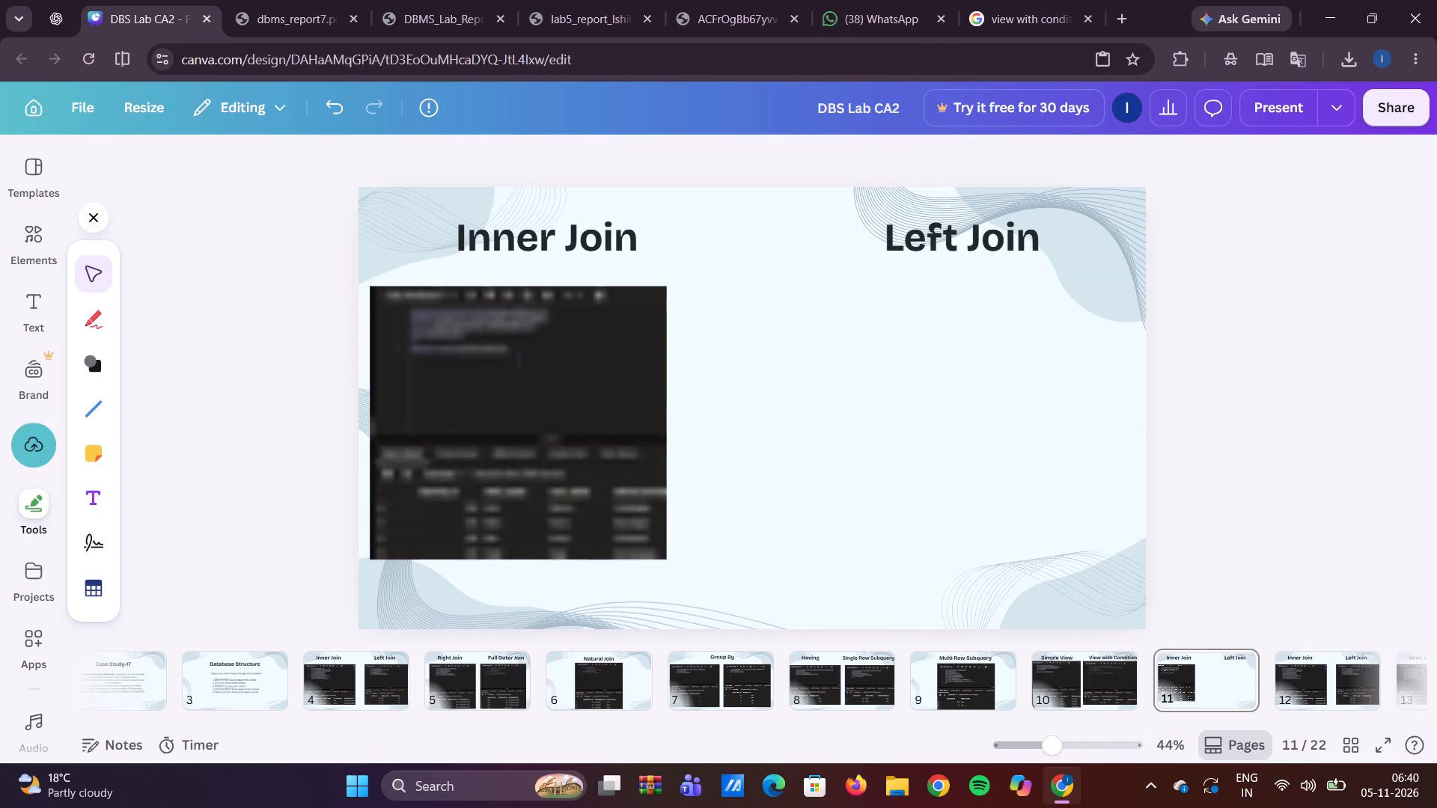
Check the modified-view section in dbms_report7.pdf, and replace slide 11's "Inner Join" heading with "Modify View".
{"action": "left_click", "coordinate": [281, 6]}
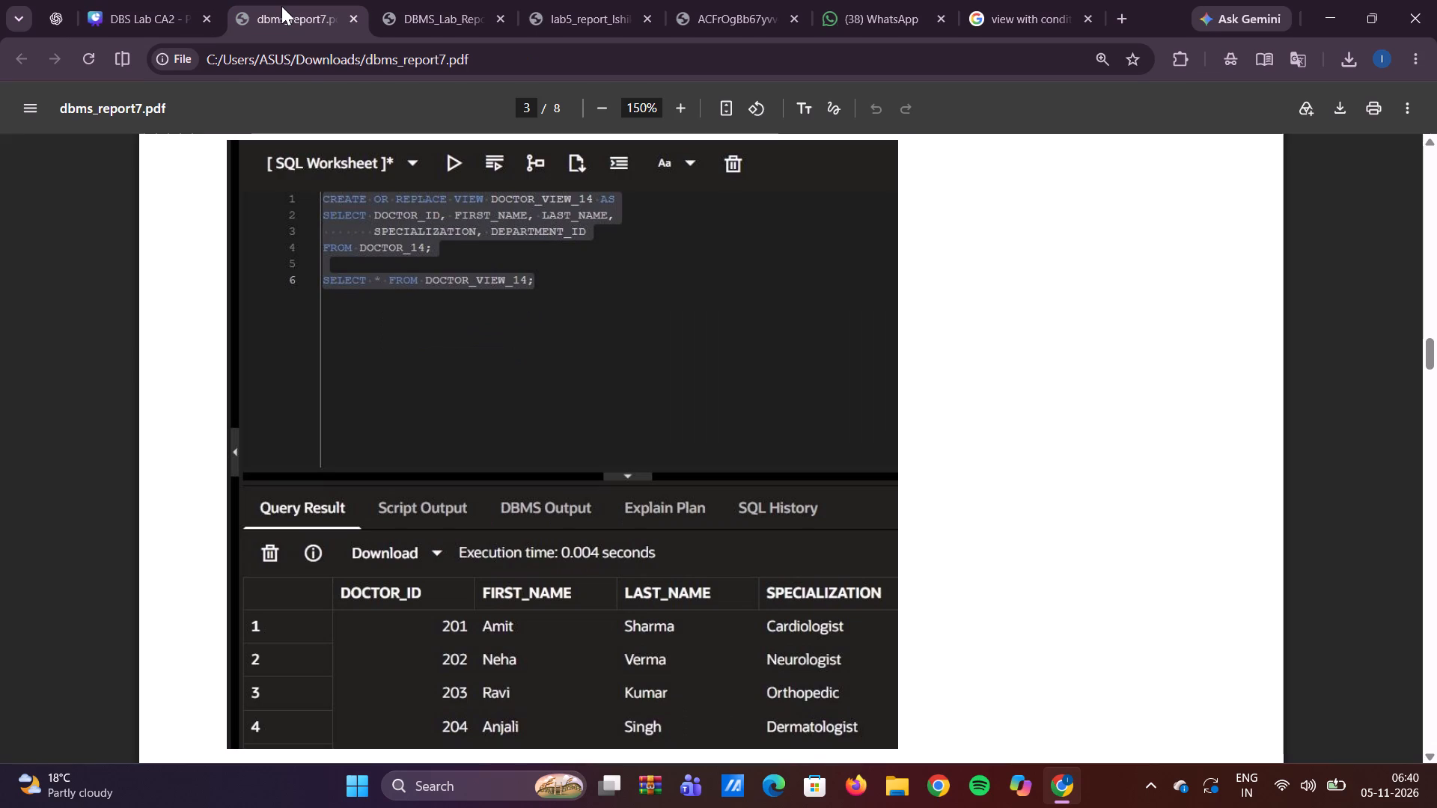
{"action": "scroll", "coordinate": [575, 404], "scroll_direction": "down", "scroll_amount": 2}
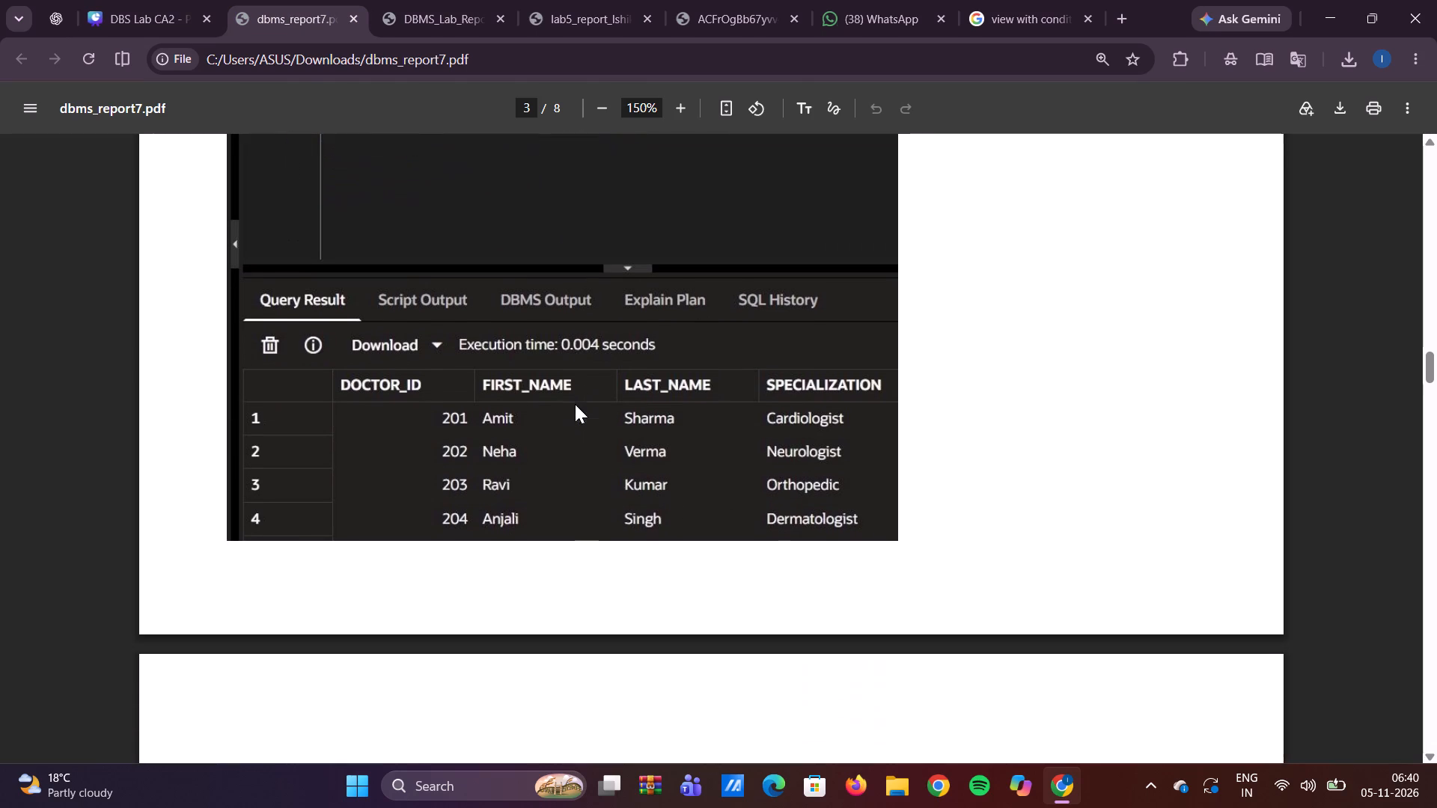
{"action": "scroll", "coordinate": [575, 404], "scroll_direction": "down", "scroll_amount": 1}
{"action": "scroll", "coordinate": [575, 404], "scroll_direction": "up", "scroll_amount": 1}
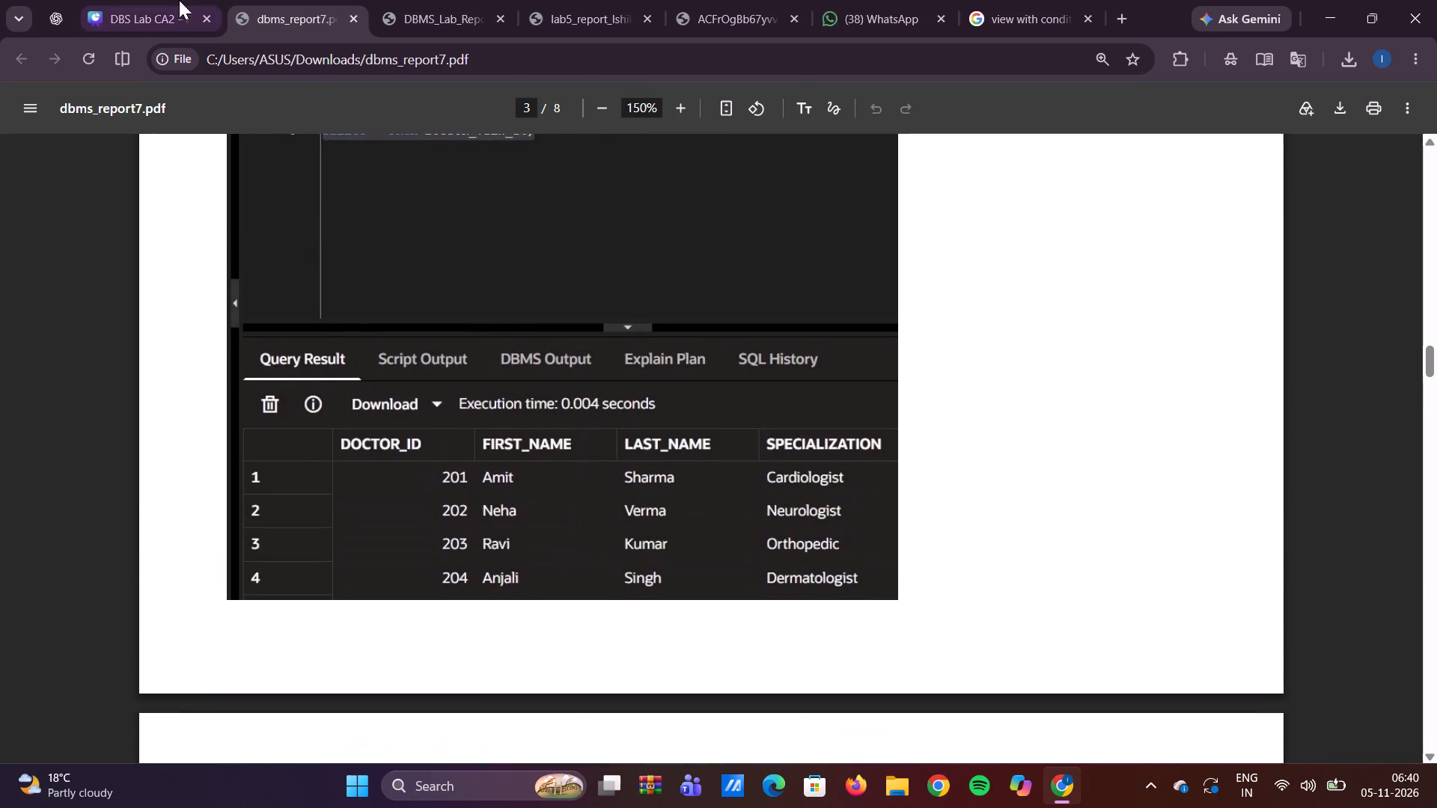
{"action": "left_click", "coordinate": [155, 3]}
{"action": "left_click", "coordinate": [563, 240]}
{"action": "left_click", "coordinate": [563, 240]}
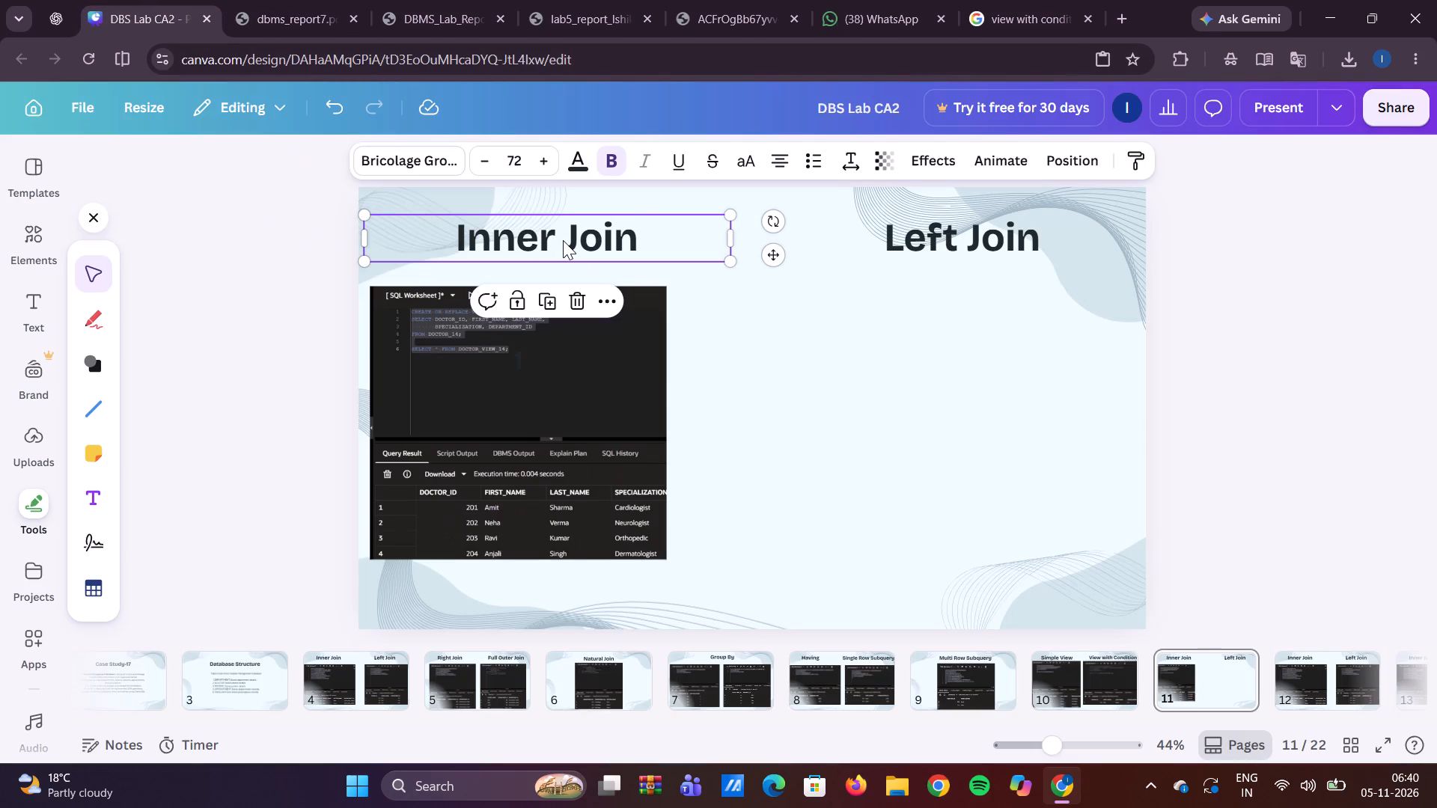
{"action": "type", "text": "Mod"}
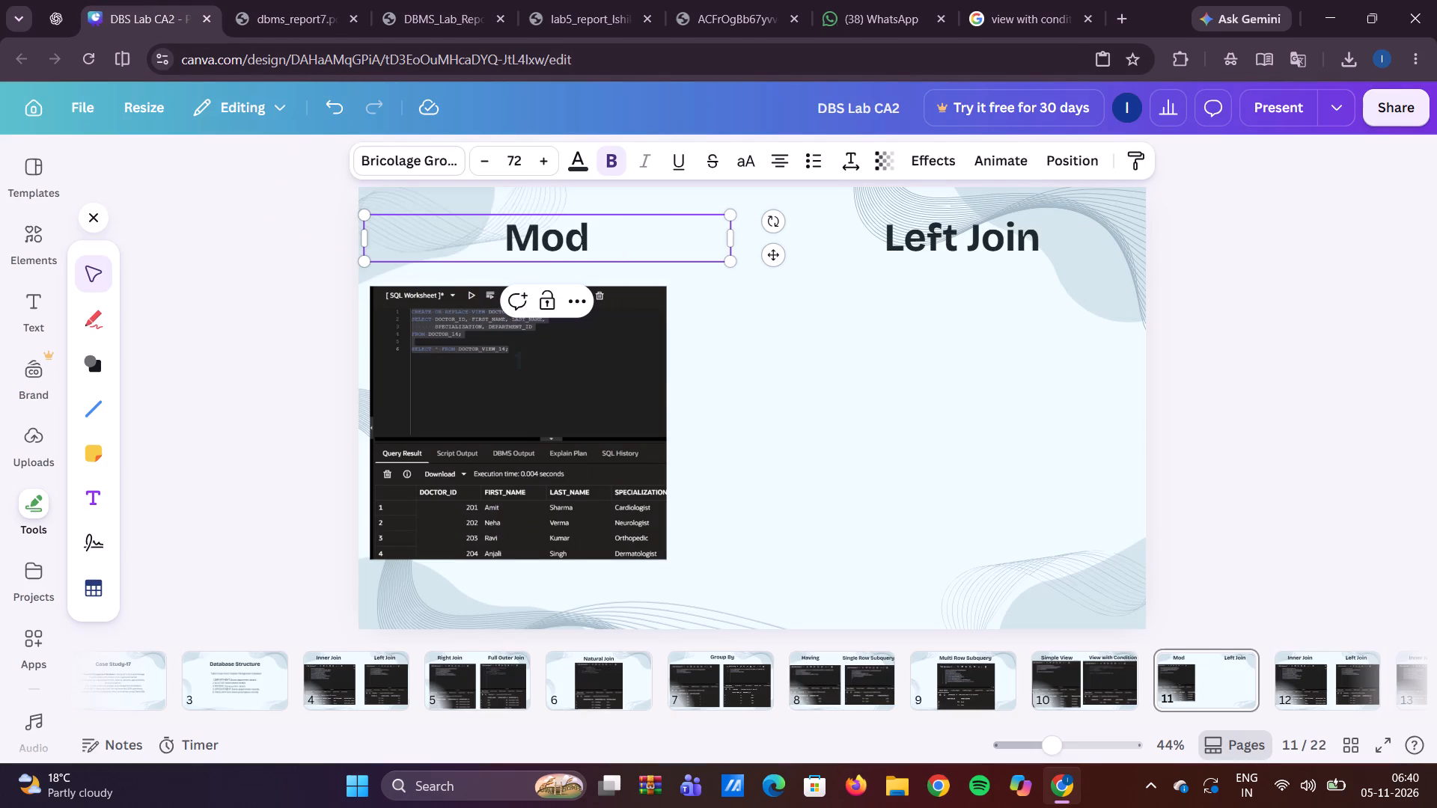
{"action": "type", "text": "ify v"}
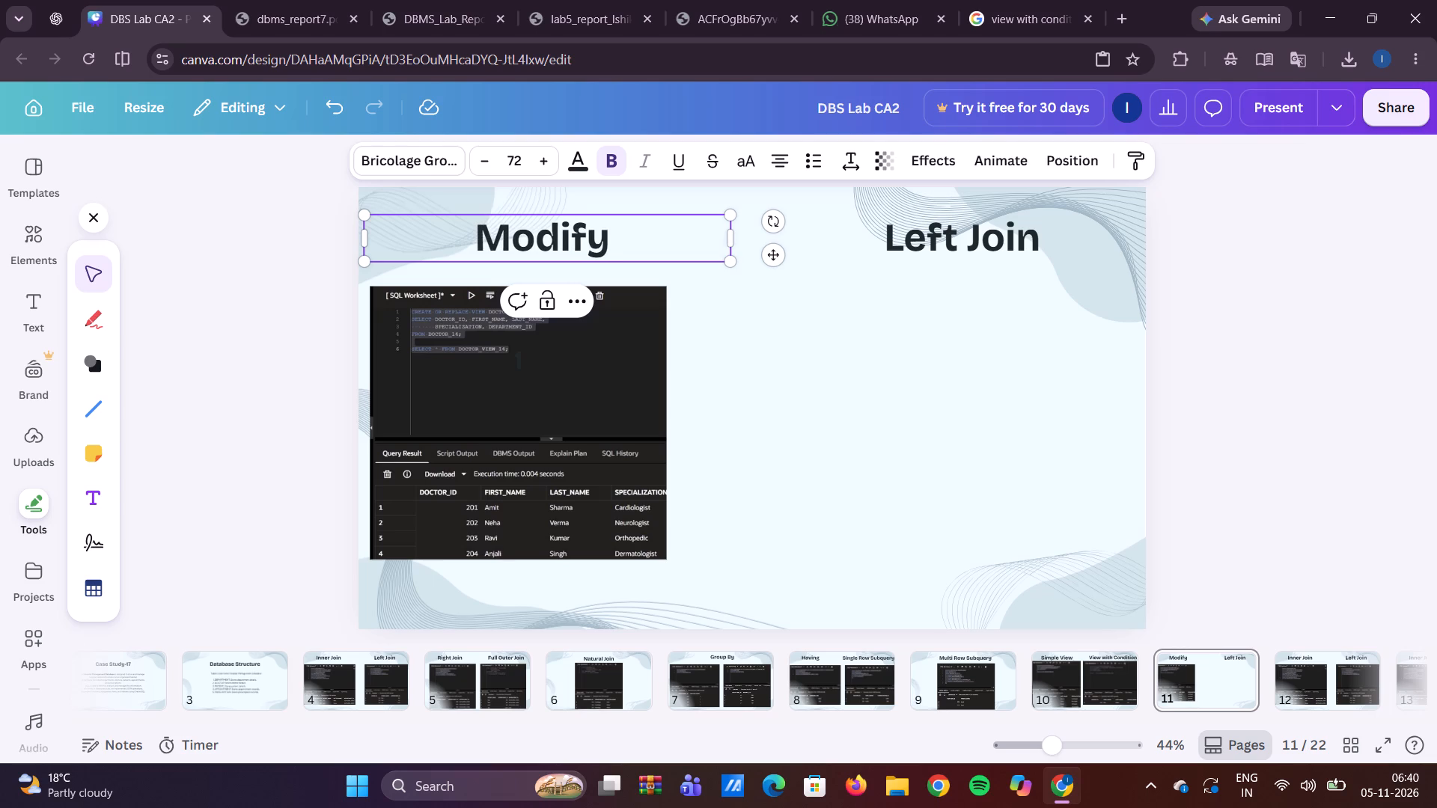
{"action": "key", "text": "BackSpace"}
{"action": "type", "text": "View"}
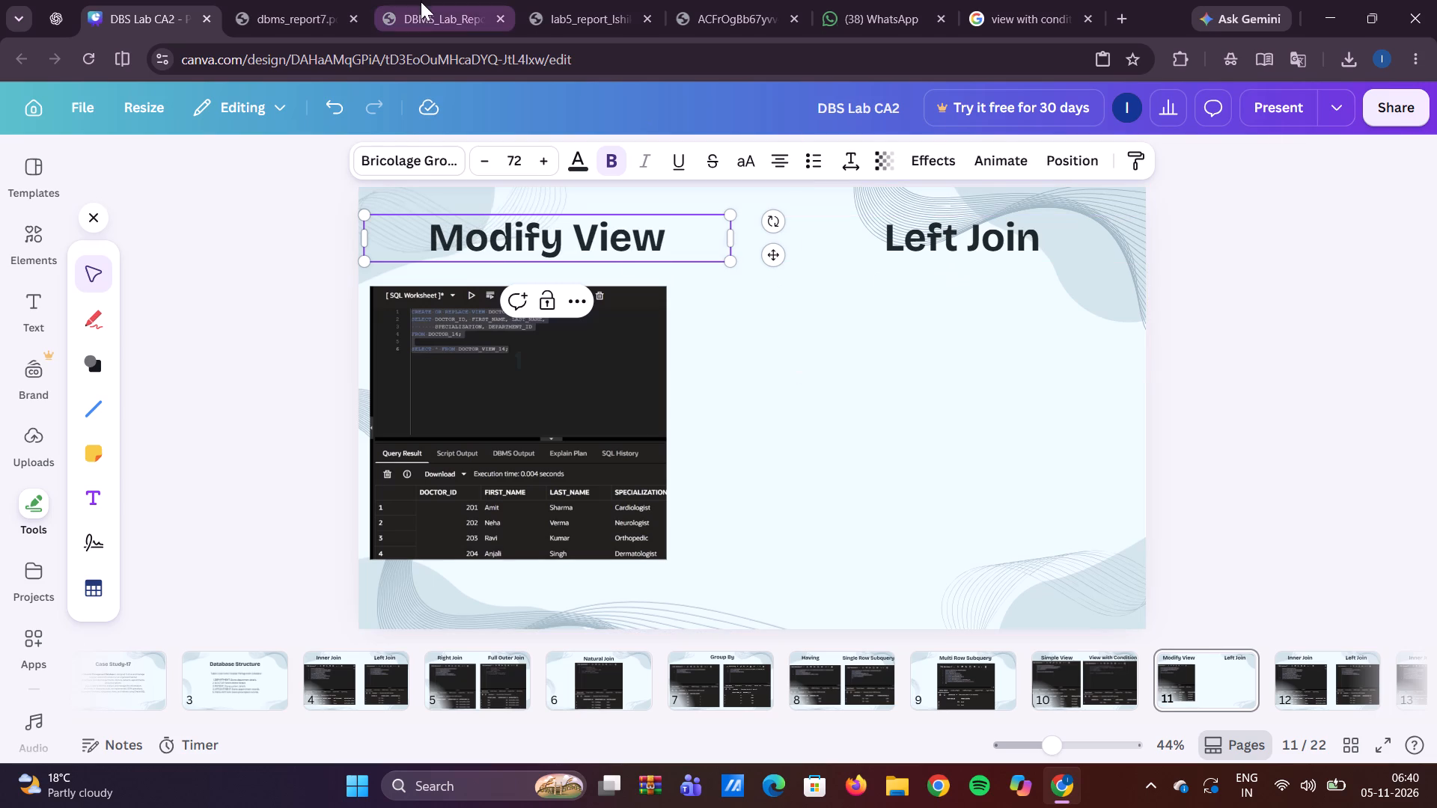
Capture the "Create a simple index" worksheet and script output for IDX_DOCTOR_NAME_14 from dbms_report7.pdf and copy it.
{"action": "left_click", "coordinate": [305, 0]}
{"action": "scroll", "coordinate": [497, 459], "scroll_direction": "down", "scroll_amount": 5}
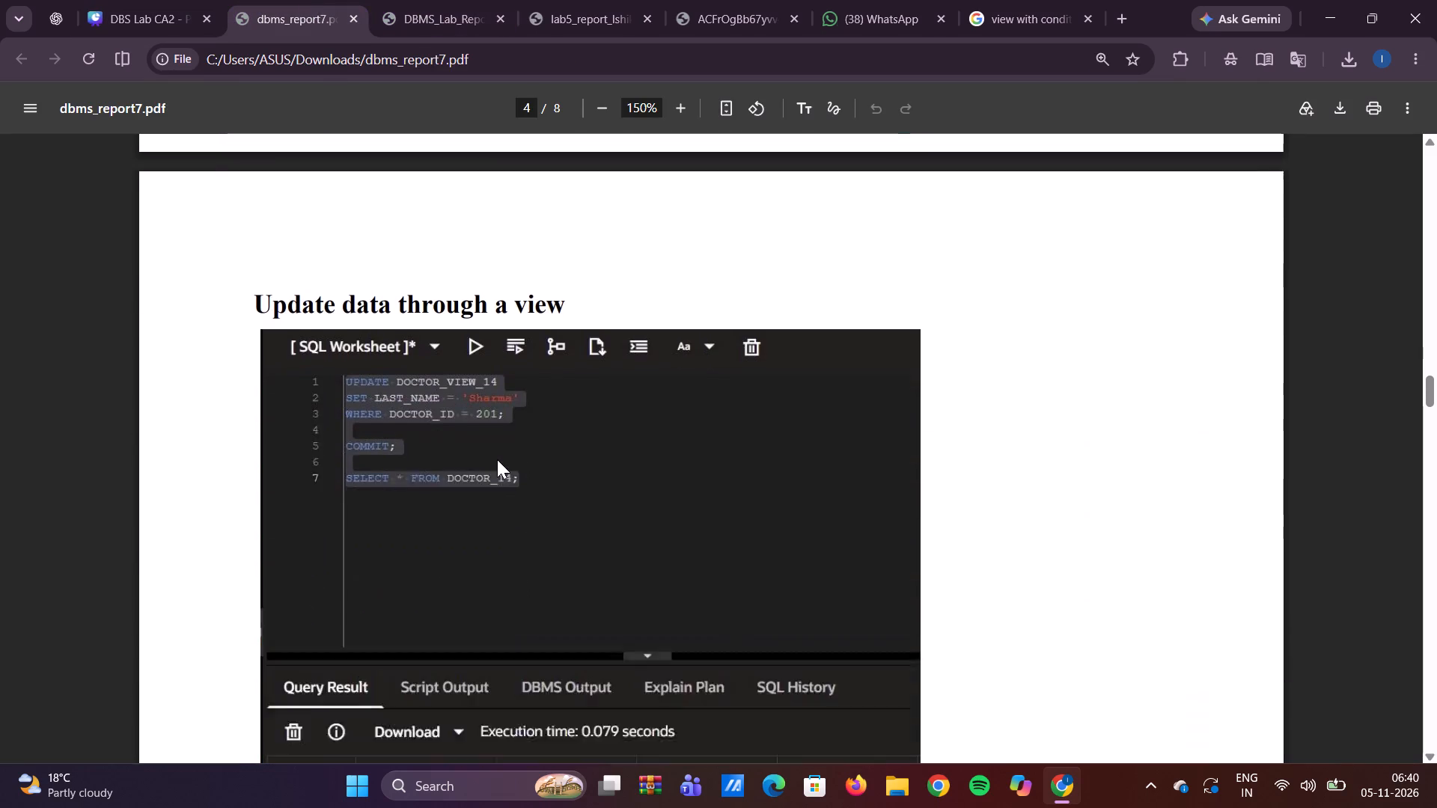
{"action": "scroll", "coordinate": [497, 459], "scroll_direction": "down", "scroll_amount": 8}
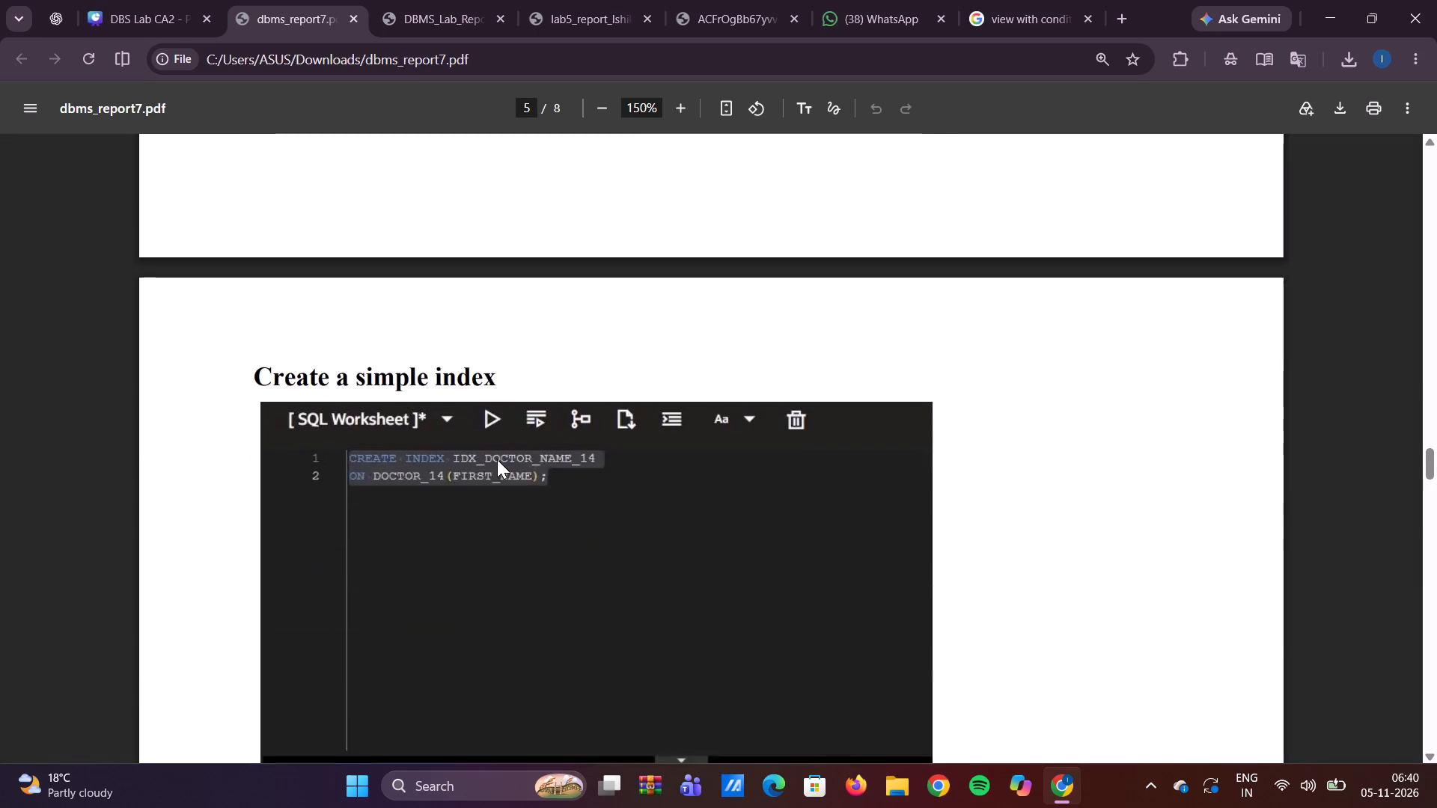
{"action": "scroll", "coordinate": [497, 459], "scroll_direction": "down", "scroll_amount": 1}
{"action": "scroll", "coordinate": [497, 459], "scroll_direction": "up", "scroll_amount": 3}
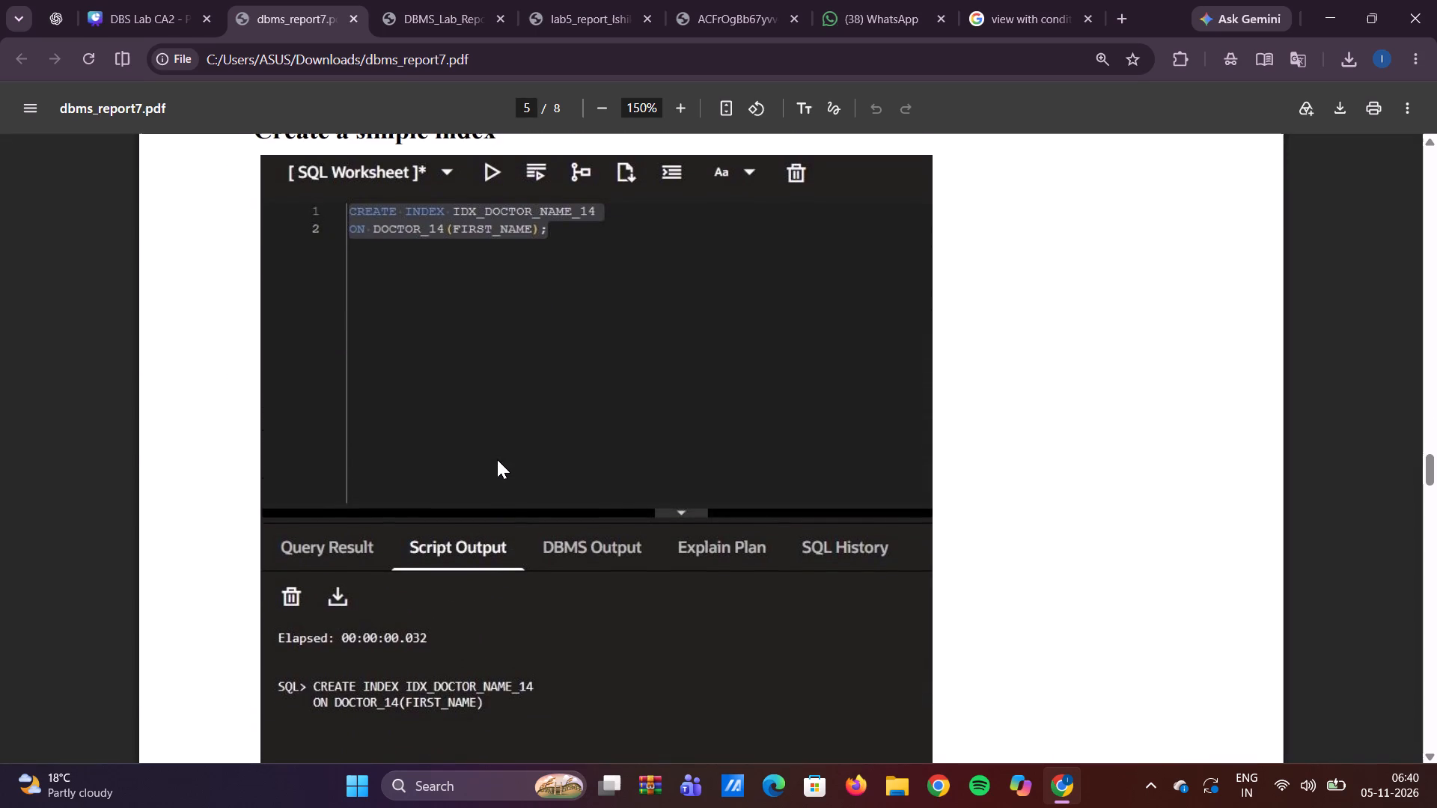
{"action": "scroll", "coordinate": [497, 459], "scroll_direction": "down", "scroll_amount": 1}
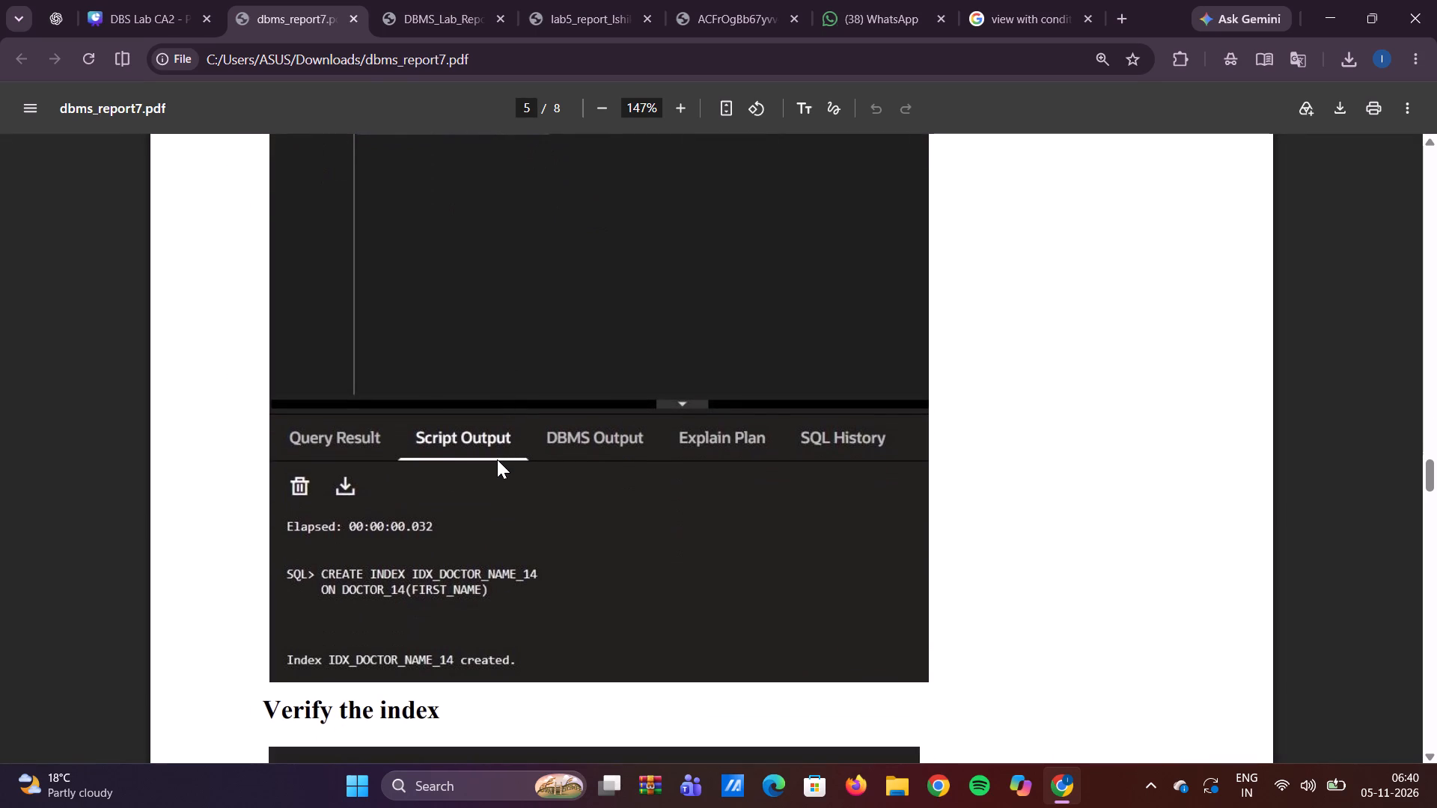
{"action": "scroll", "coordinate": [497, 459], "scroll_direction": "up", "scroll_amount": 1}
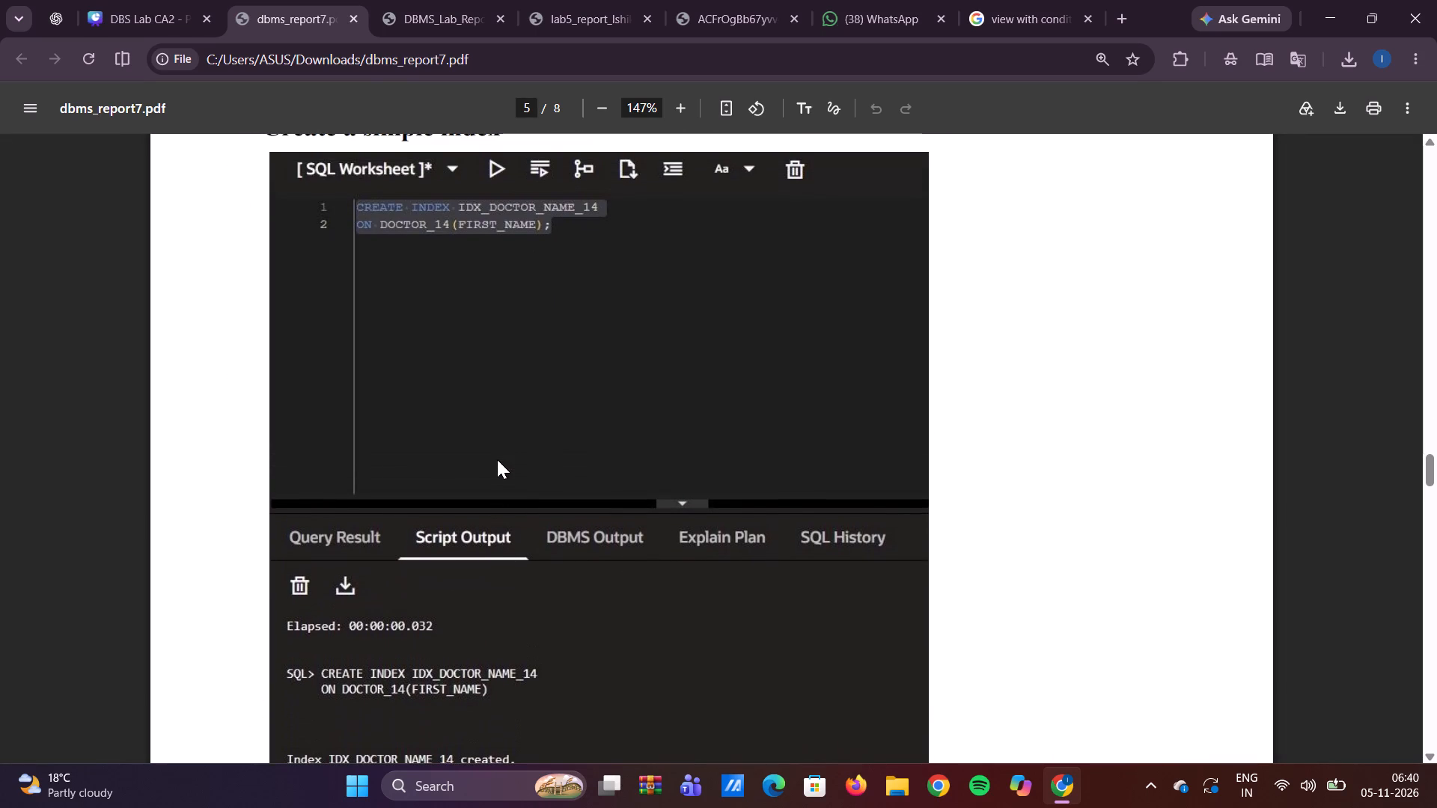
{"action": "scroll", "coordinate": [497, 459], "scroll_direction": "down", "scroll_amount": 1}
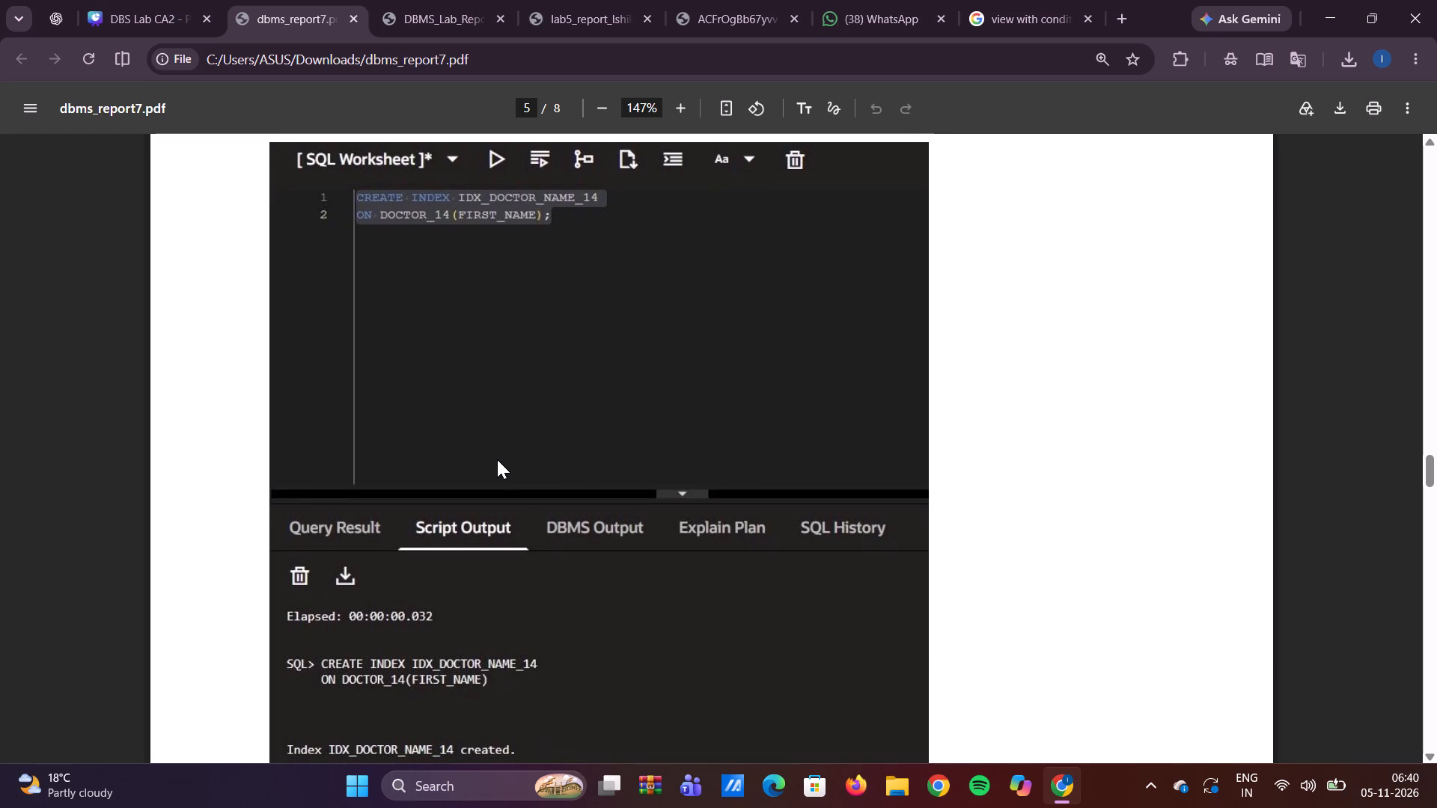
{"action": "scroll", "coordinate": [497, 459], "scroll_direction": "down", "scroll_amount": 1}
{"action": "key", "text": "shift+super+s"}
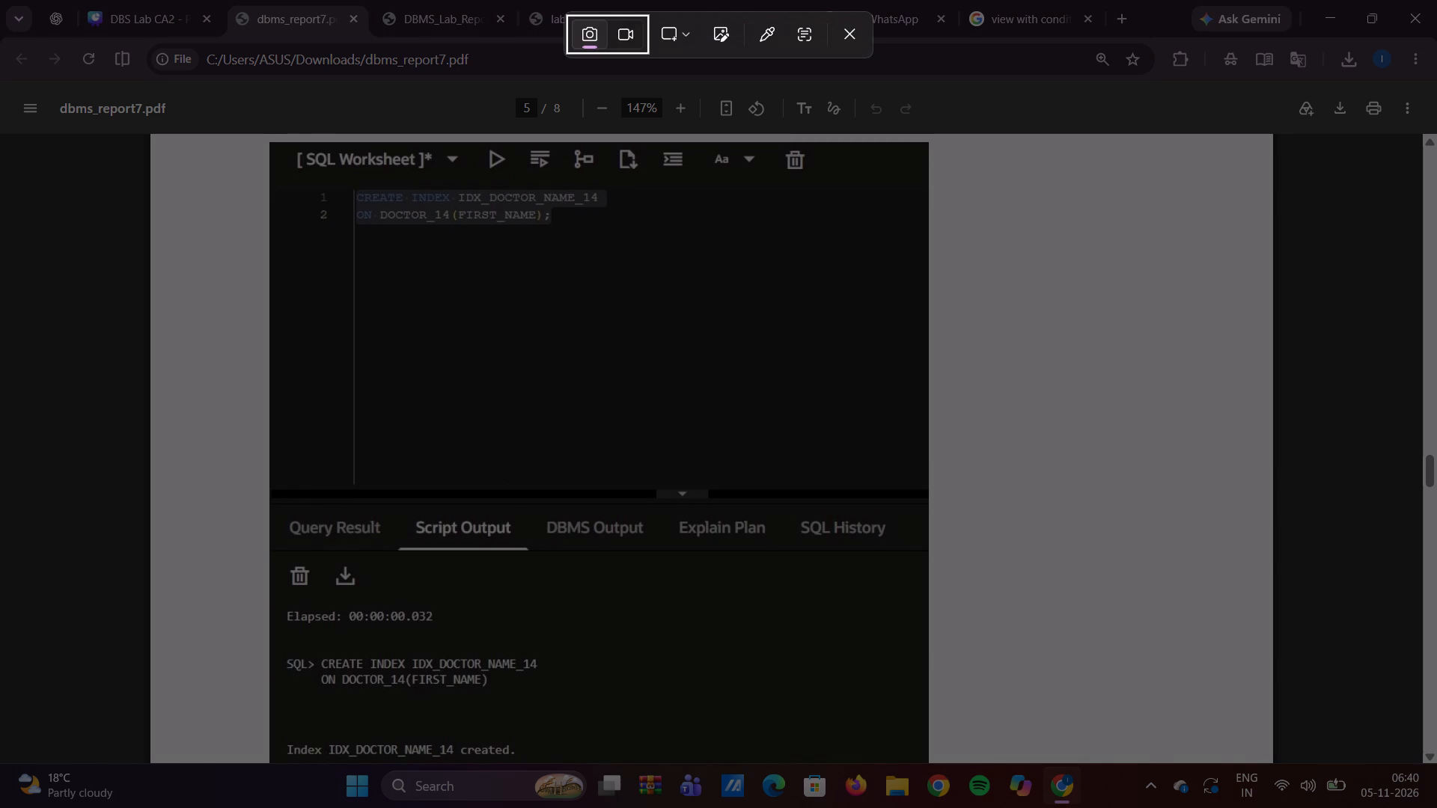
{"action": "left_click_drag", "start_coordinate": [273, 142], "coordinate": [903, 720]}
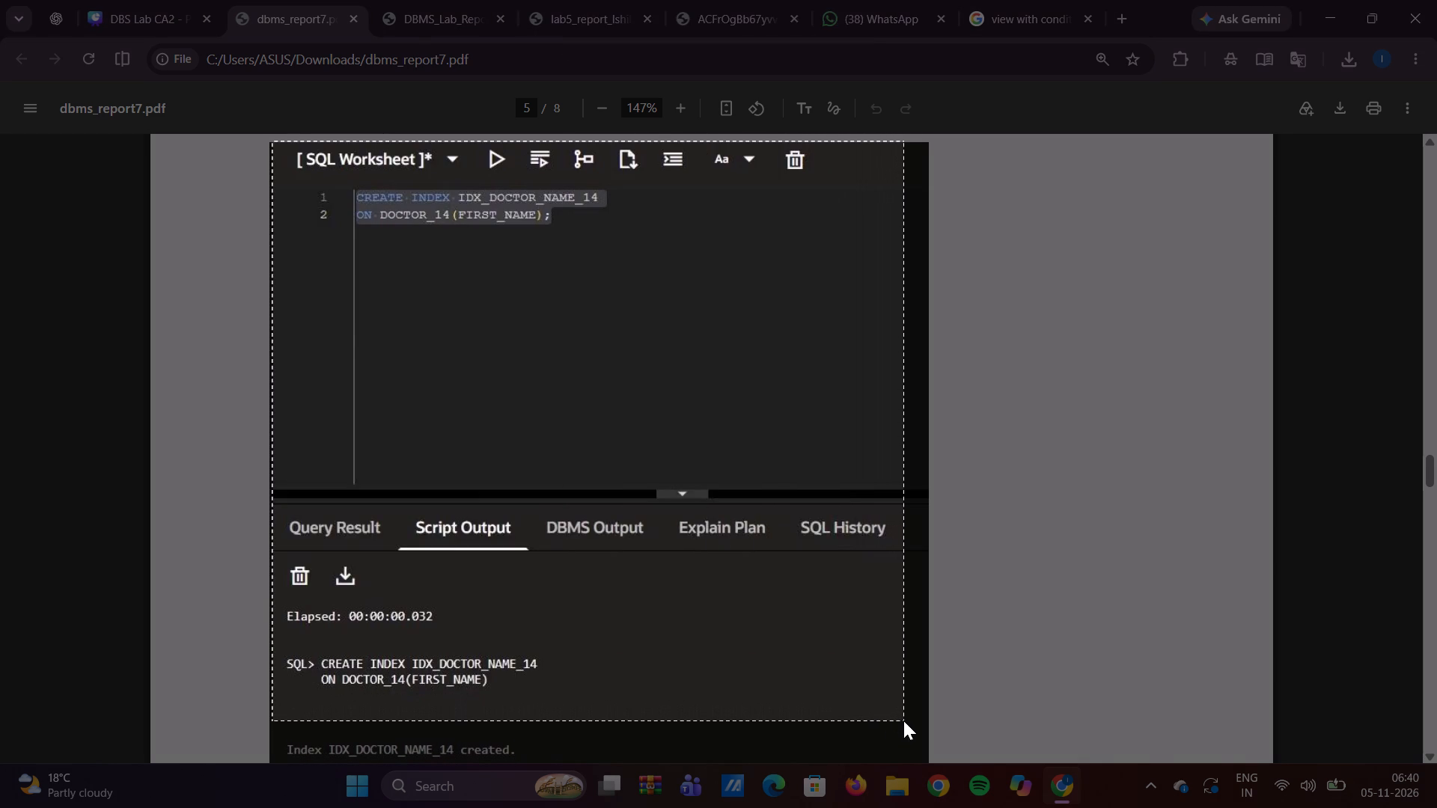
{"action": "left_click_drag", "start_coordinate": [903, 720], "coordinate": [903, 721]}
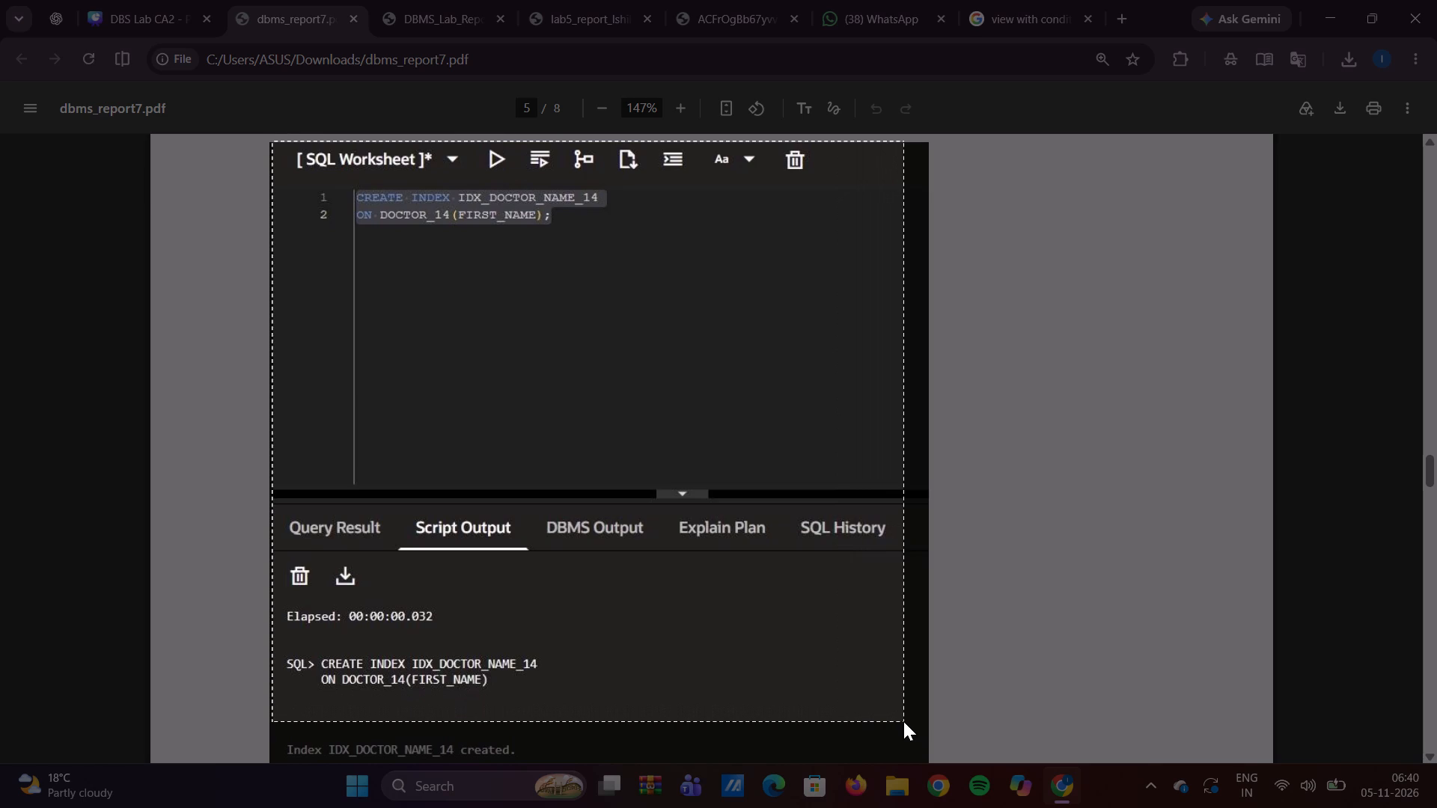
{"action": "left_click_drag", "start_coordinate": [903, 721], "coordinate": [903, 757]}
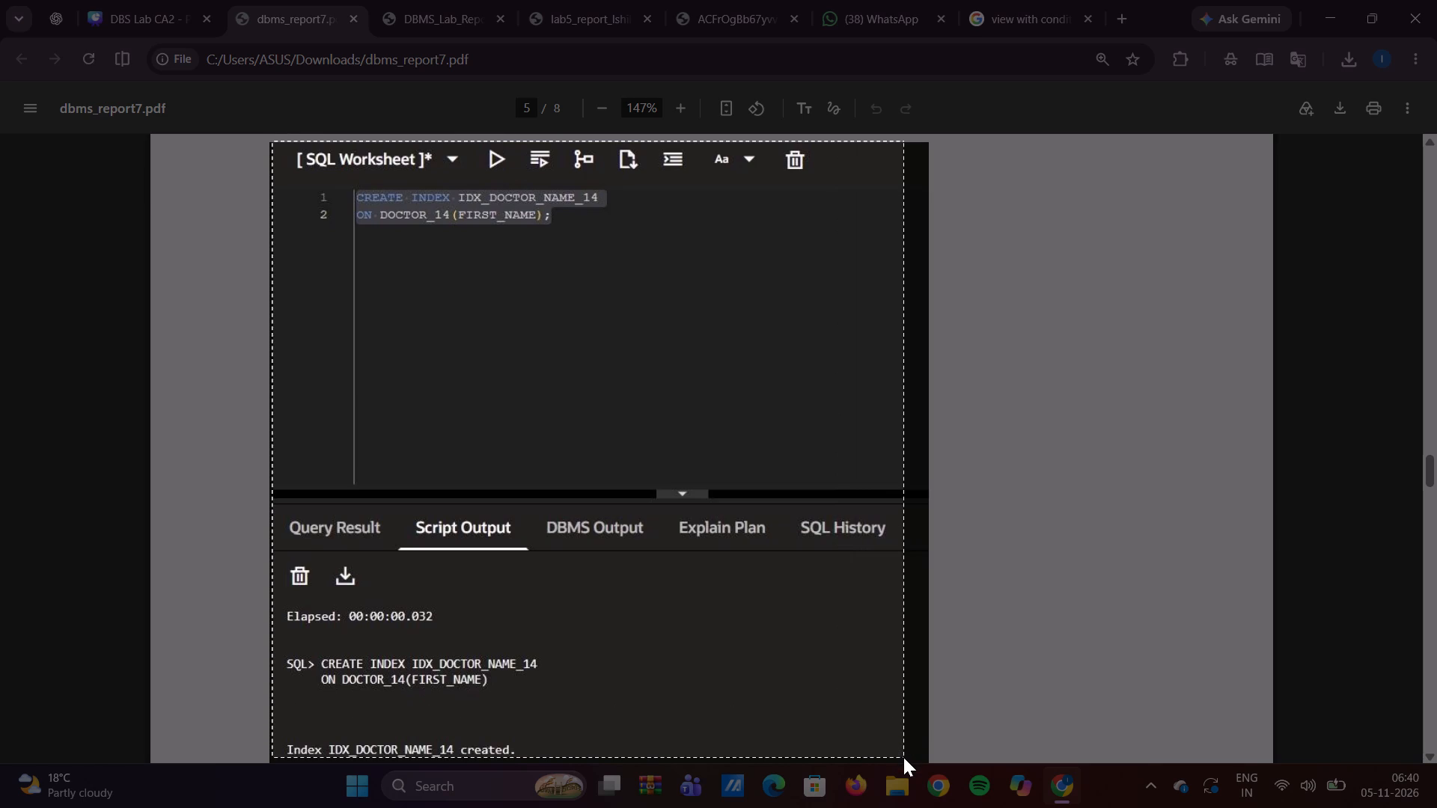
{"action": "left_click_drag", "start_coordinate": [903, 757], "coordinate": [844, 758]}
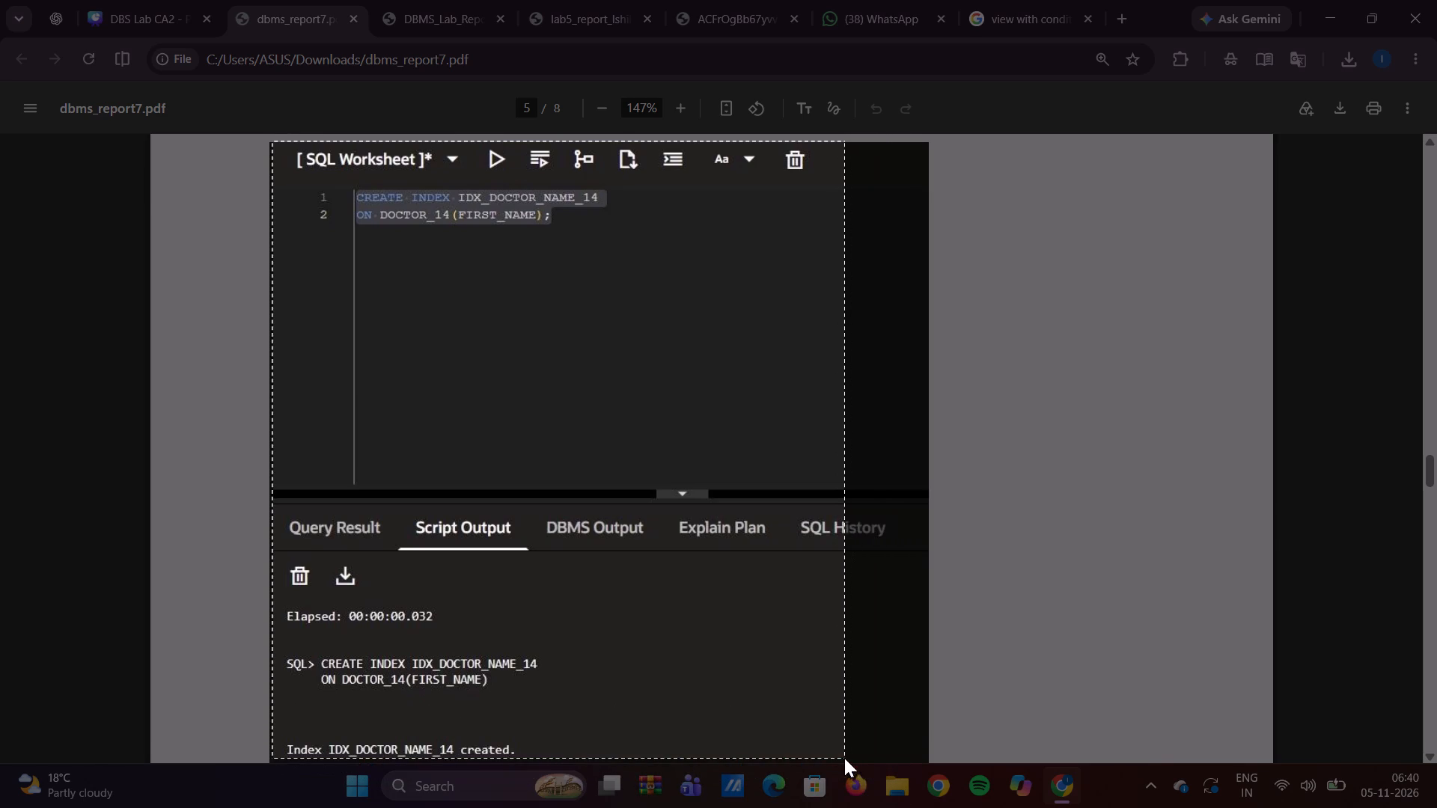
{"action": "left_click_drag", "start_coordinate": [844, 758], "coordinate": [820, 762]}
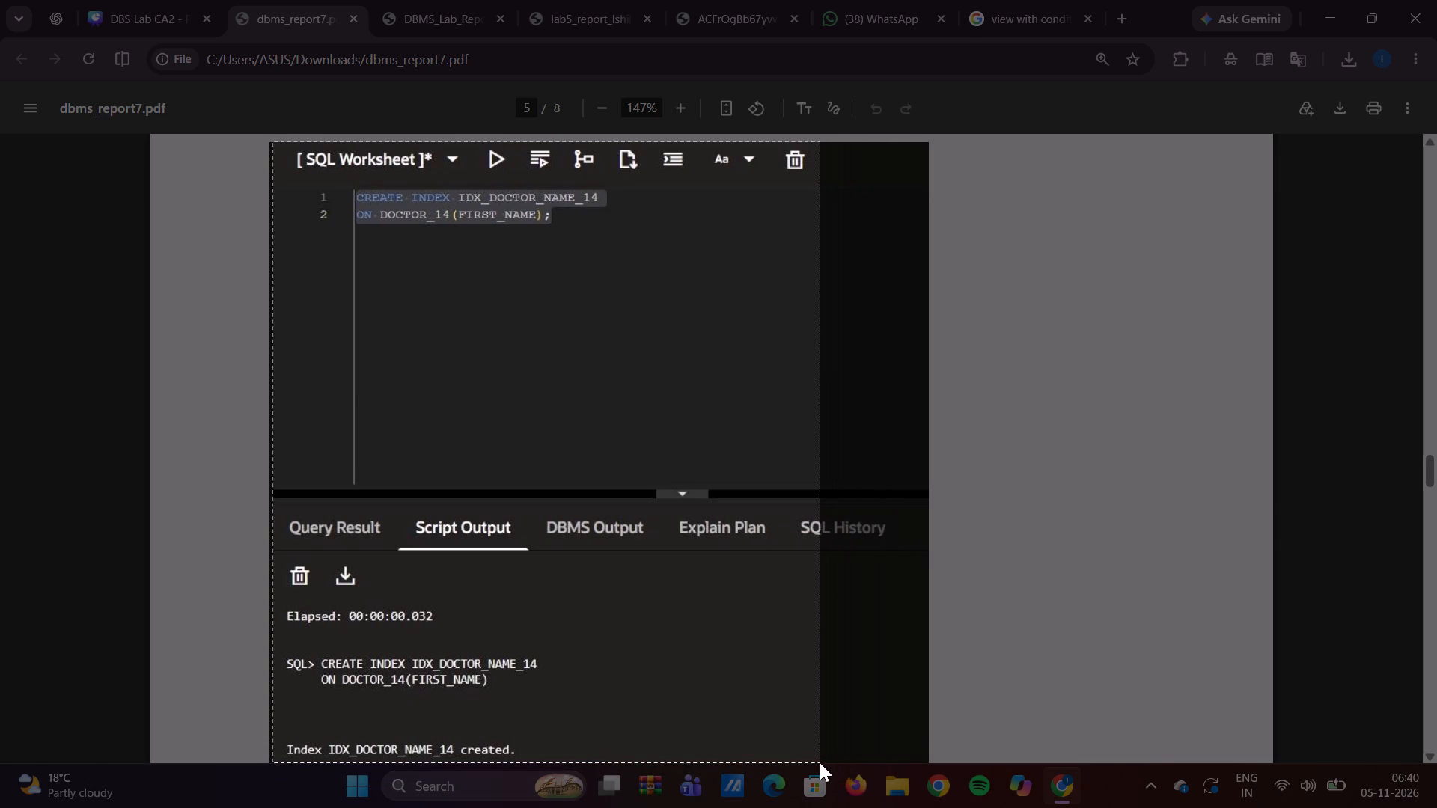
{"action": "left_click_drag", "start_coordinate": [820, 762], "coordinate": [796, 766]}
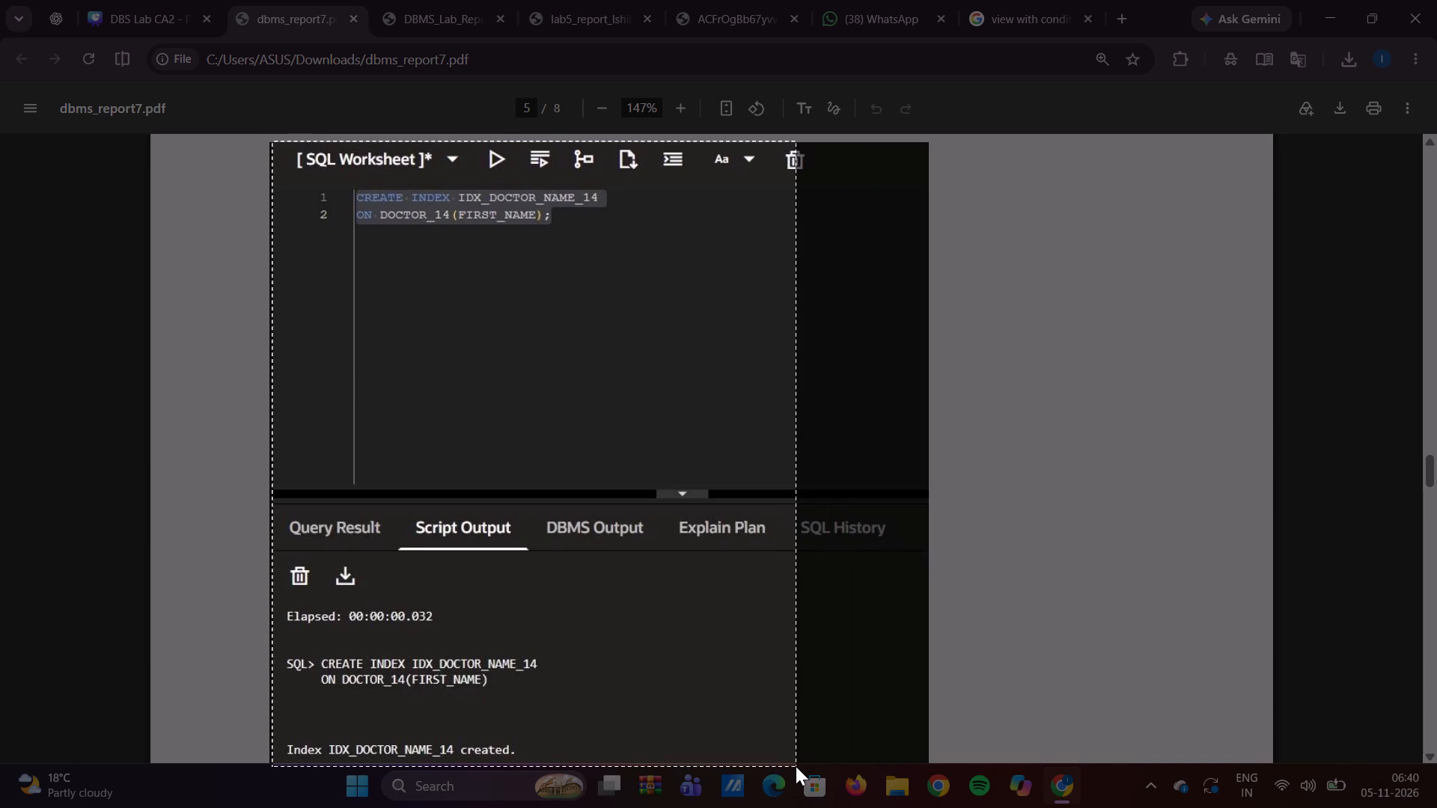
{"action": "left_click_drag", "start_coordinate": [796, 766], "coordinate": [849, 768]}
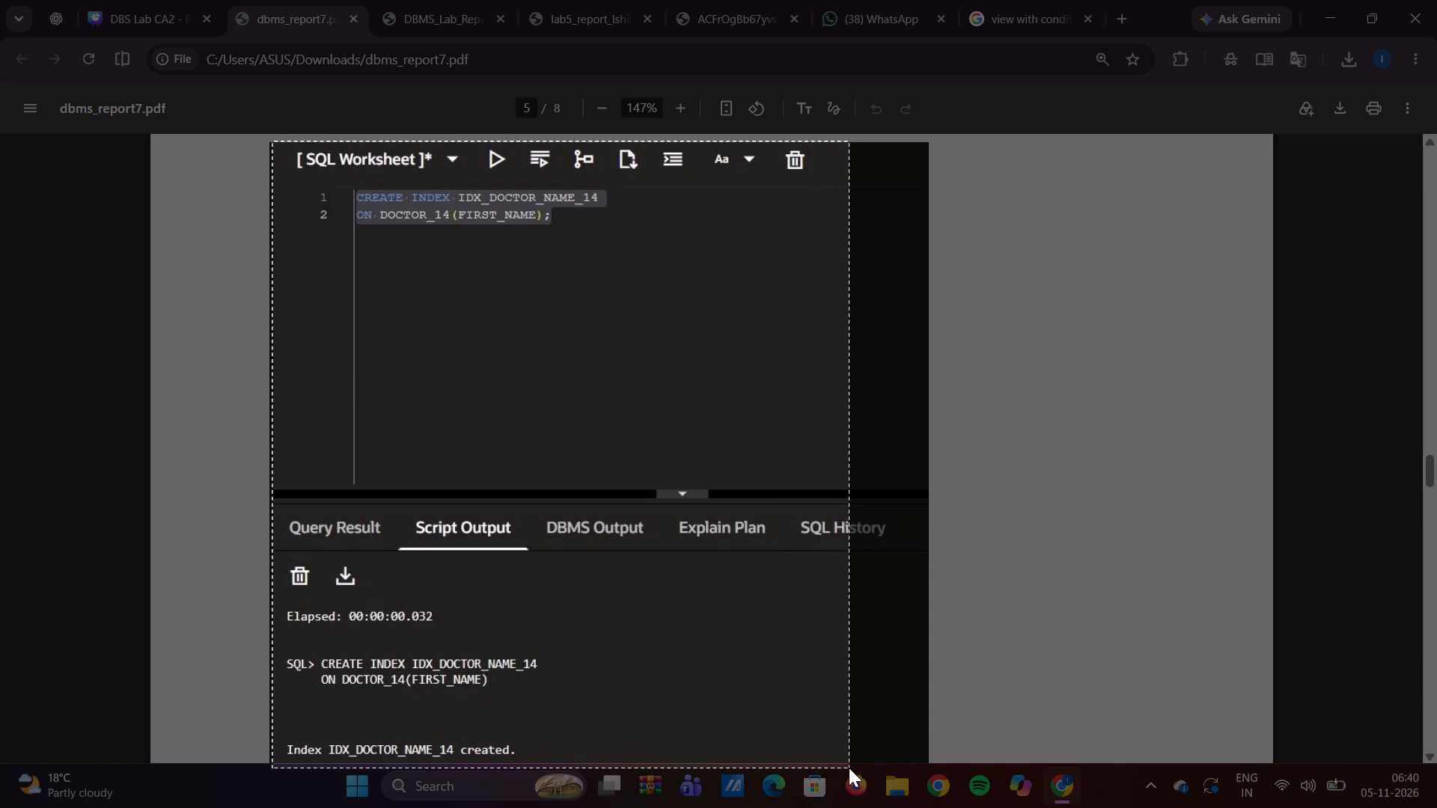
{"action": "left_click_drag", "start_coordinate": [849, 768], "coordinate": [847, 768]}
{"action": "key", "text": "ctrl+c"}
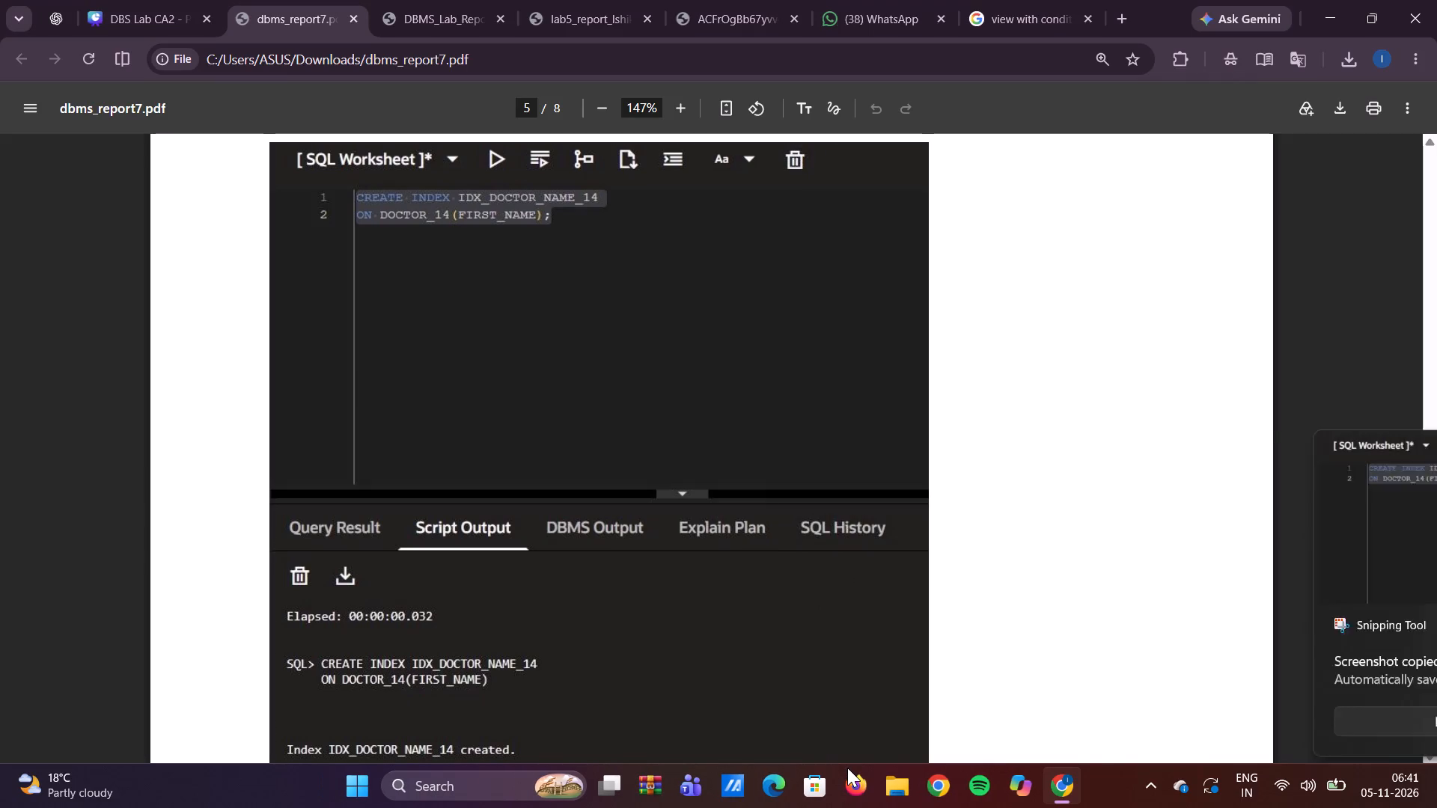
In the Canva design, paste the captured IDX_DOCTOR_NAME_14 output onto slide 11 and place it below the Left Join heading.
{"action": "left_click", "coordinate": [168, 9]}
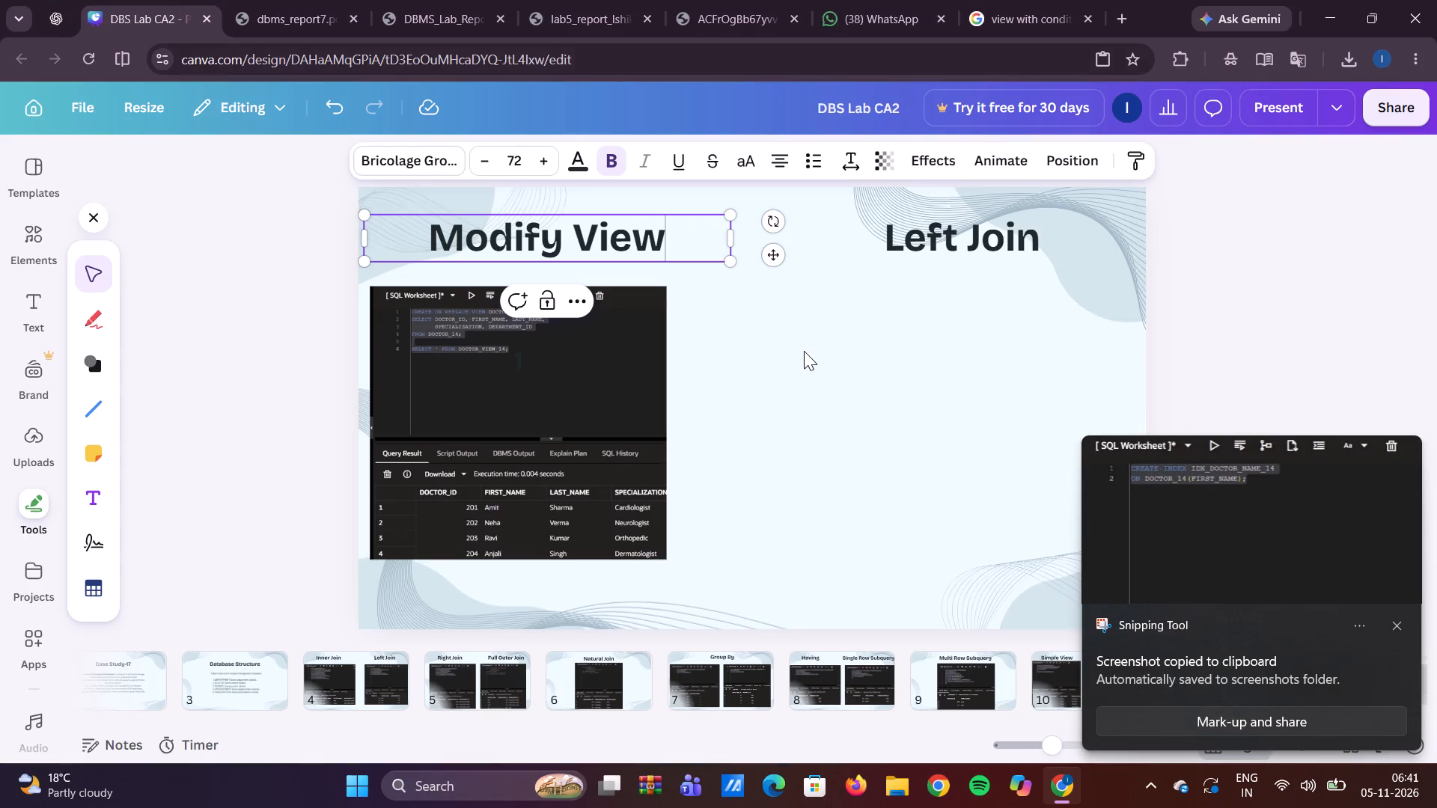
{"action": "left_click", "coordinate": [858, 462]}
{"action": "key", "text": "ctrl+v"}
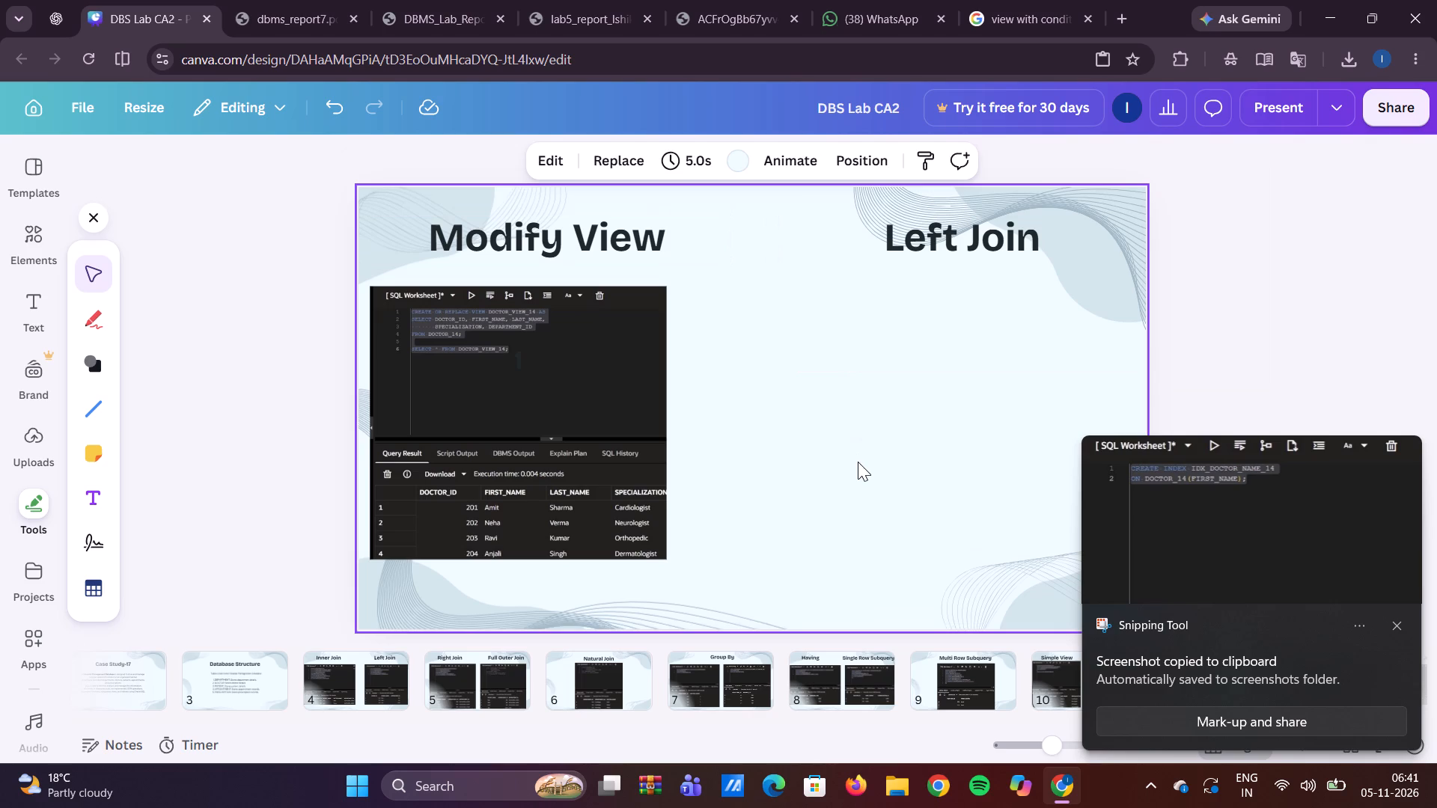
{"action": "left_click_drag", "start_coordinate": [835, 446], "coordinate": [936, 474]}
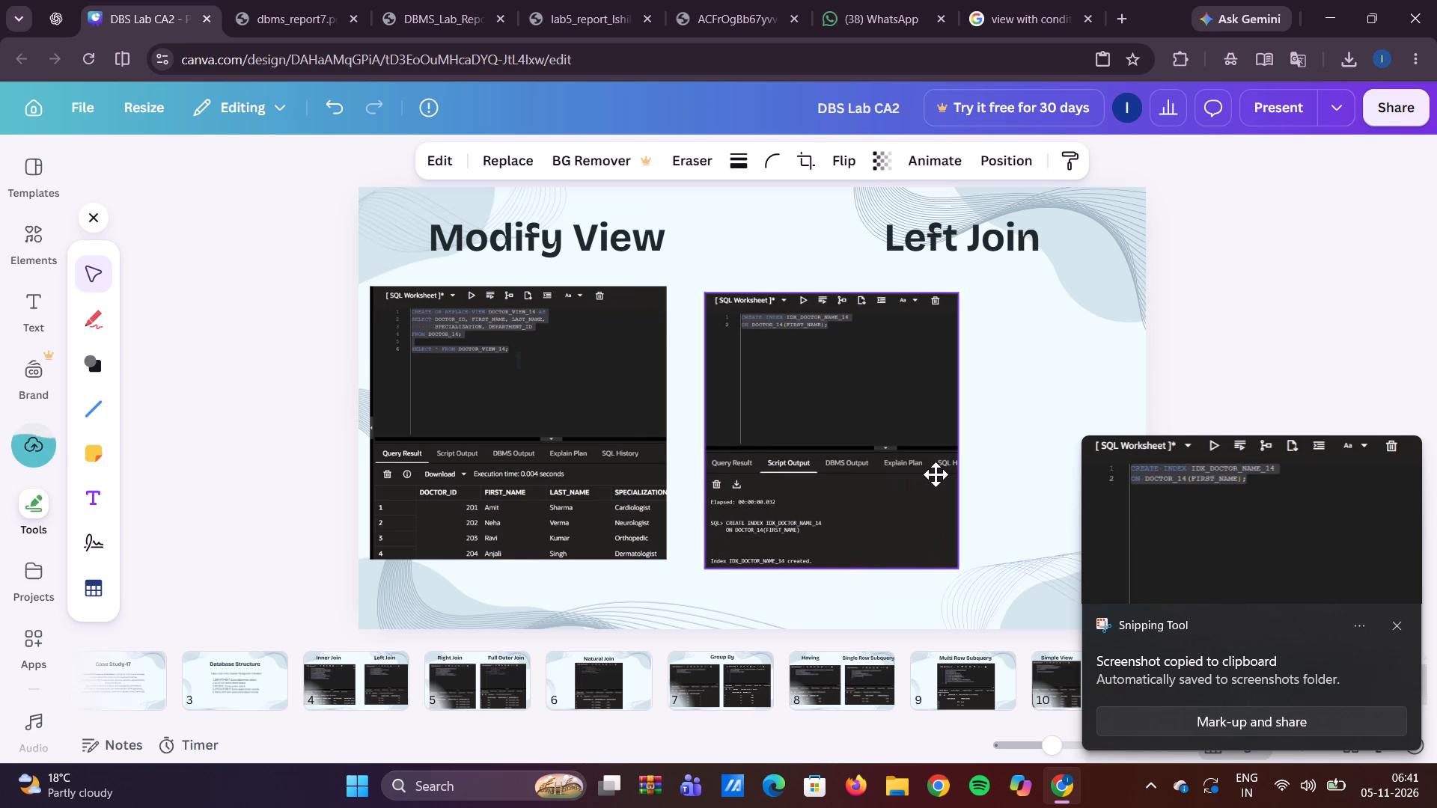
{"action": "left_click_drag", "start_coordinate": [936, 474], "coordinate": [1033, 453]}
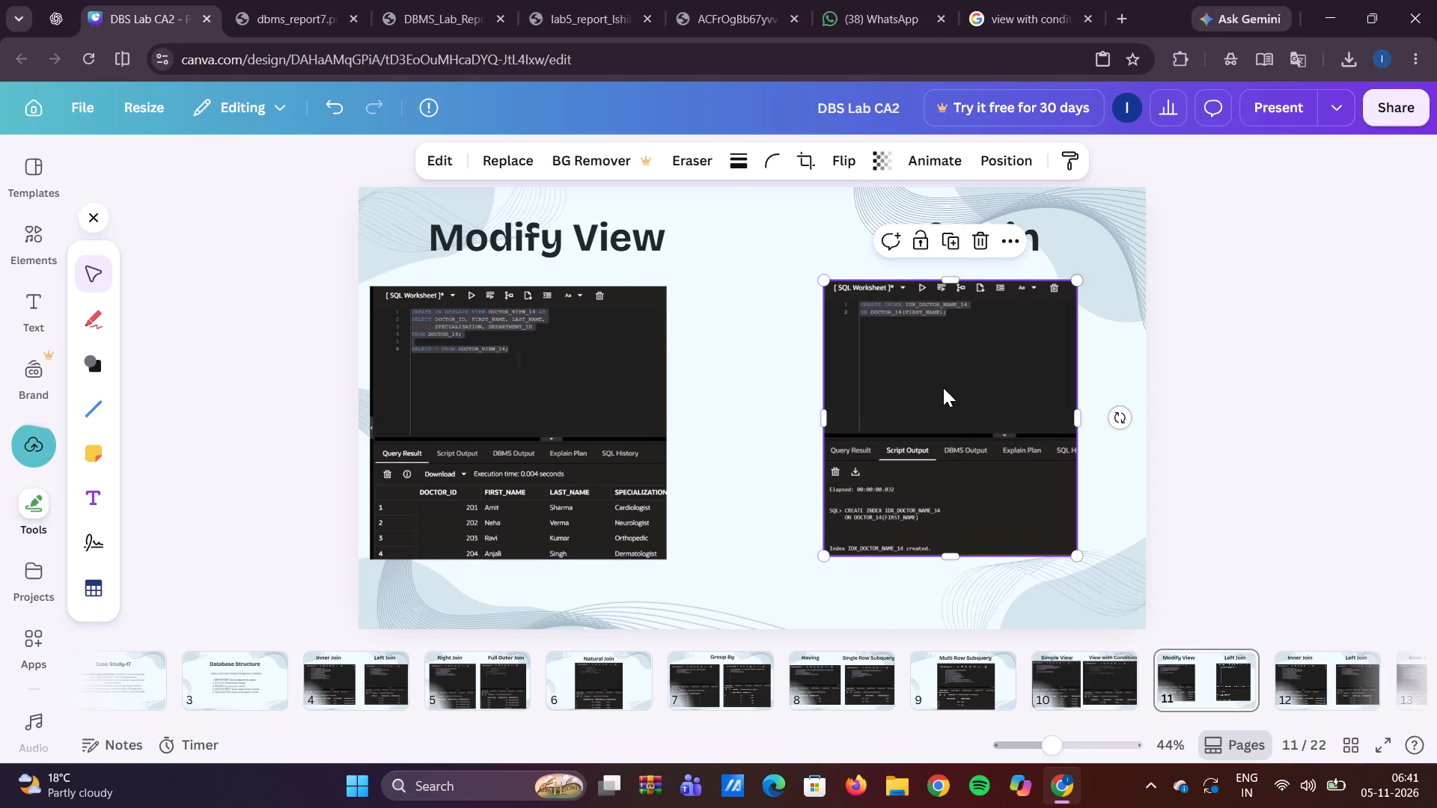
Delete the old Inner Join and Left Join screenshots from slide 12.
{"action": "left_click", "coordinate": [1308, 685]}
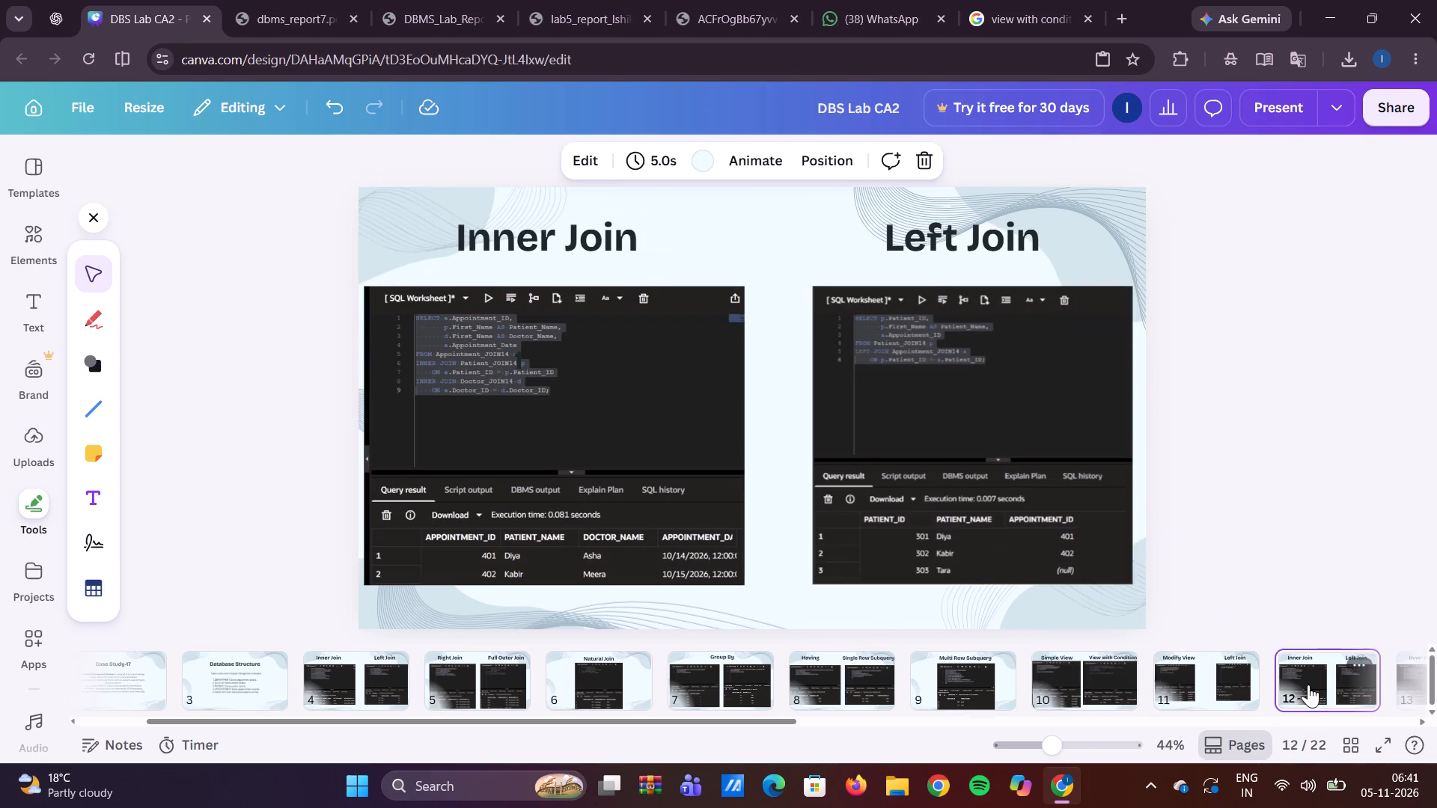
{"action": "left_click", "coordinate": [710, 375]}
{"action": "key", "text": "Delete"}
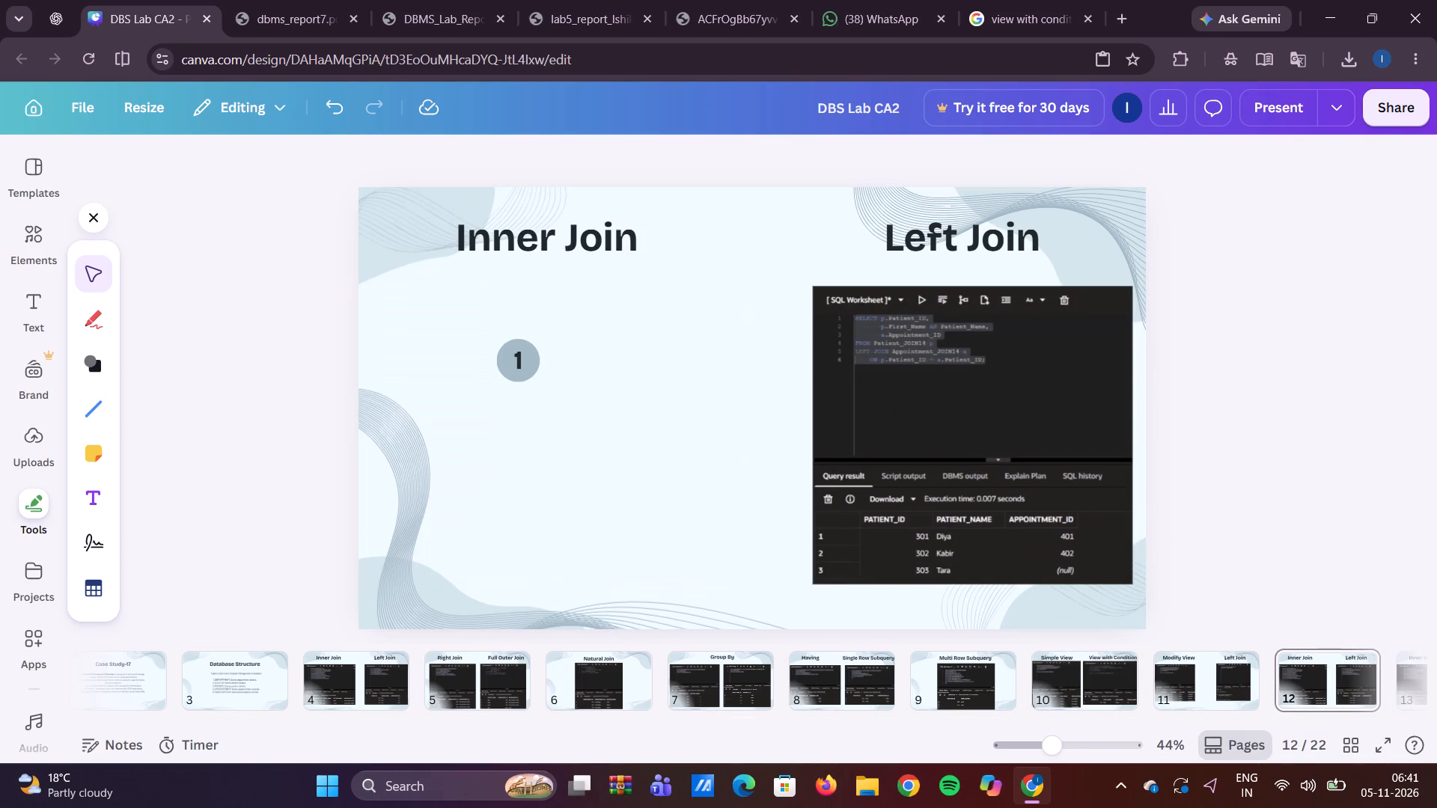
{"action": "left_click", "coordinate": [942, 420]}
{"action": "key", "text": "Delete"}
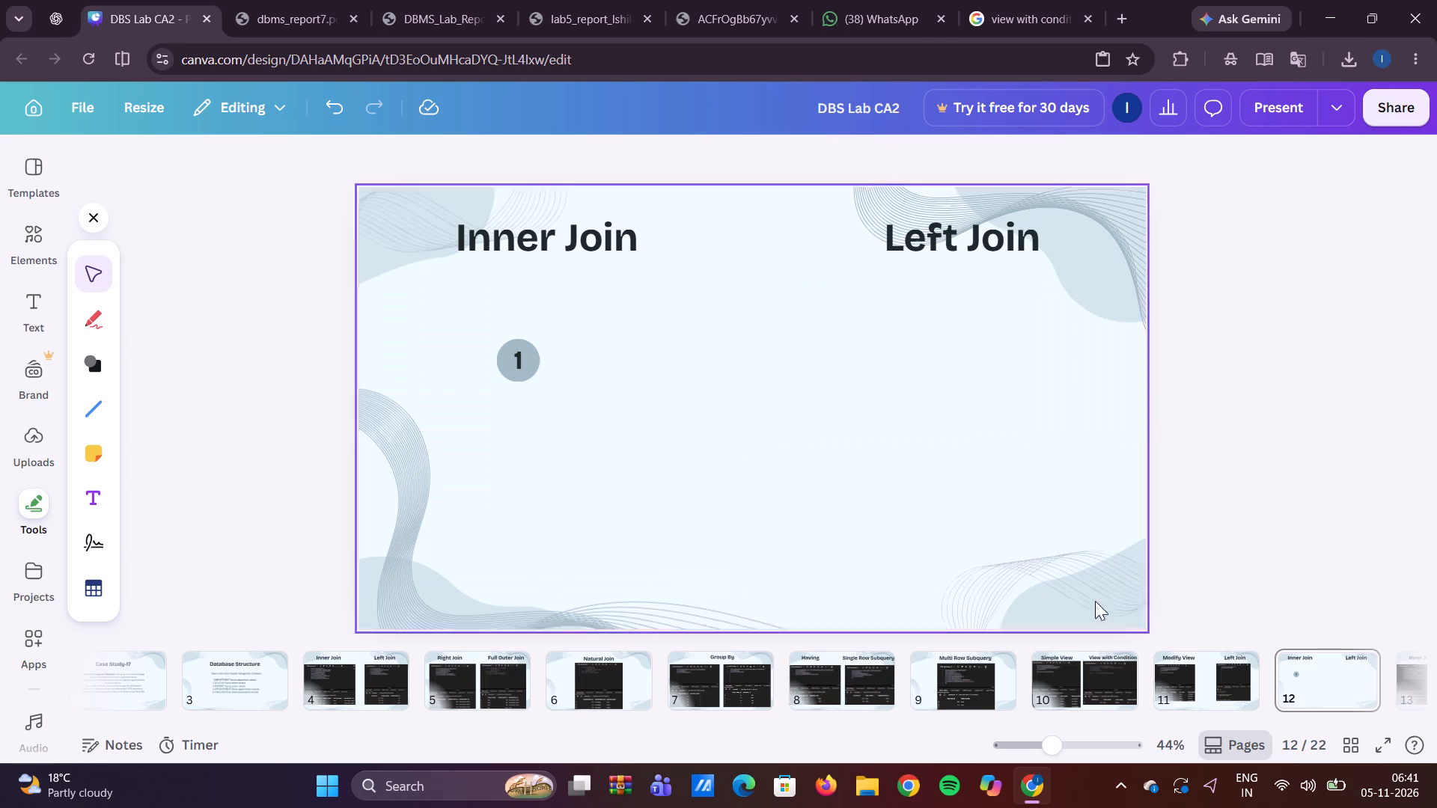
Replace slide 11's "Left Join" heading with "Simple Index".
{"action": "left_click", "coordinate": [1224, 684]}
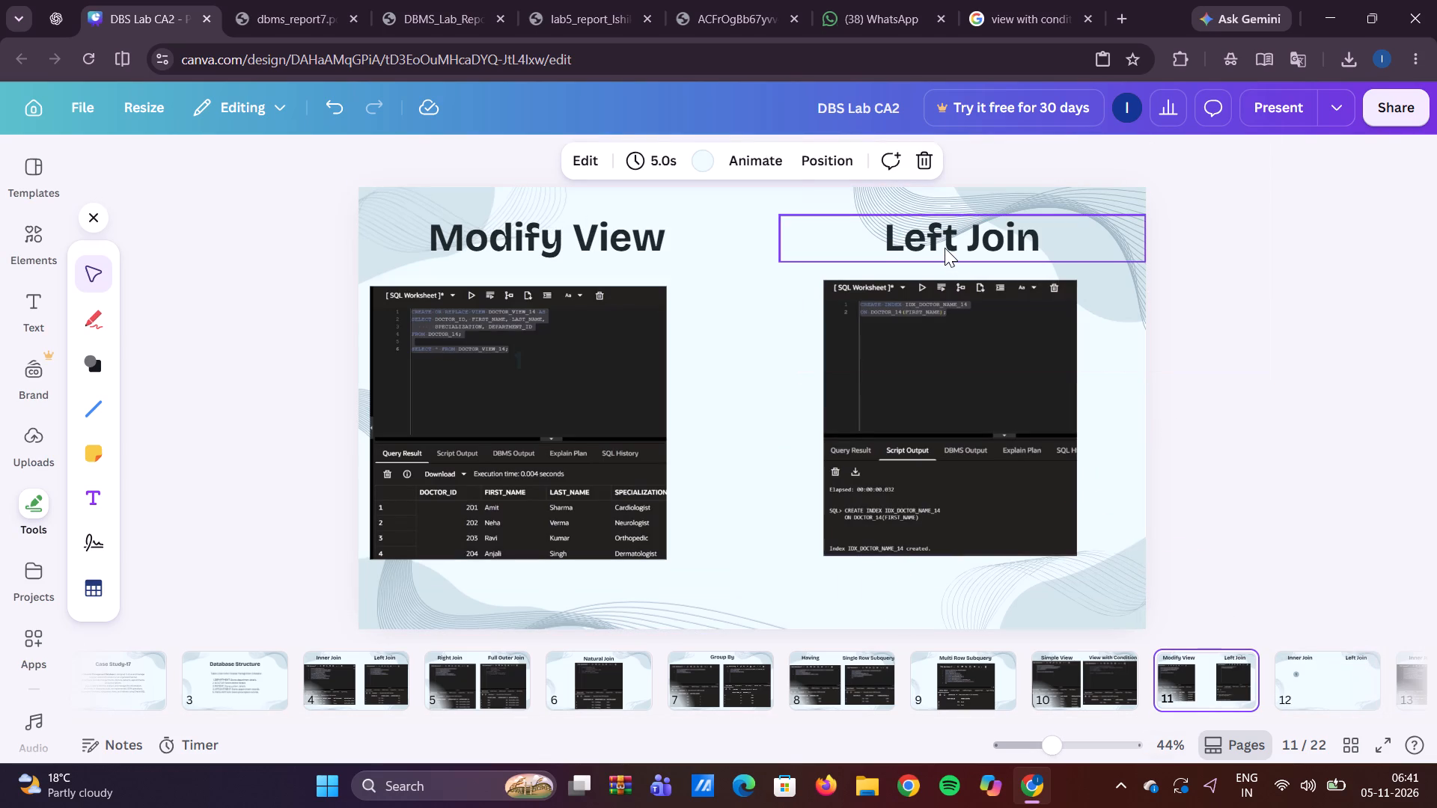
{"action": "left_click", "coordinate": [944, 245]}
{"action": "left_click", "coordinate": [944, 245]}
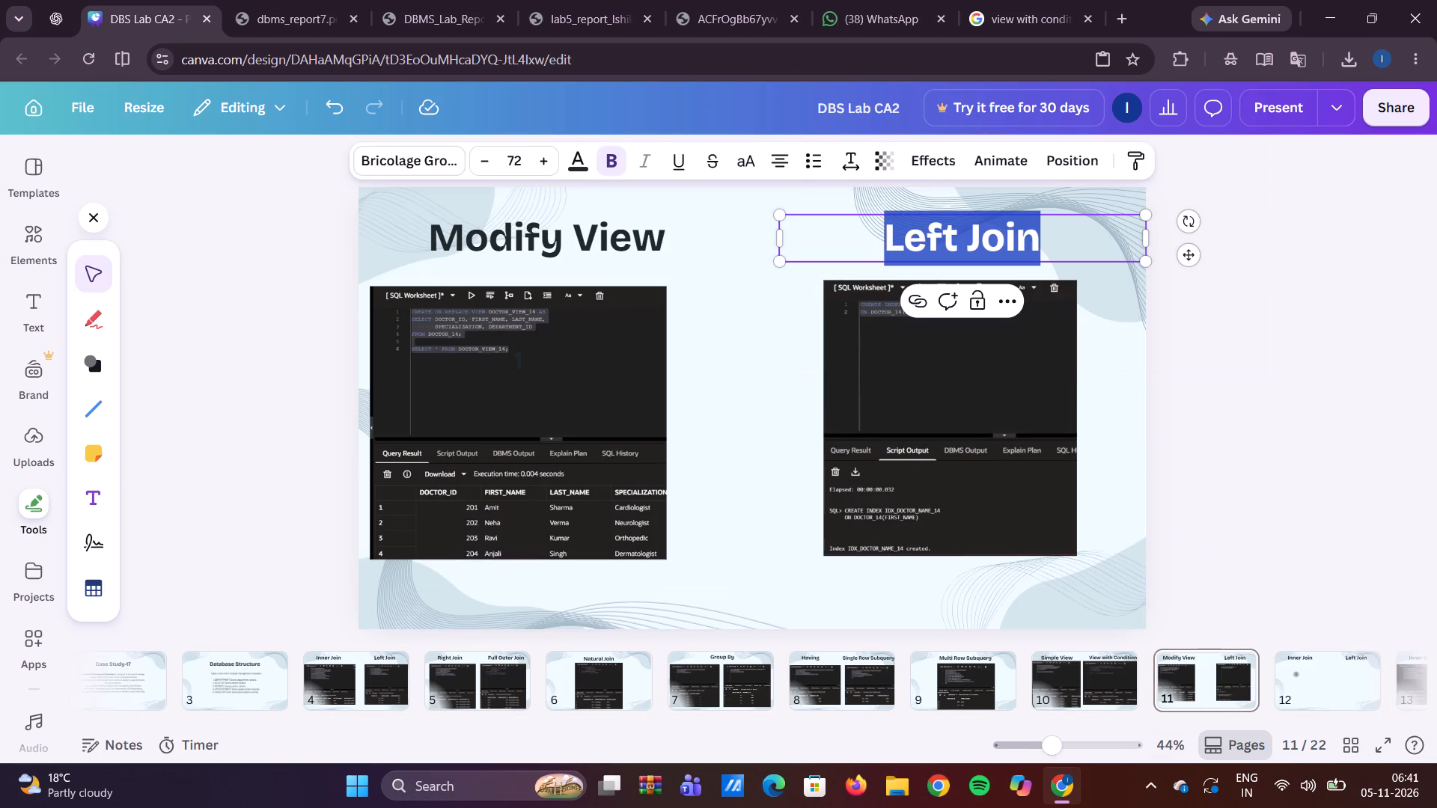
{"action": "type", "text": "Simple Inee"}
{"action": "key", "text": "BackSpace"}
{"action": "key", "text": "BackSpace"}
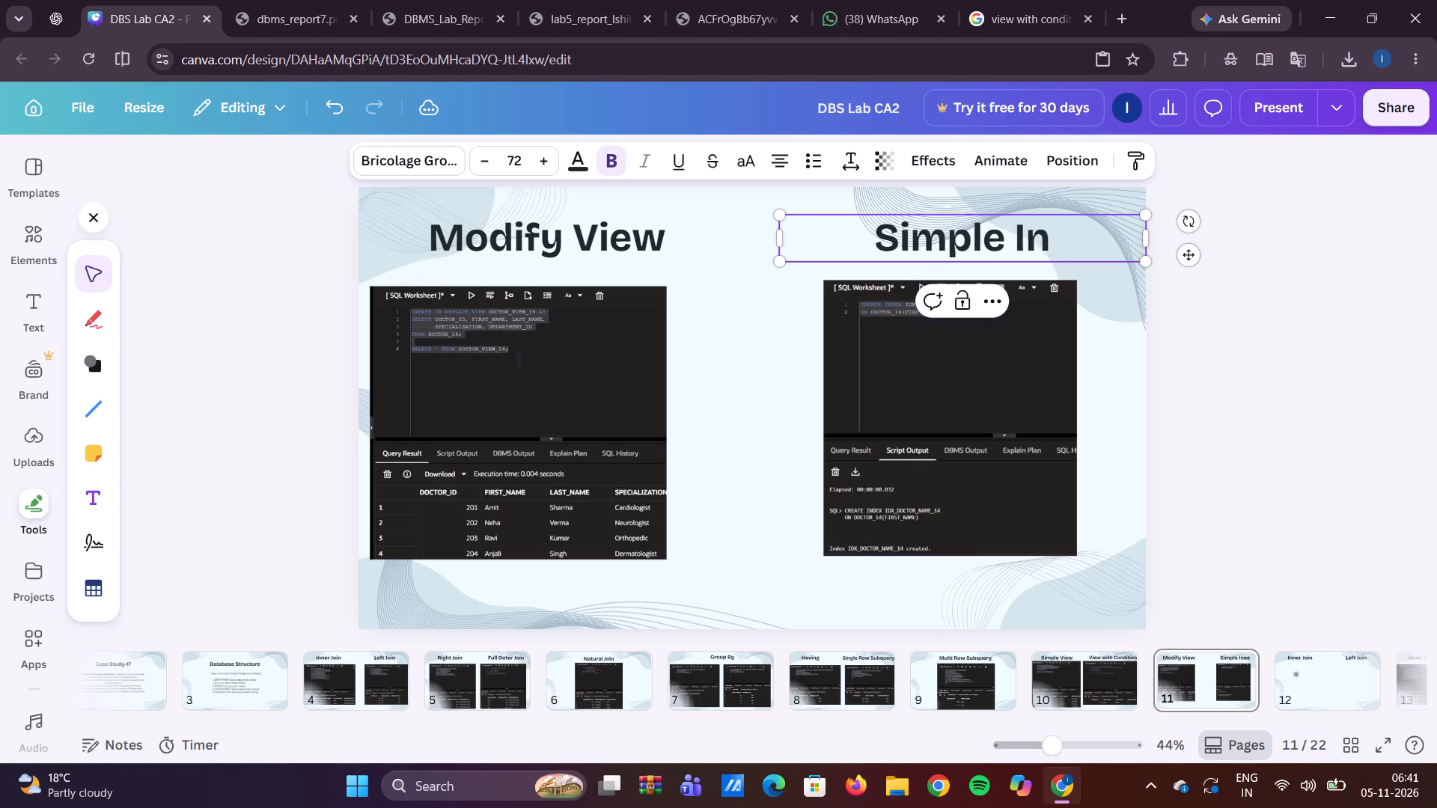
{"action": "type", "text": "dex"}
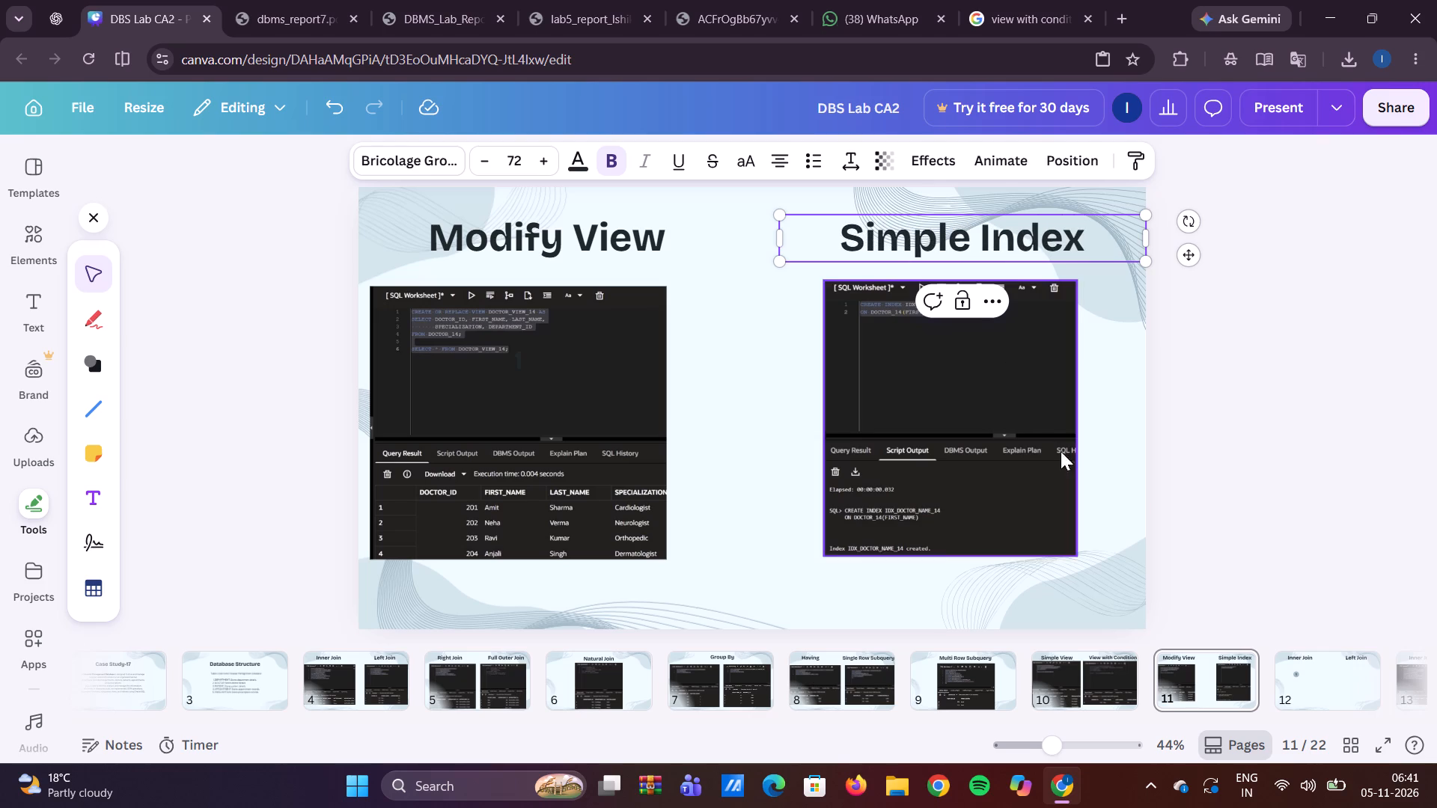
Delete the Left Join heading and the leftover circled number 1 from slide 12.
{"action": "left_click", "coordinate": [1313, 682]}
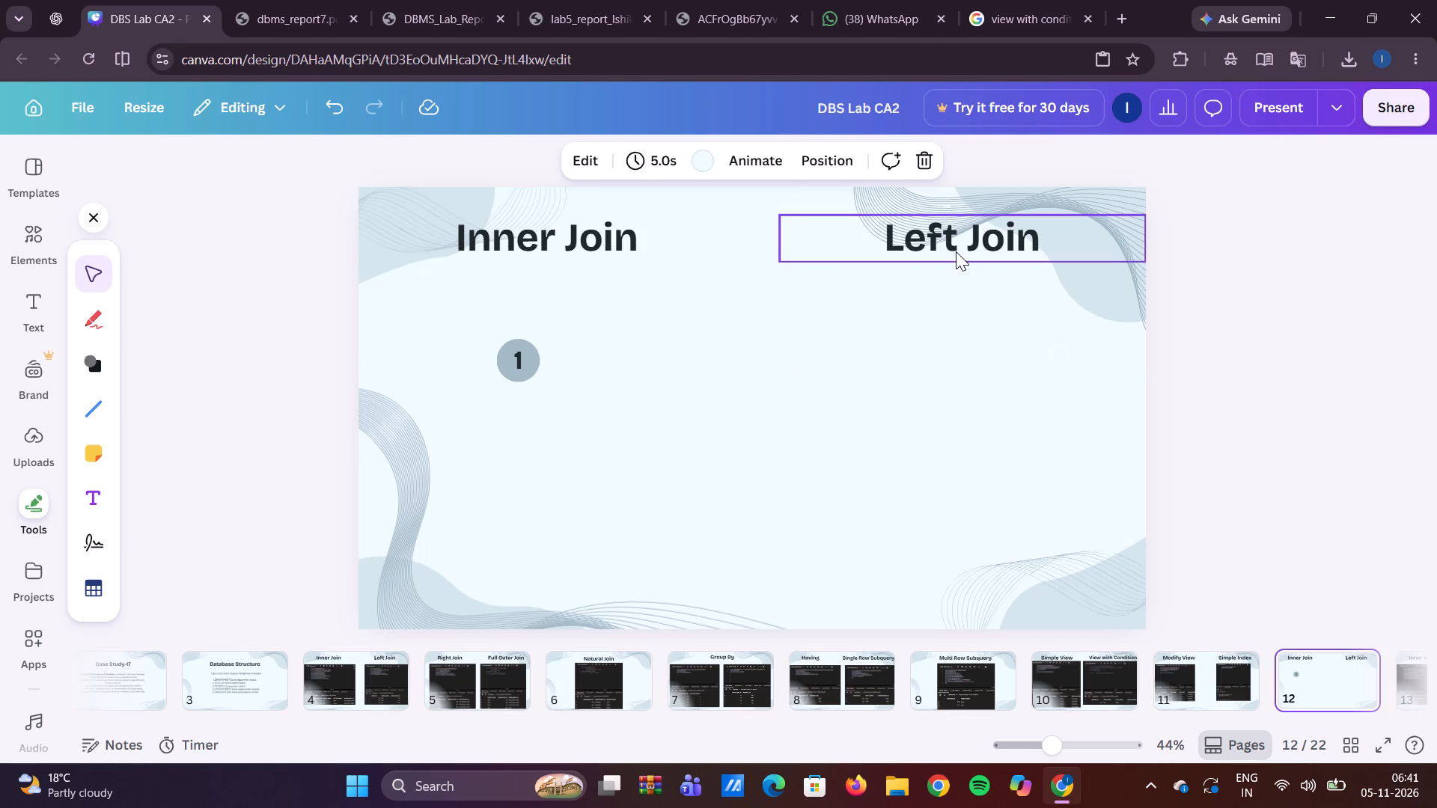
{"action": "left_click", "coordinate": [956, 251]}
{"action": "key", "text": "Delete"}
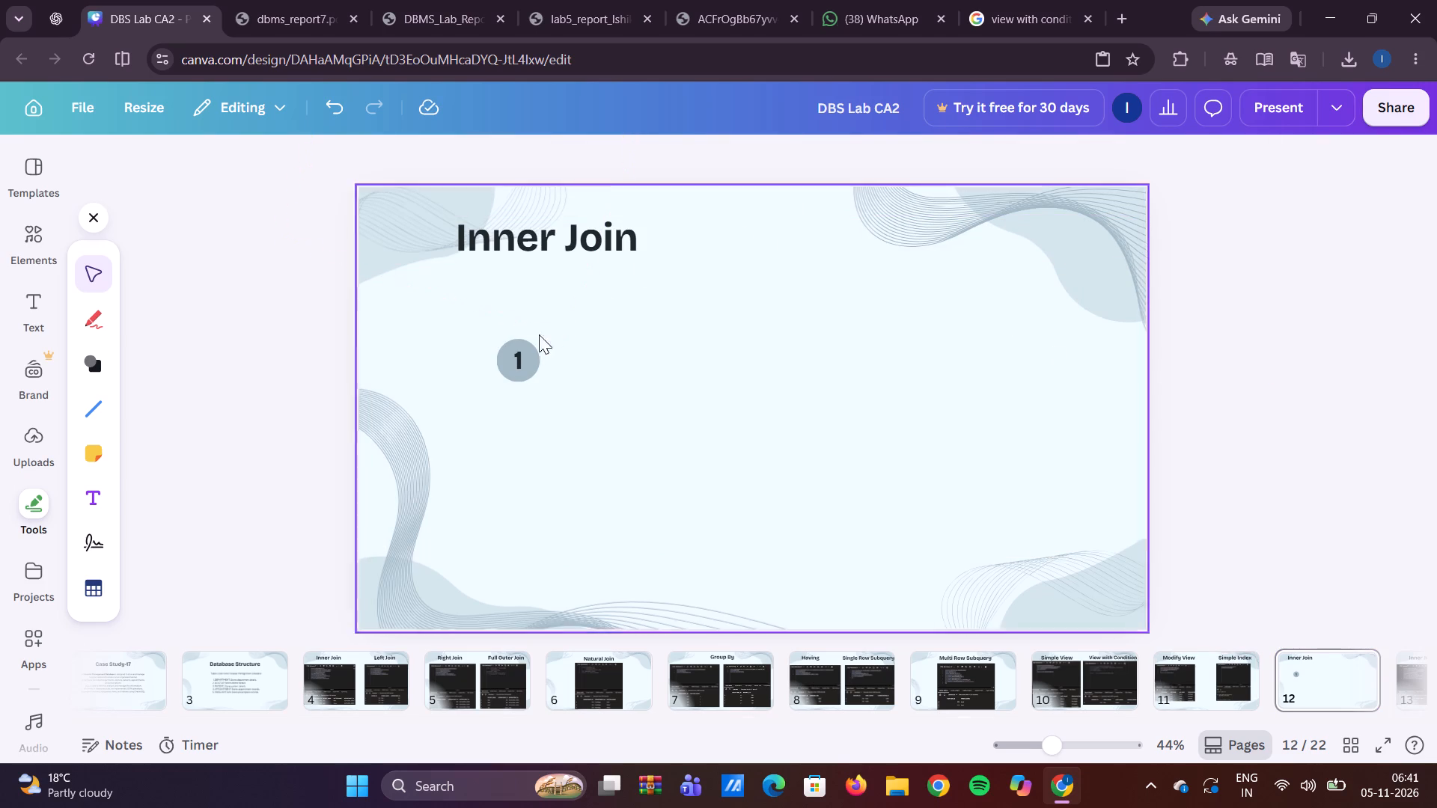
{"action": "left_click", "coordinate": [531, 346]}
{"action": "key", "text": "Delete"}
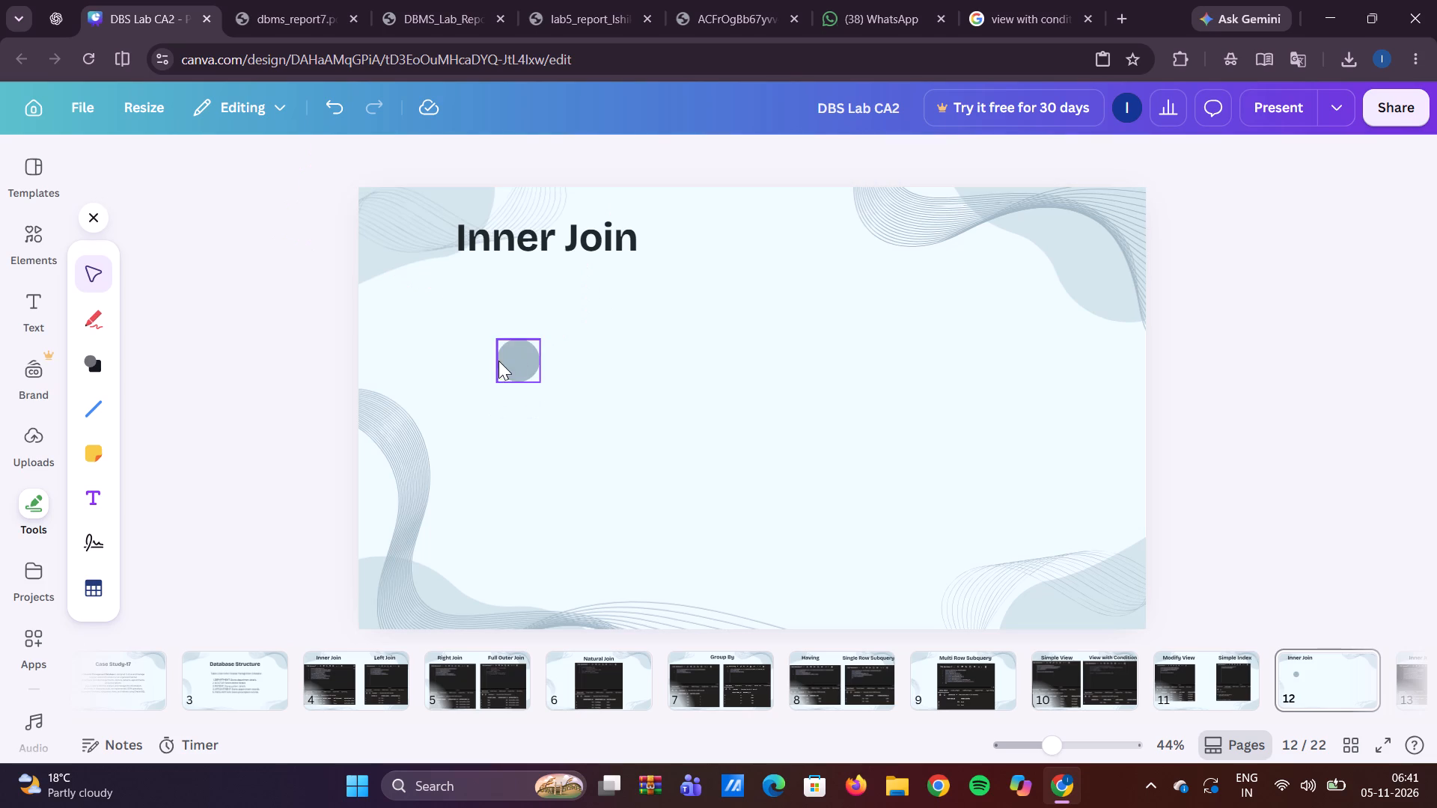
{"action": "left_click", "coordinate": [498, 361]}
{"action": "key", "text": "Delete"}
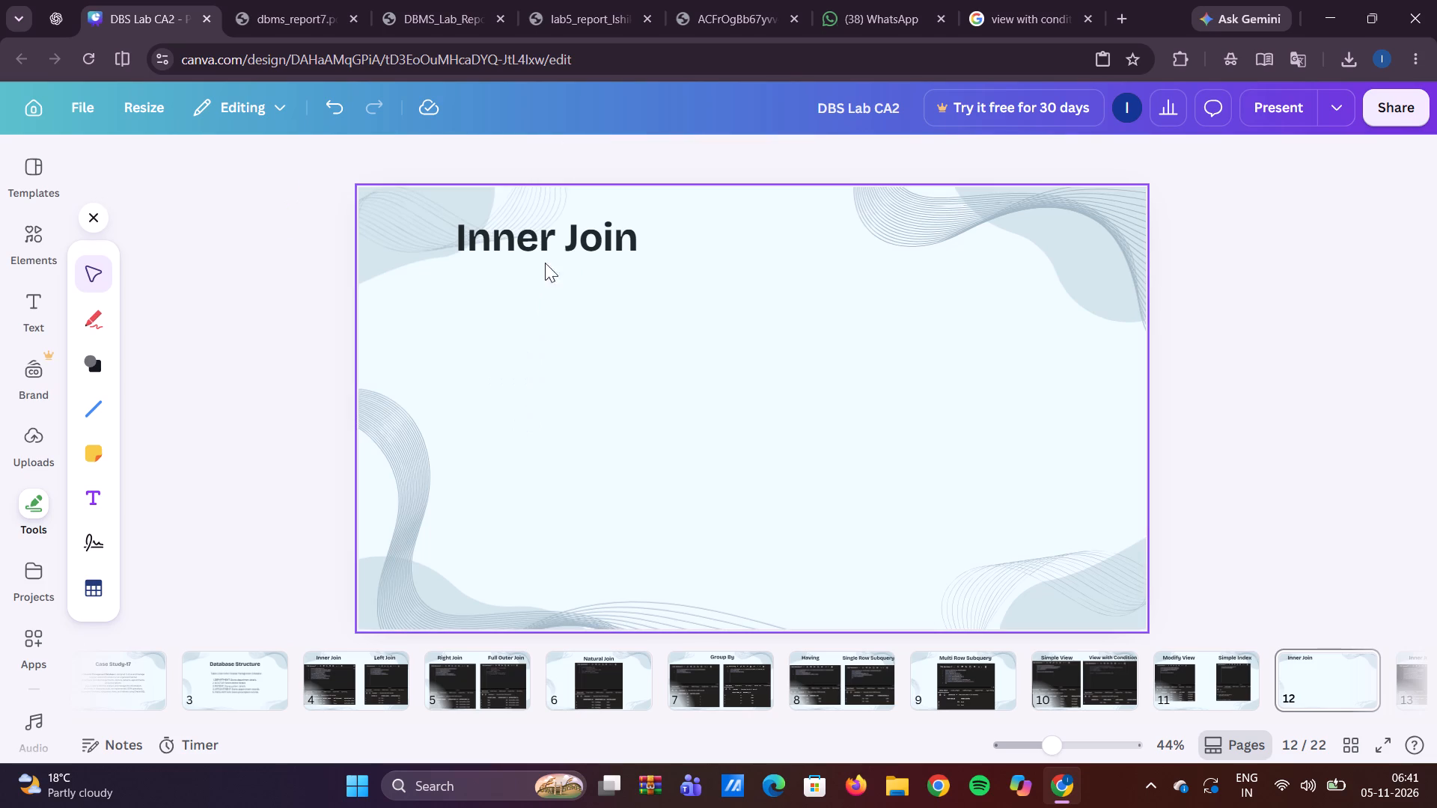
Replace slide 12's "Inner Join" heading with "Composite Index".
{"action": "left_click", "coordinate": [545, 240]}
{"action": "double_click", "coordinate": [545, 240]}
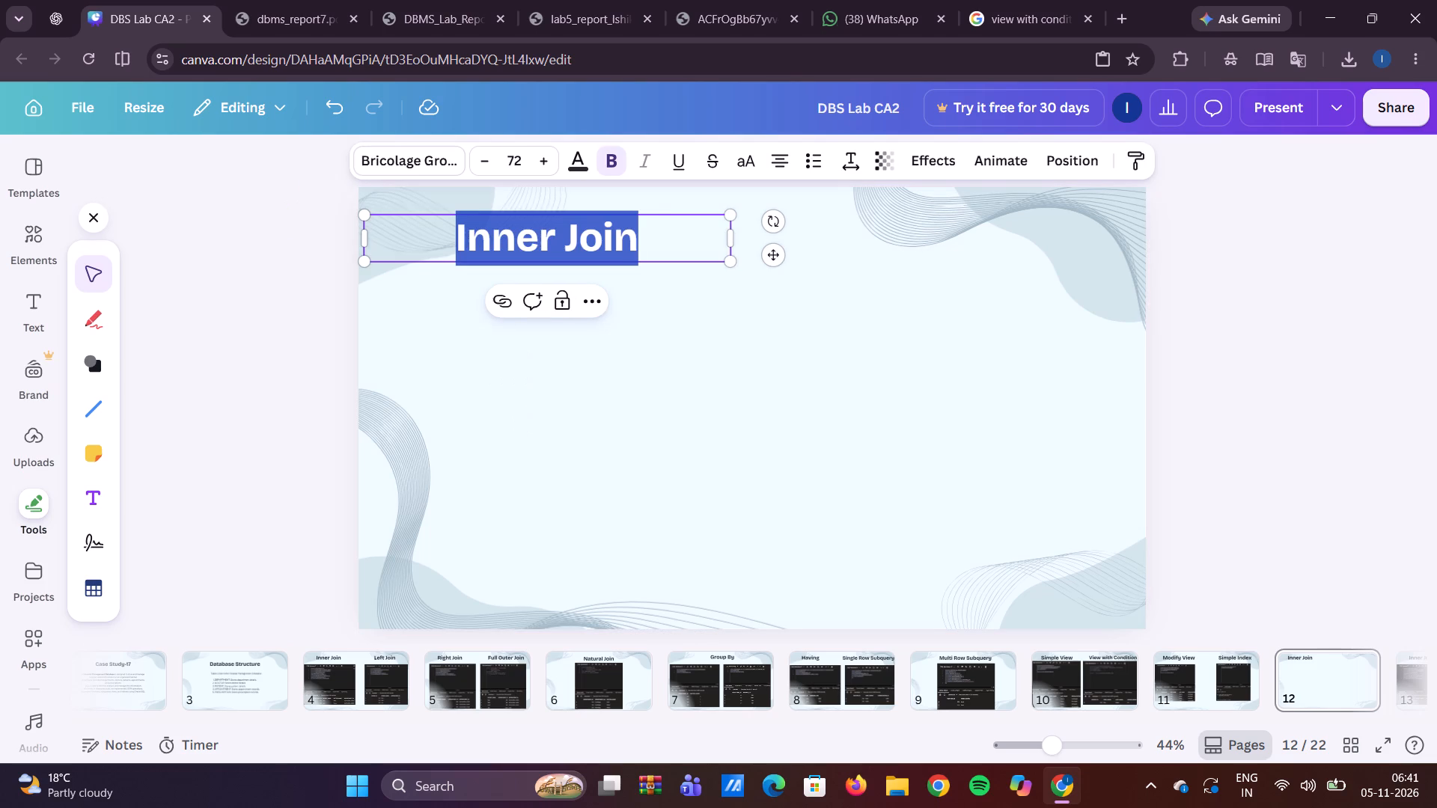
{"action": "type", "text": "Composti"}
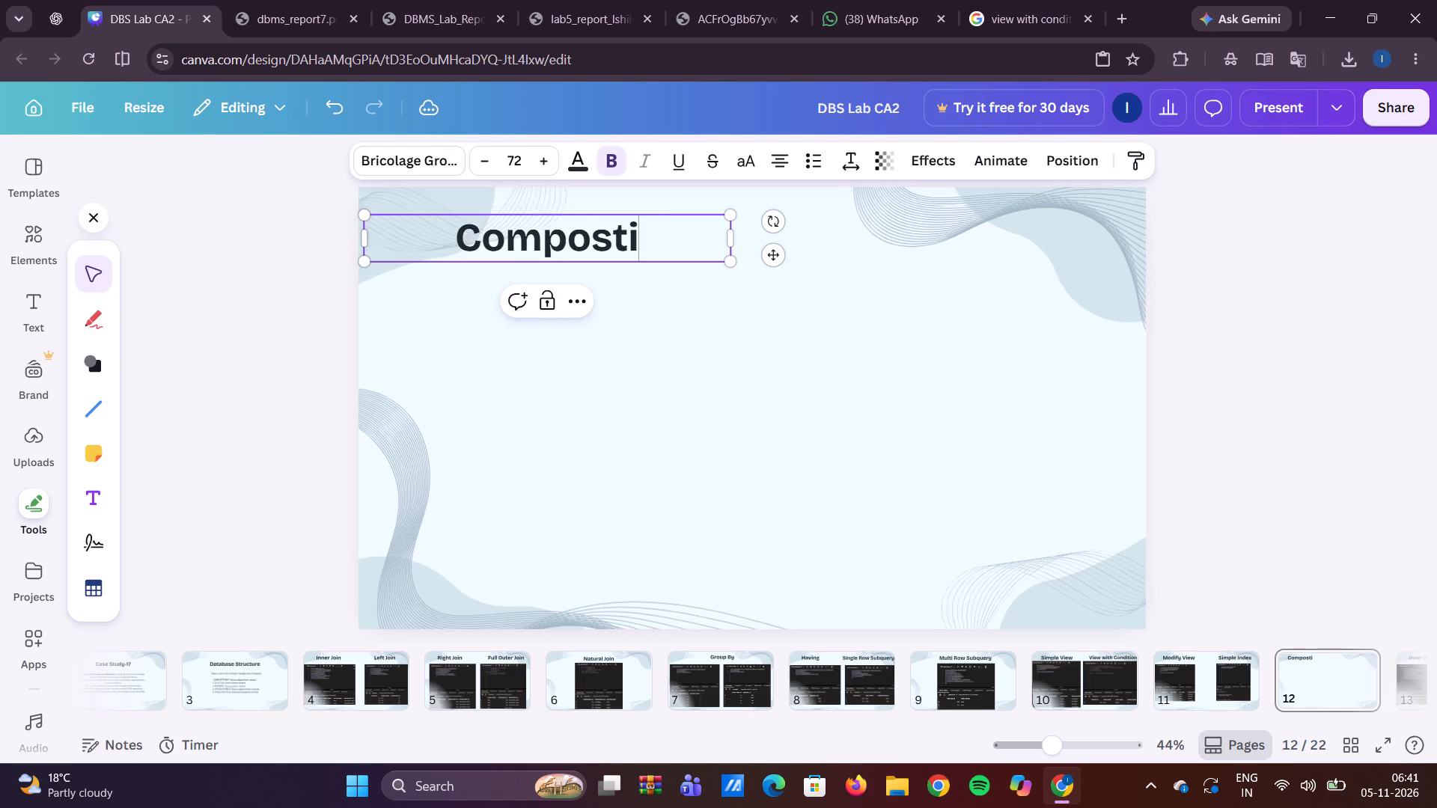
{"action": "key", "text": "BackSpace"}
{"action": "key", "text": "BackSpace"}
{"action": "type", "text": "ite Index"}
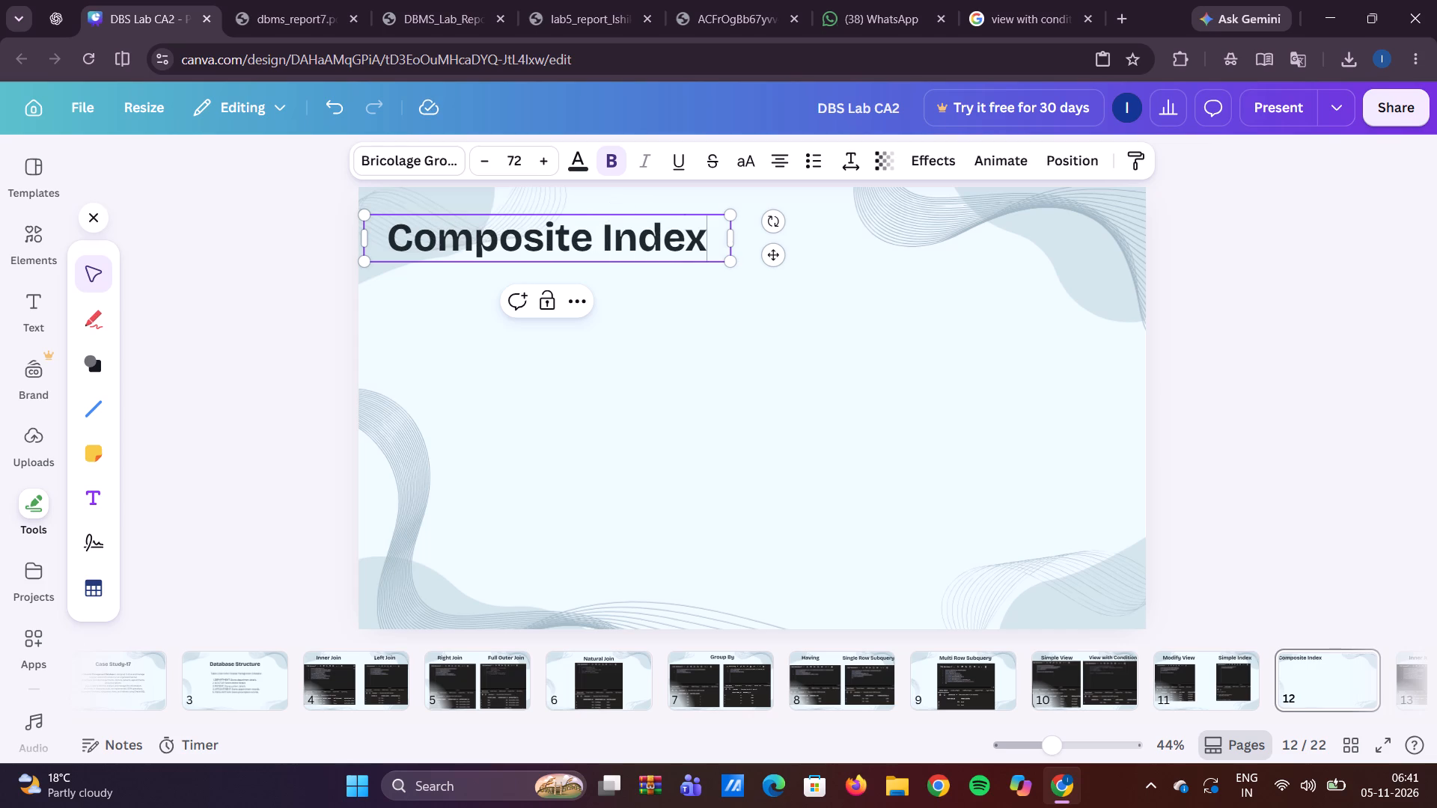
{"action": "left_click", "coordinate": [647, 246]}
{"action": "left_click", "coordinate": [722, 360]}
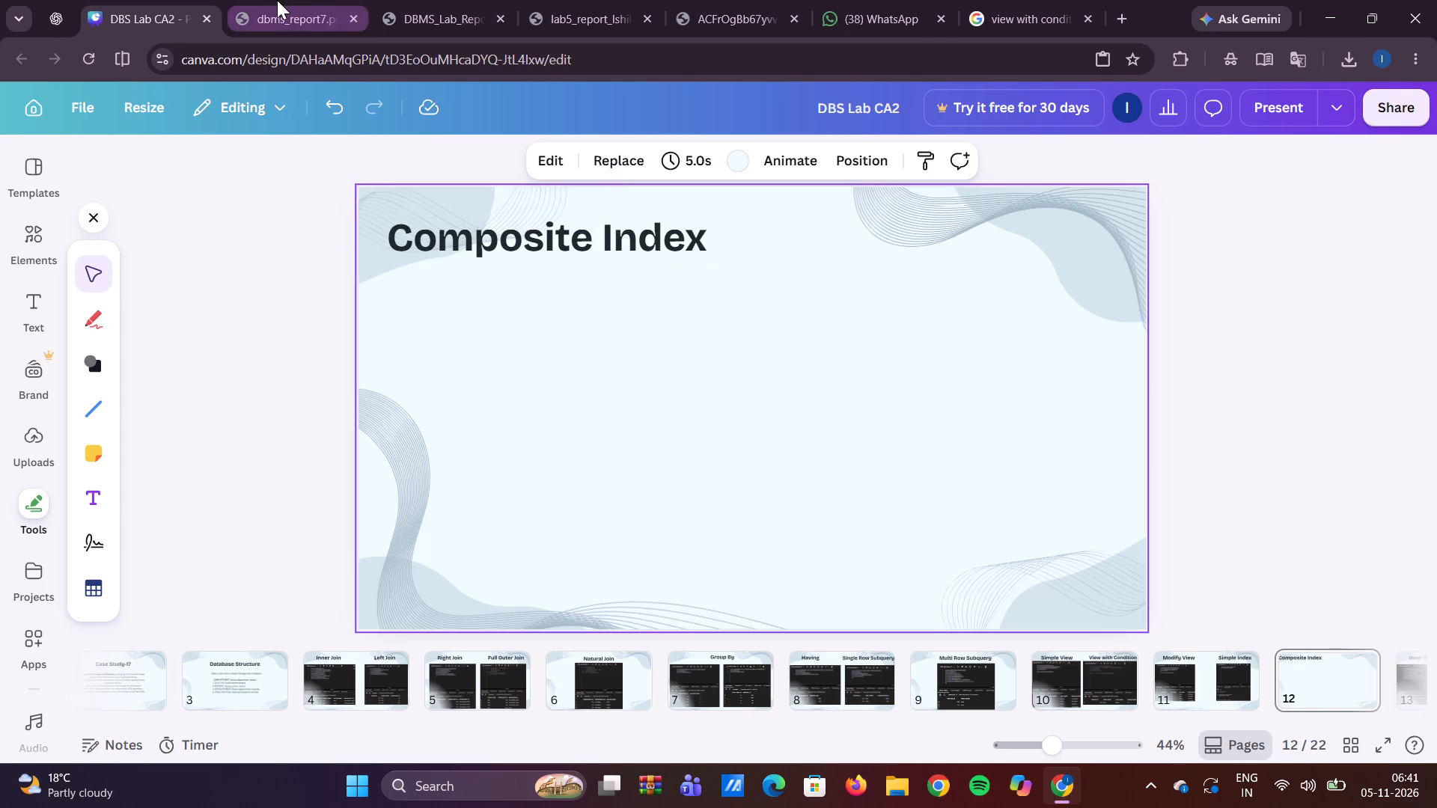
Locate the "Create a composite index" worksheet and script output in dbms_report7.pdf for capture.
{"action": "left_click", "coordinate": [275, 0]}
{"action": "scroll", "coordinate": [383, 254], "scroll_direction": "down", "scroll_amount": 4}
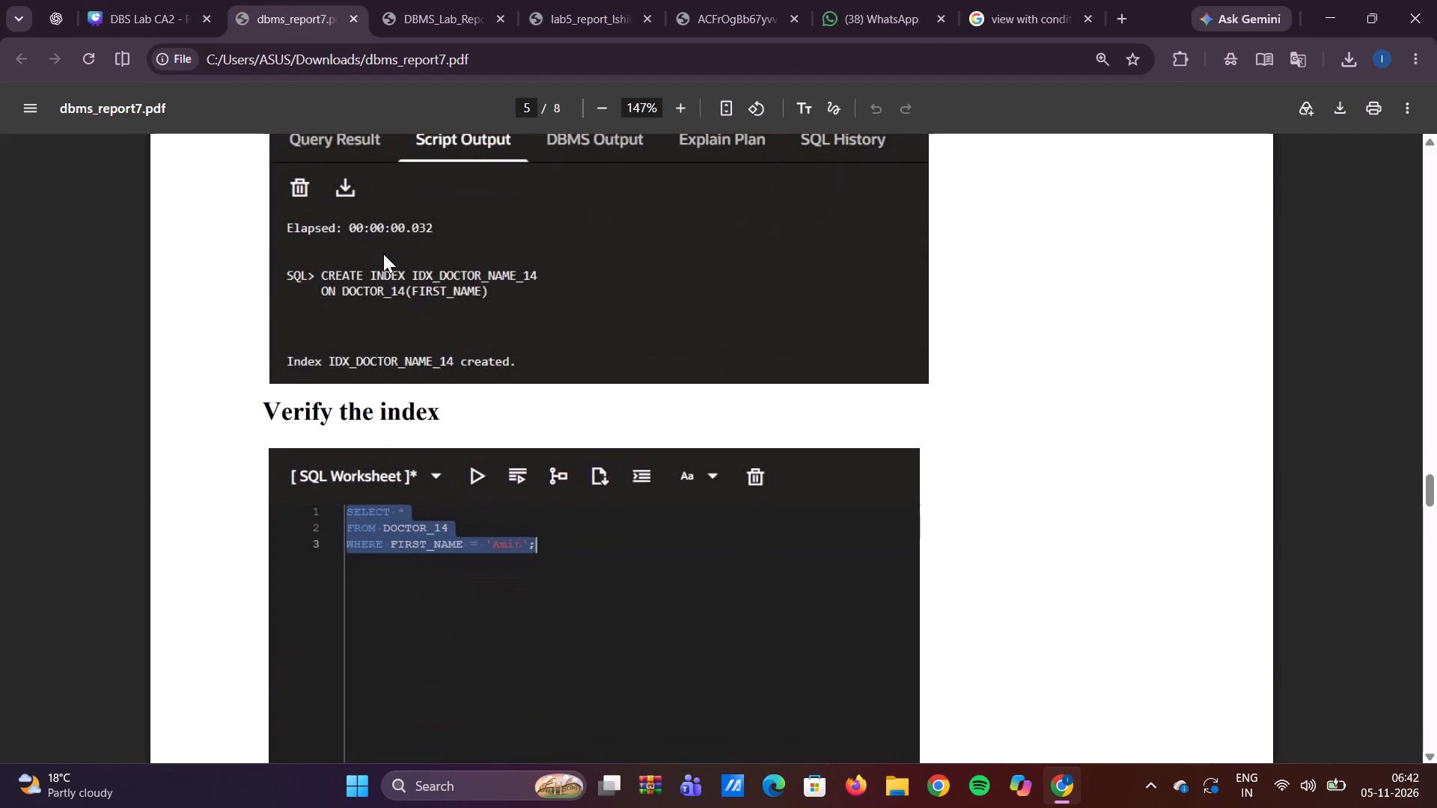
{"action": "scroll", "coordinate": [383, 254], "scroll_direction": "down", "scroll_amount": 4}
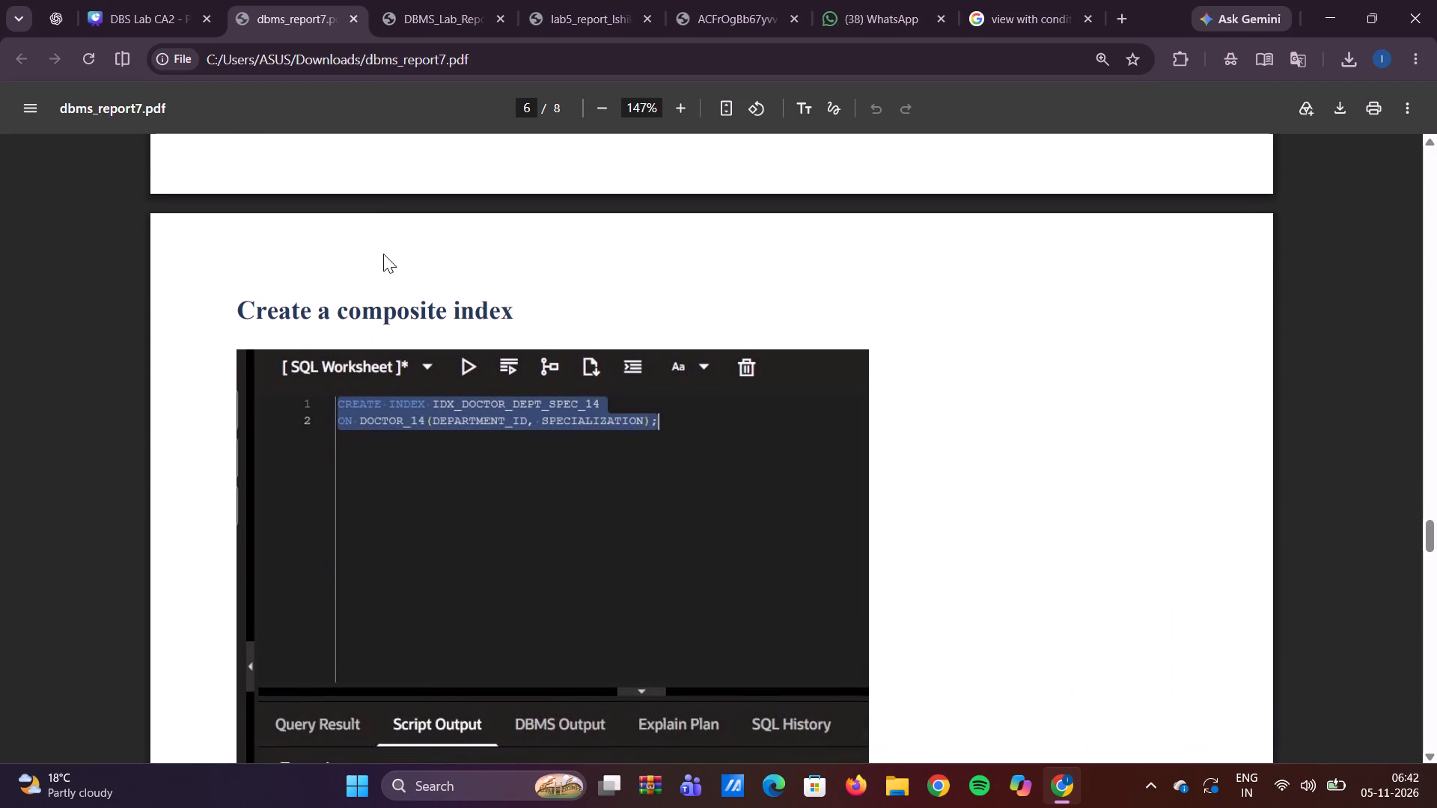
{"action": "scroll", "coordinate": [383, 254], "scroll_direction": "down", "scroll_amount": 4}
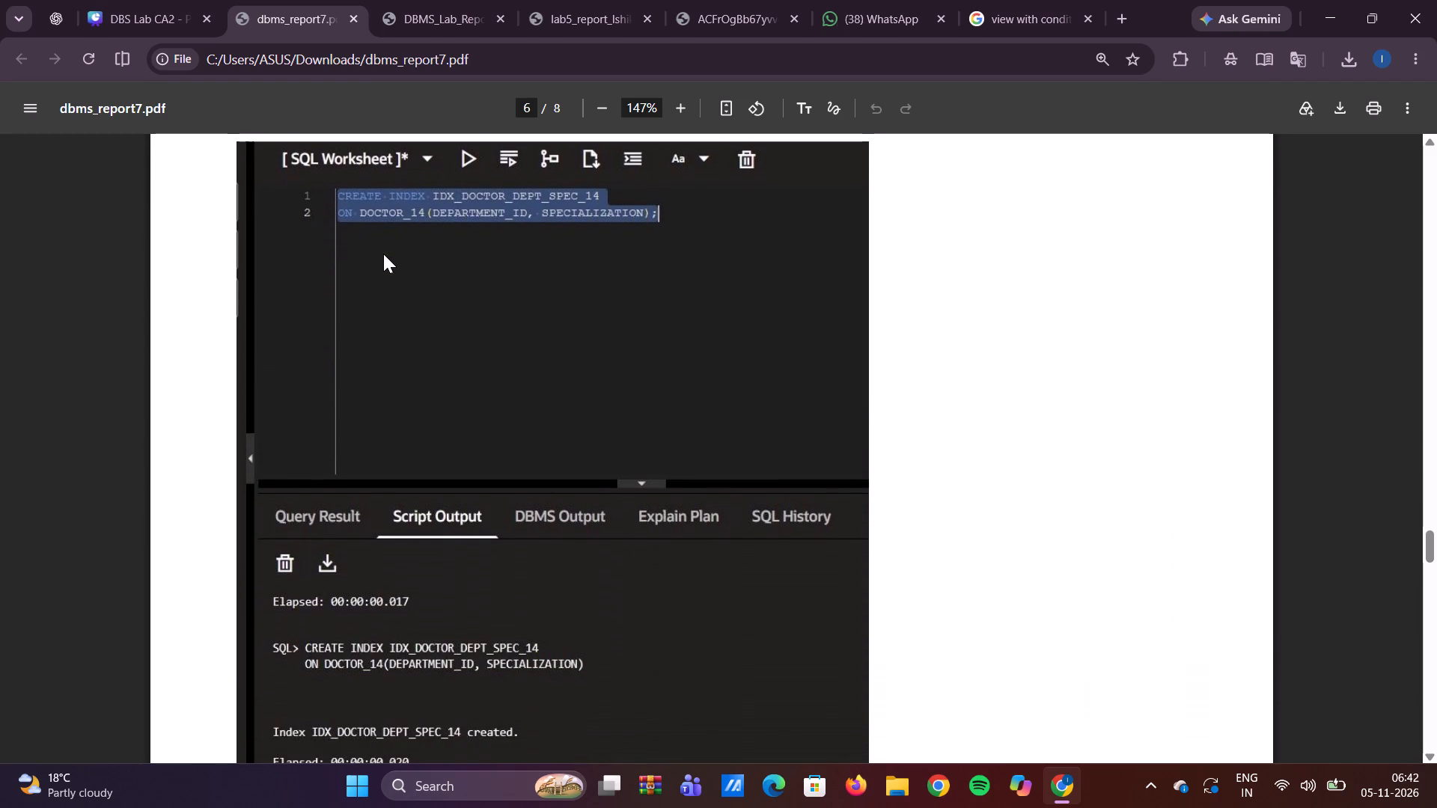
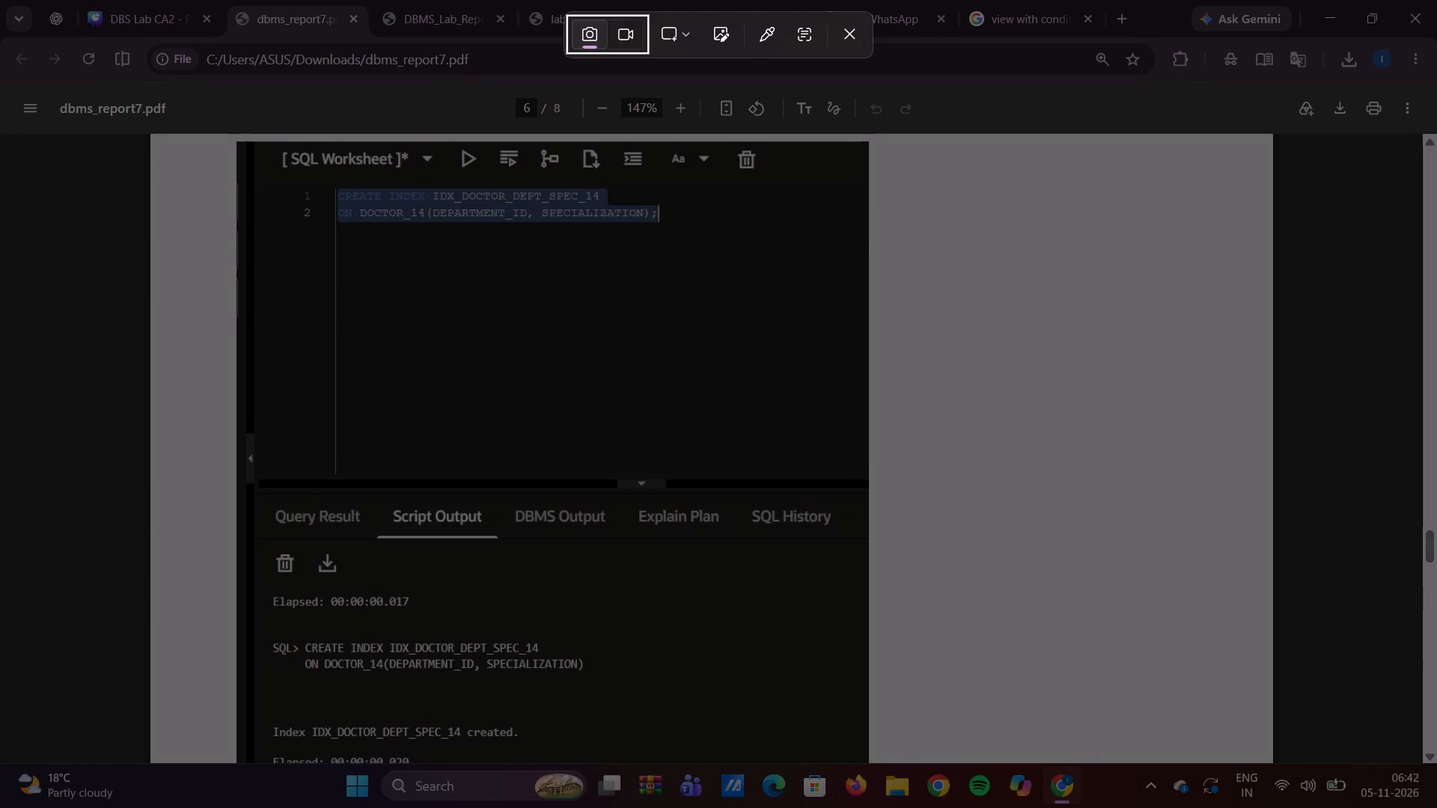
Capture a screen snip of the composite index SQL query and its script output in dbms_report7.pdf.
{"action": "left_click_drag", "start_coordinate": [251, 145], "coordinate": [296, 186]}
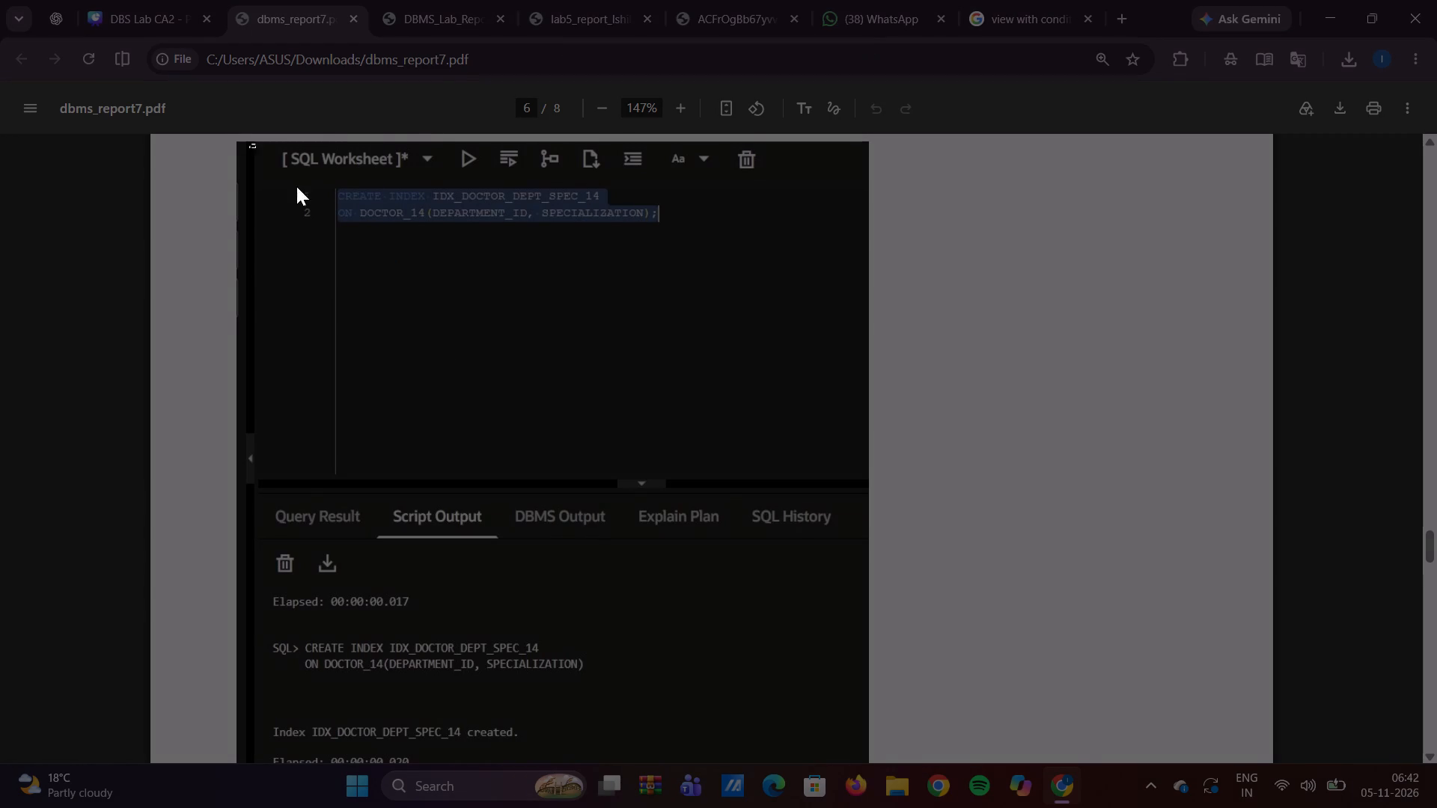
{"action": "left_click_drag", "start_coordinate": [296, 186], "coordinate": [788, 756]}
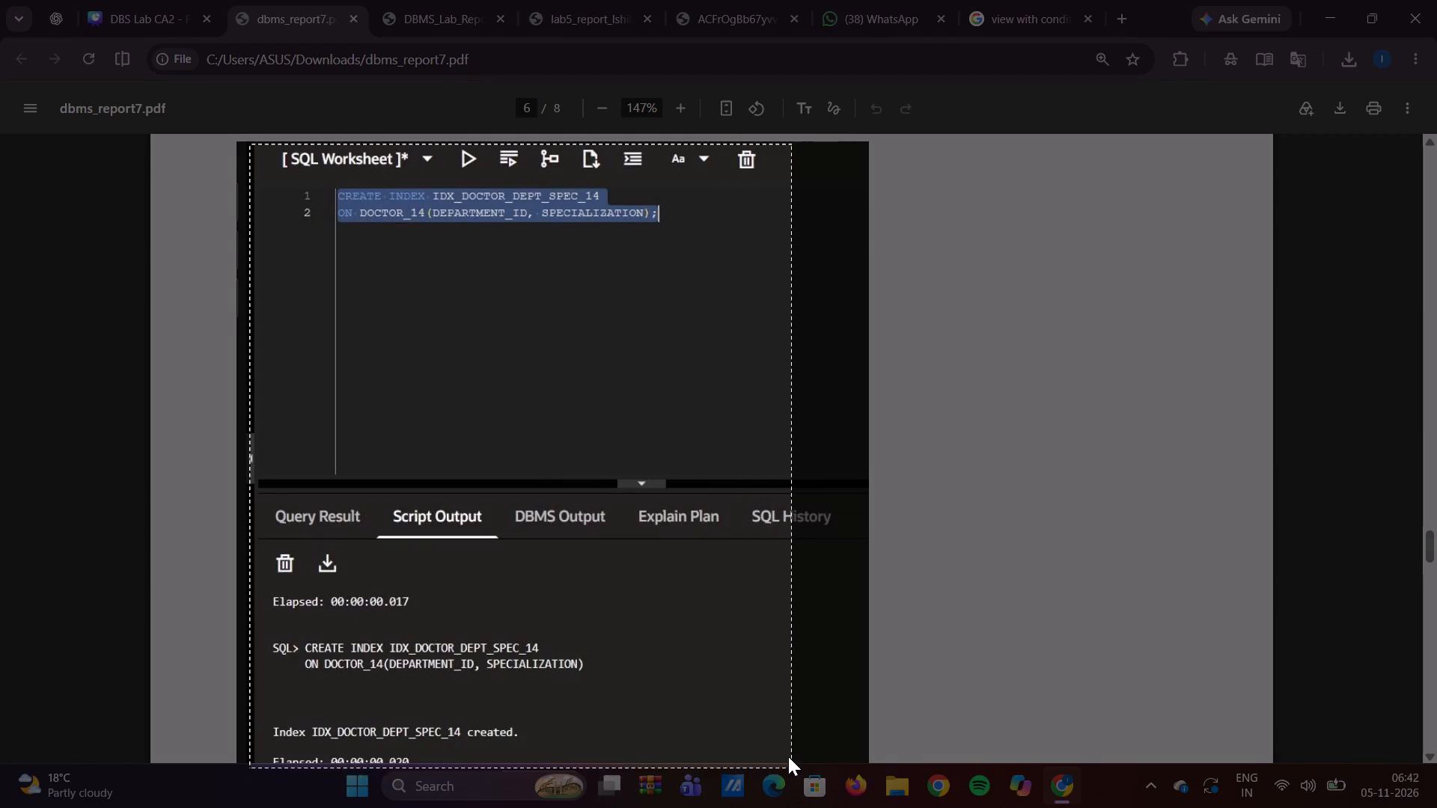
{"action": "left_click_drag", "start_coordinate": [788, 756], "coordinate": [785, 751]}
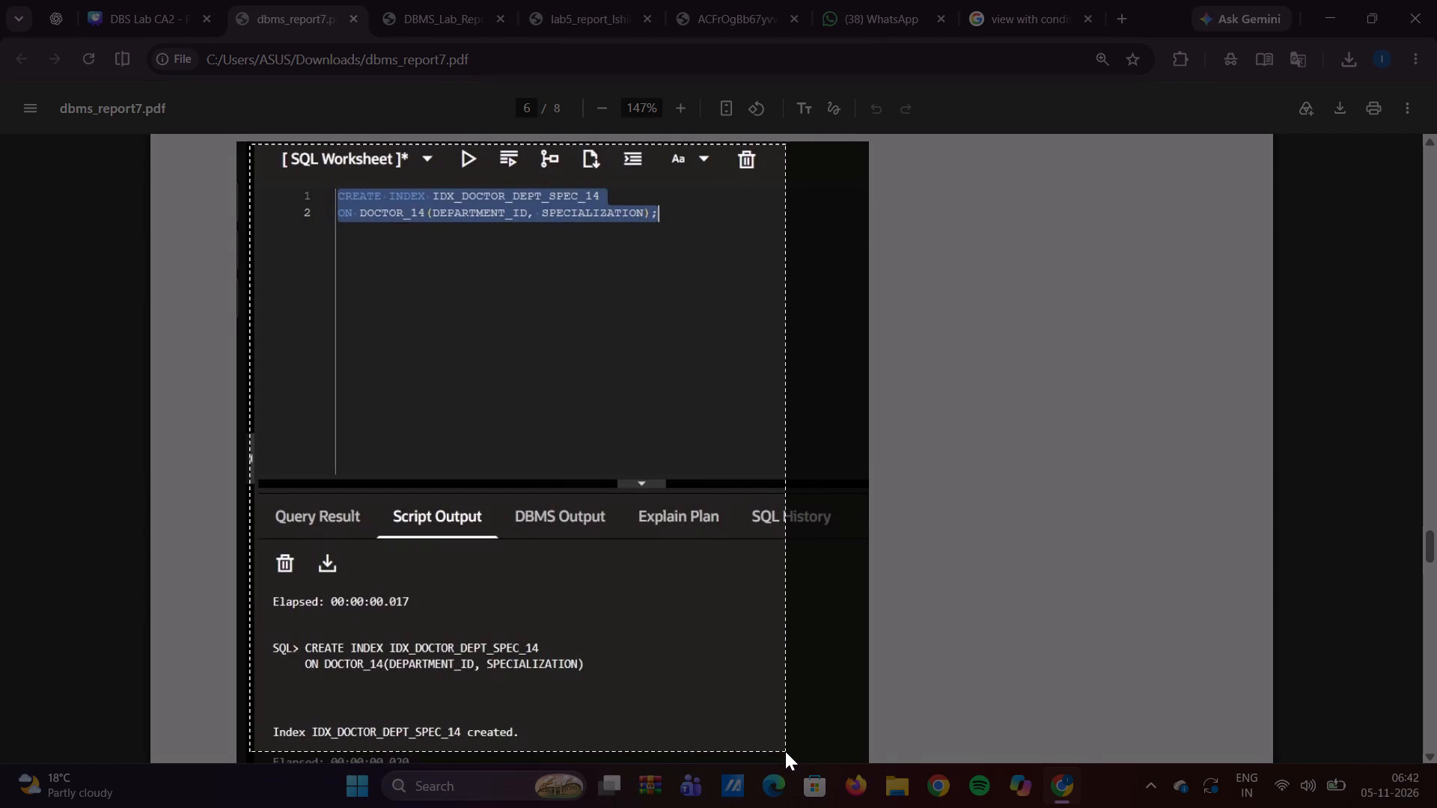
{"action": "left_click_drag", "start_coordinate": [785, 751], "coordinate": [784, 750]}
{"action": "key", "text": "ctrl+c"}
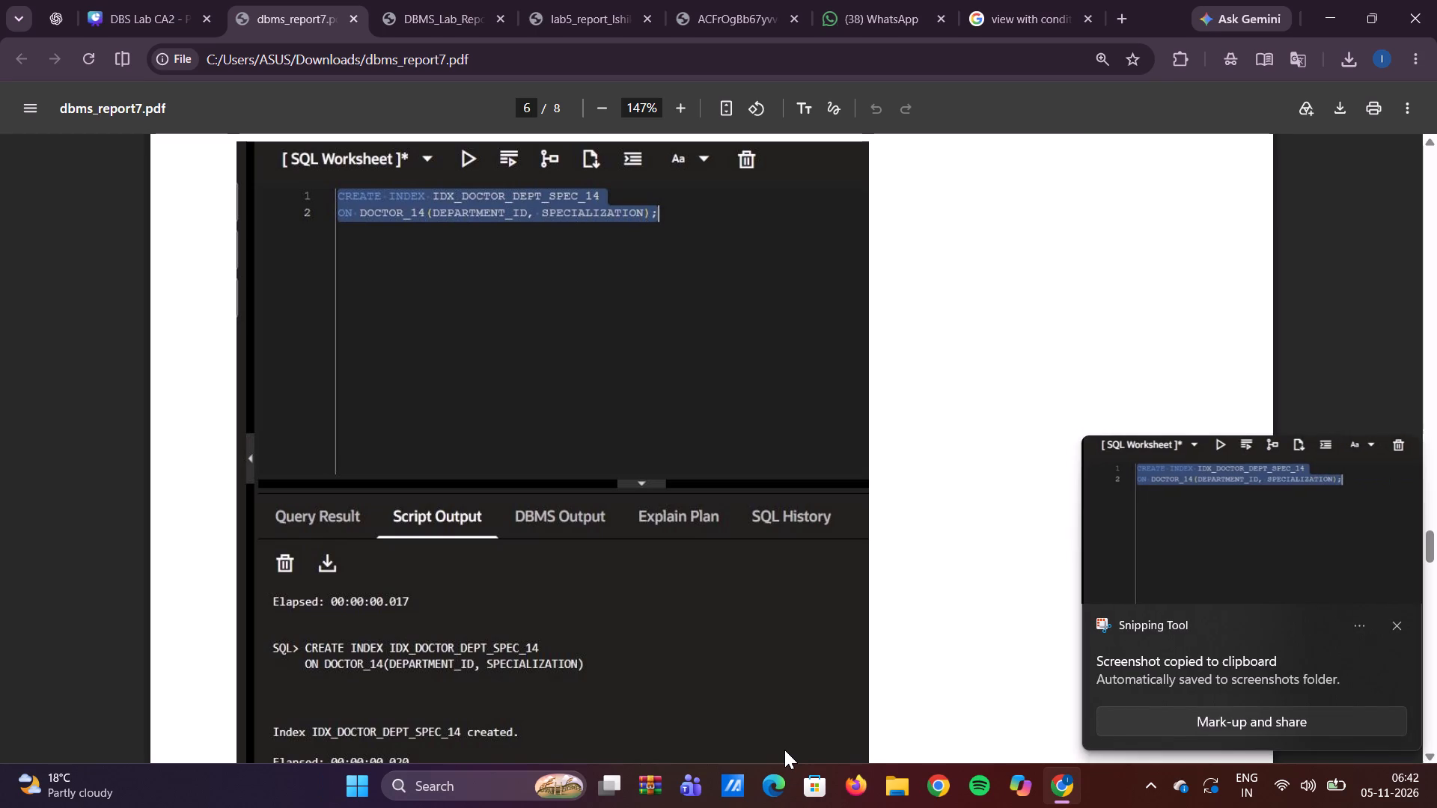
Paste the captured snip onto the Composite Index slide of the Canva deck, enlarge it to the slide's bottom edge and centre it horizontally.
{"action": "left_click", "coordinate": [180, 1]}
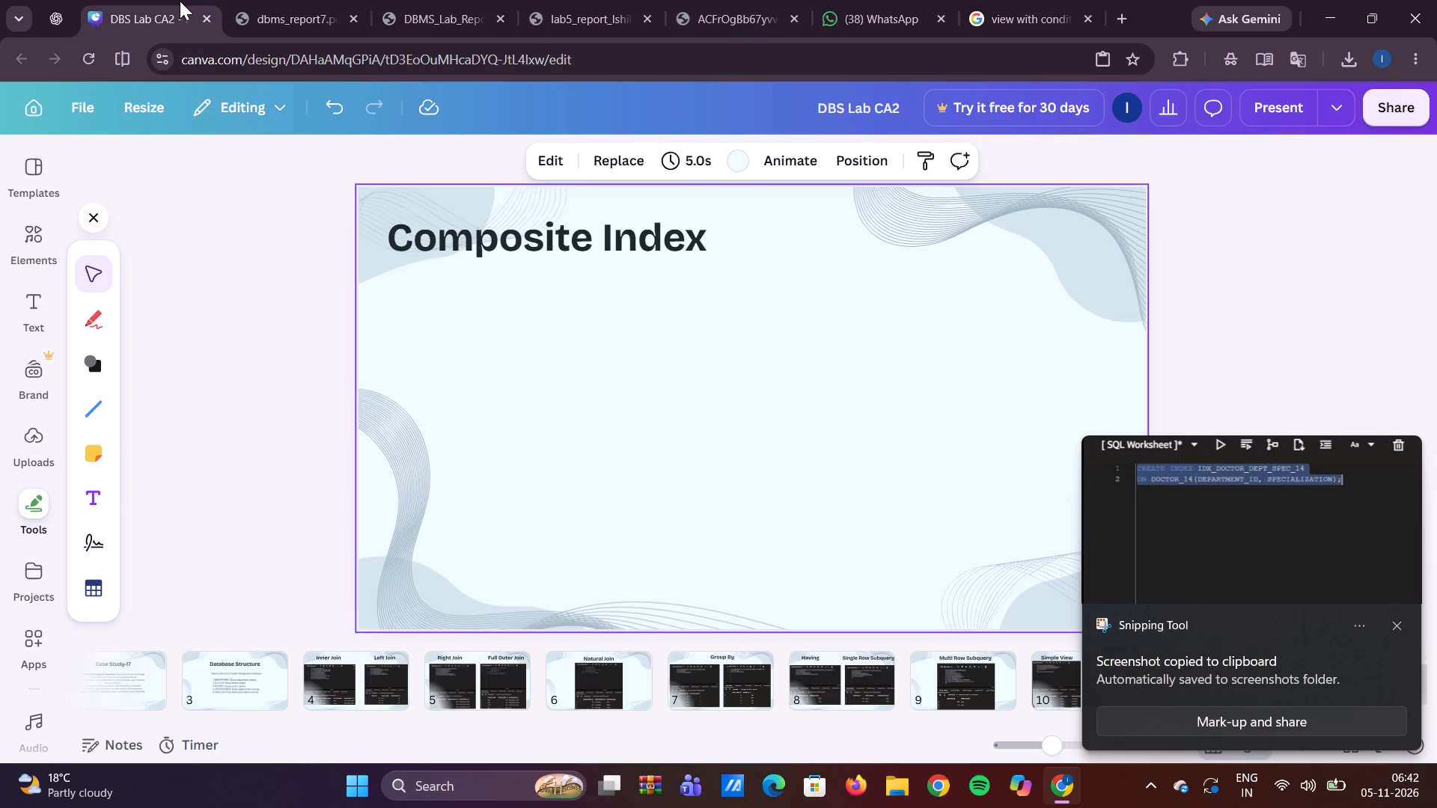
{"action": "right_click", "coordinate": [713, 385]}
{"action": "left_click", "coordinate": [663, 328]}
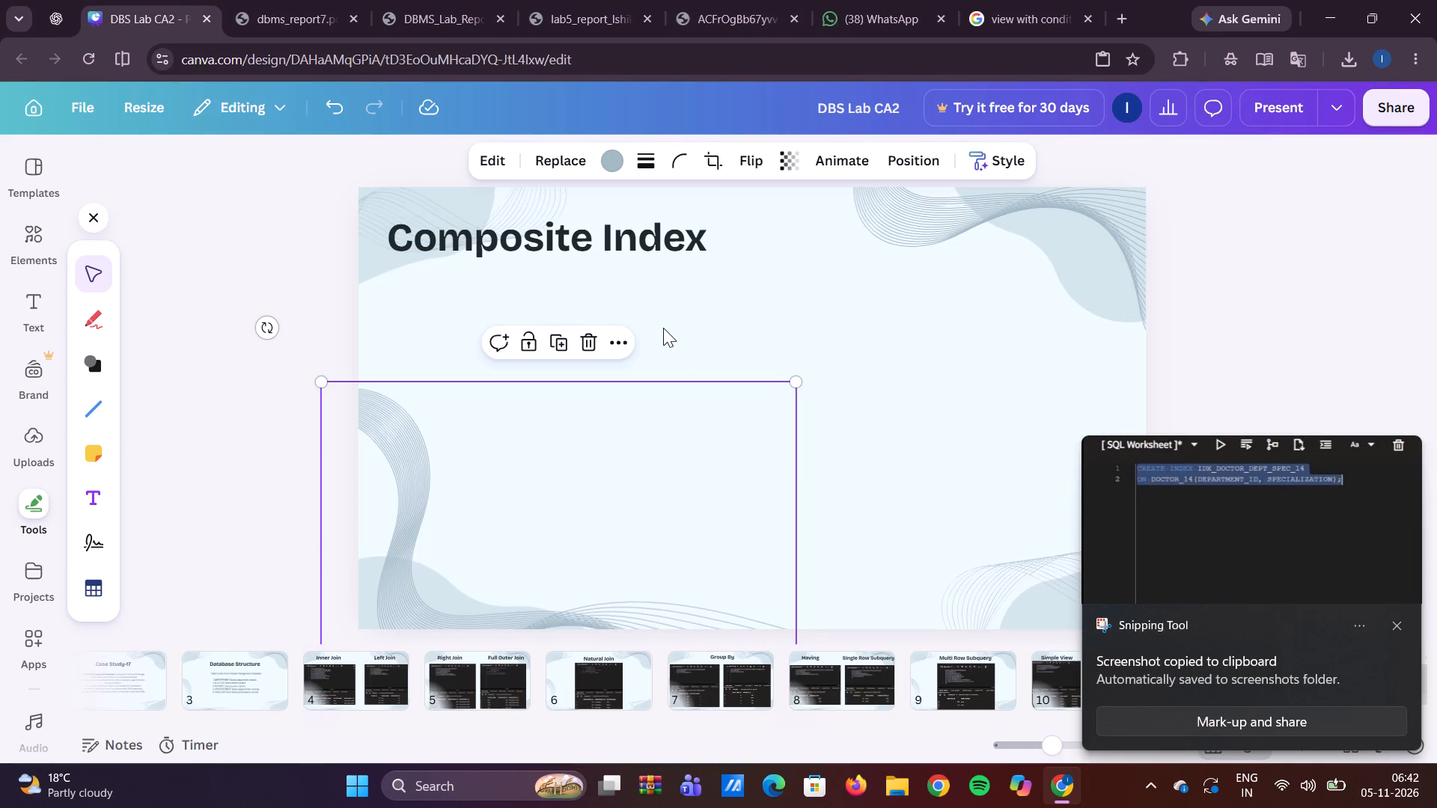
{"action": "left_click", "coordinate": [663, 328]}
{"action": "key", "text": "ctrl+v"}
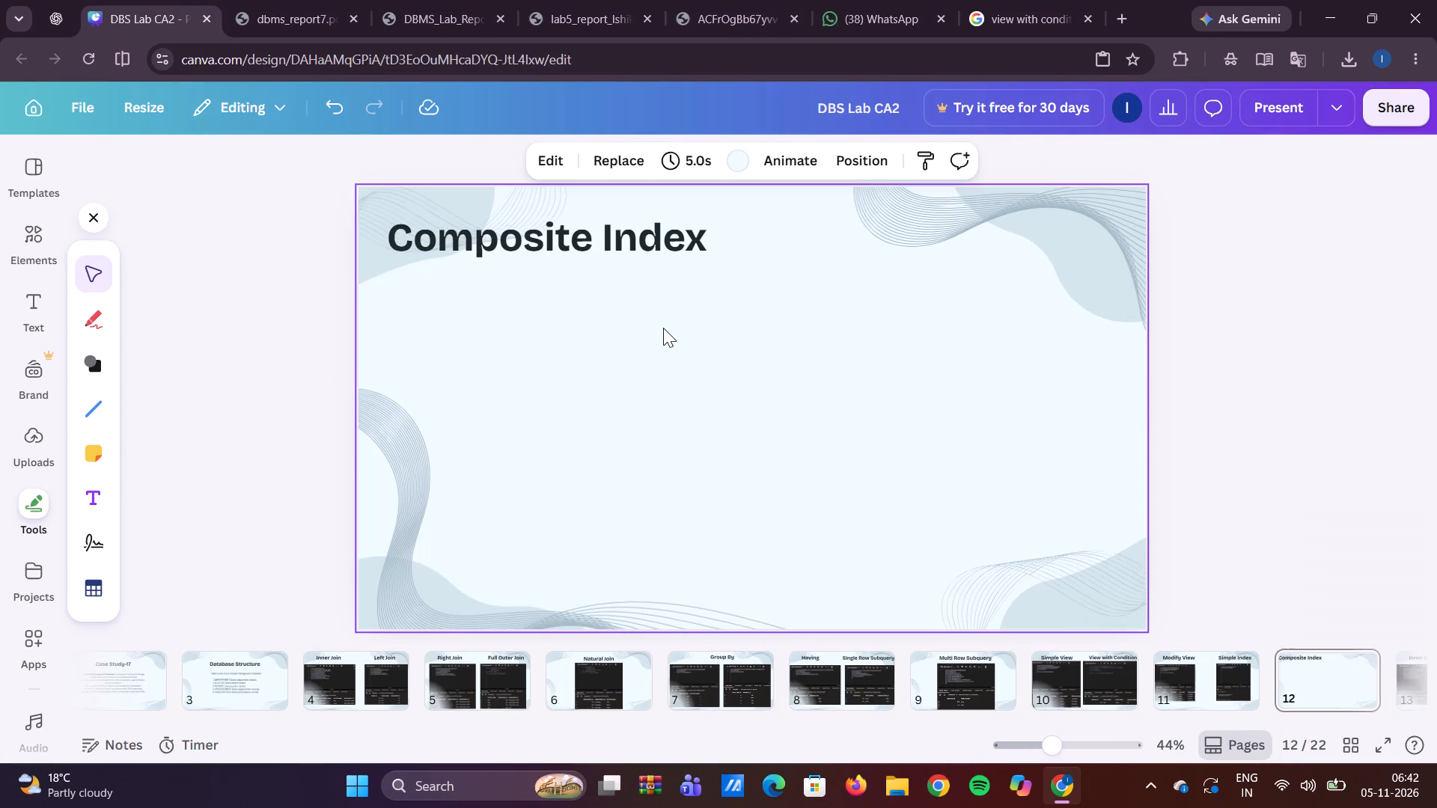
{"action": "left_click_drag", "start_coordinate": [741, 356], "coordinate": [767, 382]}
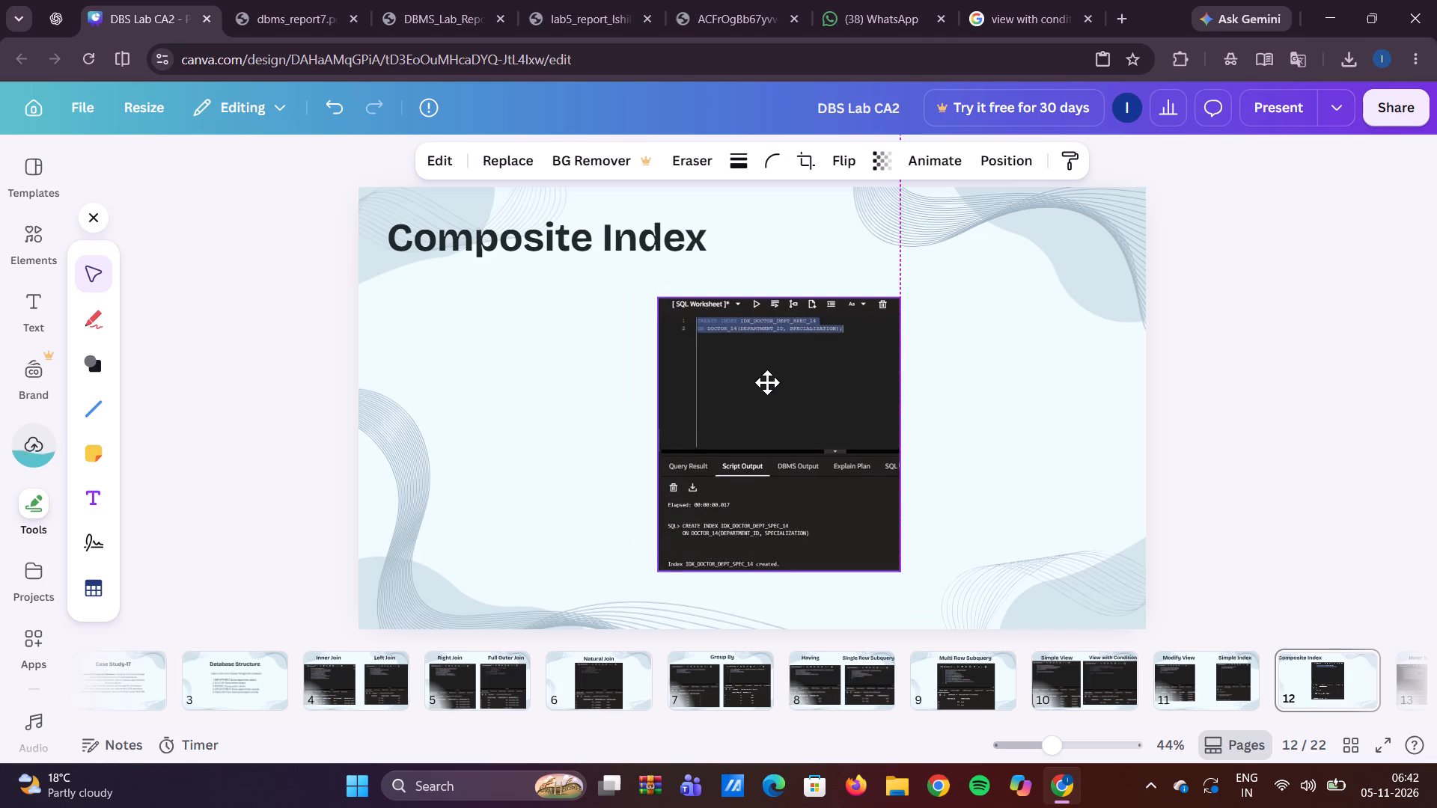
{"action": "left_click_drag", "start_coordinate": [767, 382], "coordinate": [723, 355]}
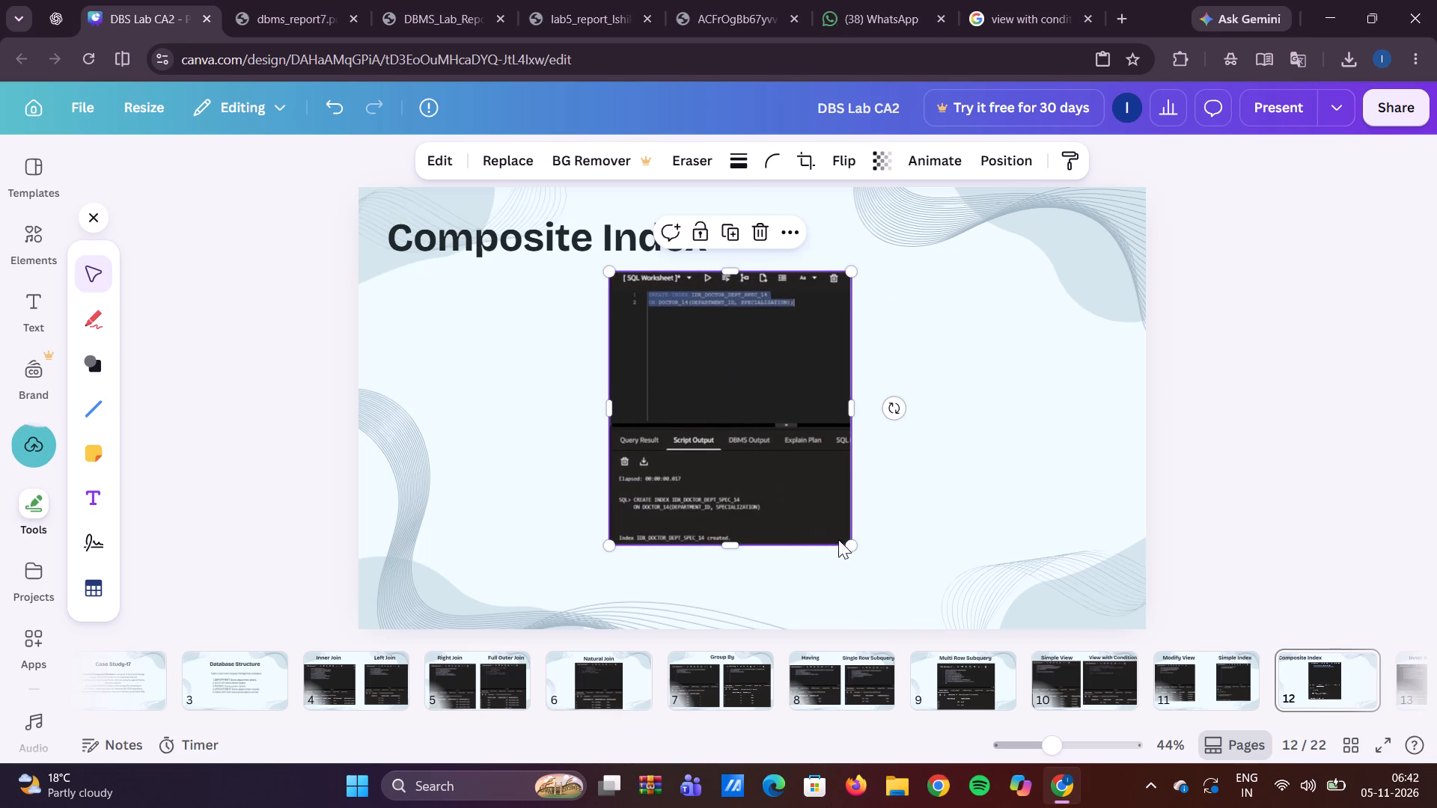
{"action": "left_click_drag", "start_coordinate": [852, 547], "coordinate": [898, 654]}
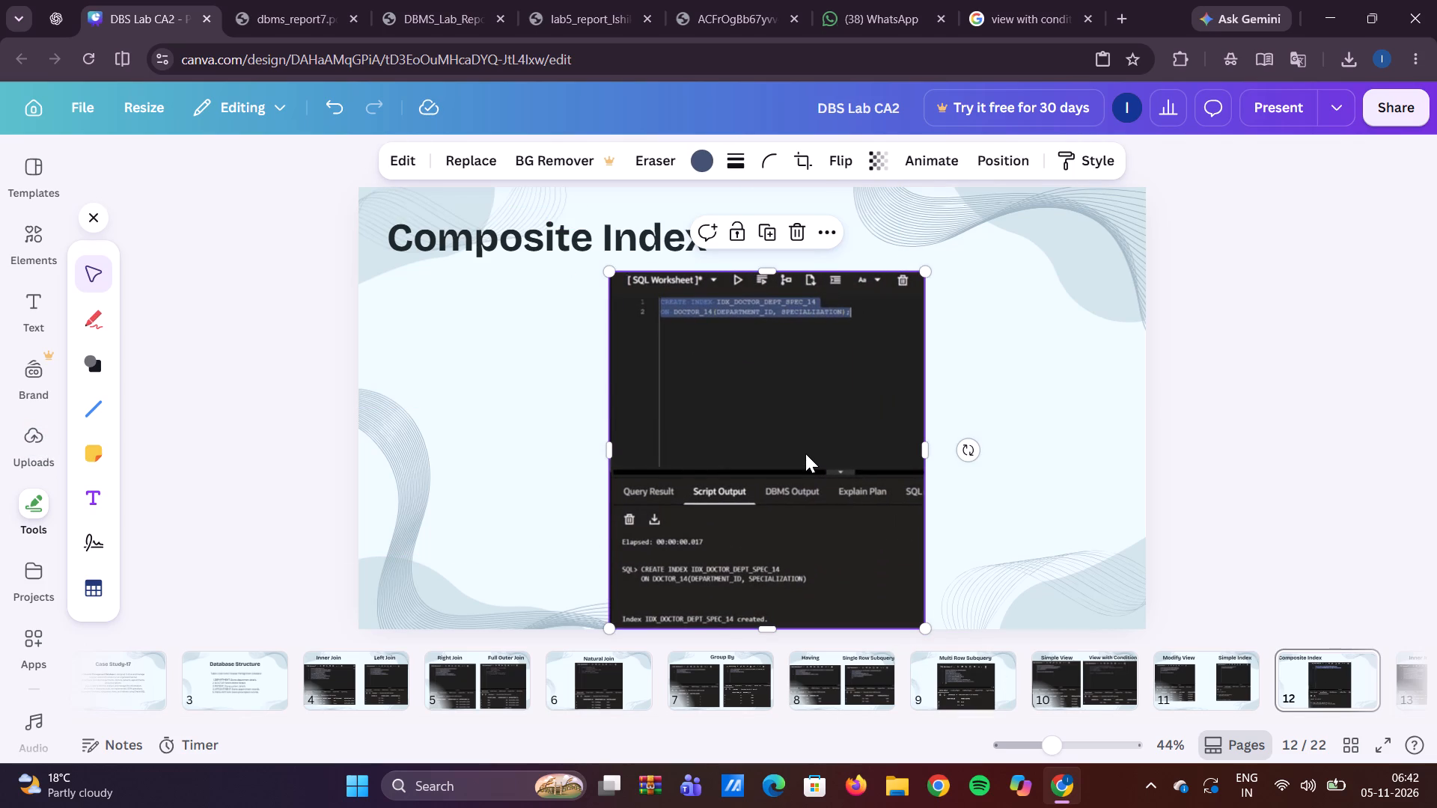
{"action": "left_click_drag", "start_coordinate": [796, 440], "coordinate": [784, 440]}
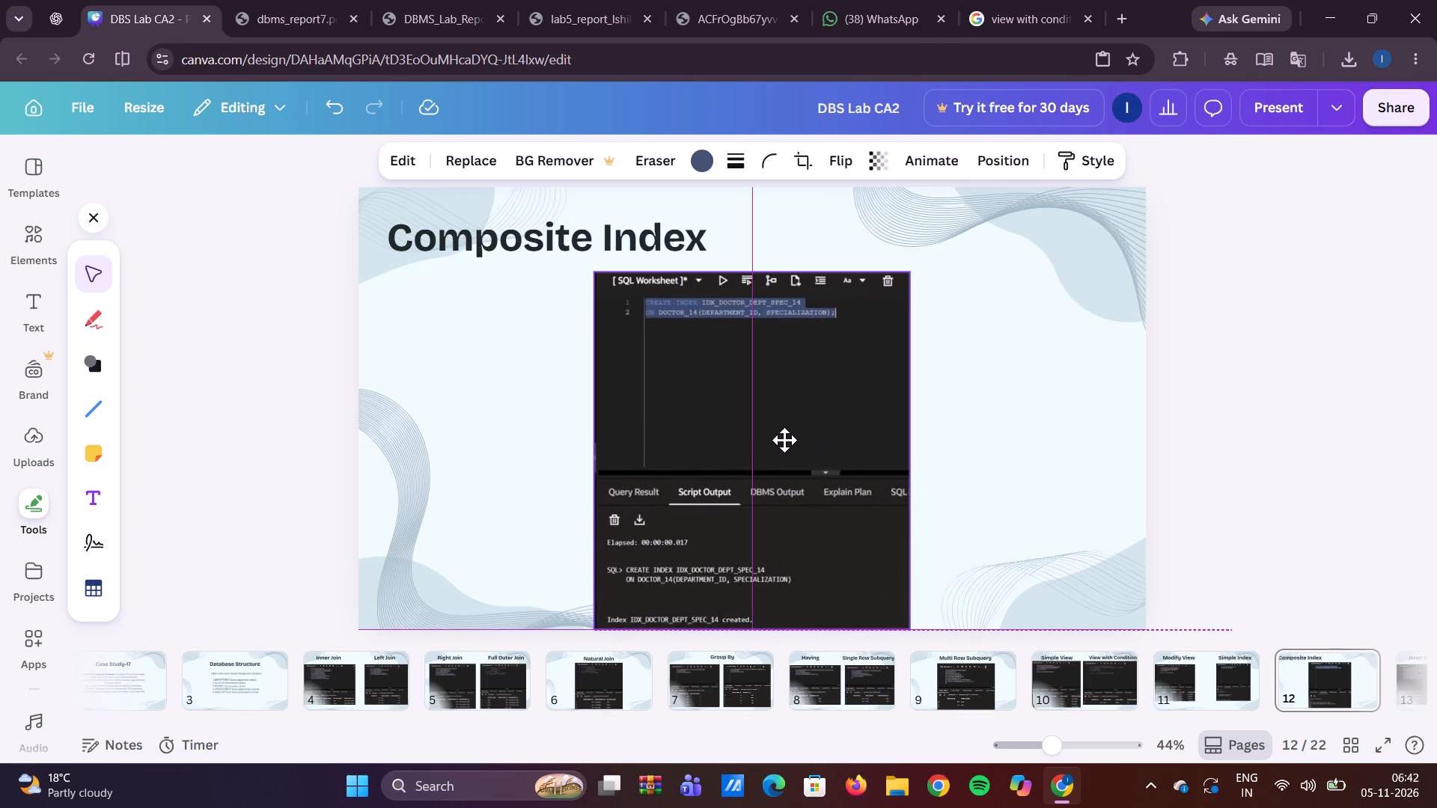
{"action": "left_click_drag", "start_coordinate": [784, 440], "coordinate": [786, 439]}
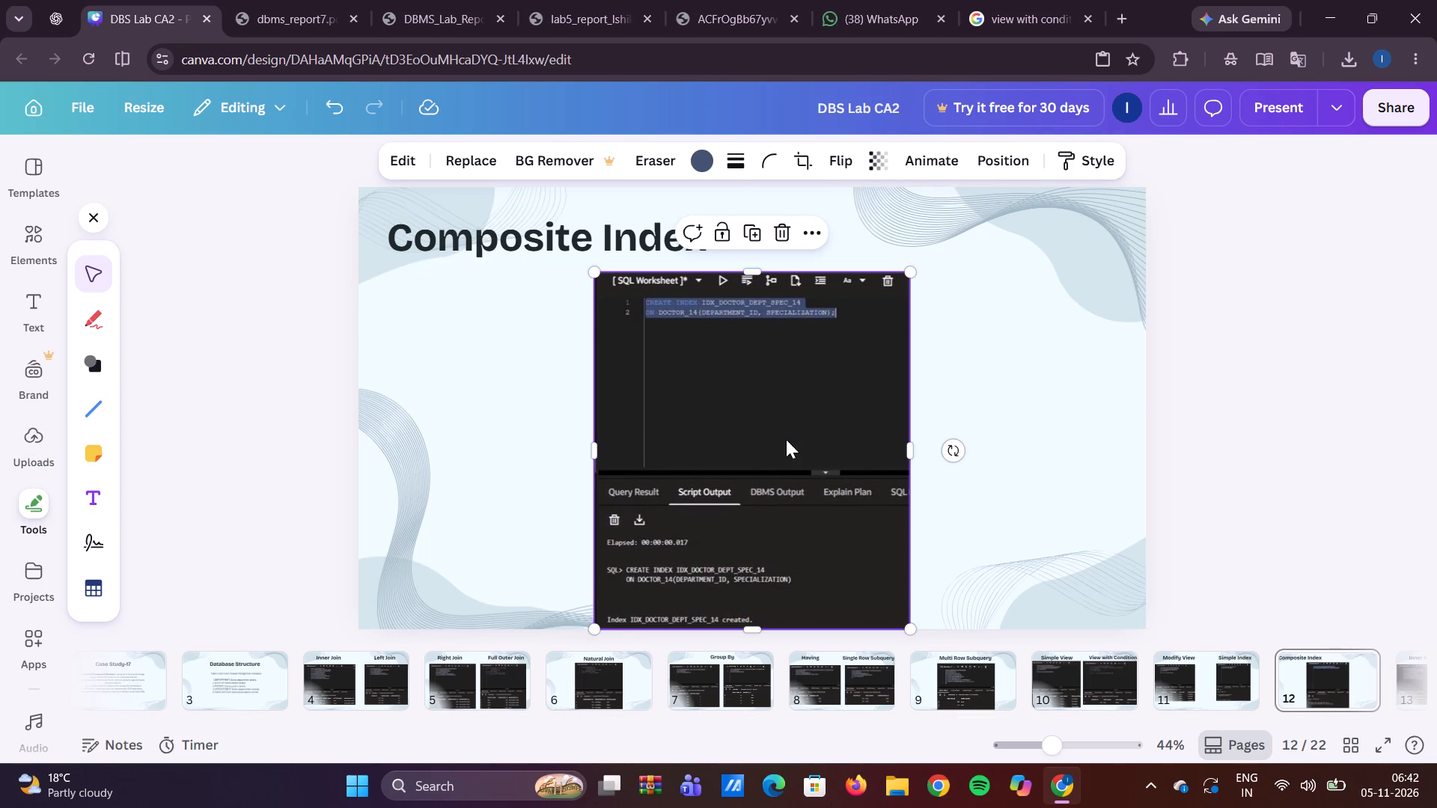
Centre the "Composite Index" title above the screenshot on slide 12.
{"action": "left_click_drag", "start_coordinate": [552, 252], "coordinate": [779, 245]}
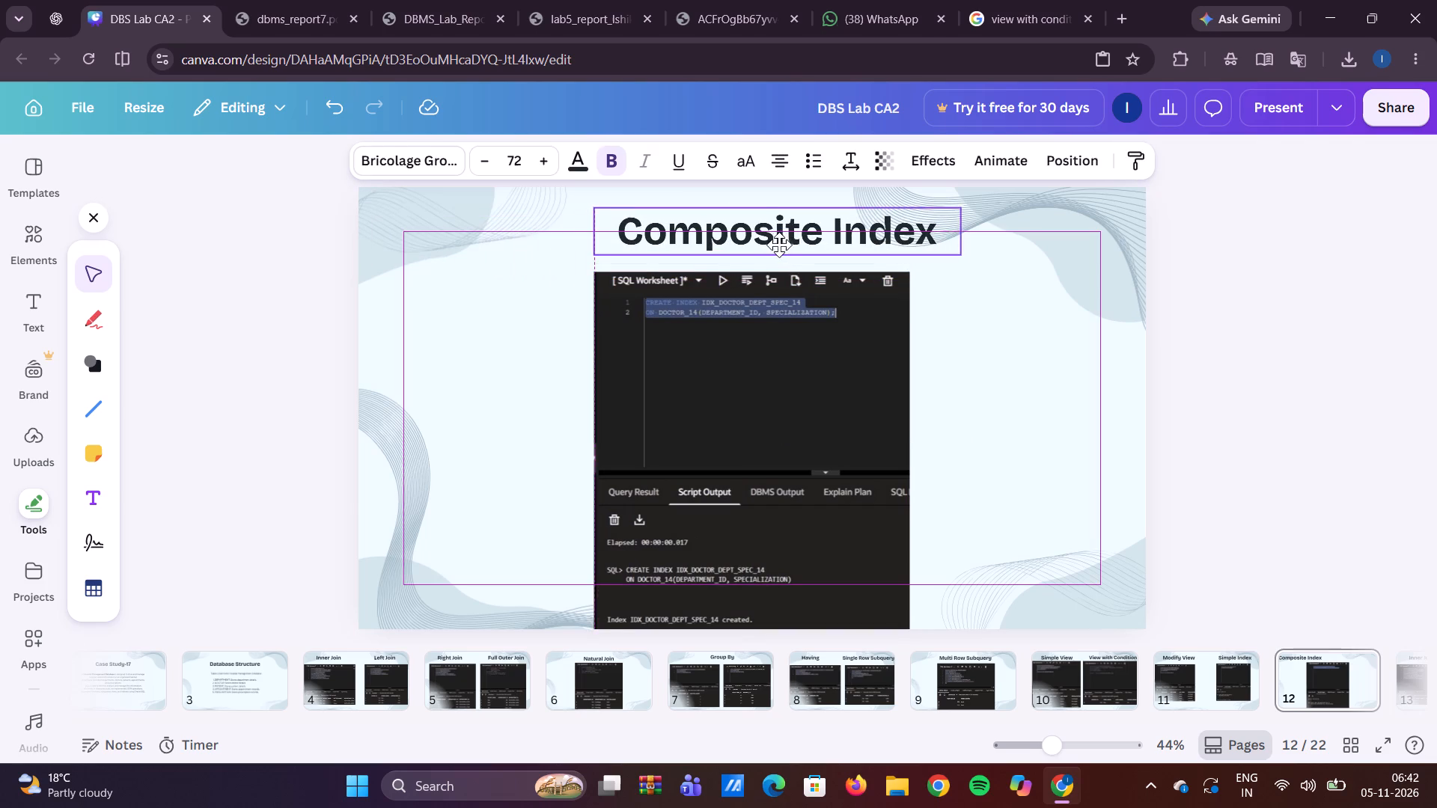
{"action": "left_click_drag", "start_coordinate": [779, 245], "coordinate": [760, 242]}
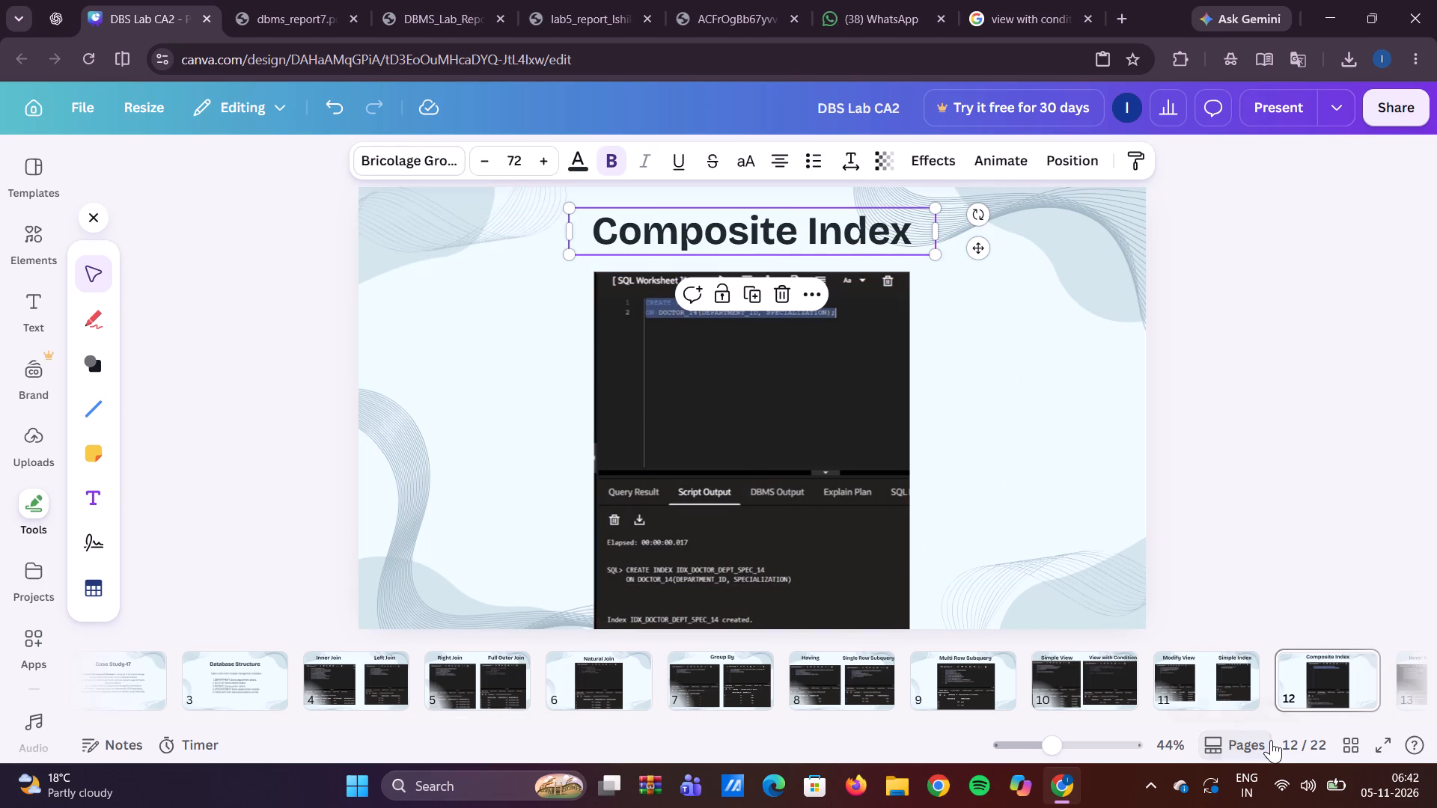
{"action": "scroll", "coordinate": [1248, 696], "scroll_direction": "left", "scroll_amount": 5}
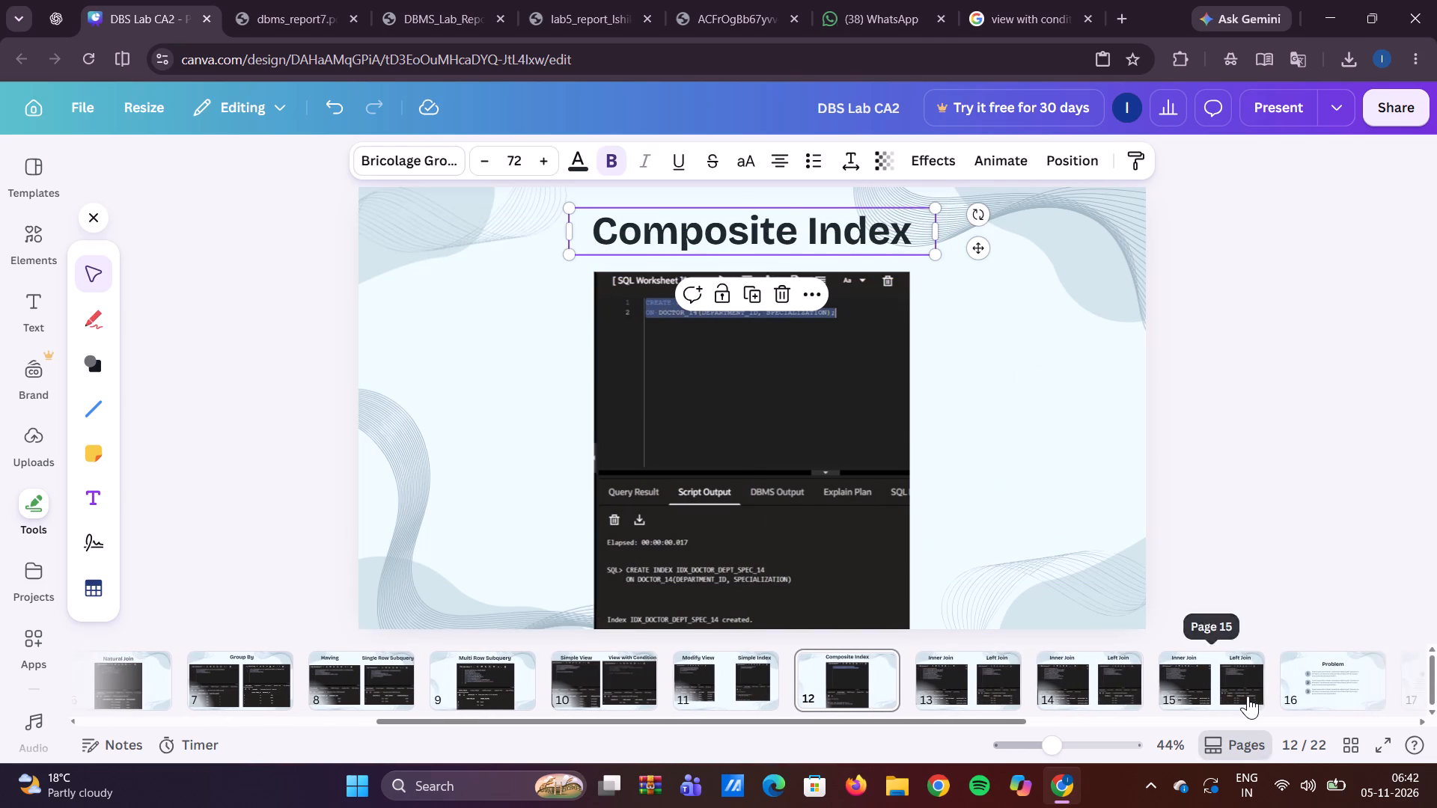
{"action": "left_click", "coordinate": [965, 685]}
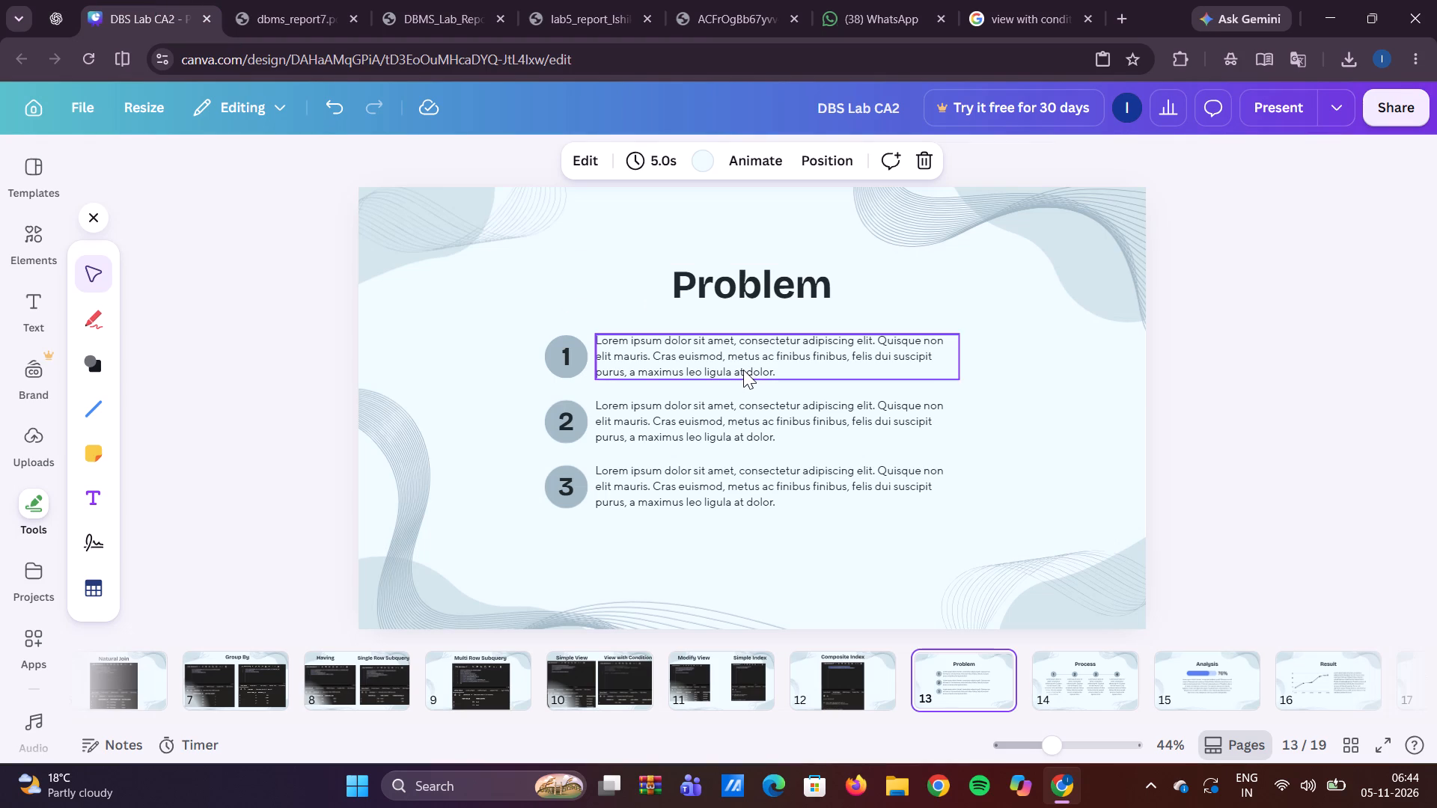
{"action": "left_click", "coordinate": [1216, 688]}
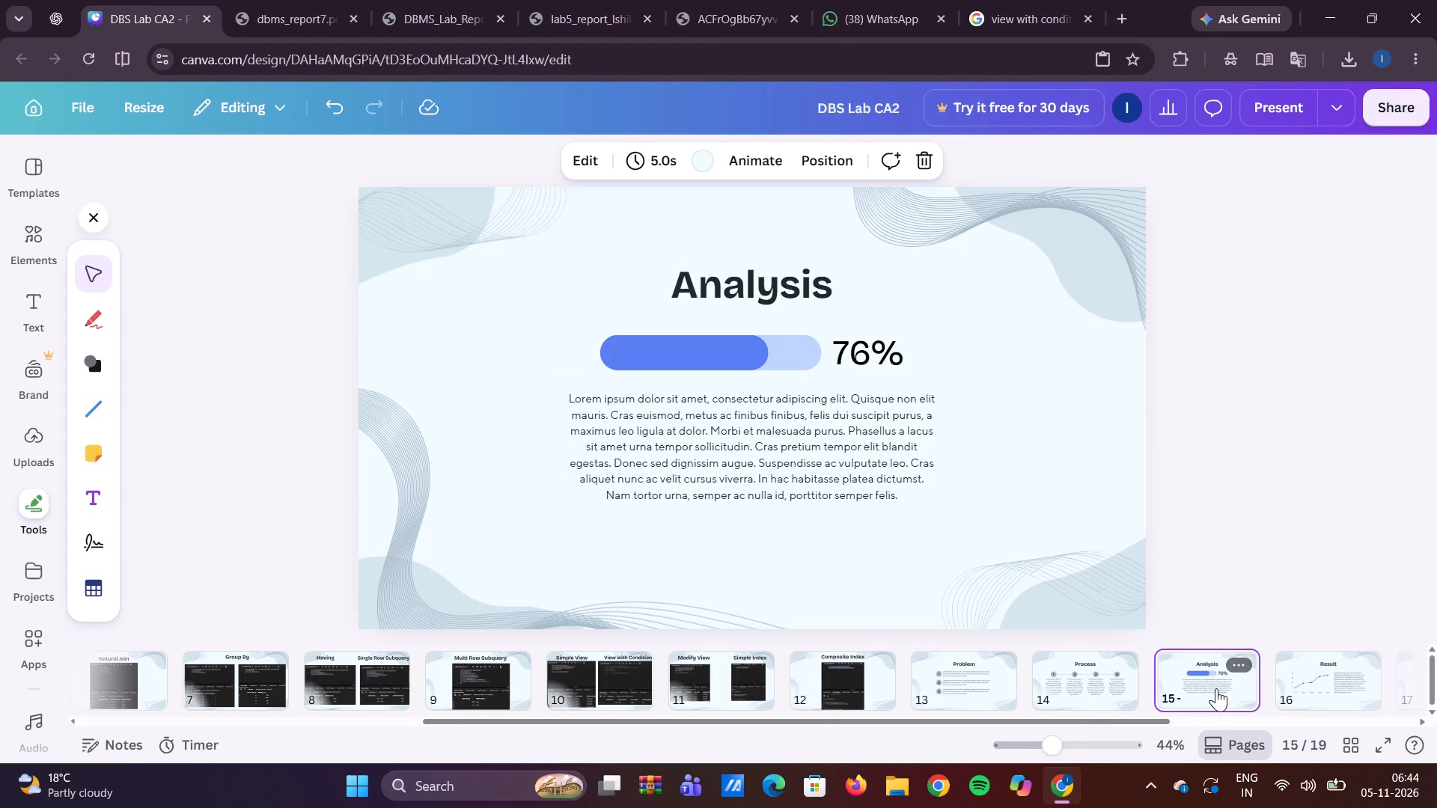
{"action": "left_click", "coordinate": [1084, 685]}
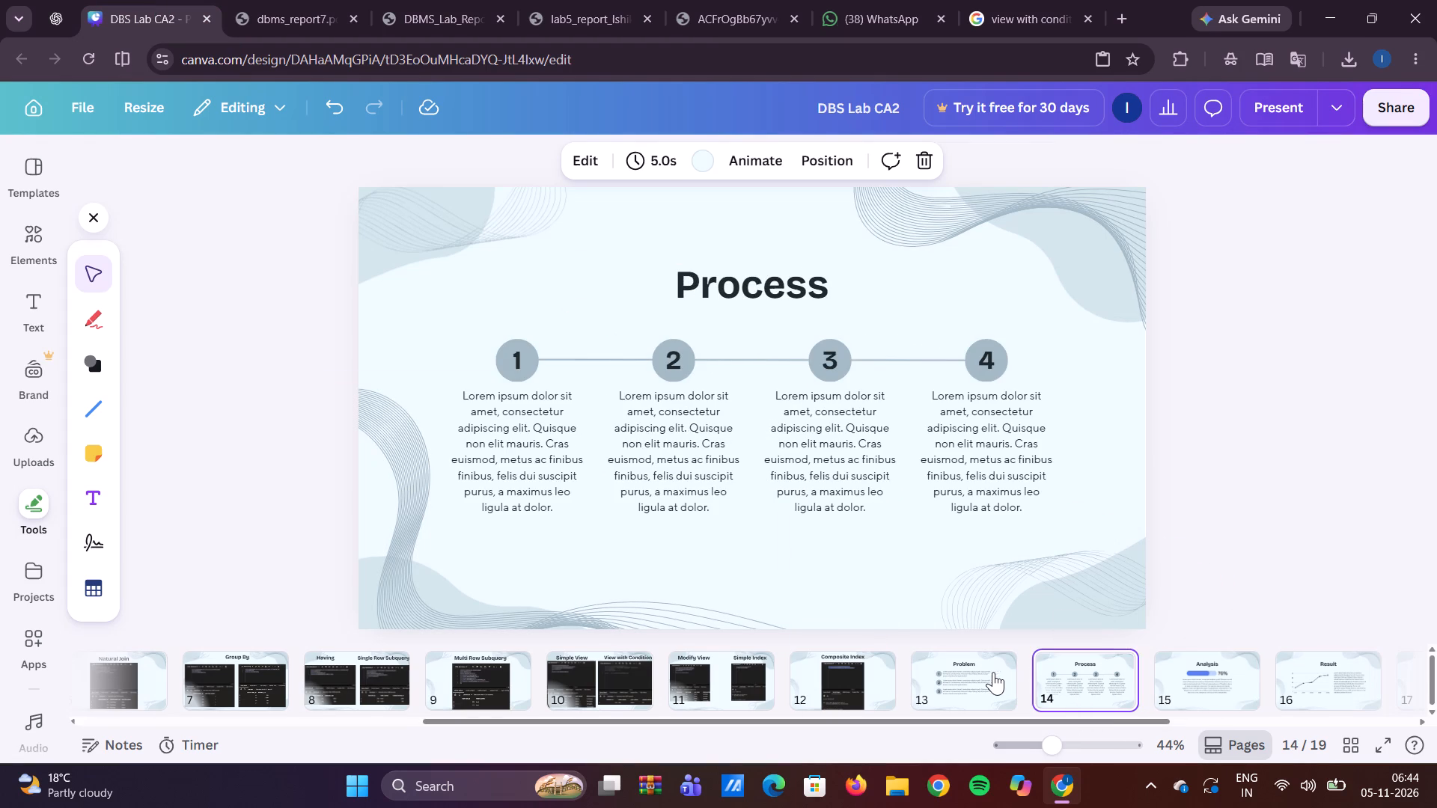
{"action": "left_click", "coordinate": [980, 672]}
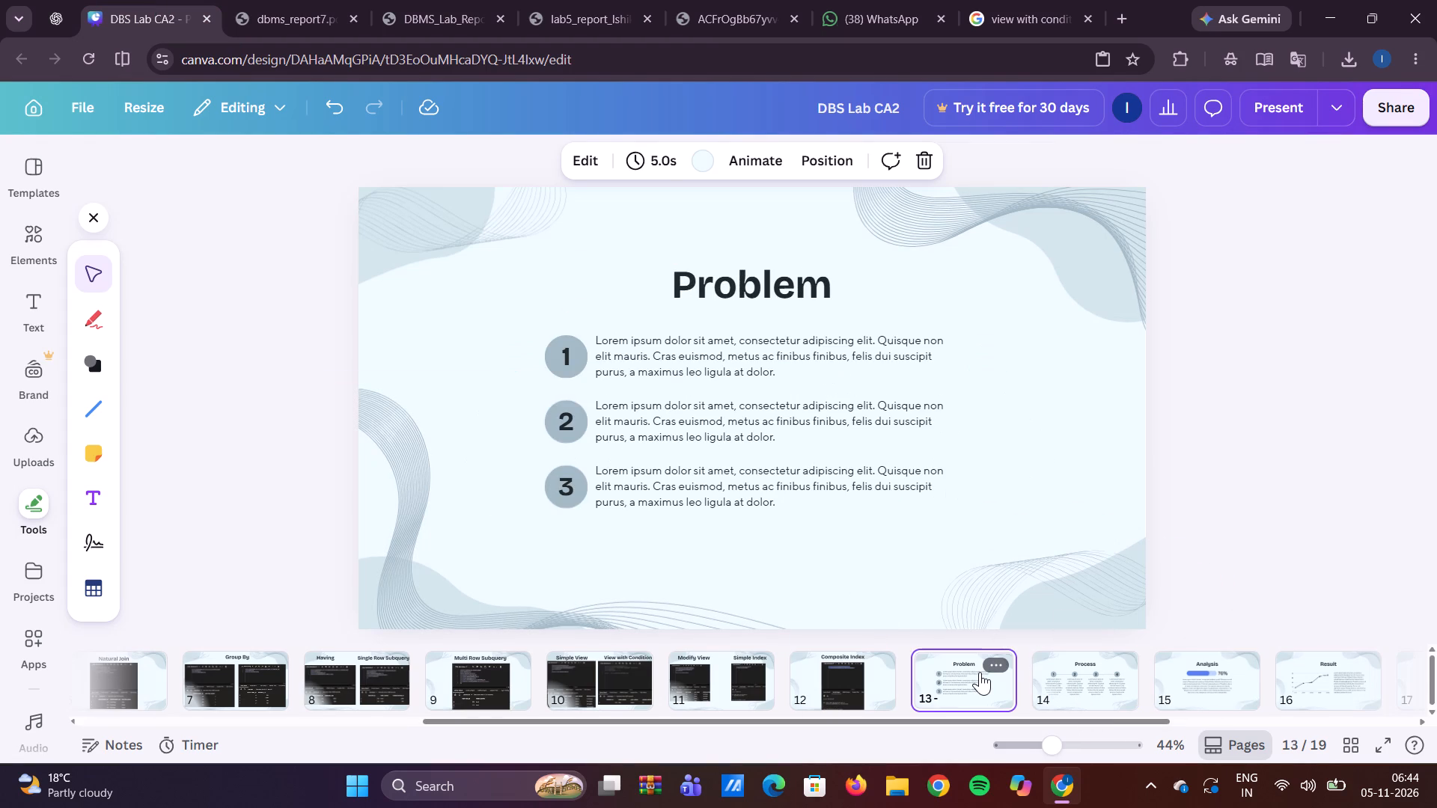
{"action": "key", "text": "Delete"}
{"action": "key", "text": "Delete"}
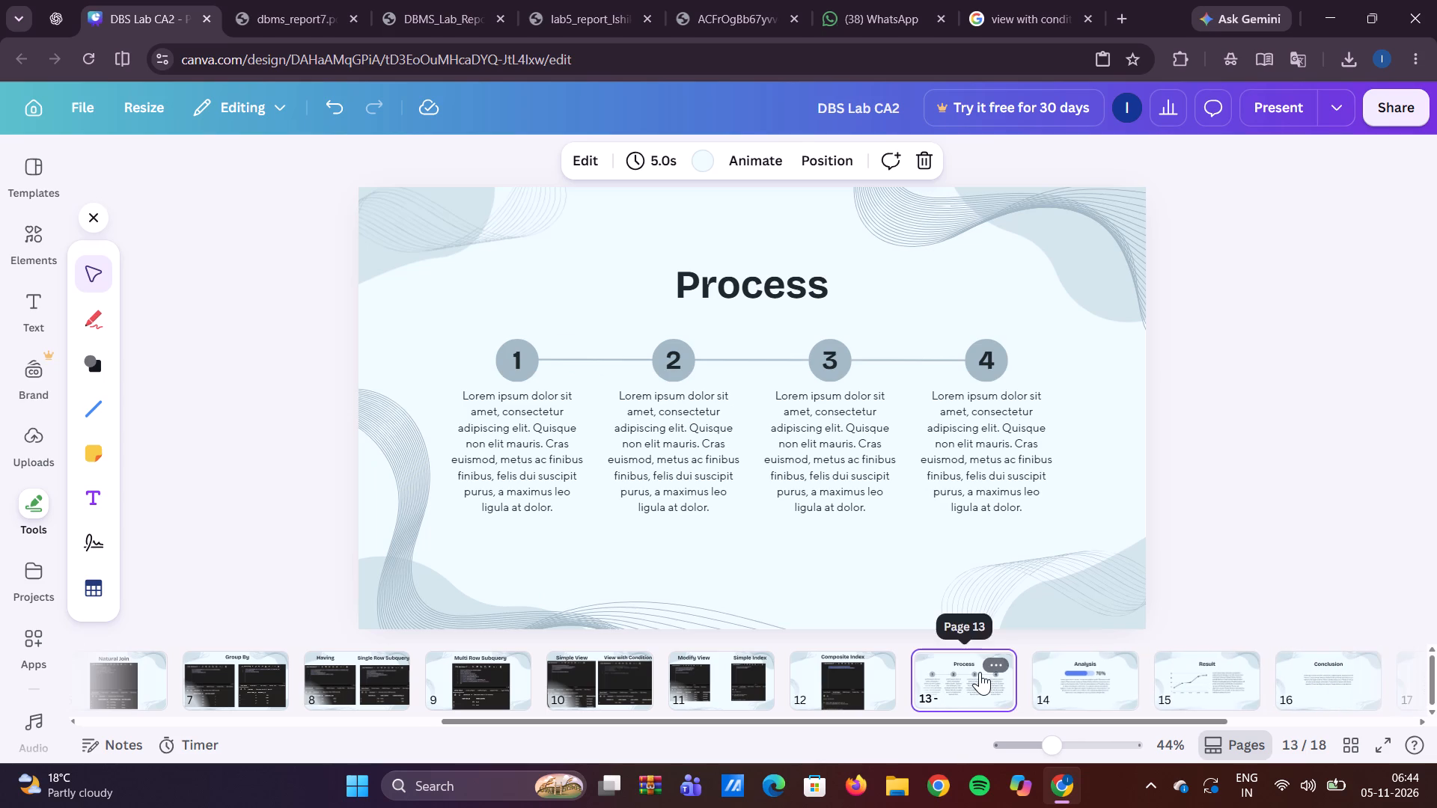
{"action": "key", "text": "Right"}
{"action": "key", "text": "Delete"}
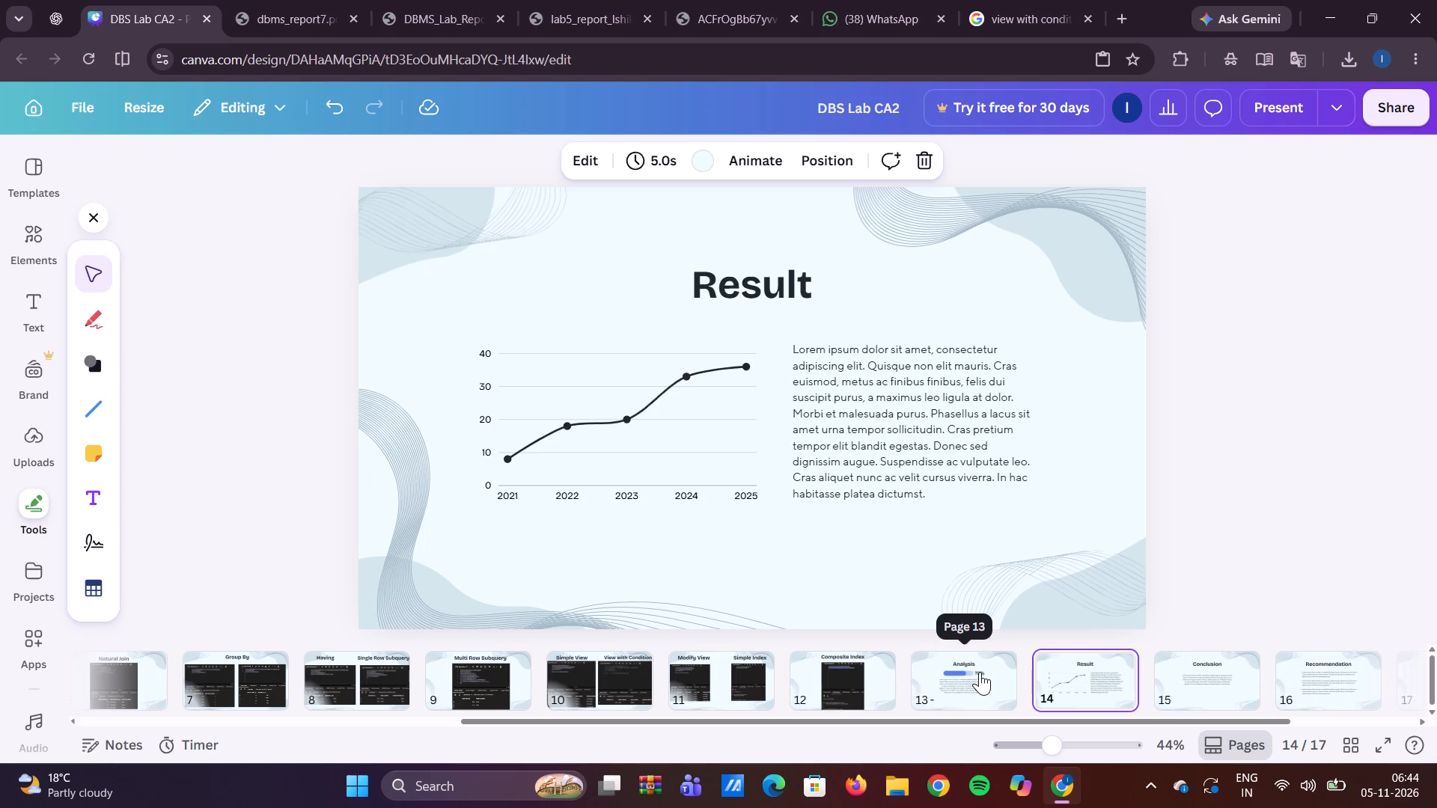
{"action": "key", "text": "Left"}
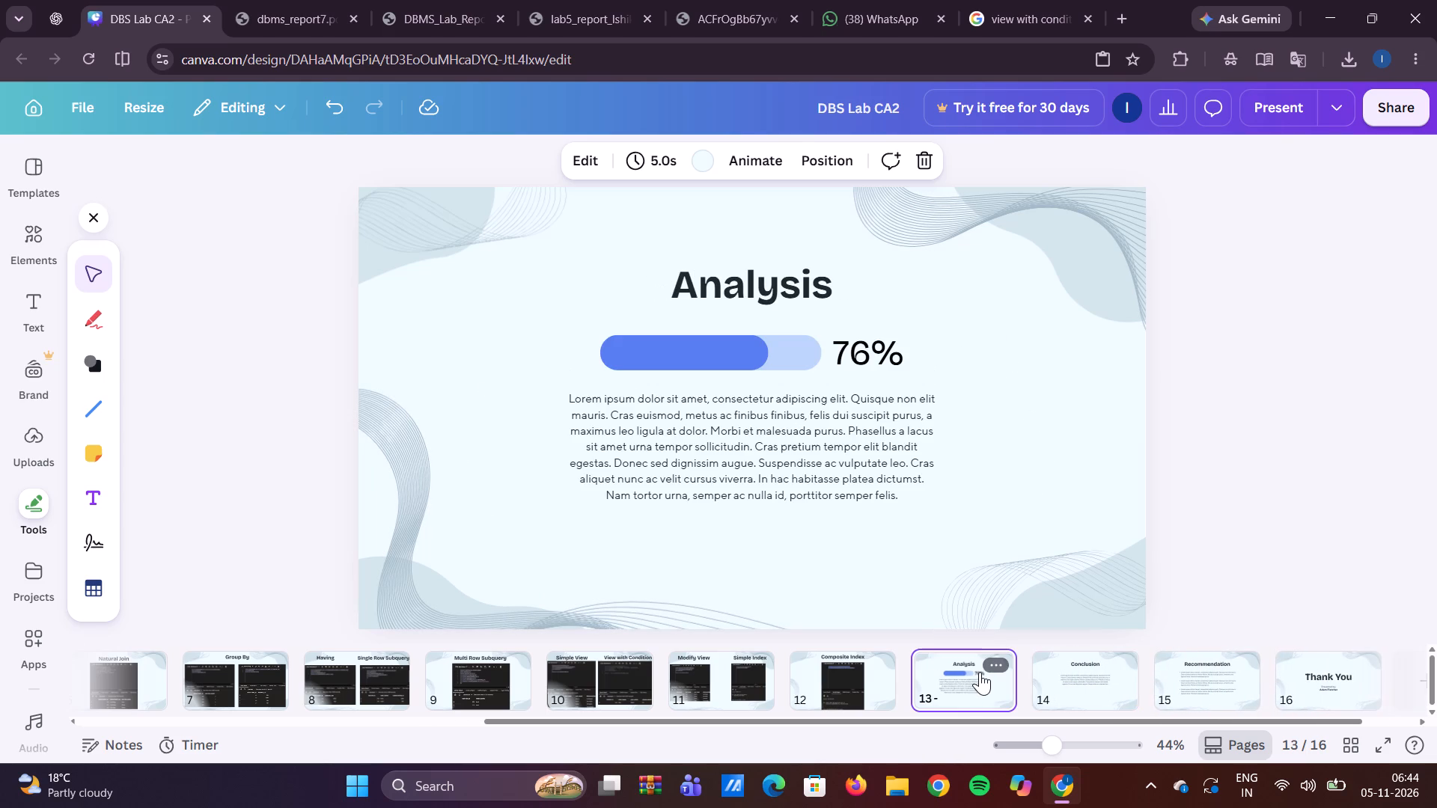
{"action": "key", "text": "Delete"}
{"action": "key", "text": "Right"}
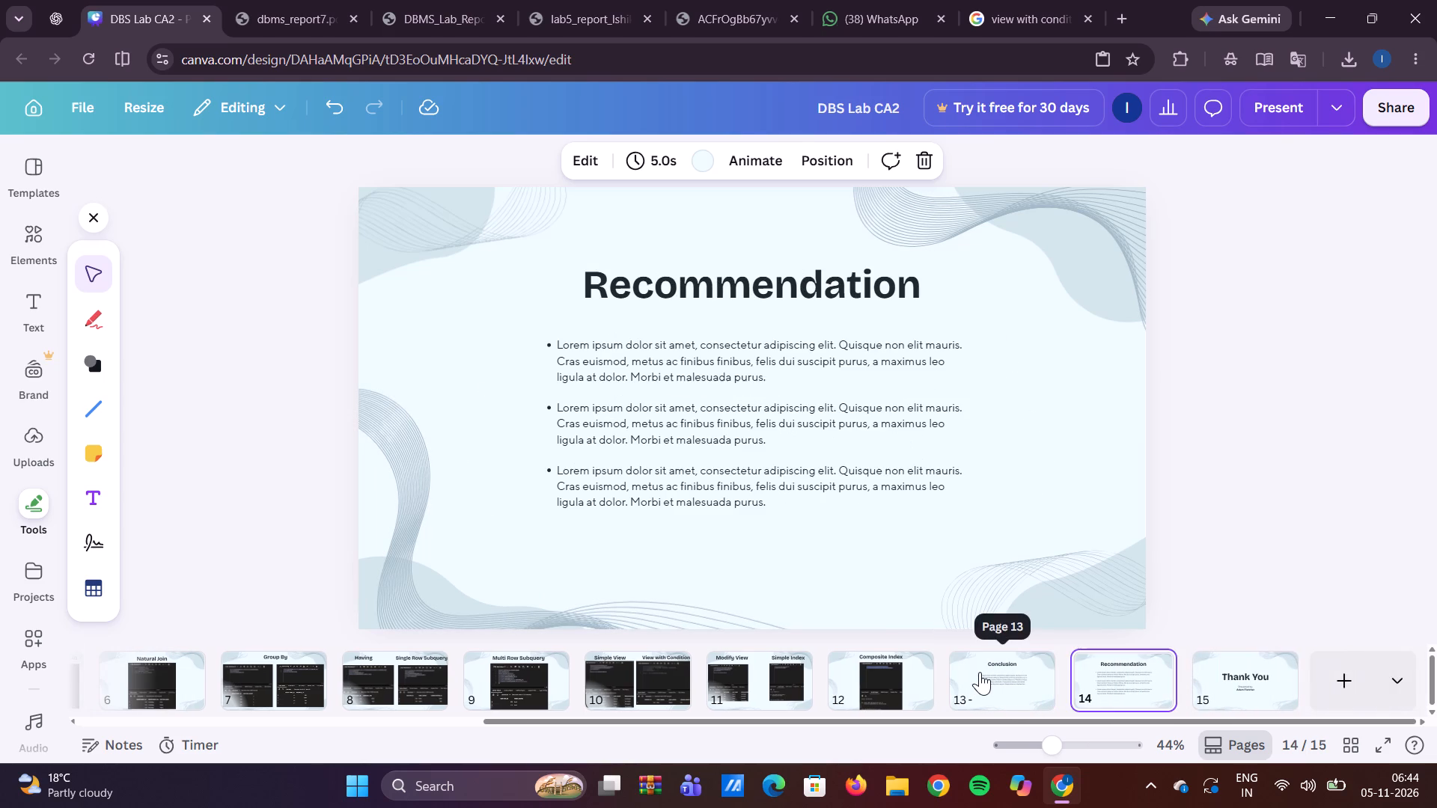
{"action": "key", "text": "Delete"}
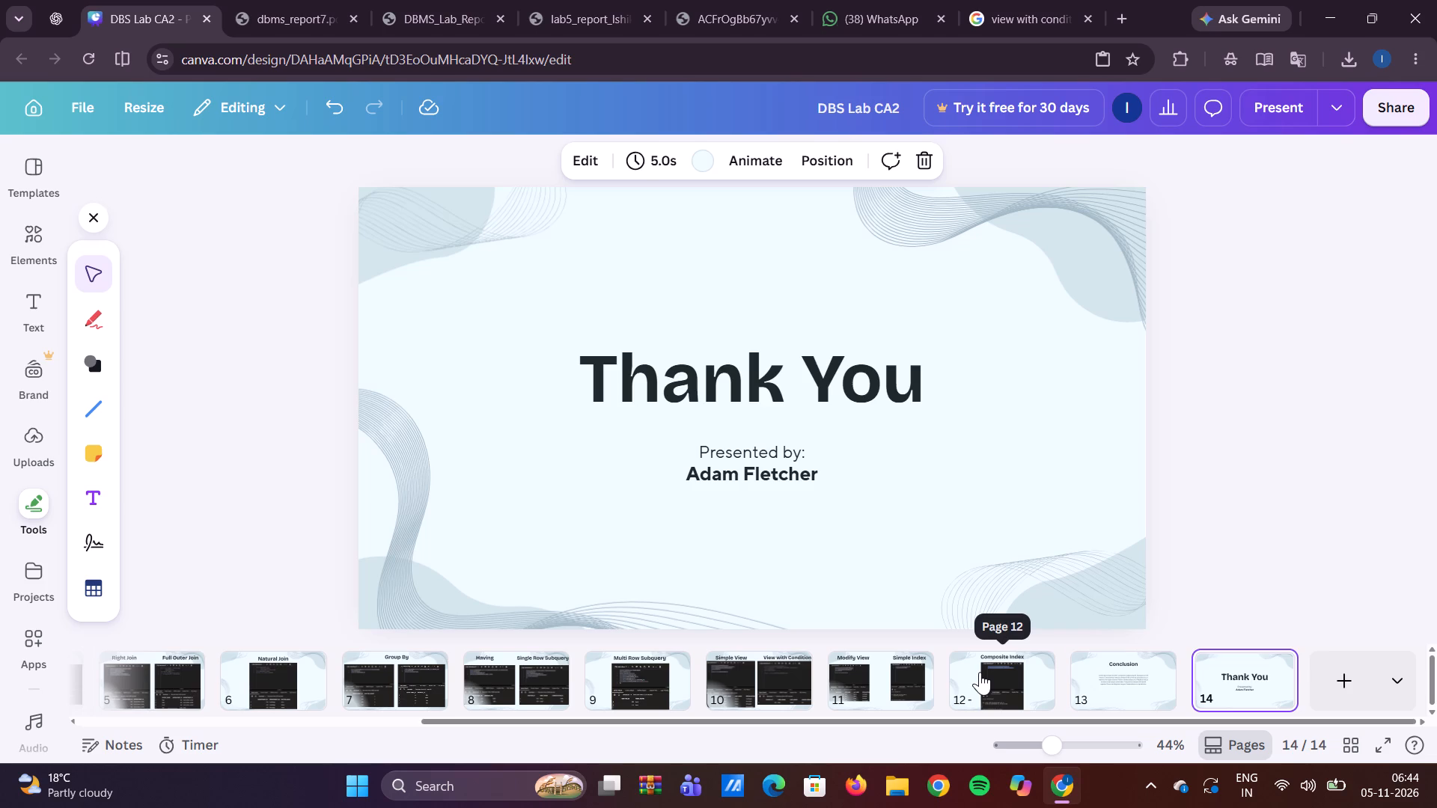
Replace the placeholder body text on the Conclusion slide with the copied conclusion paragraphs.
{"action": "key", "text": "Left"}
{"action": "left_click", "coordinate": [838, 415]}
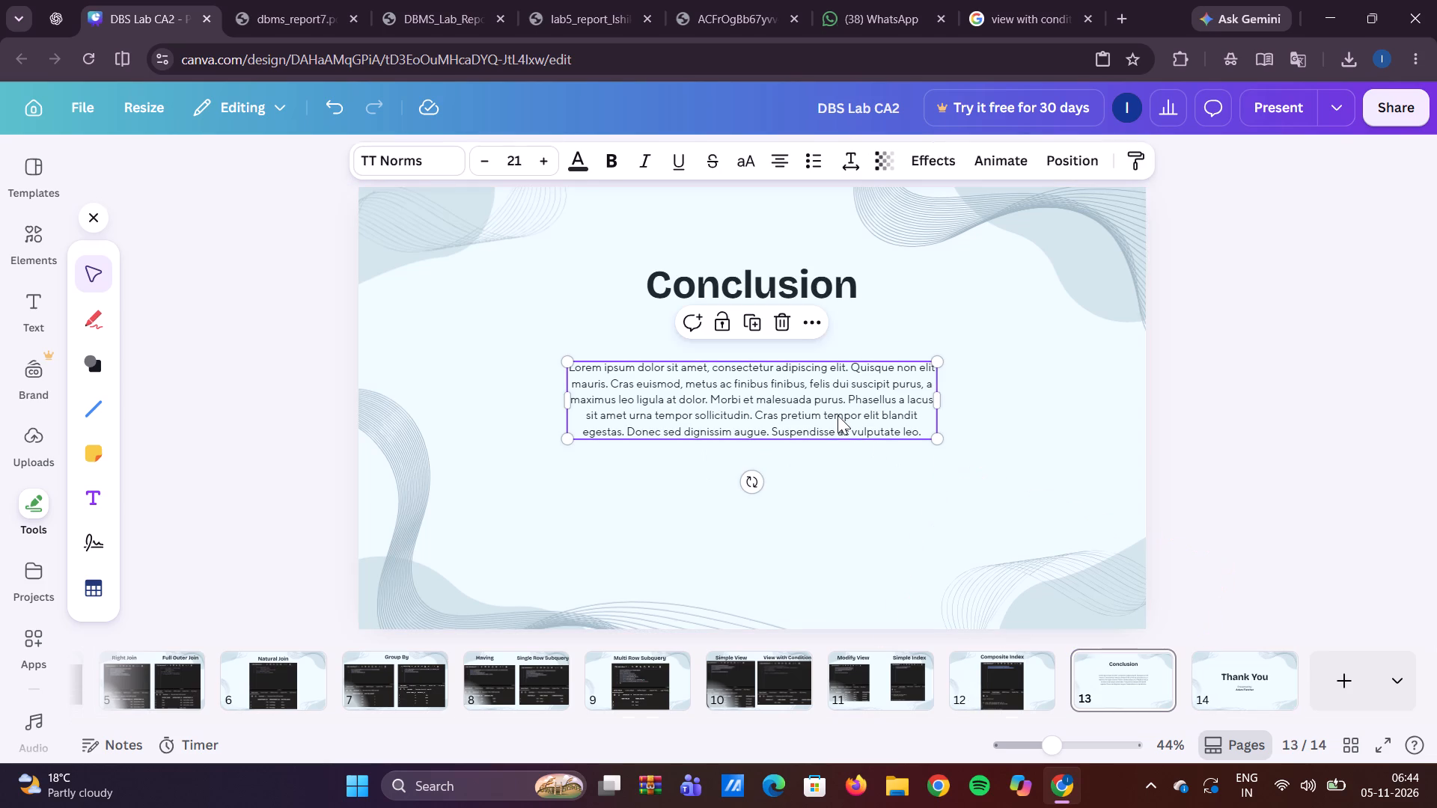
{"action": "left_click", "coordinate": [838, 415]}
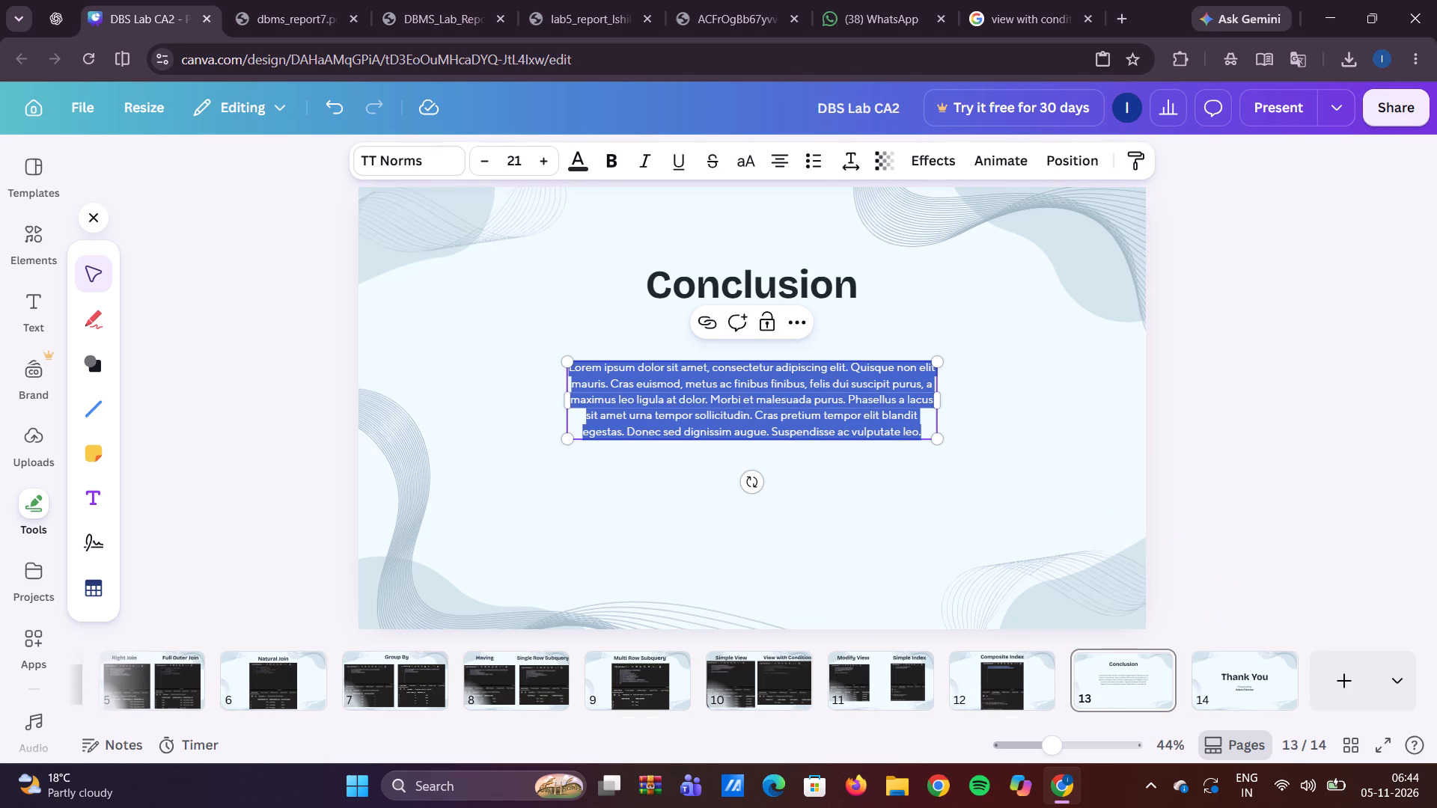
{"action": "key", "text": "ctrl+v"}
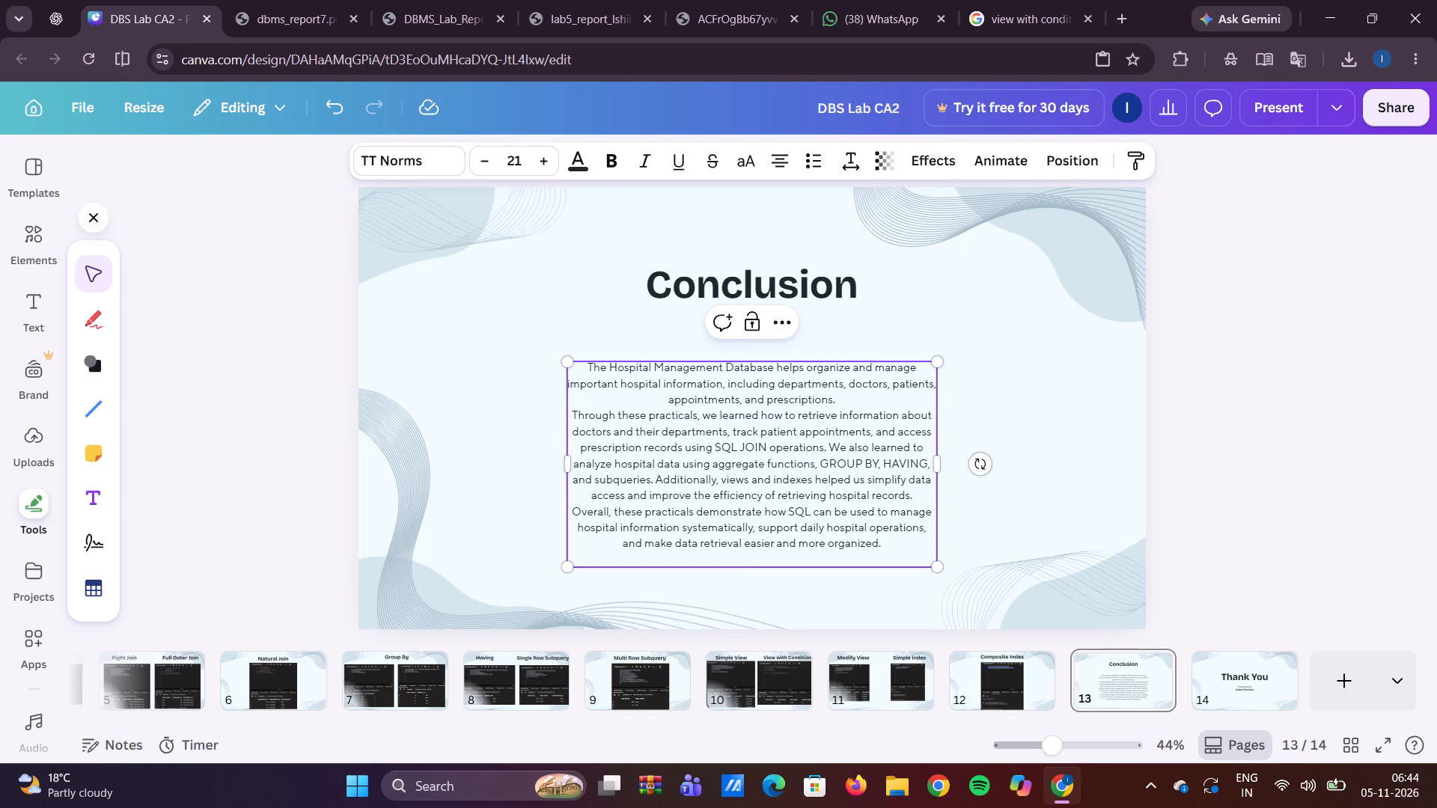
Set the font size of the entire conclusion body text to 26.
{"action": "left_click", "coordinate": [525, 156]}
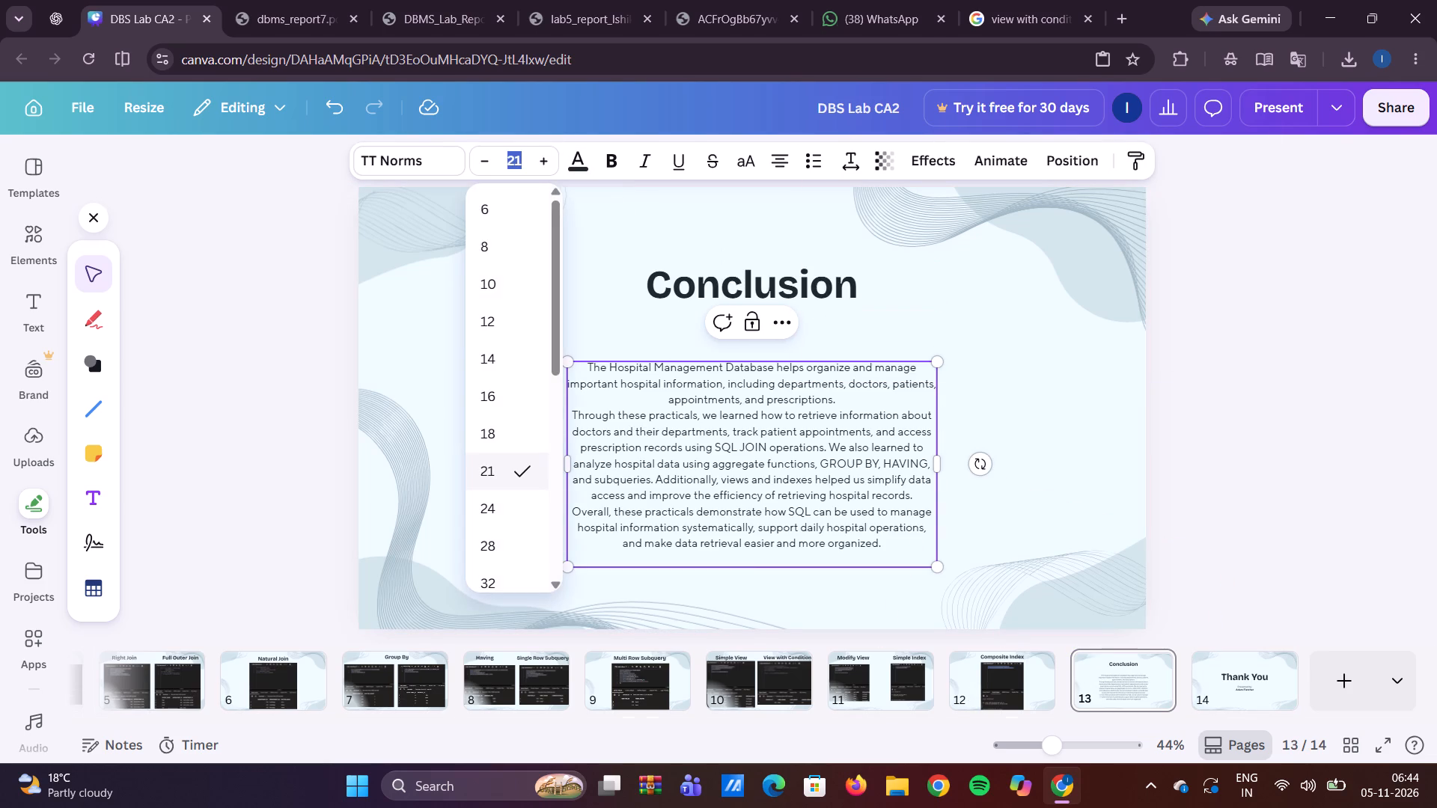
{"action": "type", "text": "26"}
{"action": "key", "text": "Return"}
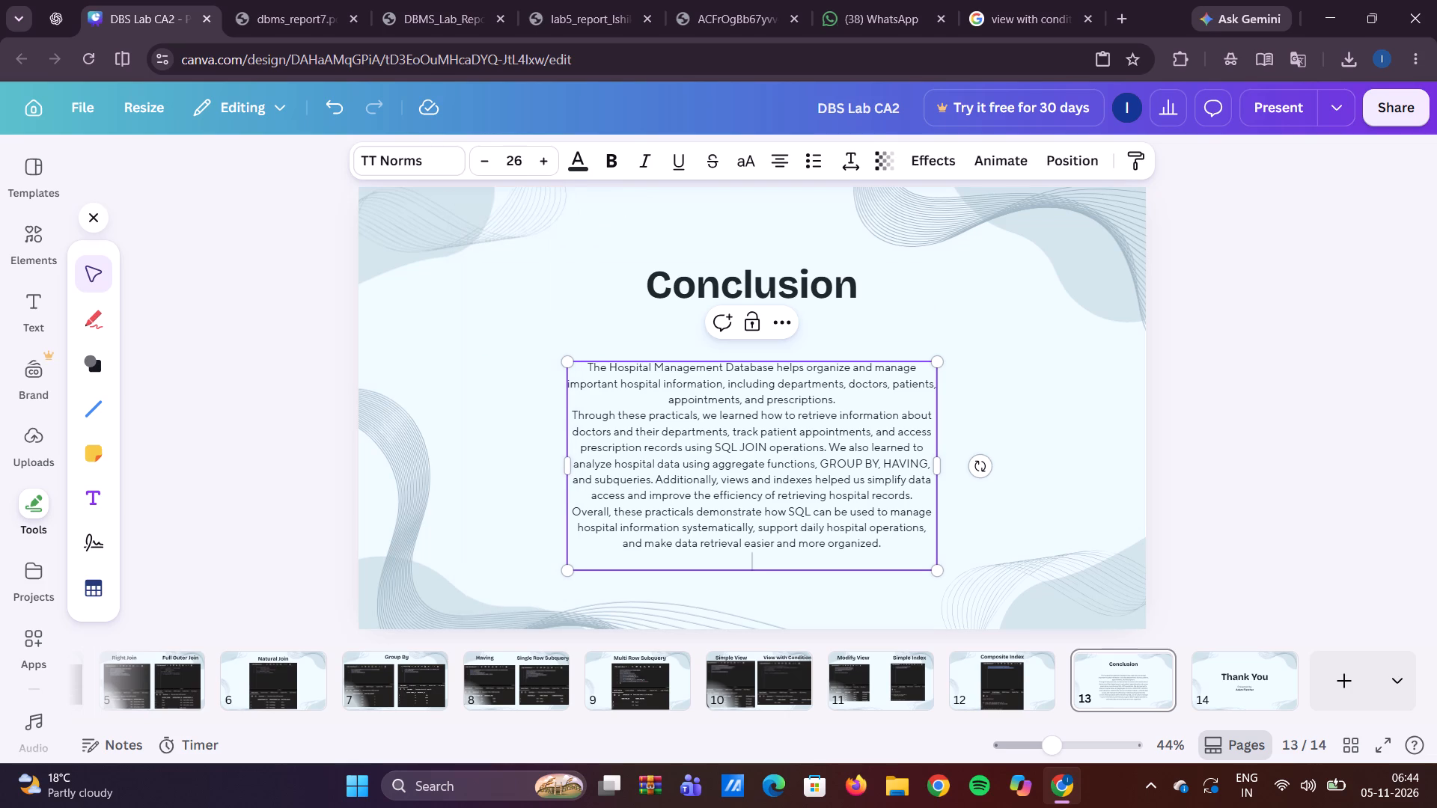
{"action": "left_click", "coordinate": [534, 331]}
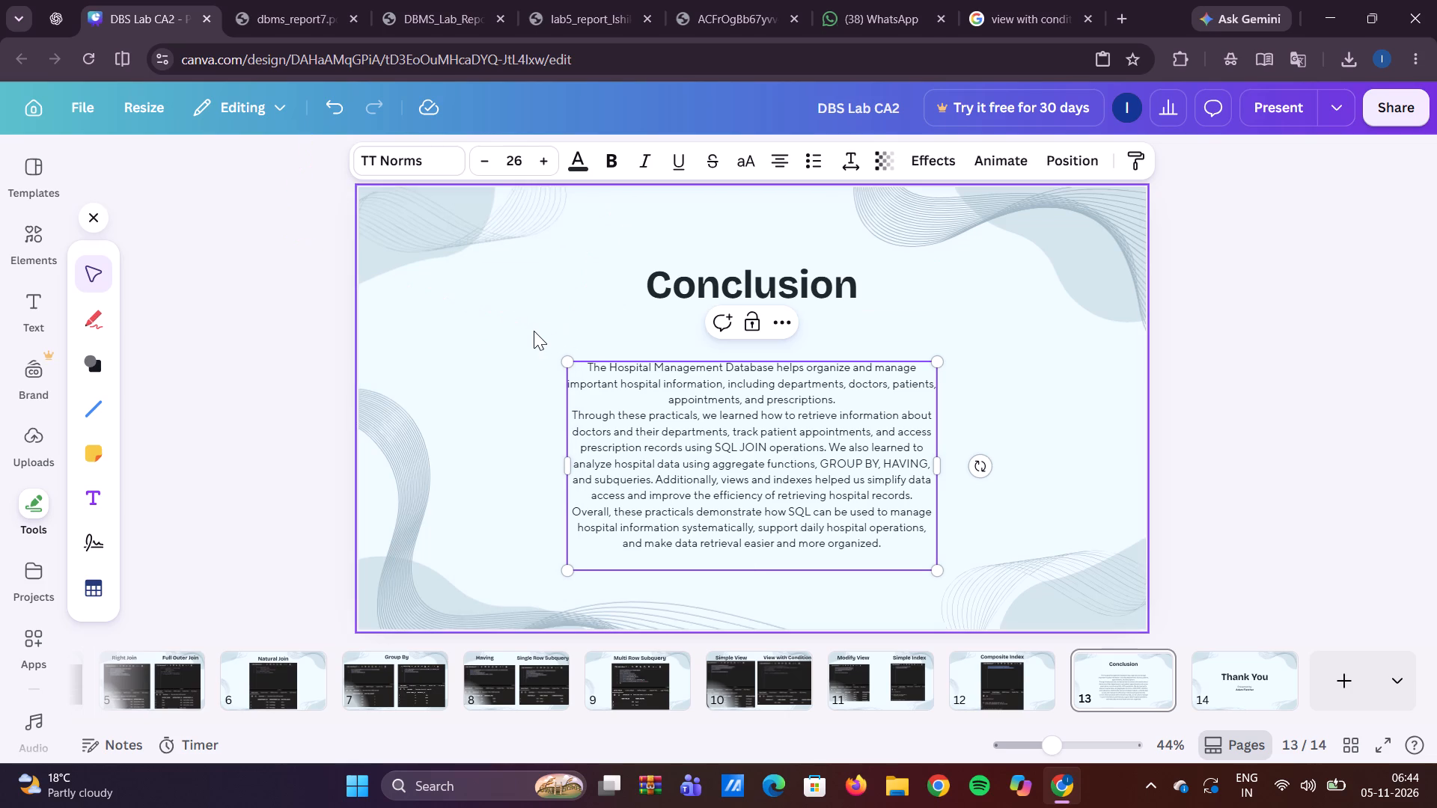
{"action": "left_click", "coordinate": [645, 449]}
{"action": "left_click", "coordinate": [516, 152]}
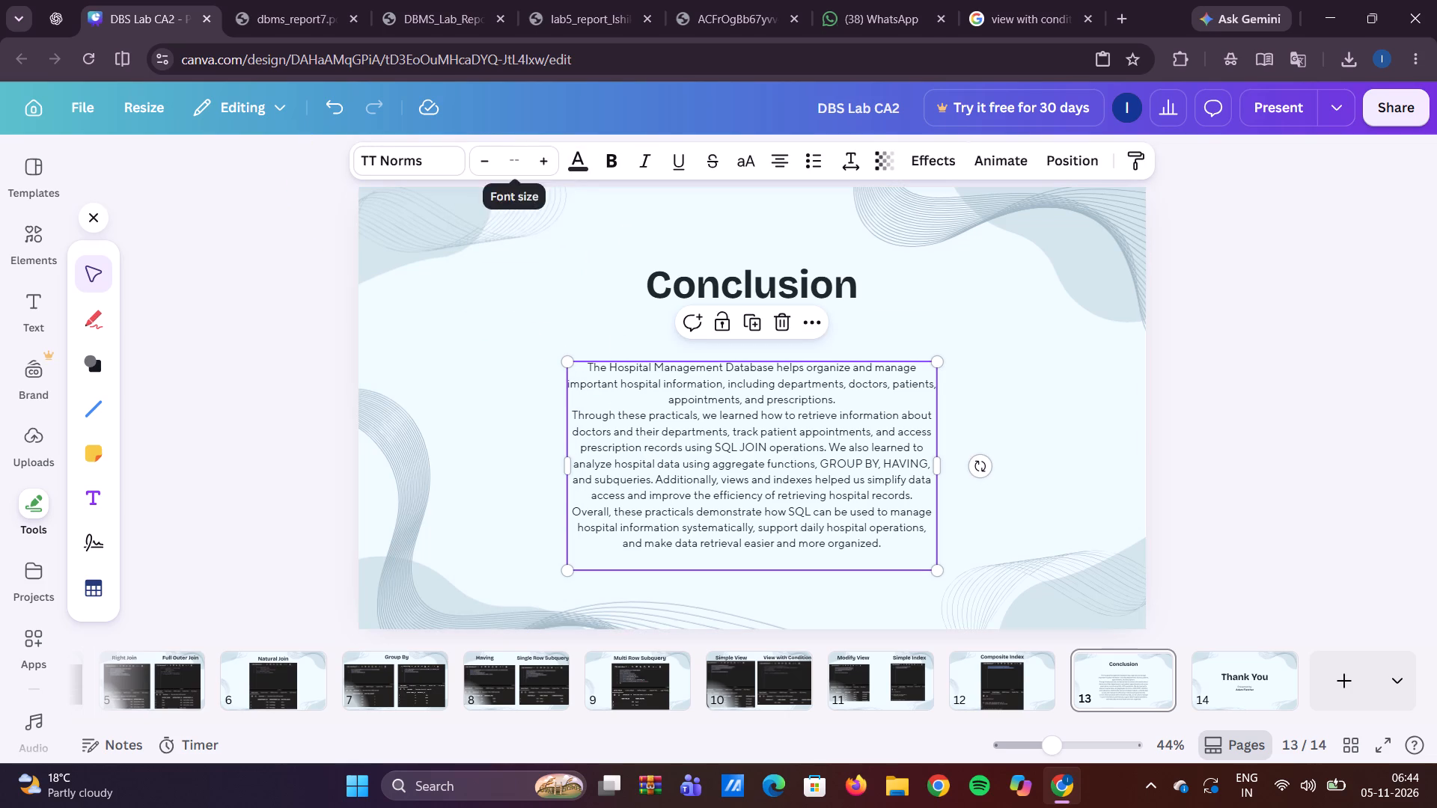
{"action": "type", "text": "26"}
{"action": "key", "text": "Return"}
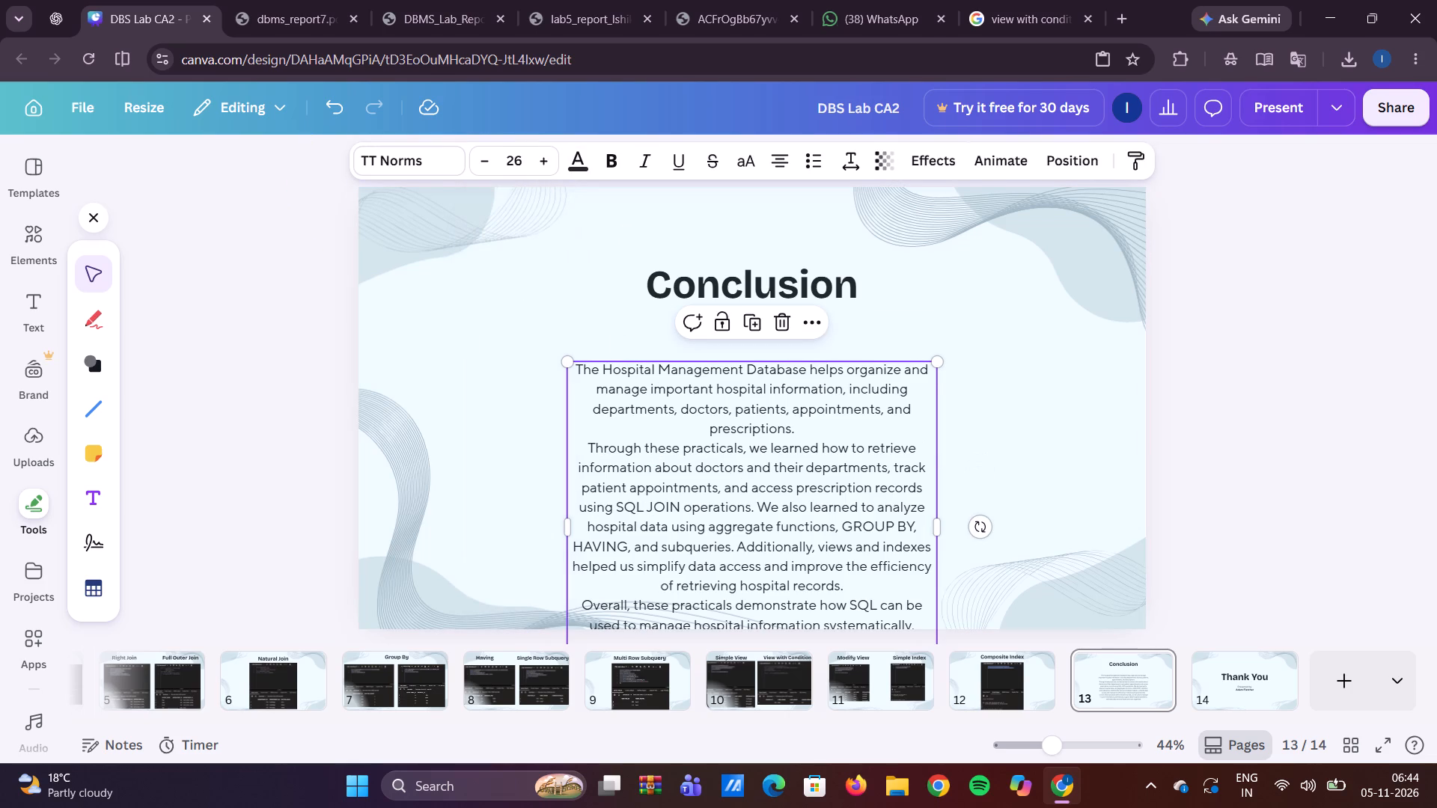
Widen the conclusion text box so all the text fits on the slide, and centre it beneath the "Conclusion" title.
{"action": "left_click_drag", "start_coordinate": [942, 522], "coordinate": [1082, 498]}
{"action": "left_click_drag", "start_coordinate": [830, 499], "coordinate": [783, 477]}
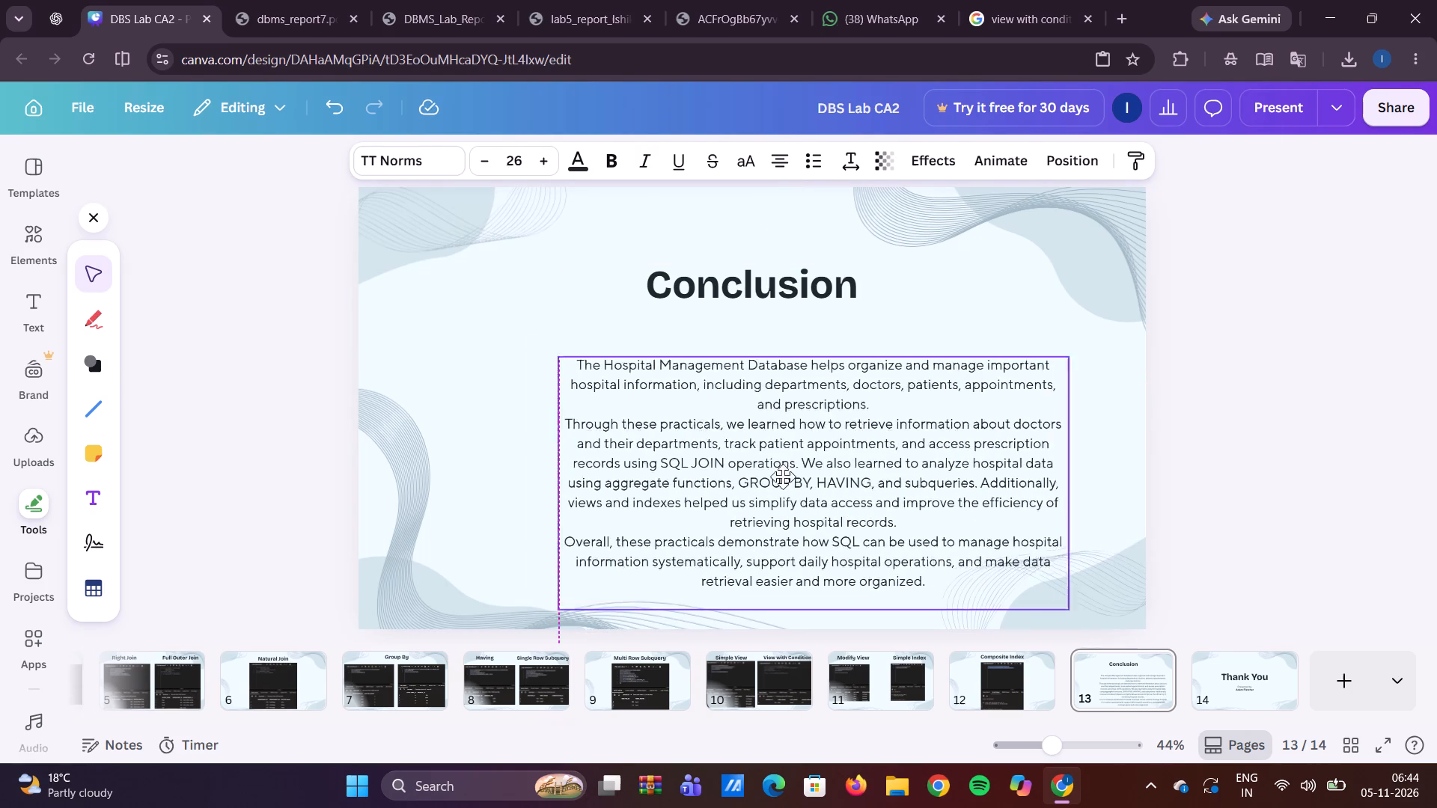
{"action": "left_click_drag", "start_coordinate": [783, 477], "coordinate": [764, 464]}
{"action": "left_click", "coordinate": [1274, 379]}
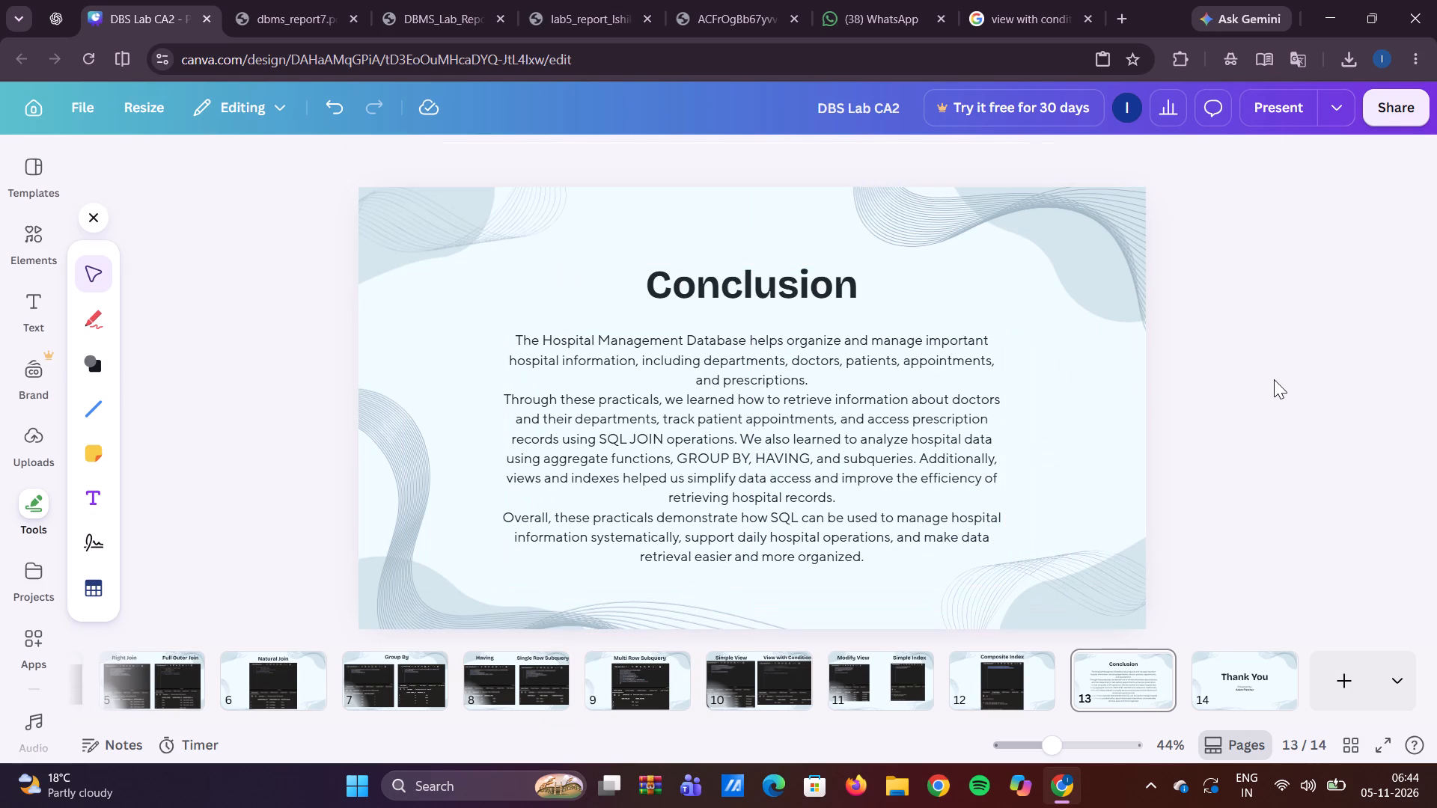
Delete the presenter name and the "Presented by:" line from the Thank You slide.
{"action": "left_click", "coordinate": [1212, 668]}
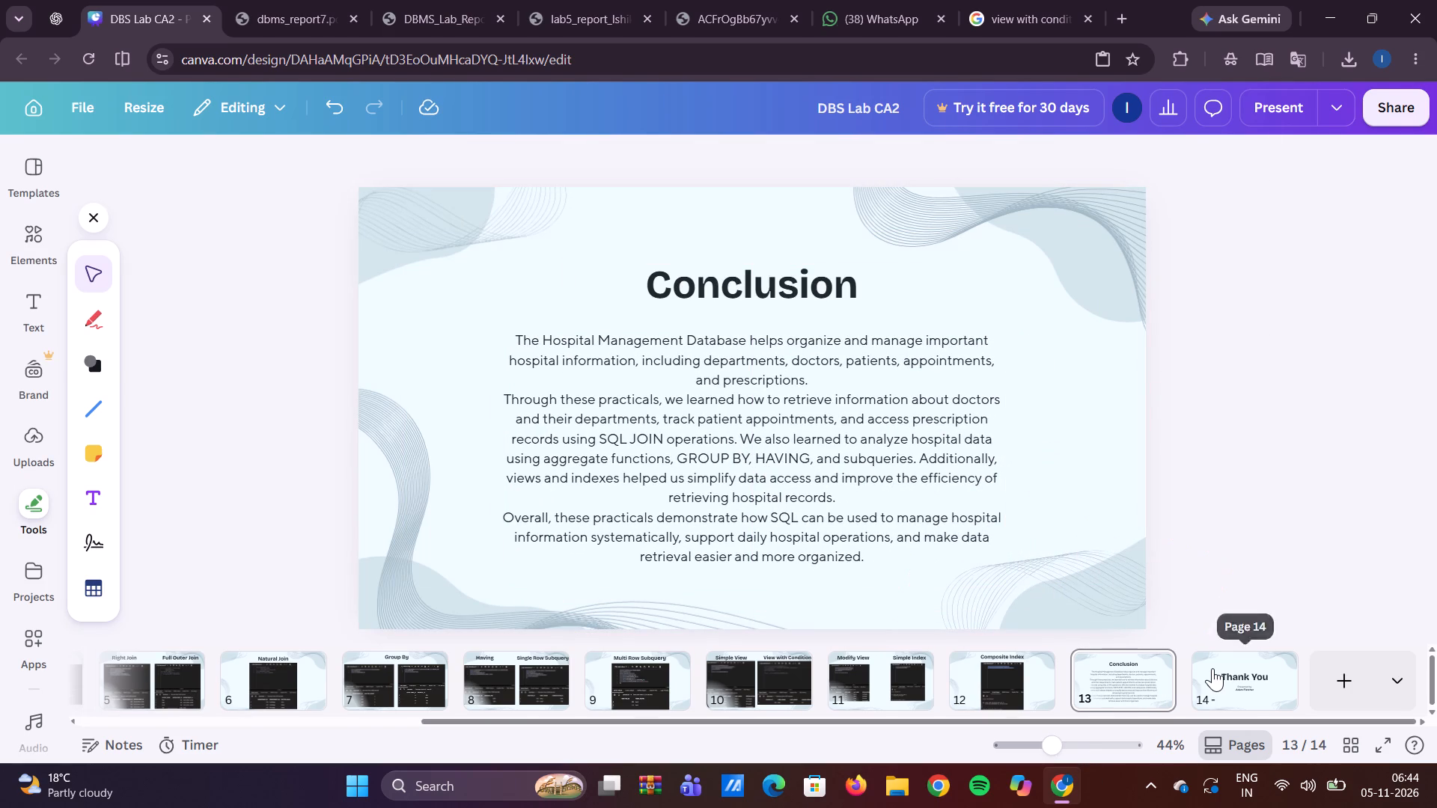
{"action": "left_click", "coordinate": [820, 476]}
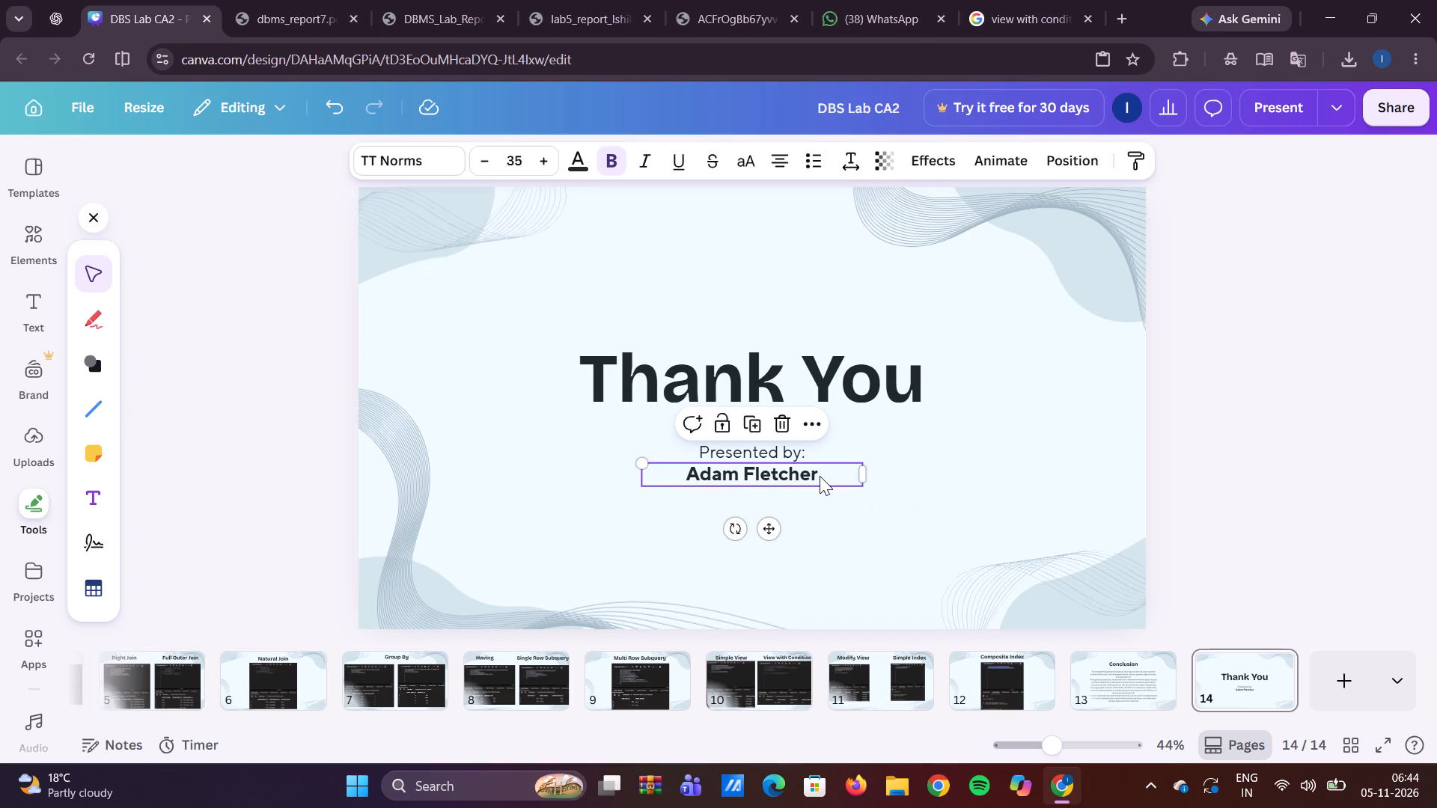
{"action": "left_click", "coordinate": [788, 434]}
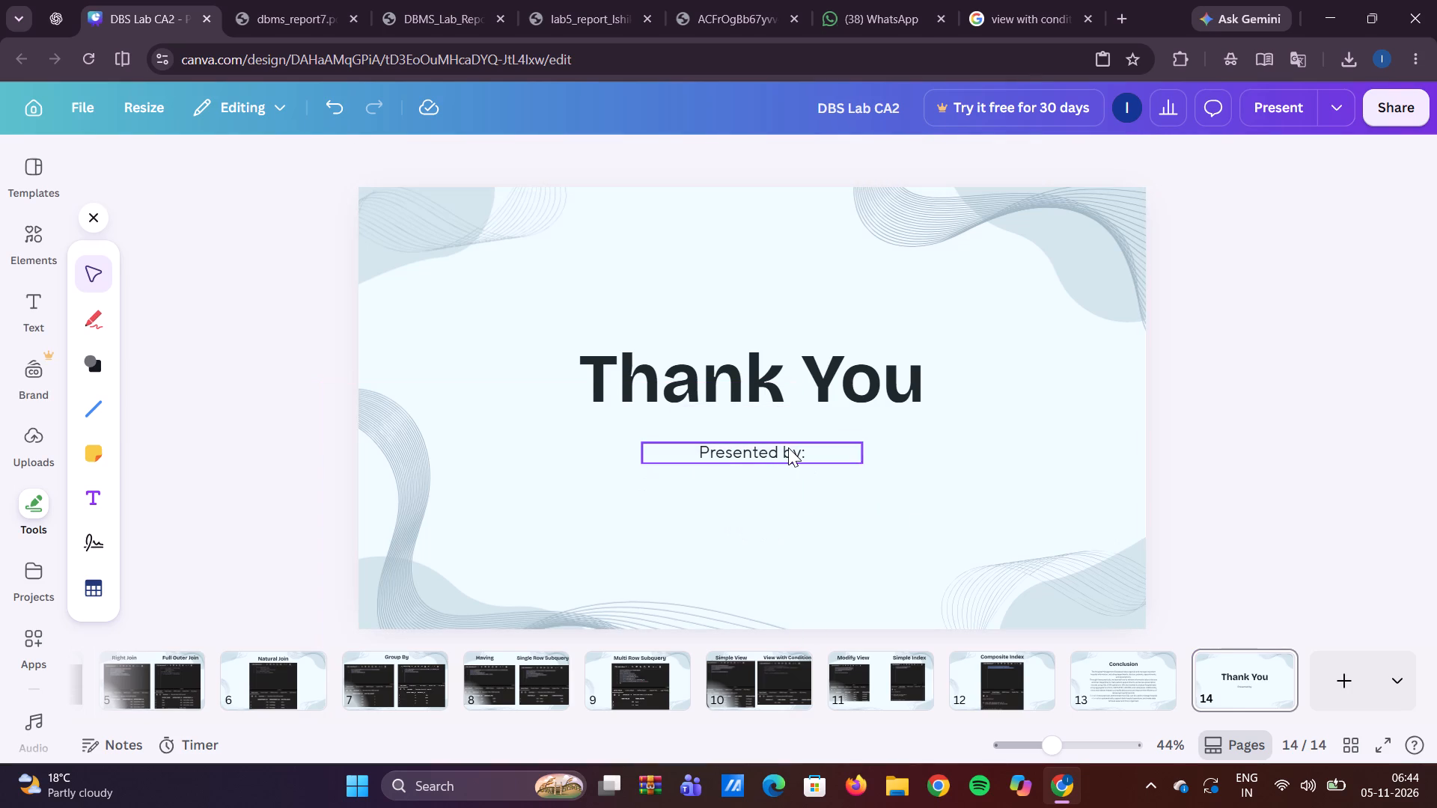
{"action": "left_click", "coordinate": [788, 447]}
{"action": "left_click", "coordinate": [781, 394]}
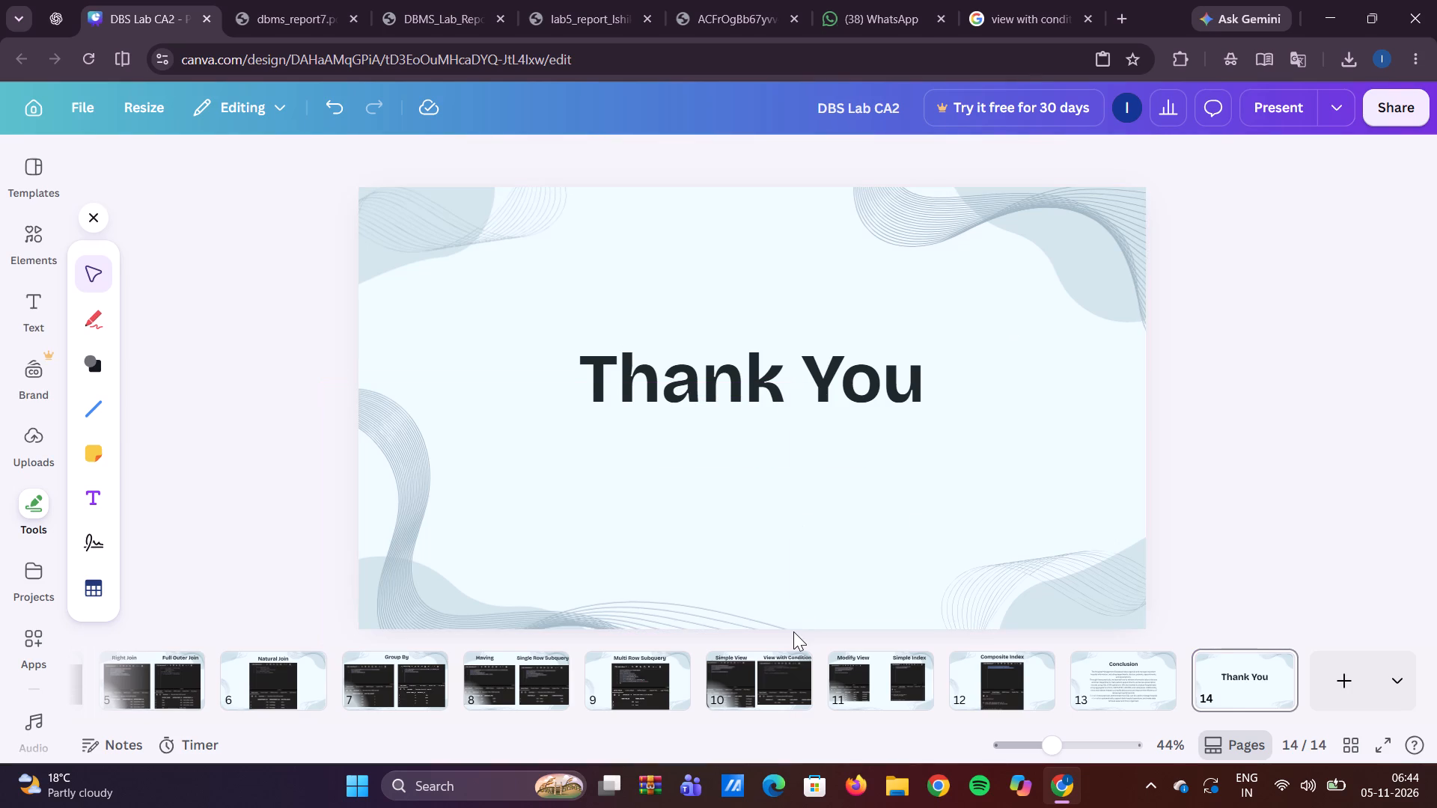
Review the slides in order from the DBS Lab CA2 title slide through slide 11, checking each slide's content and layout.
{"action": "scroll", "coordinate": [808, 664], "scroll_direction": "right", "scroll_amount": 6}
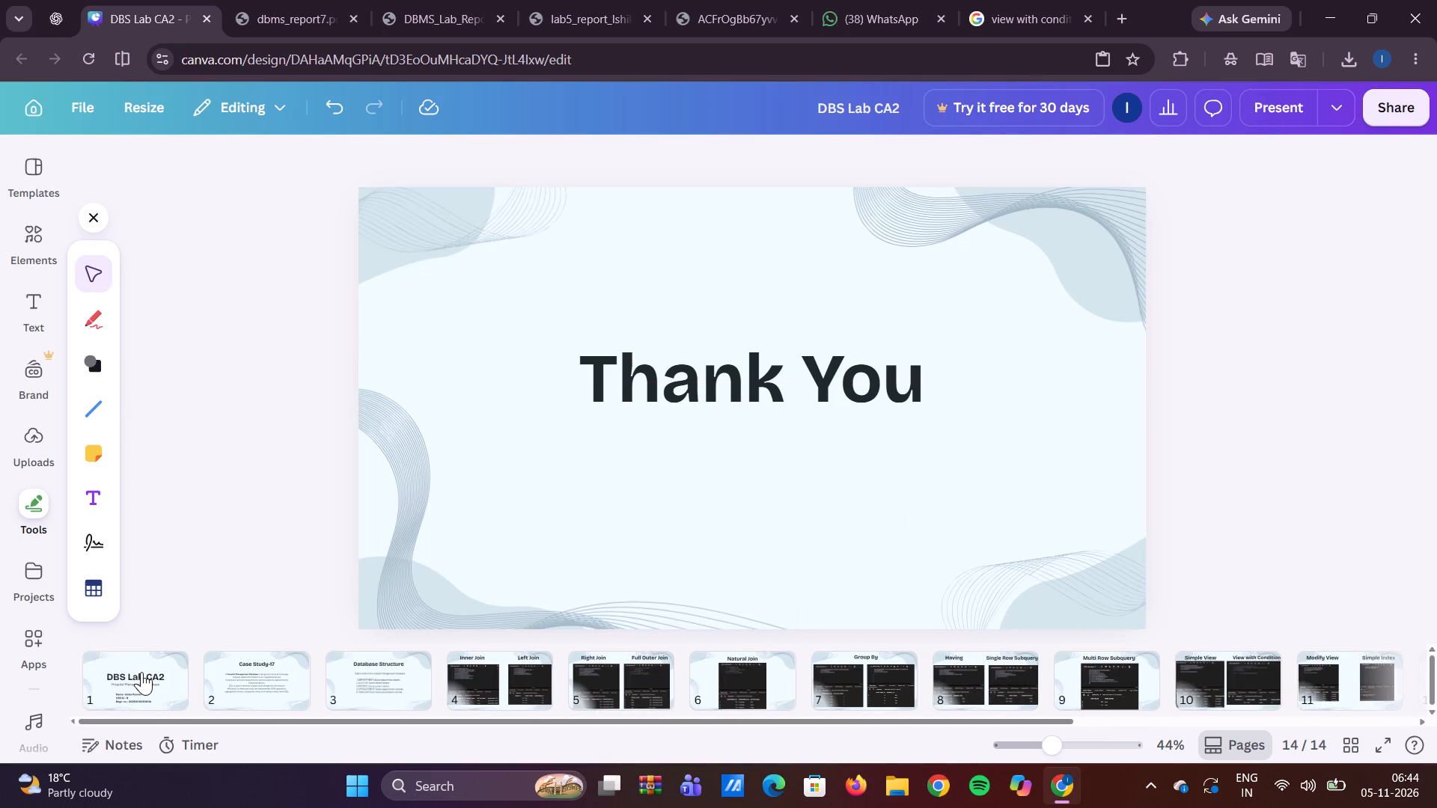
{"action": "left_click", "coordinate": [141, 672]}
{"action": "left_click", "coordinate": [230, 685]}
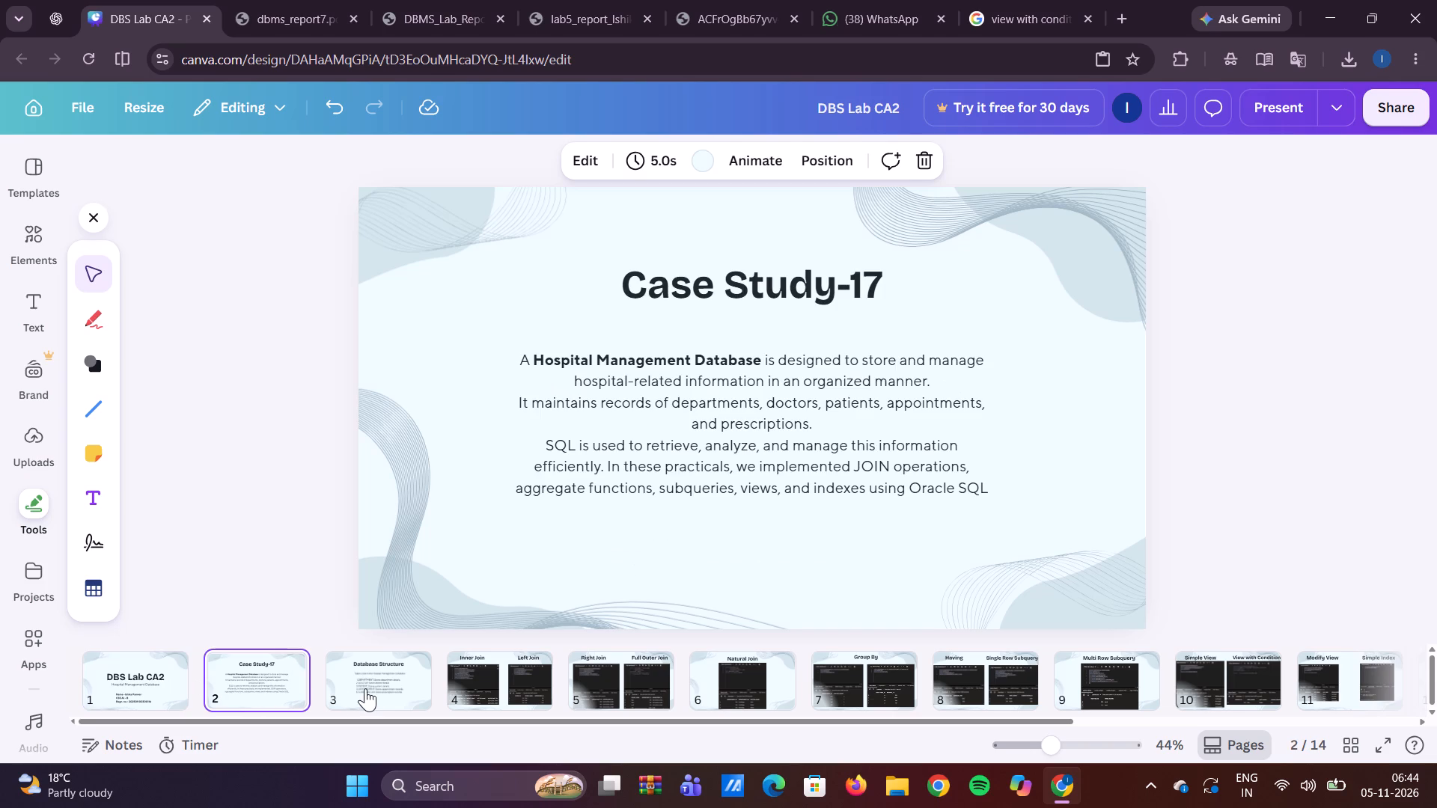
{"action": "left_click", "coordinate": [403, 685]}
{"action": "left_click", "coordinate": [519, 674]}
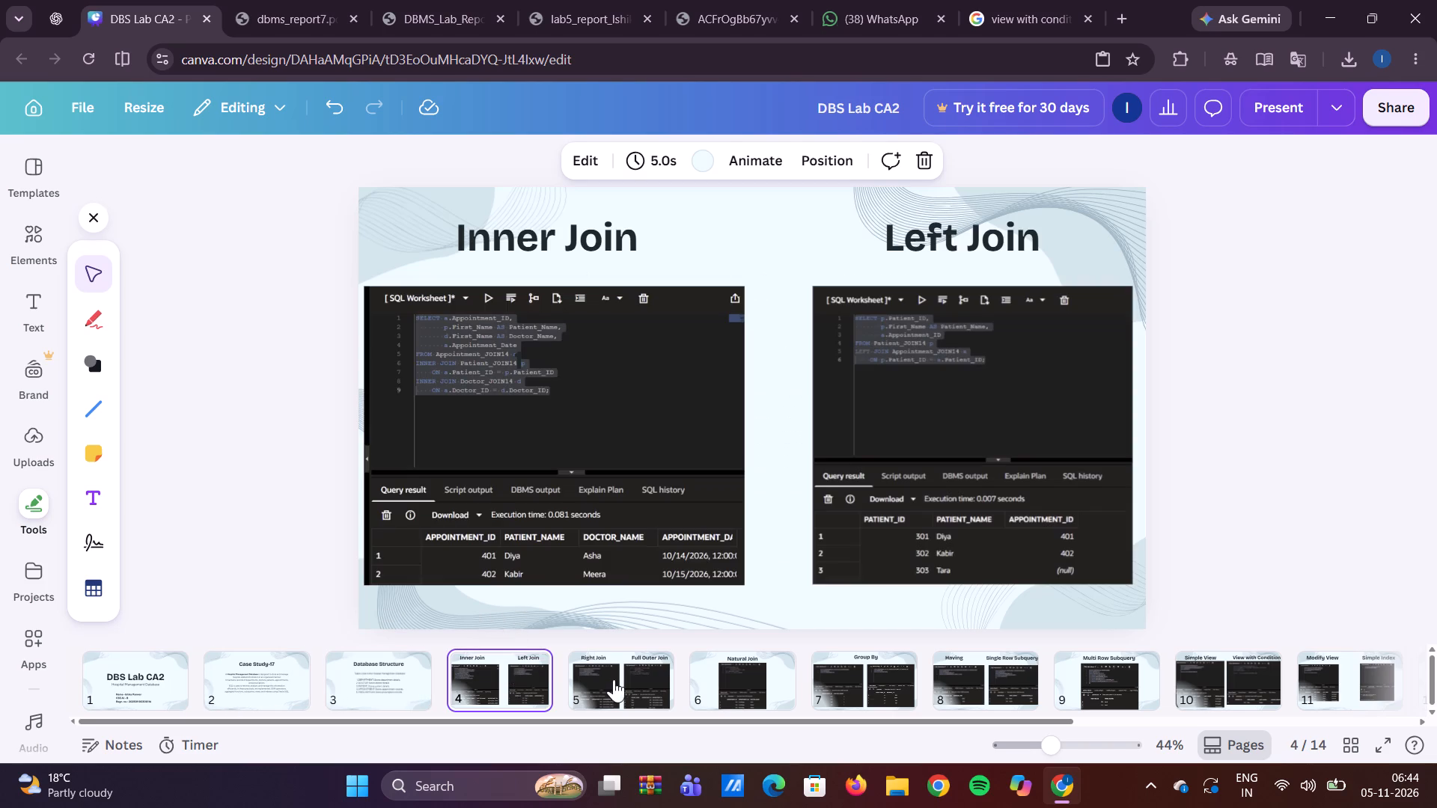
{"action": "left_click", "coordinate": [624, 679]}
{"action": "left_click", "coordinate": [745, 676]}
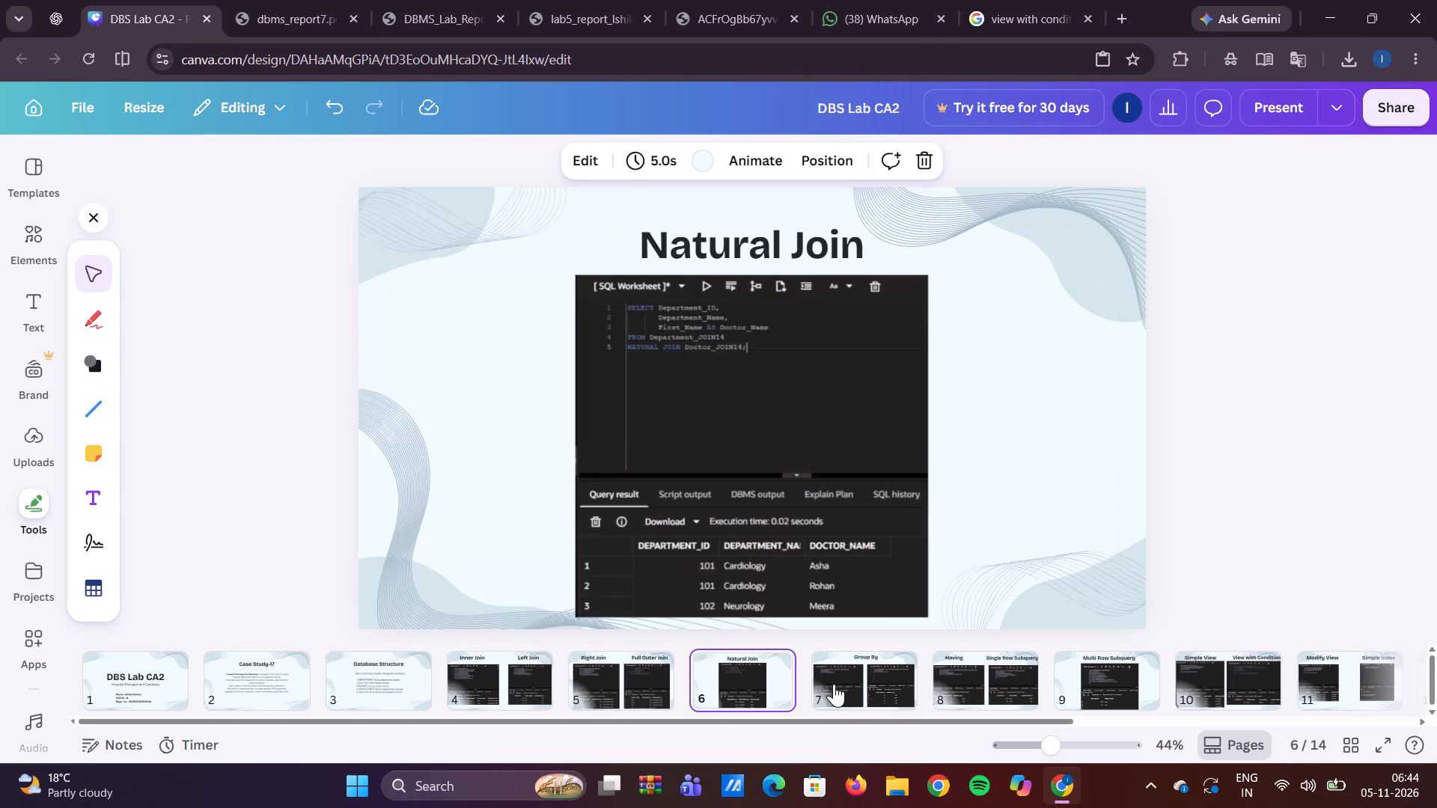
{"action": "left_click", "coordinate": [857, 685]}
{"action": "left_click", "coordinate": [995, 680]}
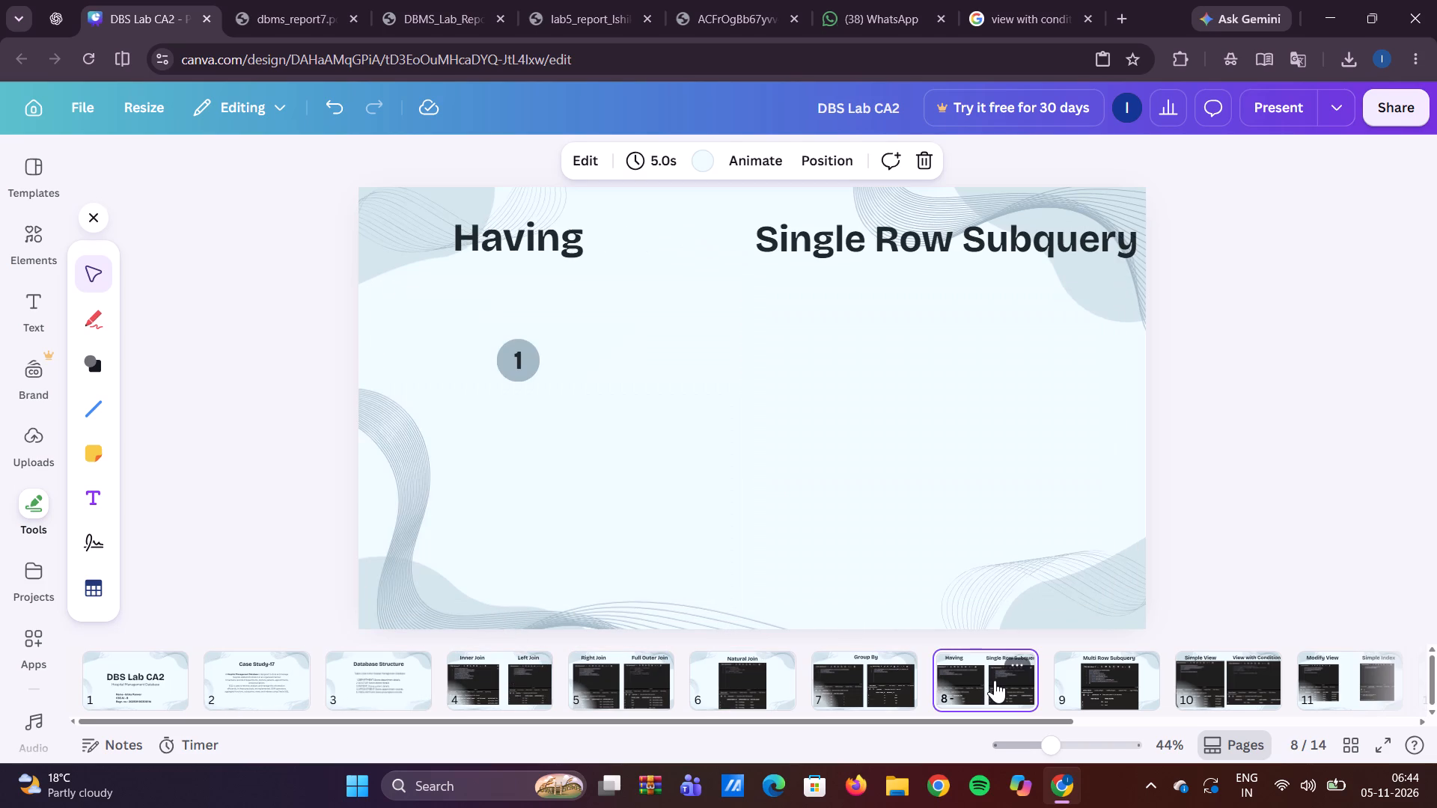
{"action": "left_click", "coordinate": [1084, 677]}
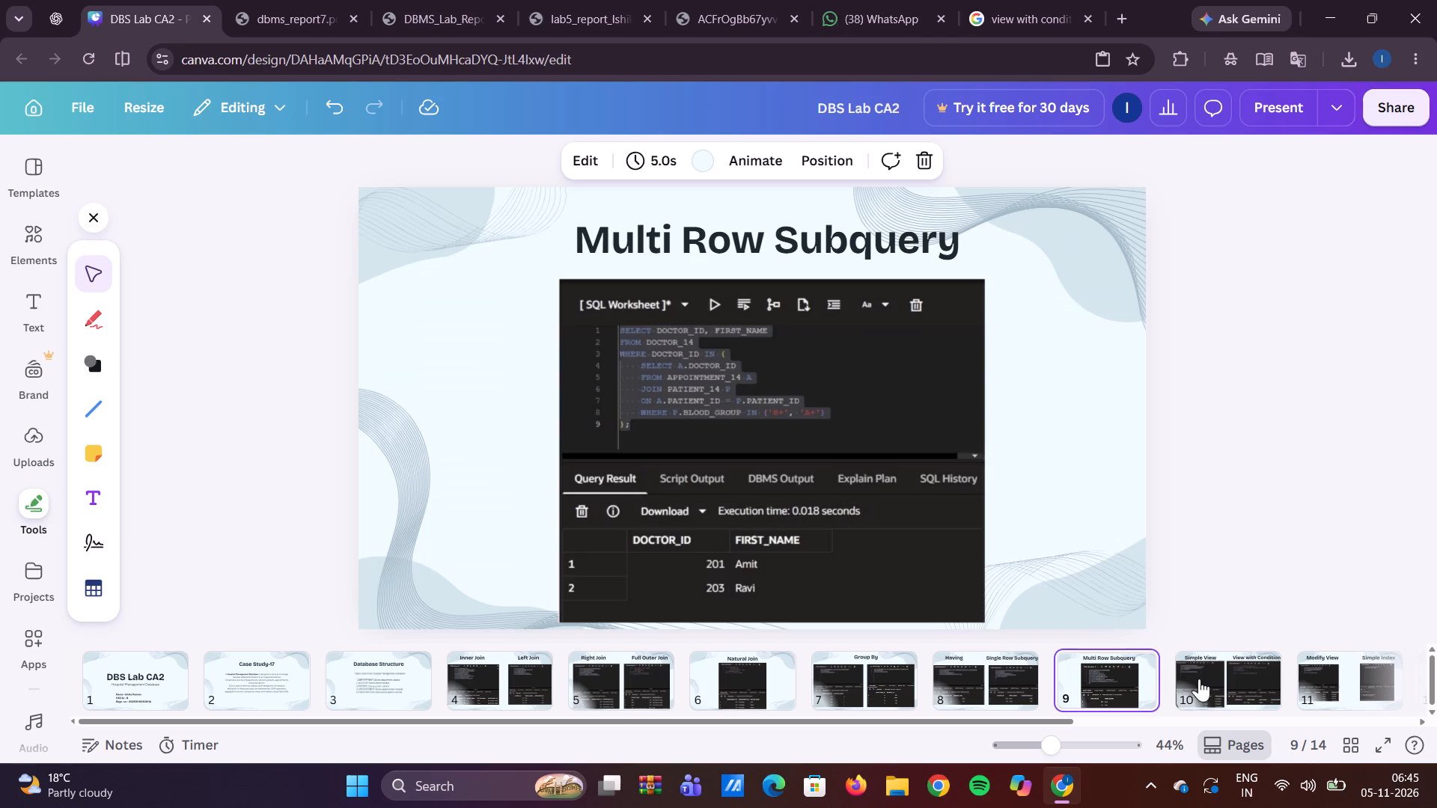
{"action": "left_click", "coordinate": [1218, 680]}
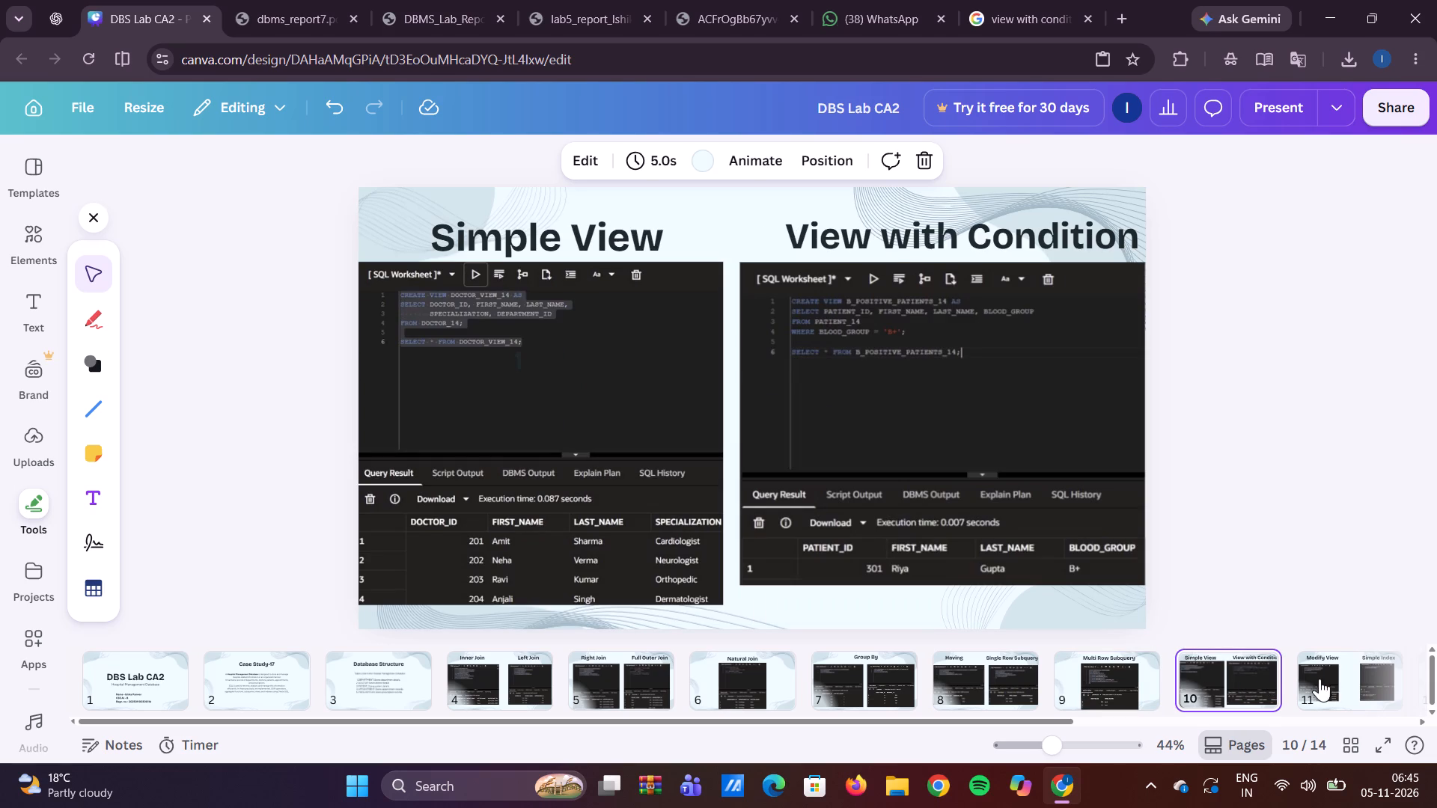
{"action": "left_click", "coordinate": [1333, 677]}
{"action": "scroll", "coordinate": [1333, 677], "scroll_direction": "left", "scroll_amount": 2}
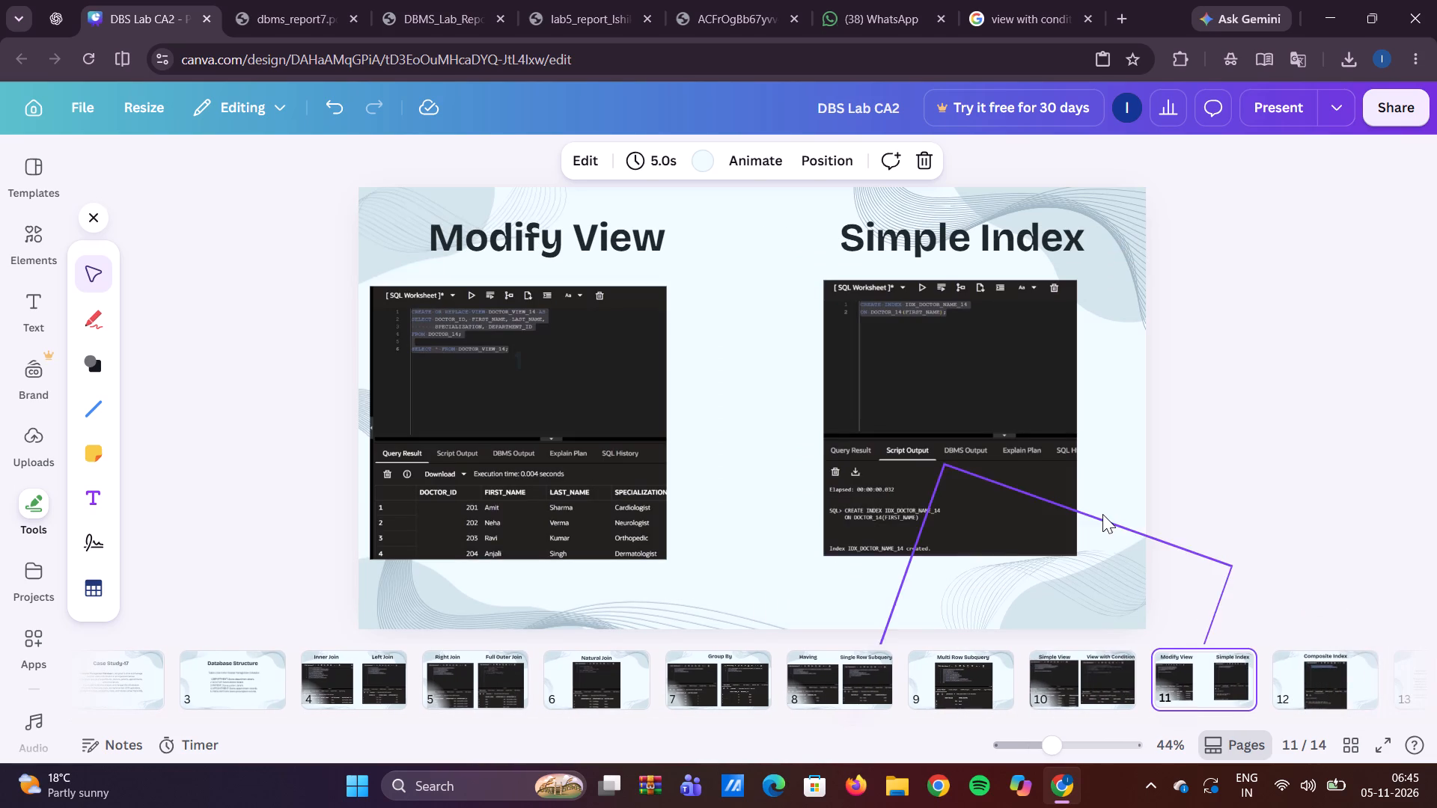
{"action": "left_click", "coordinate": [1009, 486]}
{"action": "left_click_drag", "start_coordinate": [1081, 555], "coordinate": [1124, 605]}
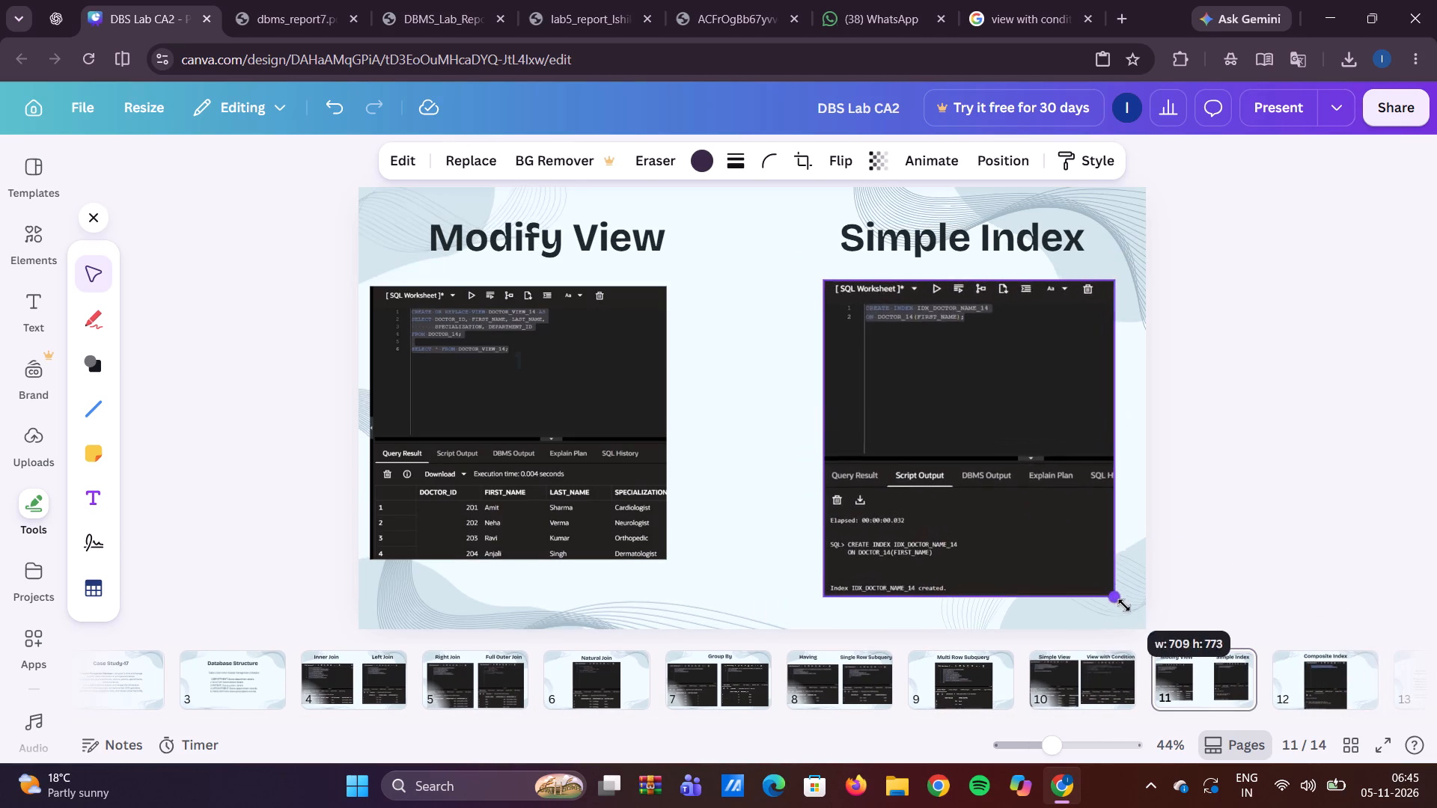
{"action": "left_click_drag", "start_coordinate": [1124, 605], "coordinate": [1139, 625]}
{"action": "left_click", "coordinate": [564, 474]}
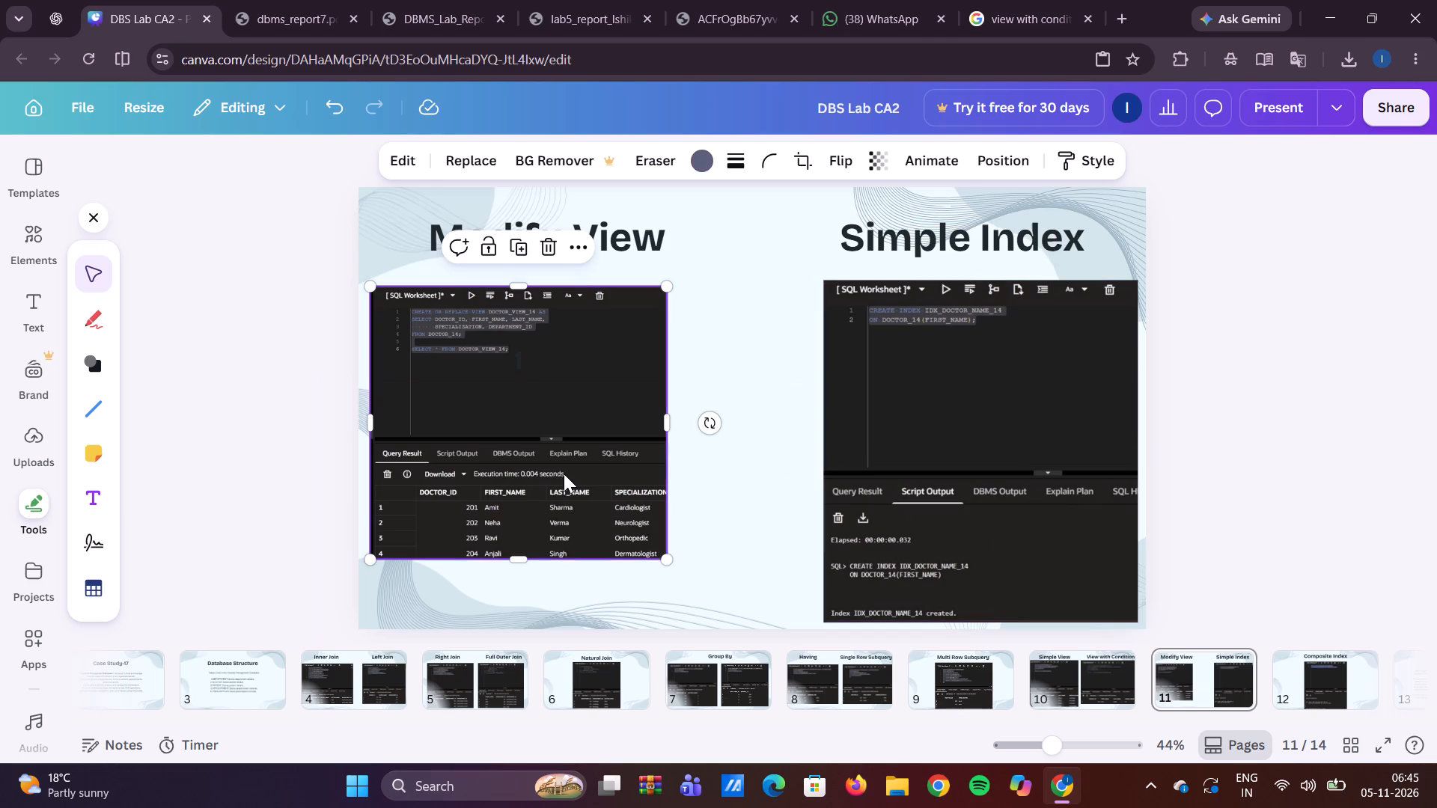
{"action": "left_click_drag", "start_coordinate": [670, 560], "coordinate": [772, 632]}
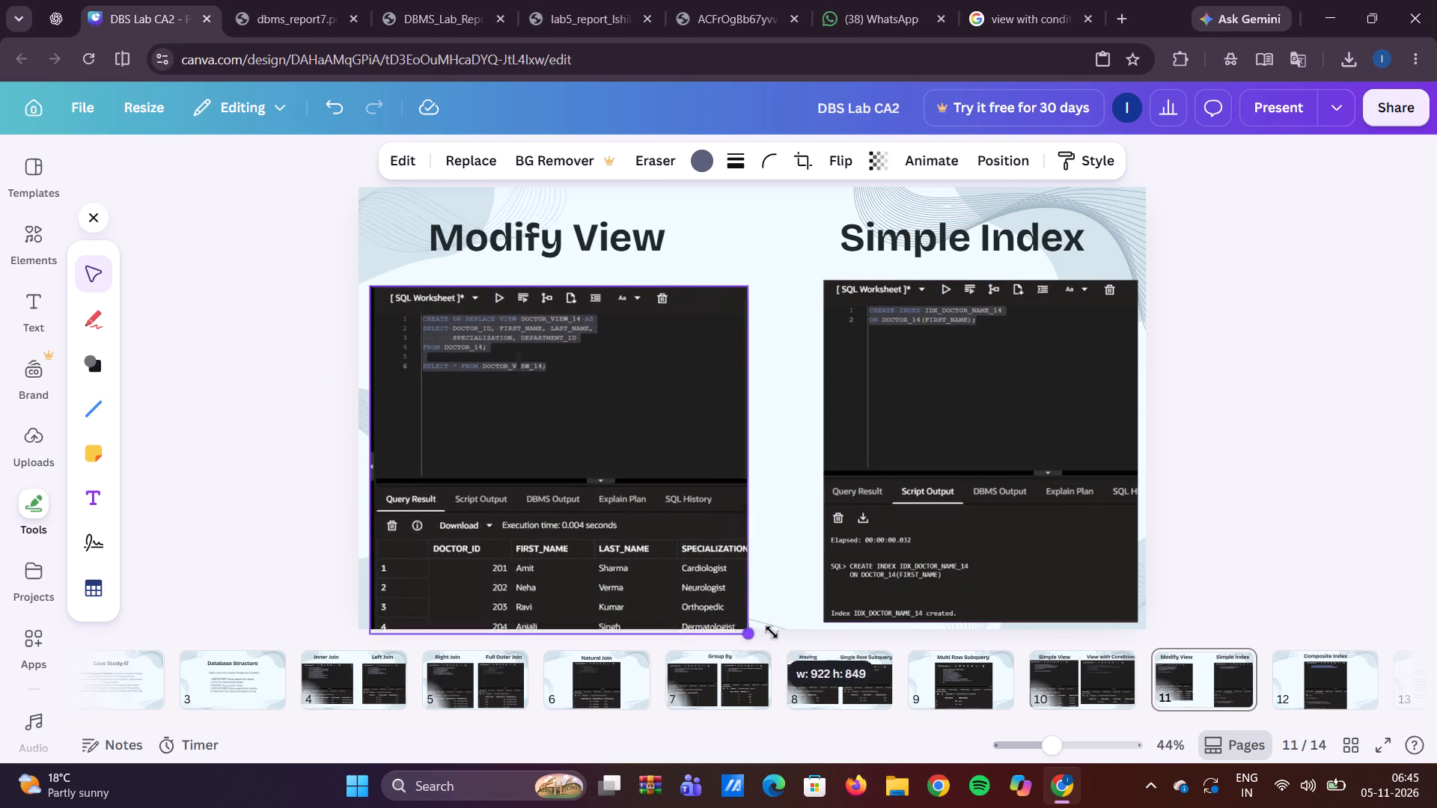
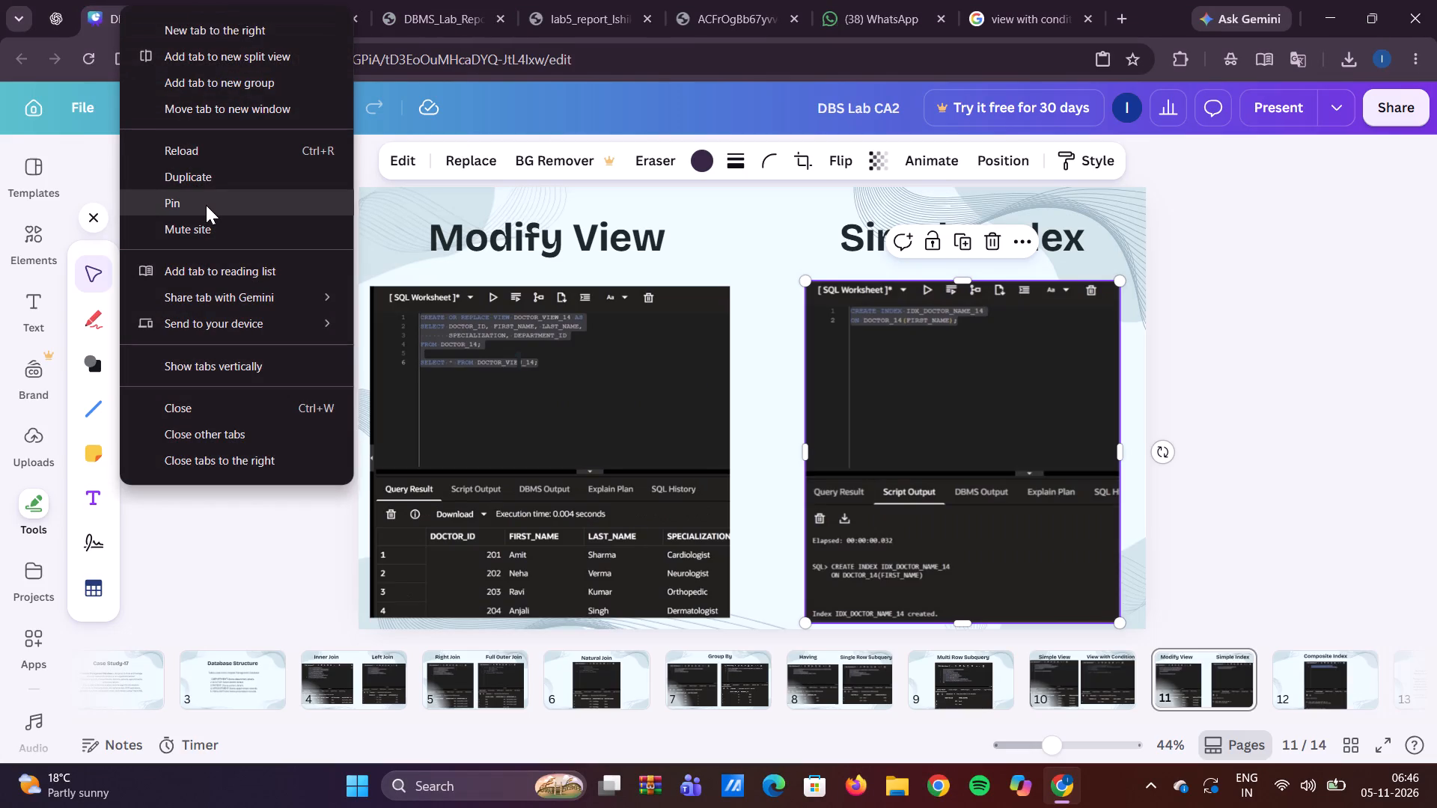
Pin the browser tabs of the three lab report PDFs: dbms_report7, DBMS_Lab_Report and the lab5 report.
{"action": "right_click", "coordinate": [183, 0]}
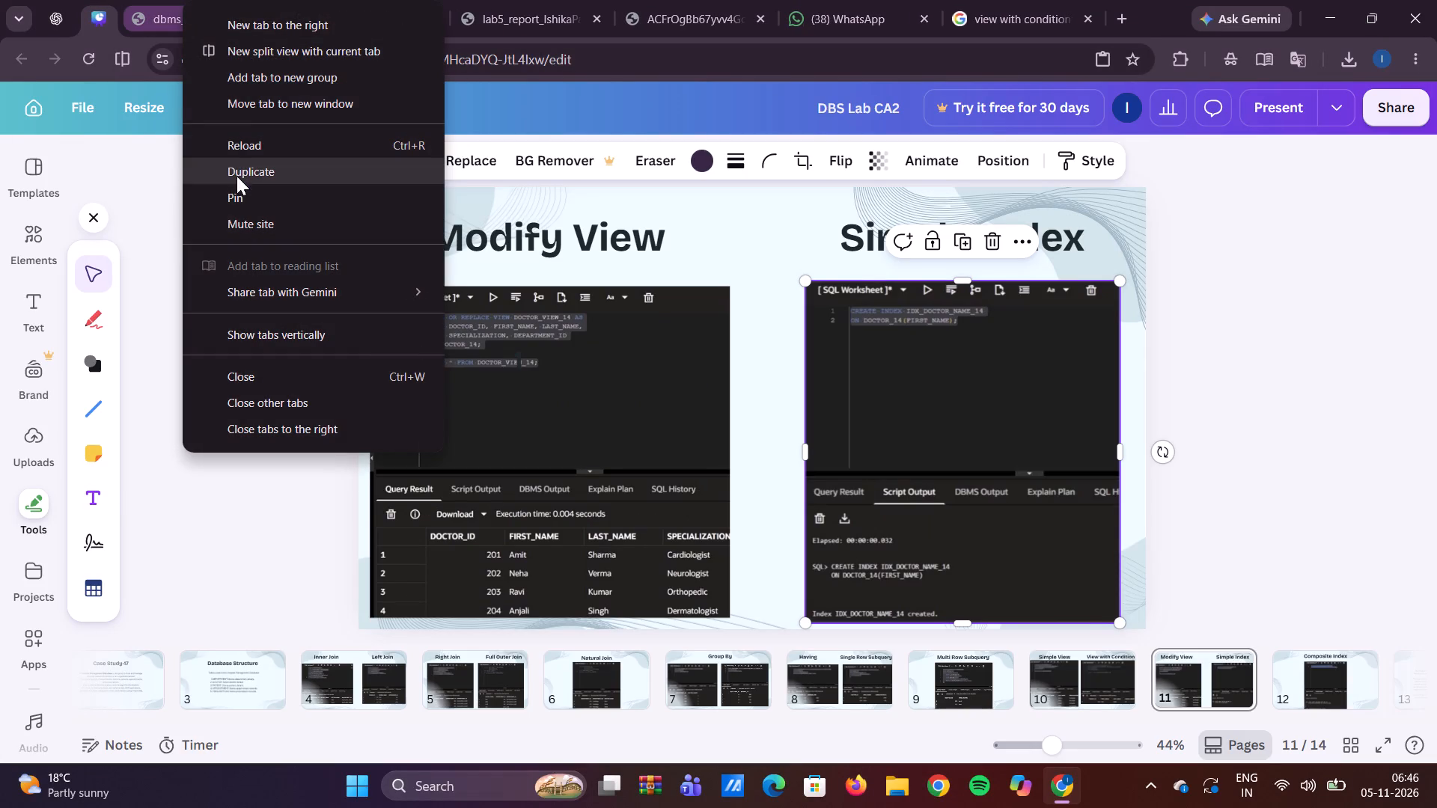
{"action": "left_click", "coordinate": [240, 187]}
{"action": "right_click", "coordinate": [234, 14]}
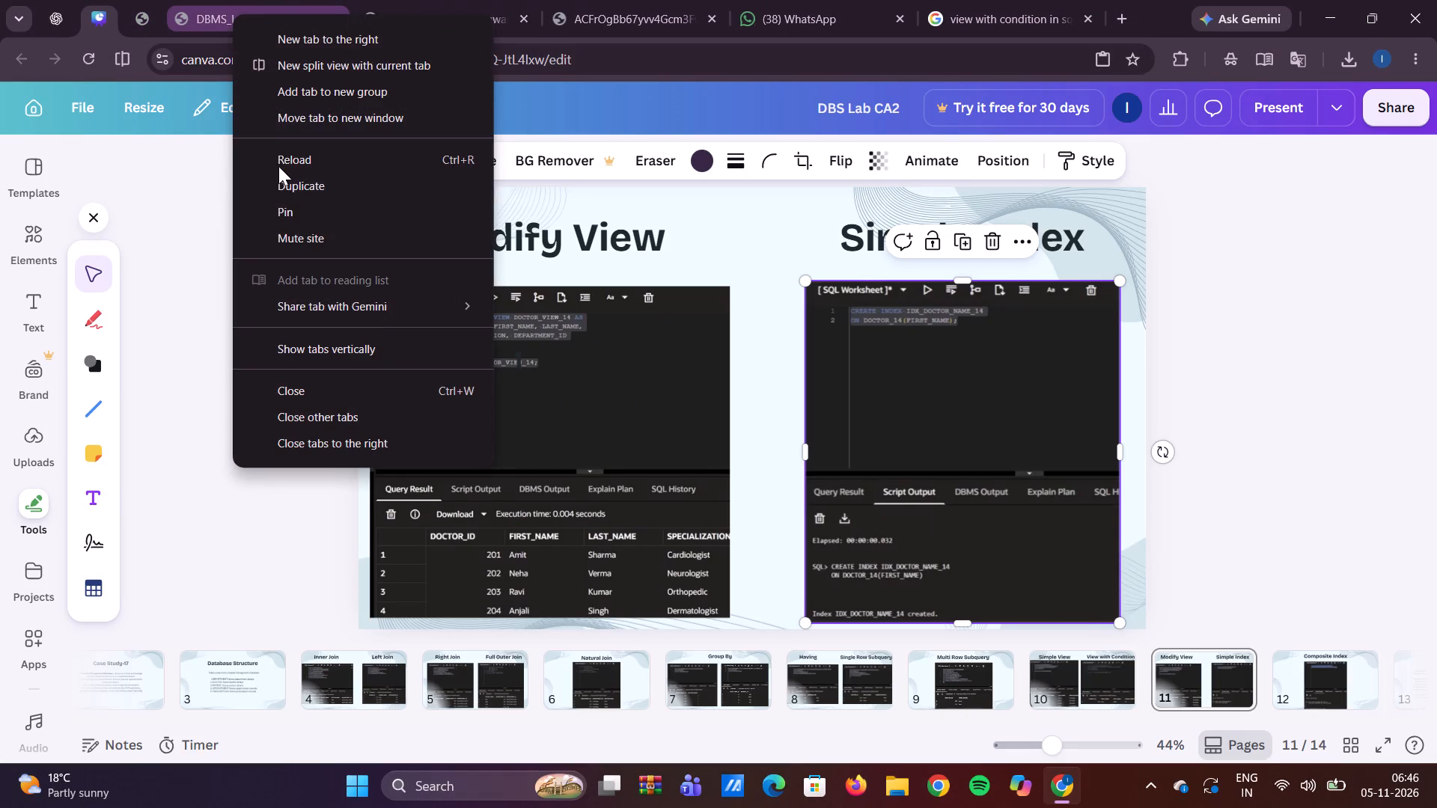
{"action": "left_click", "coordinate": [285, 204]}
{"action": "right_click", "coordinate": [271, 16]}
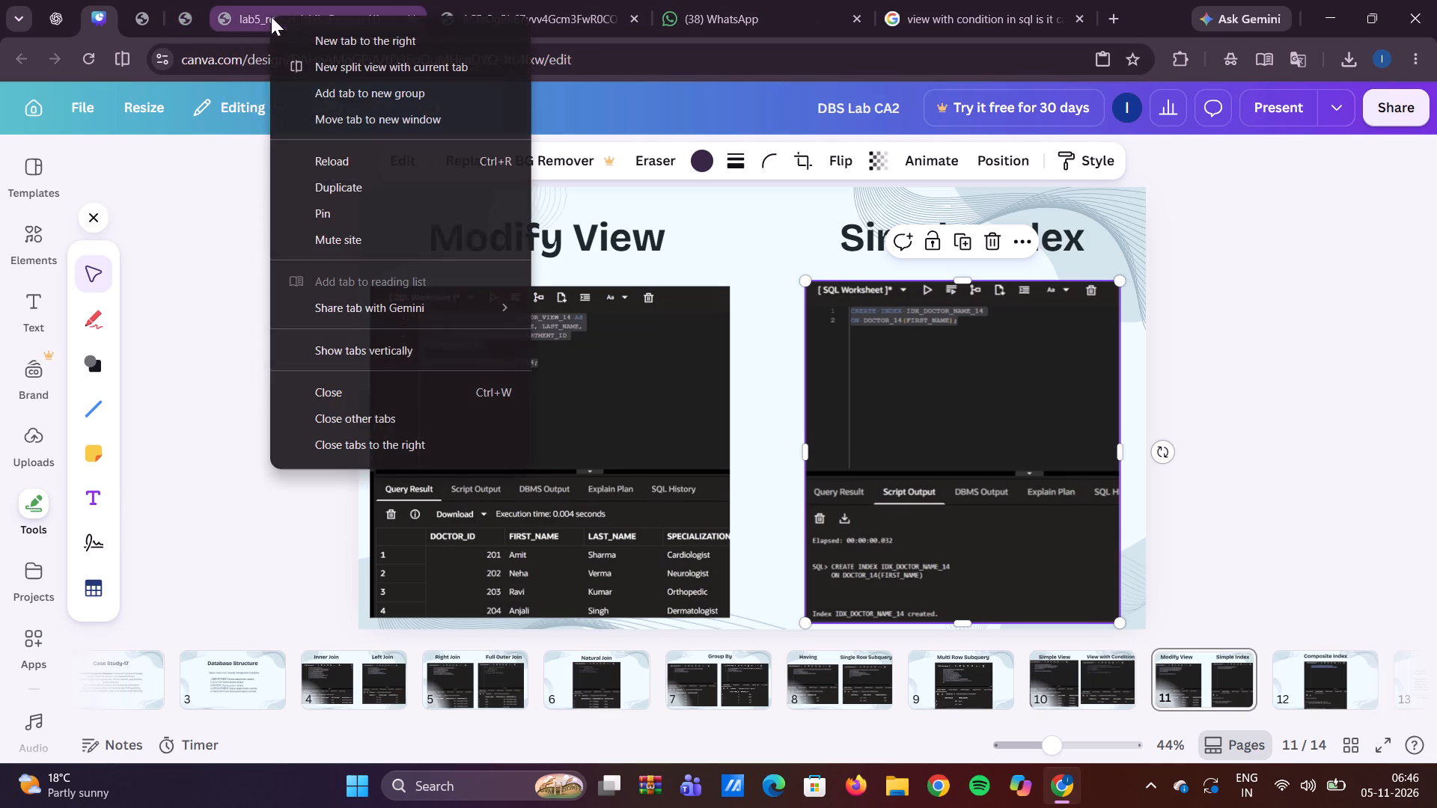
{"action": "left_click", "coordinate": [332, 223]}
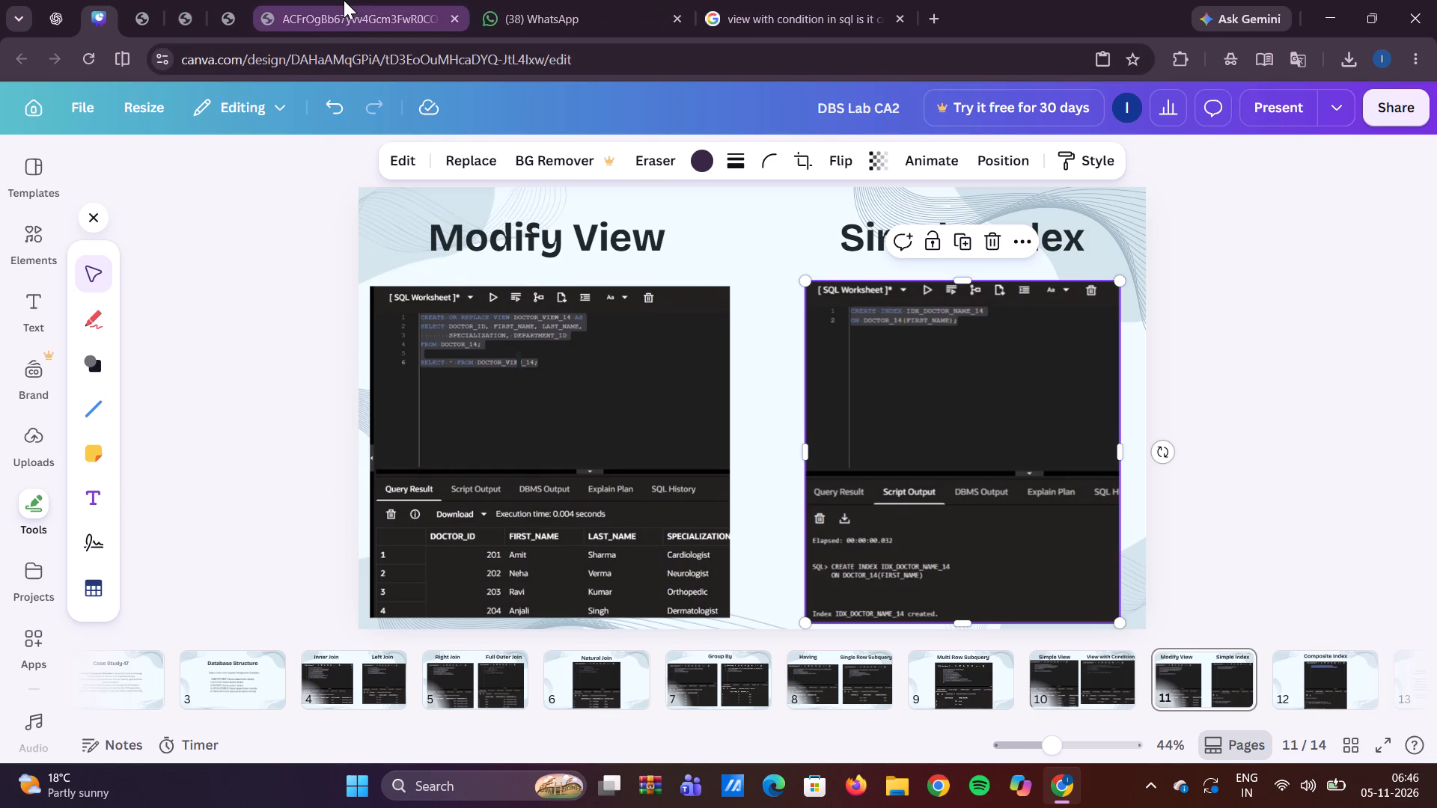
Switch to the DBMS syllabus PDF and close its browser tab.
{"action": "left_click", "coordinate": [344, 0]}
{"action": "left_click", "coordinate": [457, 18]}
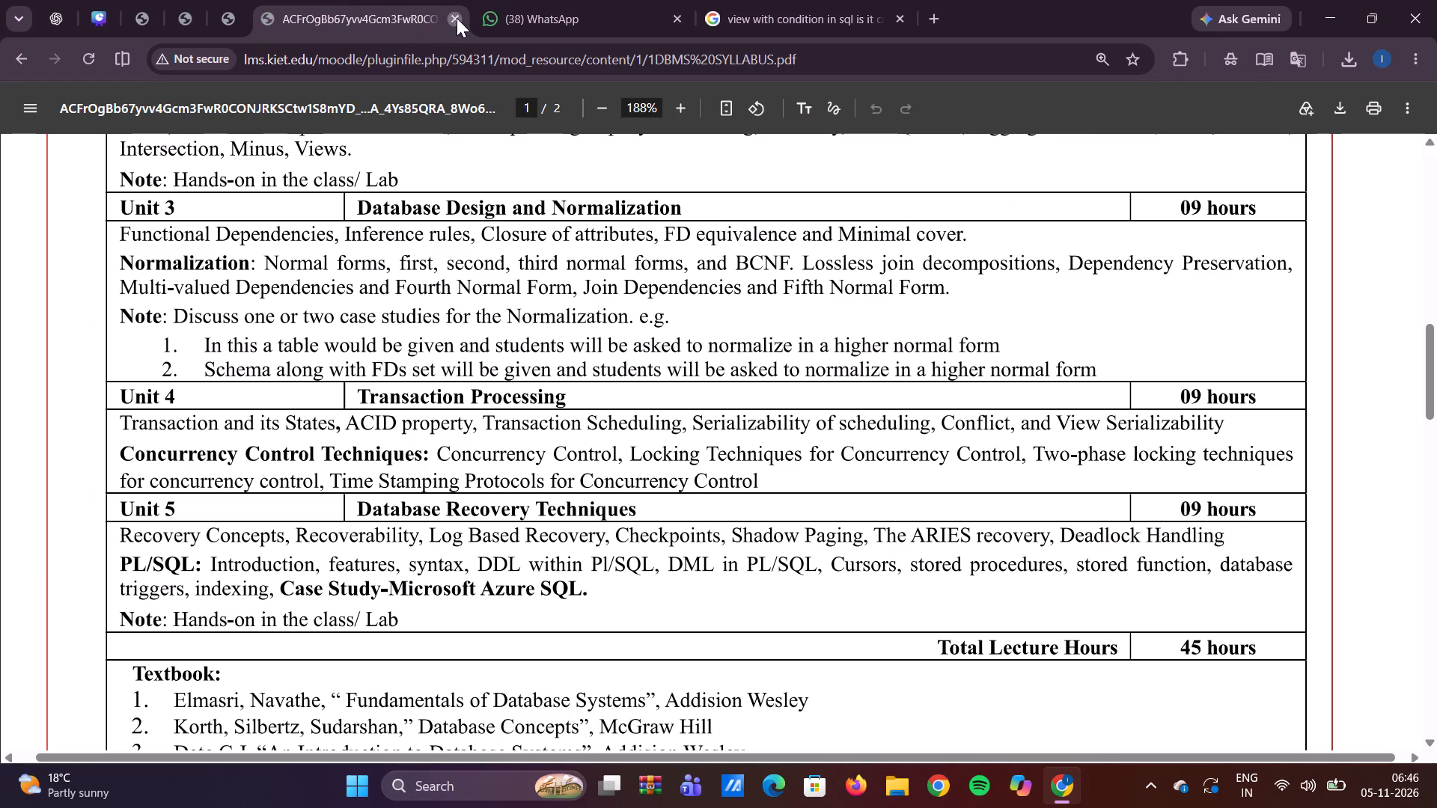